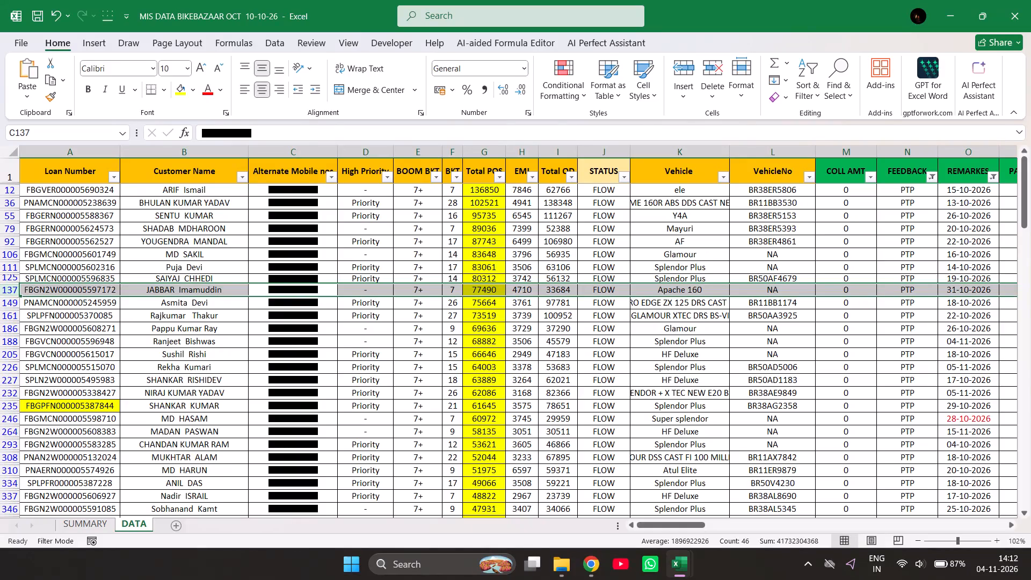
Review the PTP accounts' follow-up columns on the DATA sheet, from PAID DATE through PAYMENT BY, and return to the Loan Number column.
triple_click(1010, 528)
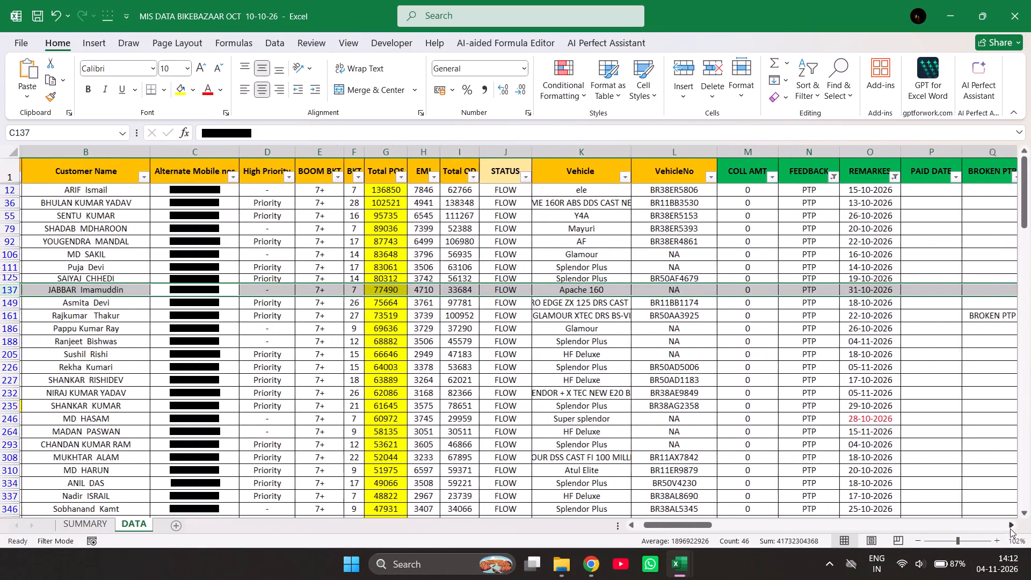
triple_click(1010, 528)
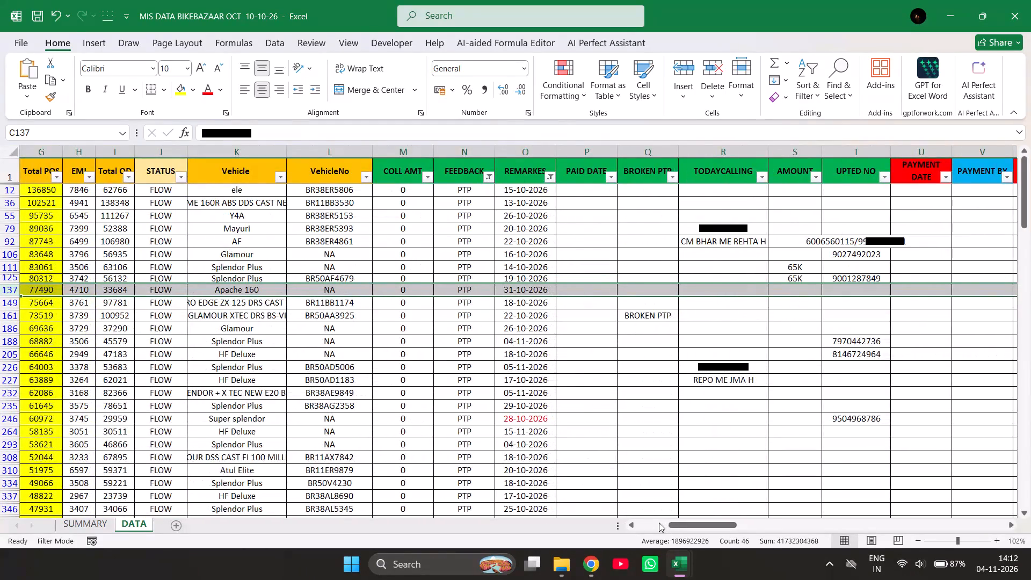
triple_click(658, 523)
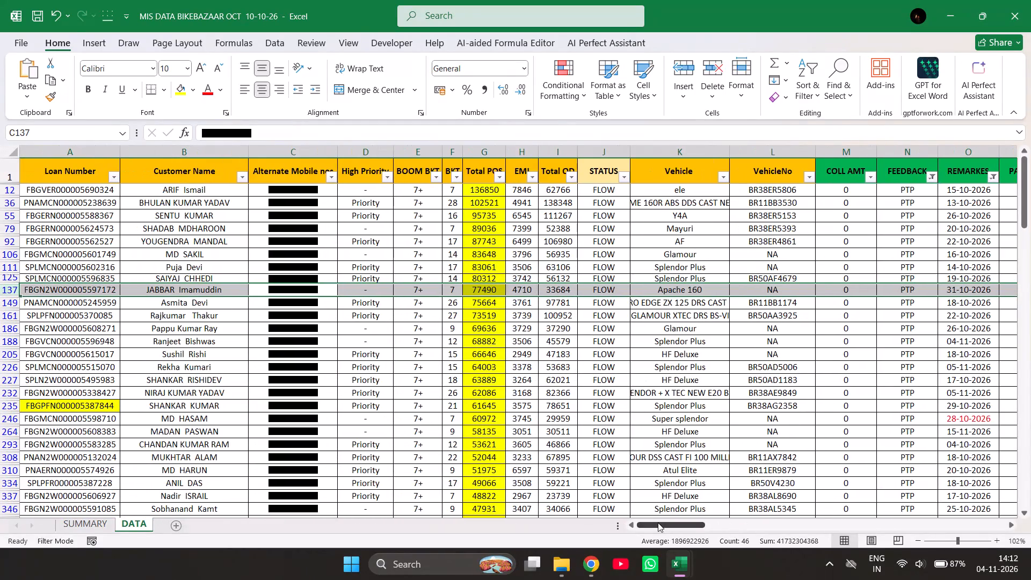
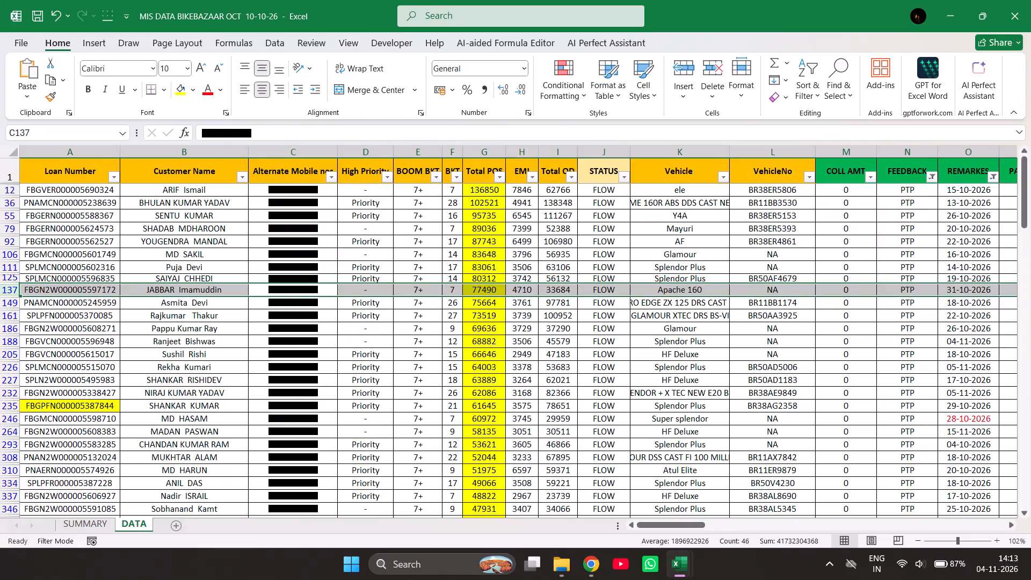
Select the entire row 149 on the DATA sheet to examine that PTP account's record.
click(9, 301)
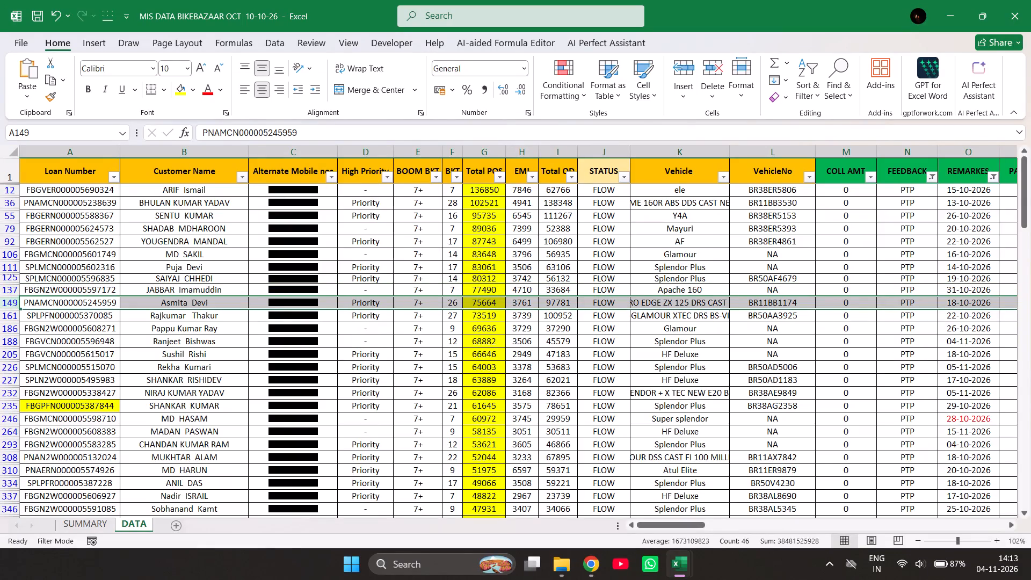
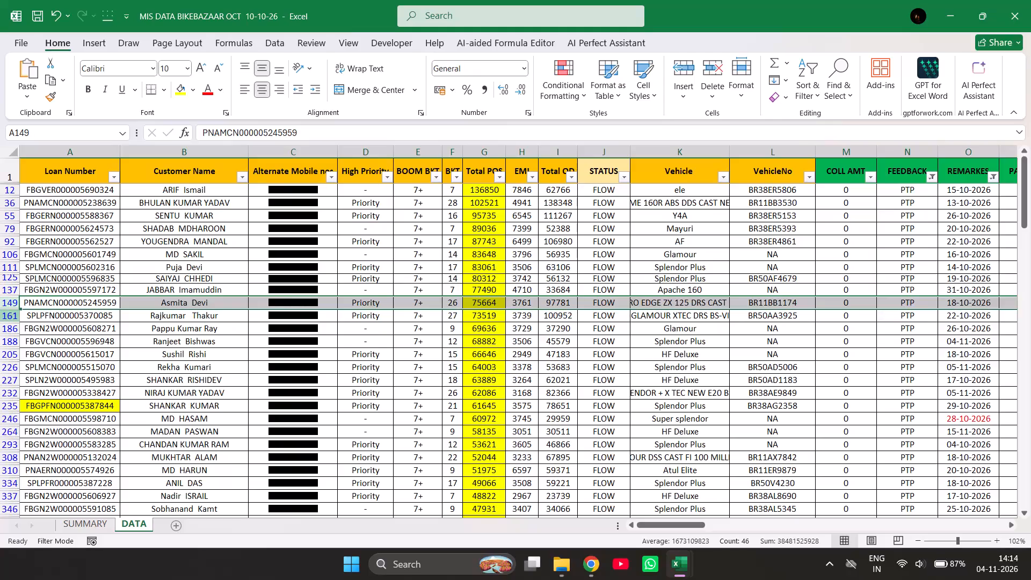
Change the REMARKES follow-up date in row 161 of the DATA sheet to 06-11-2026.
click(3, 315)
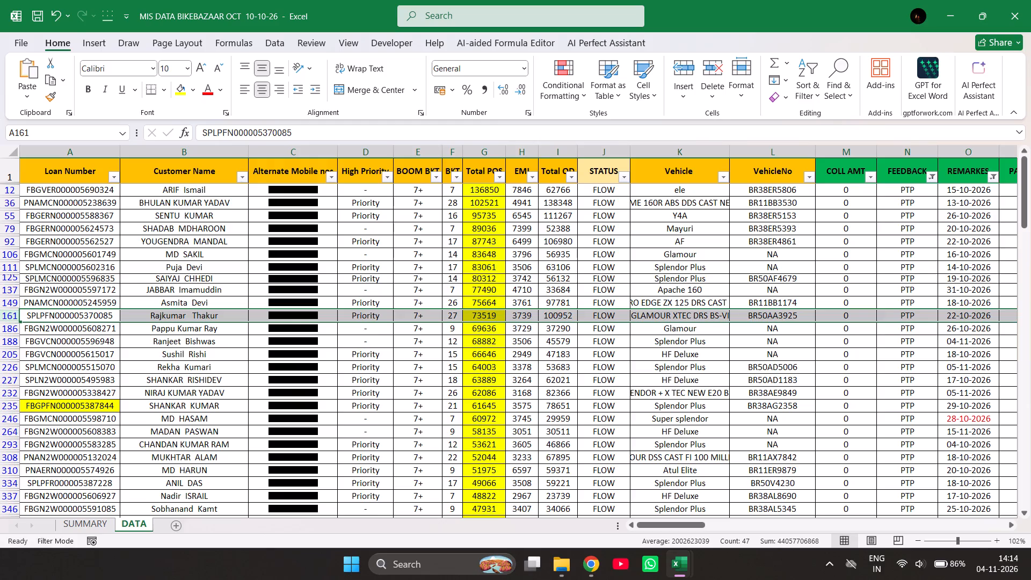
double_click(956, 317)
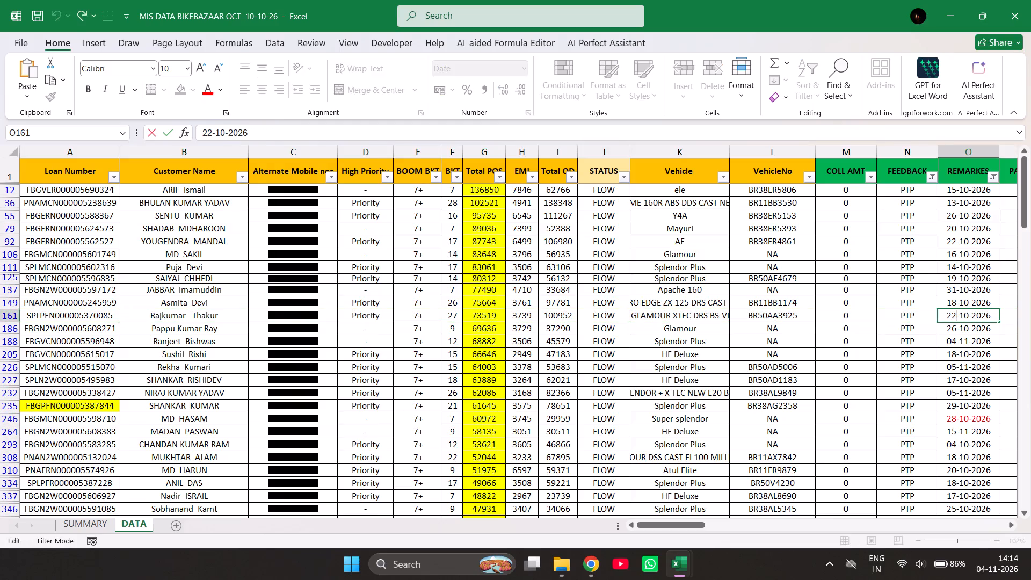
click(991, 315)
key(BackSpace)
key(BackSpace)
key(BackSpace)
key(BackSpace)
key(BackSpace)
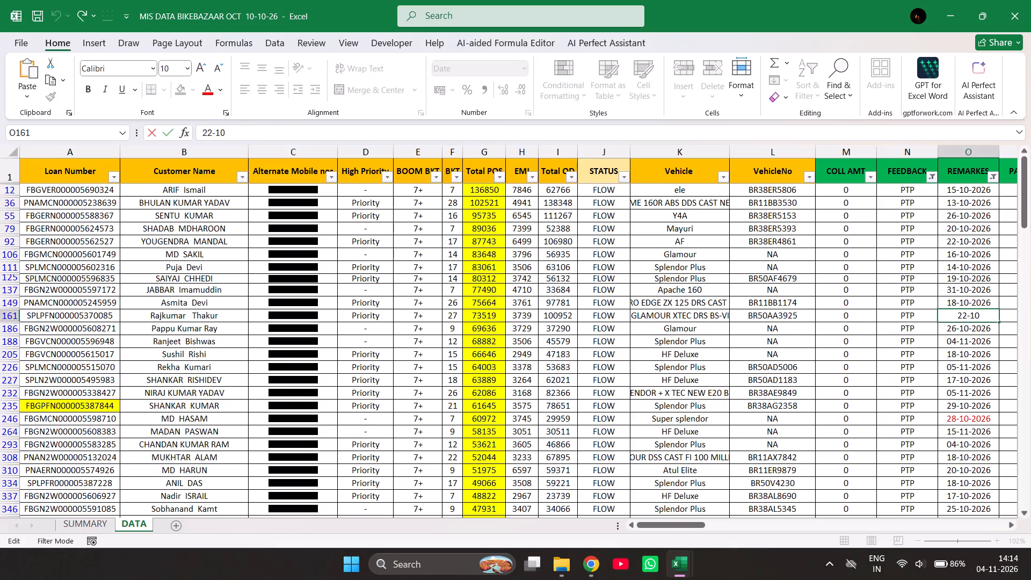
key(BackSpace)
key(BackSpace)
key(BackSpace)
key(BackSpace)
key(BackSpace)
key(BackSpace)
key(0)
text(6-11-)
text(26)
click(894, 340)
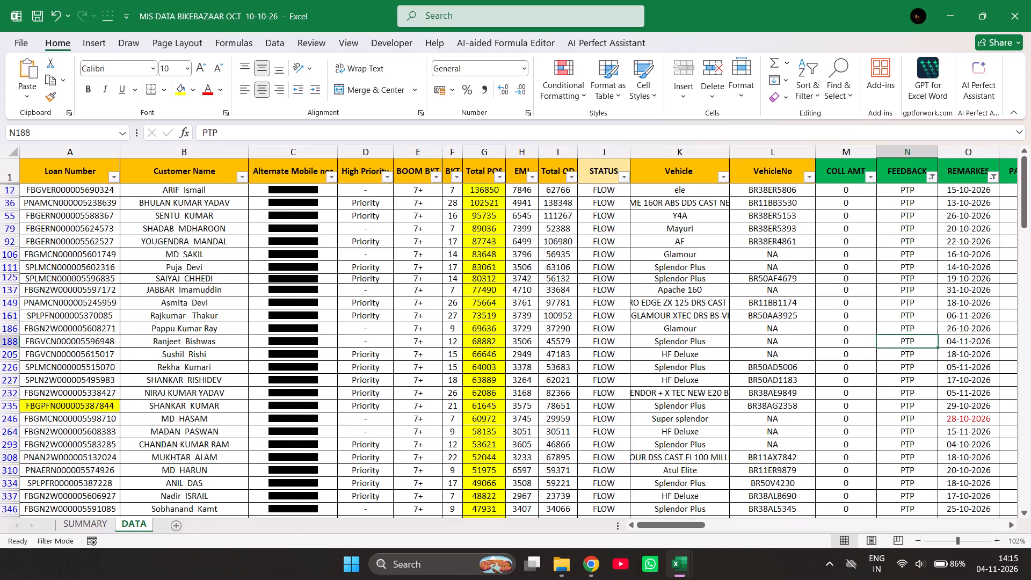
Select the entire row 186 on the DATA sheet to examine that PTP account's record.
click(0, 334)
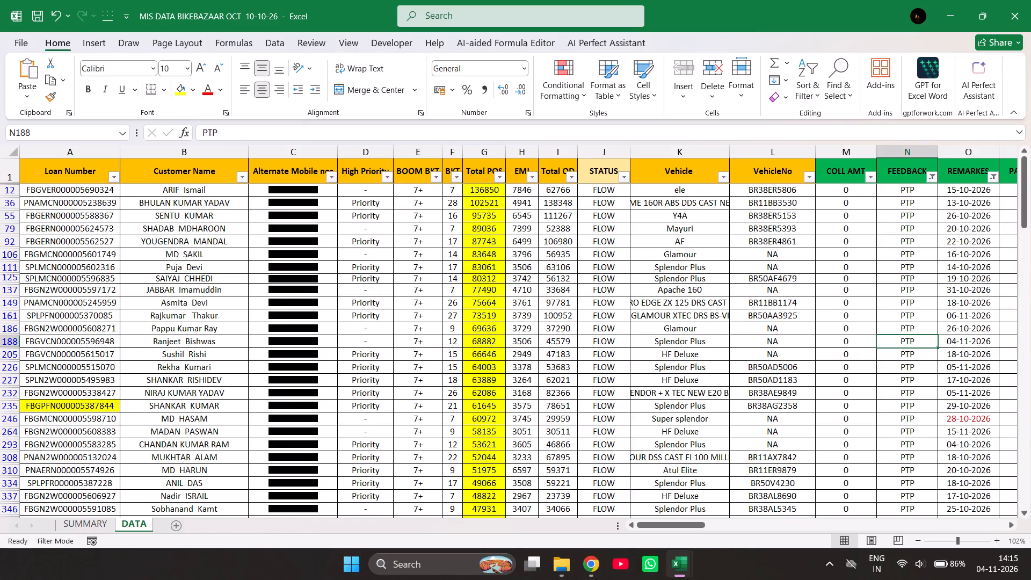
click(5, 328)
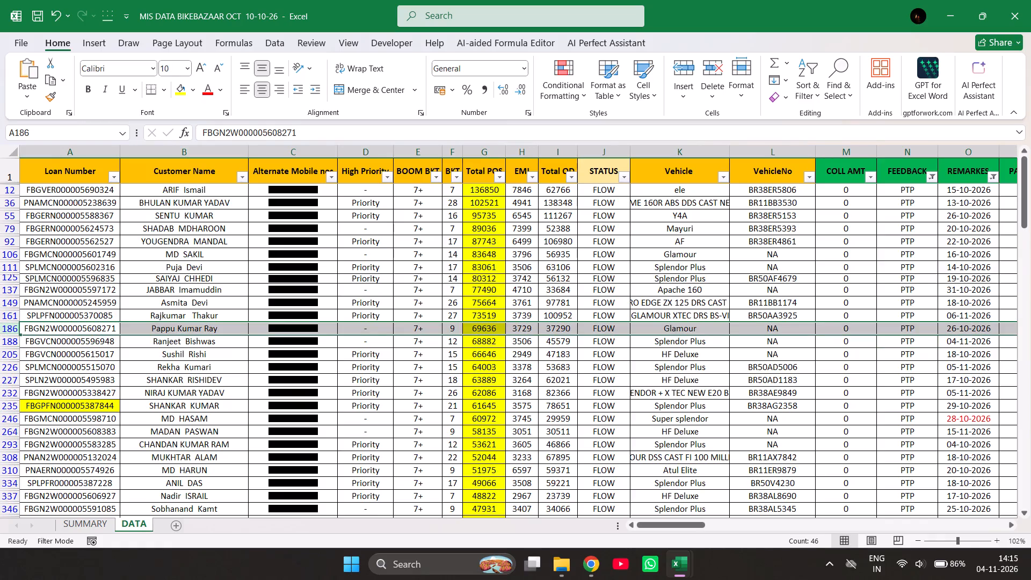
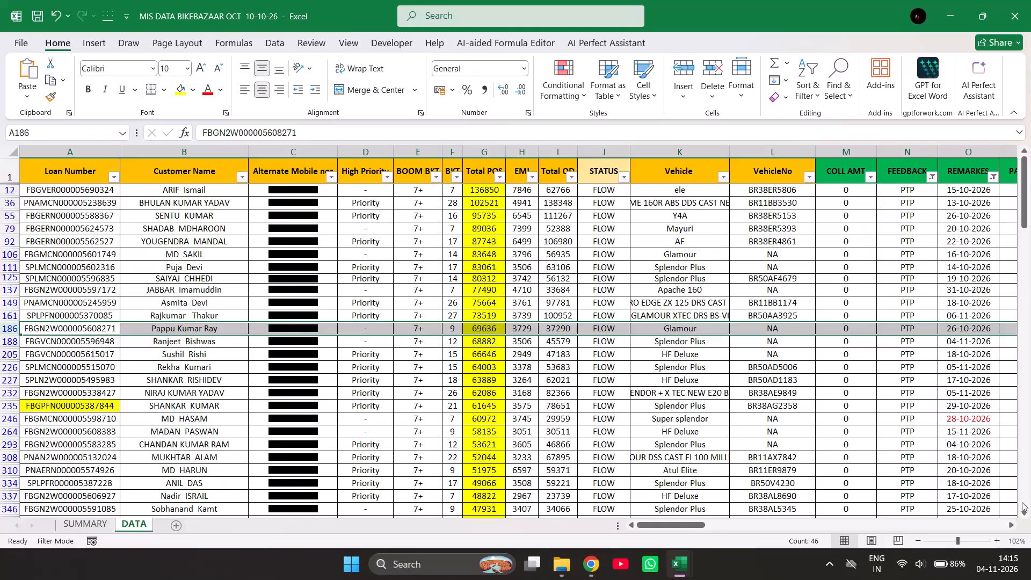
Select the entire row 188 on the DATA sheet and examine that PTP account's record through its calling, UPTED NO and payment columns.
triple_click(1025, 511)
triple_click(1025, 511)
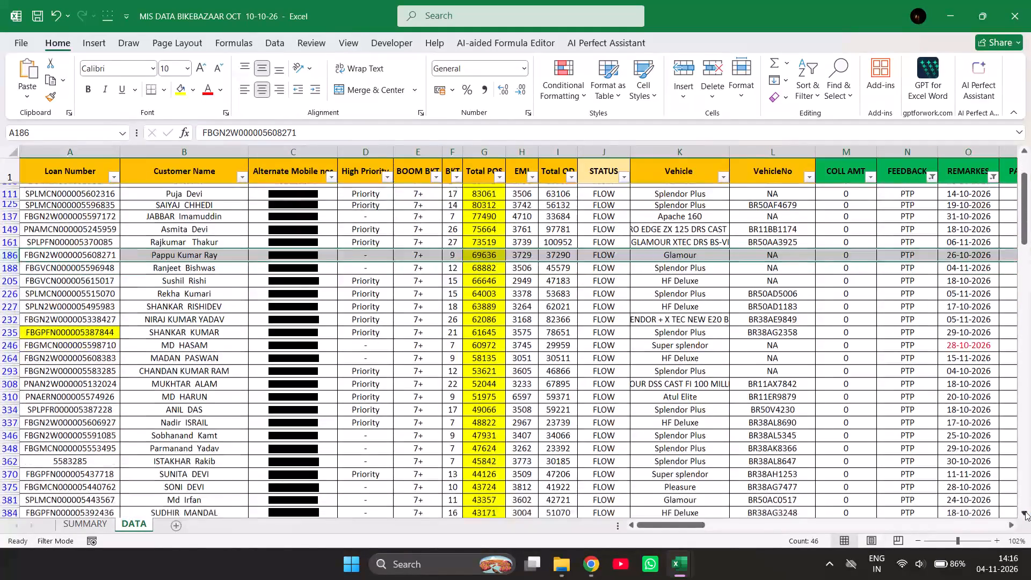
triple_click(1025, 511)
click(1025, 511)
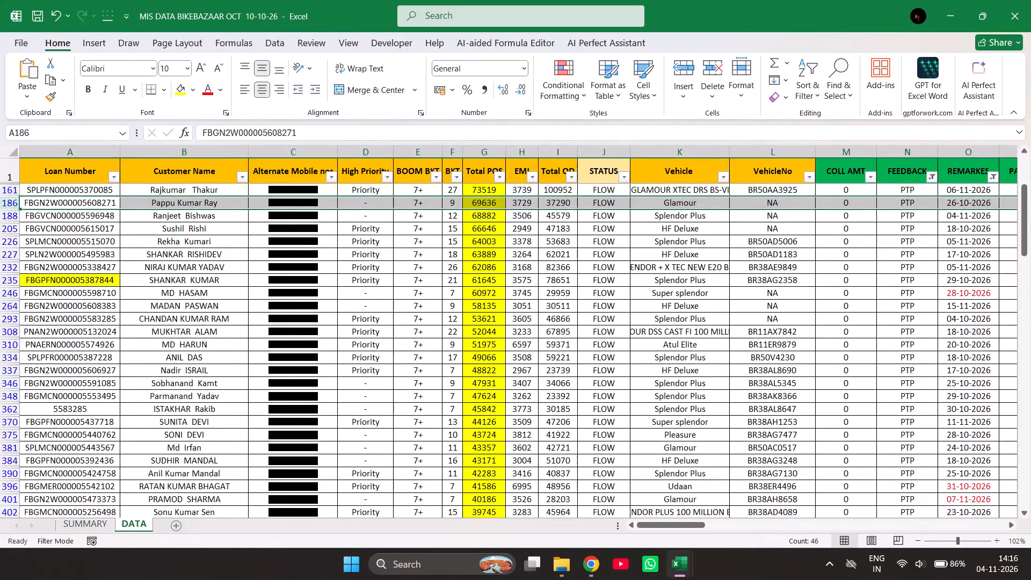
click(13, 215)
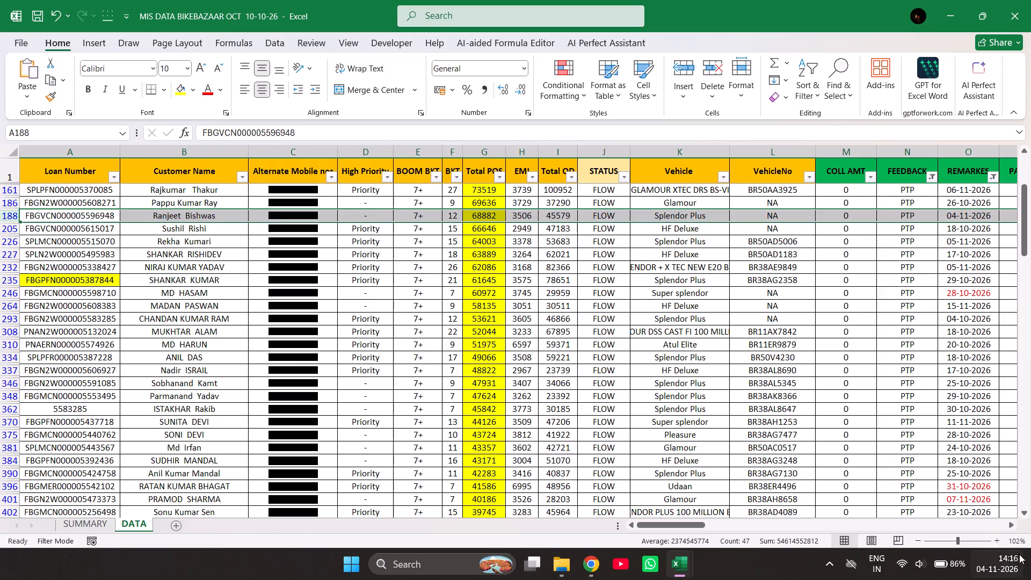
triple_click(1011, 526)
double_click(1011, 526)
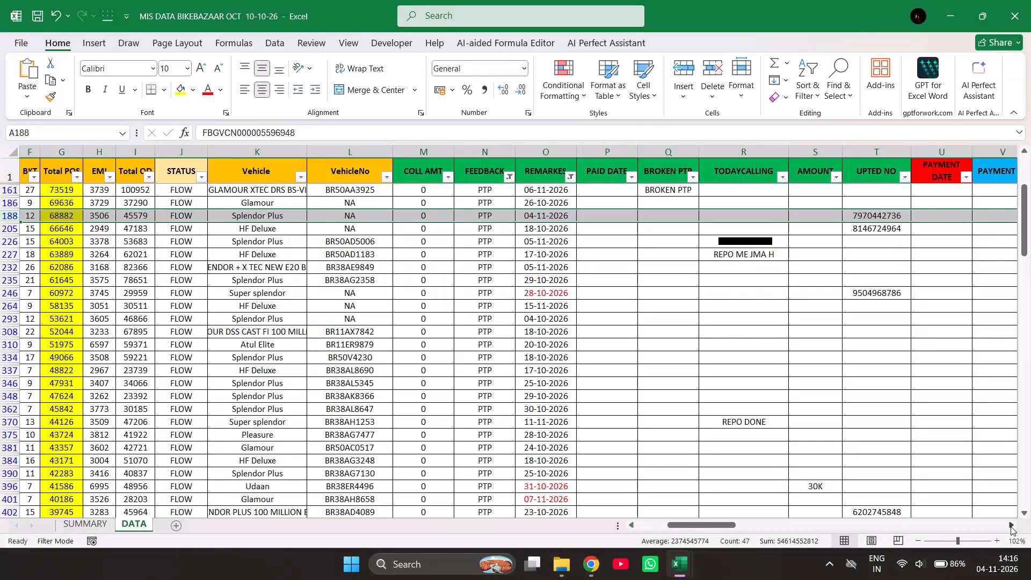
triple_click(641, 527)
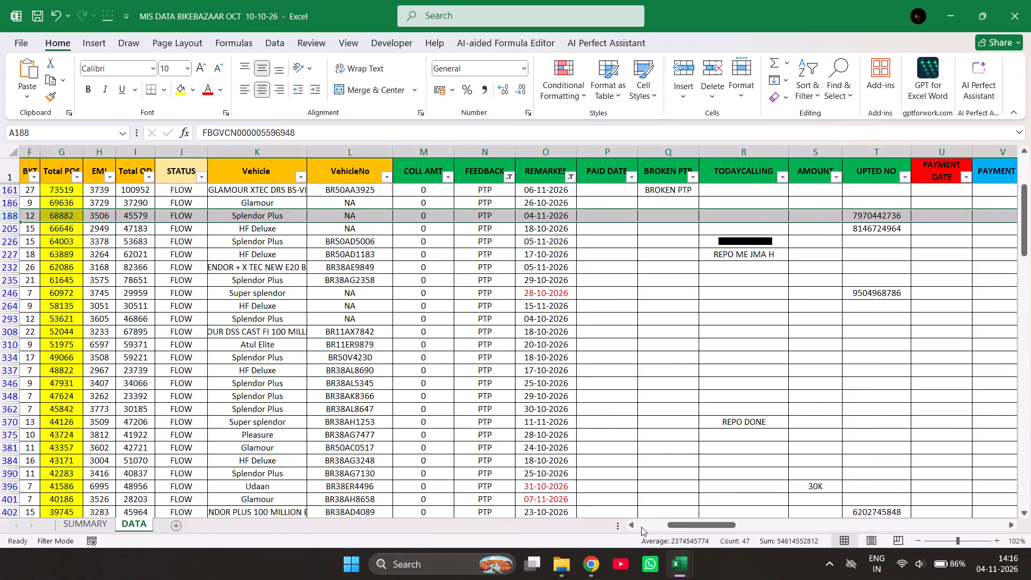
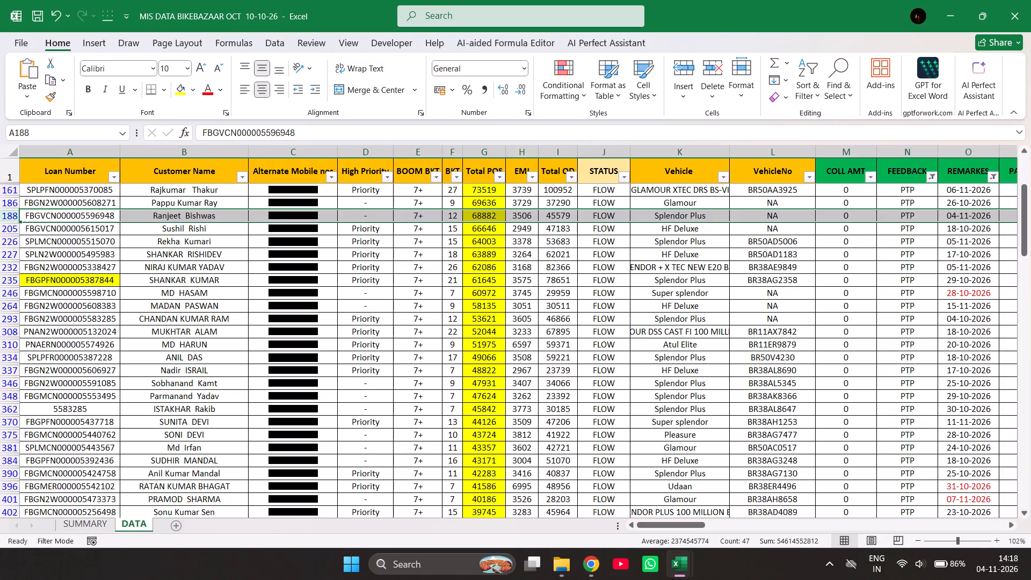
Select the entire row 205 and examine that PTP account's record through its TODAYCALLING, UPTED NO and payment columns.
click(9, 229)
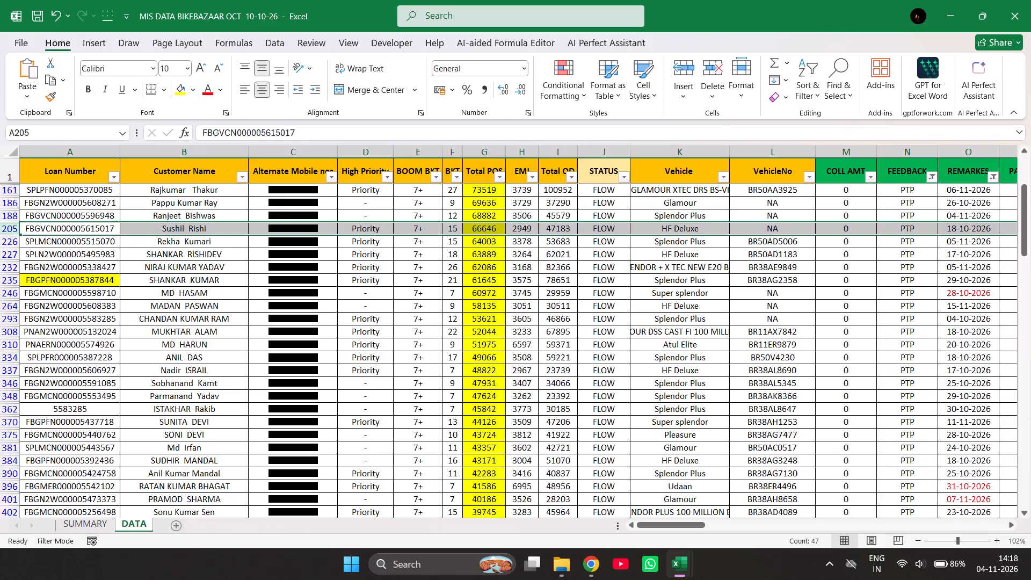
triple_click(1006, 526)
double_click(1006, 526)
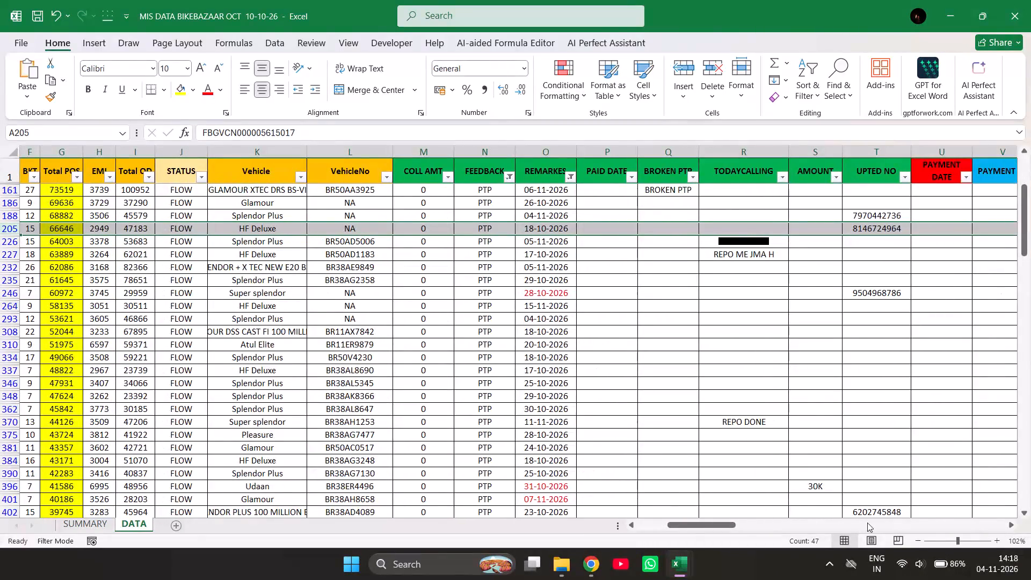
double_click(643, 525)
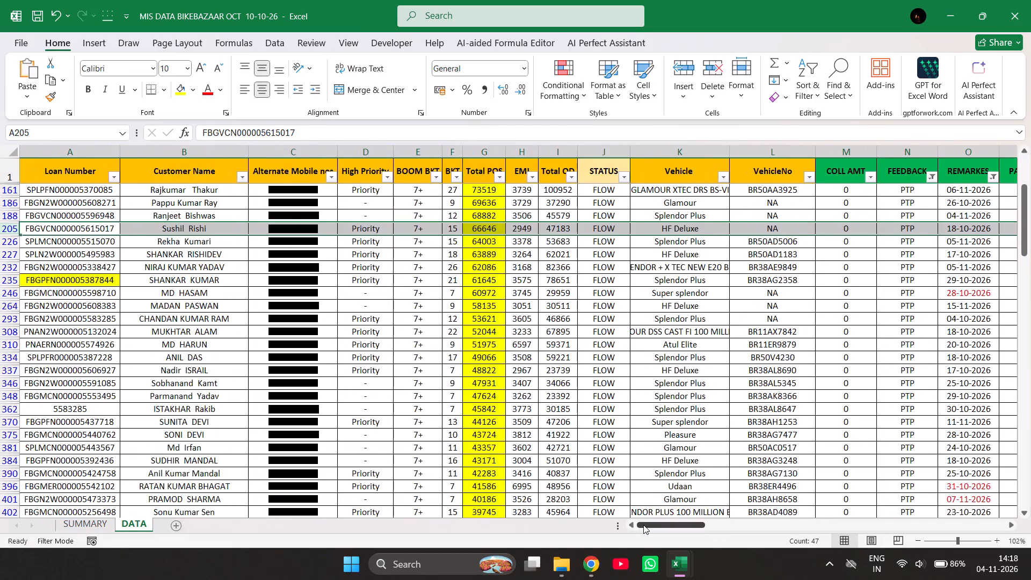
triple_click(1008, 526)
double_click(1008, 526)
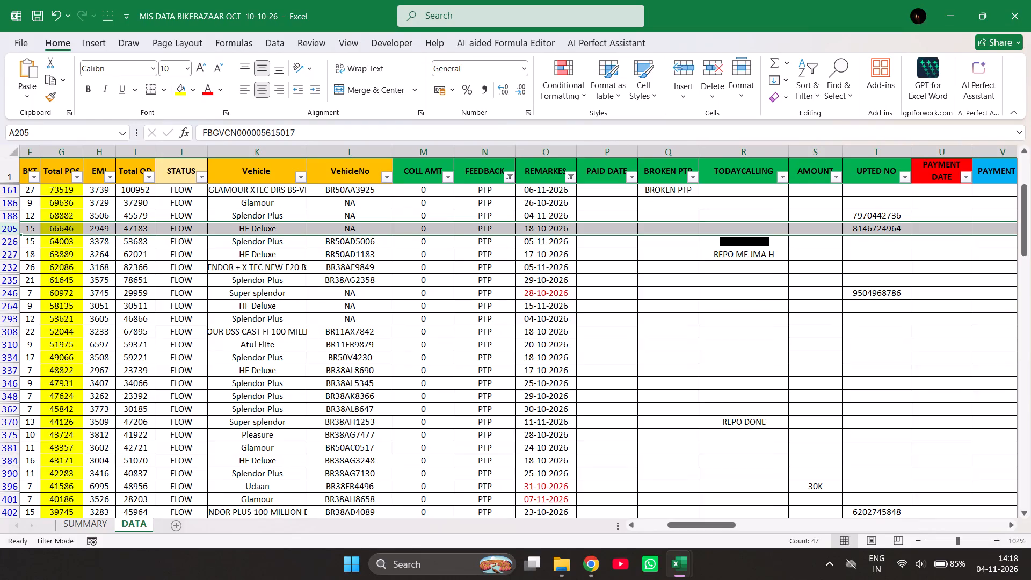
double_click(650, 525)
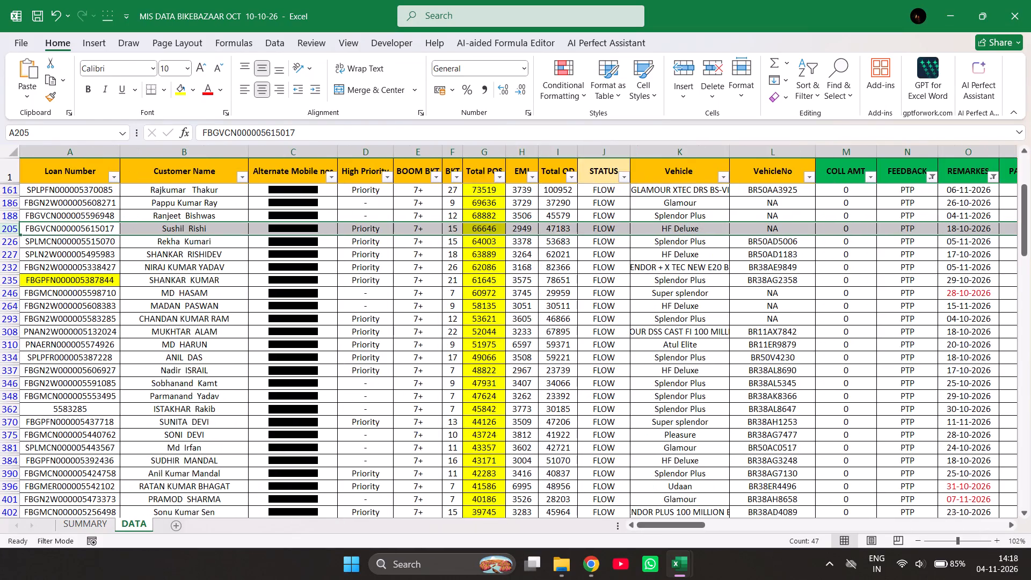
Select the entire row 226 and examine that PTP account's record, including its TODAYCALLING, UPTED NO and payment columns.
click(5, 241)
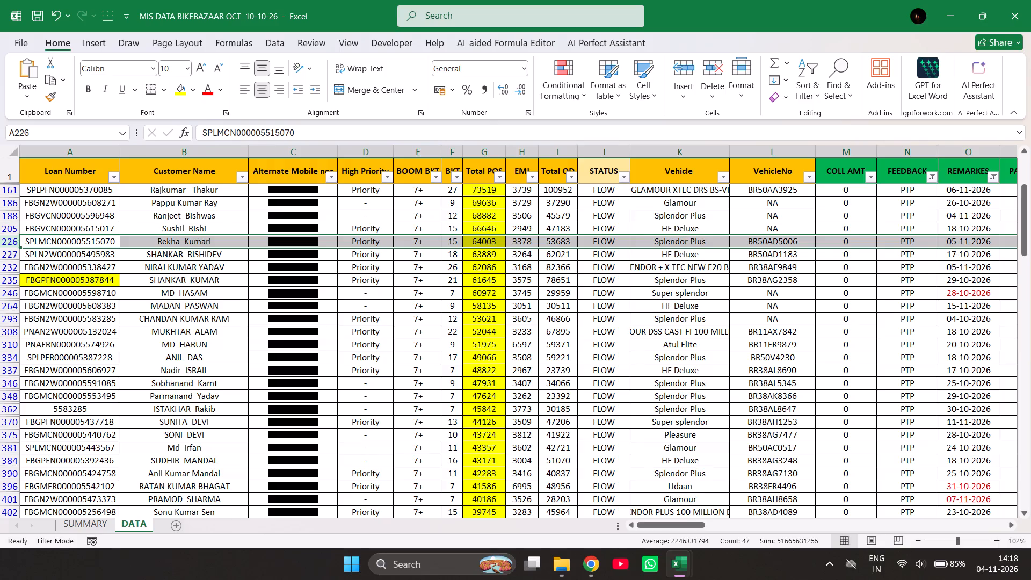
triple_click(1010, 527)
double_click(1010, 527)
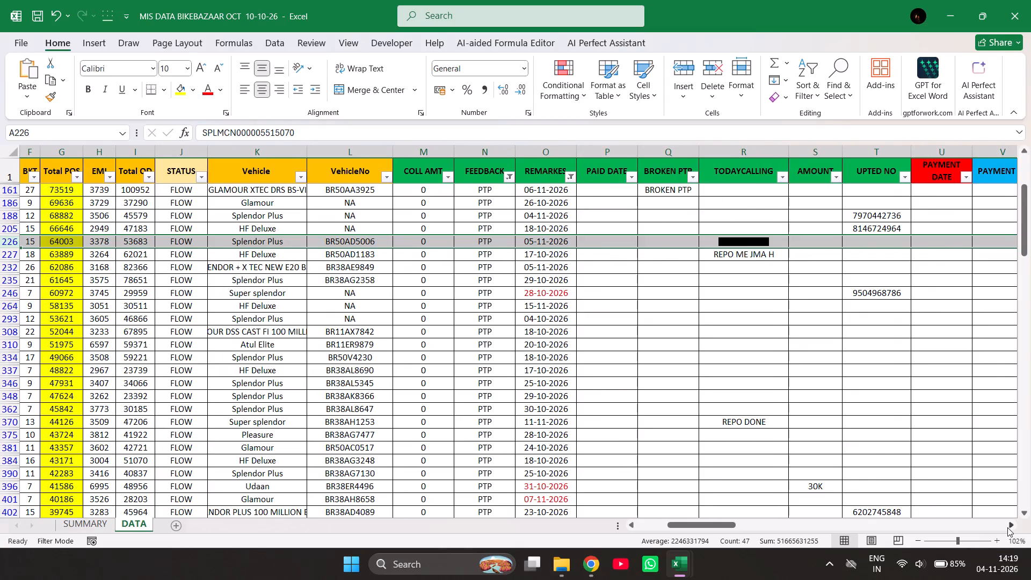
double_click(651, 525)
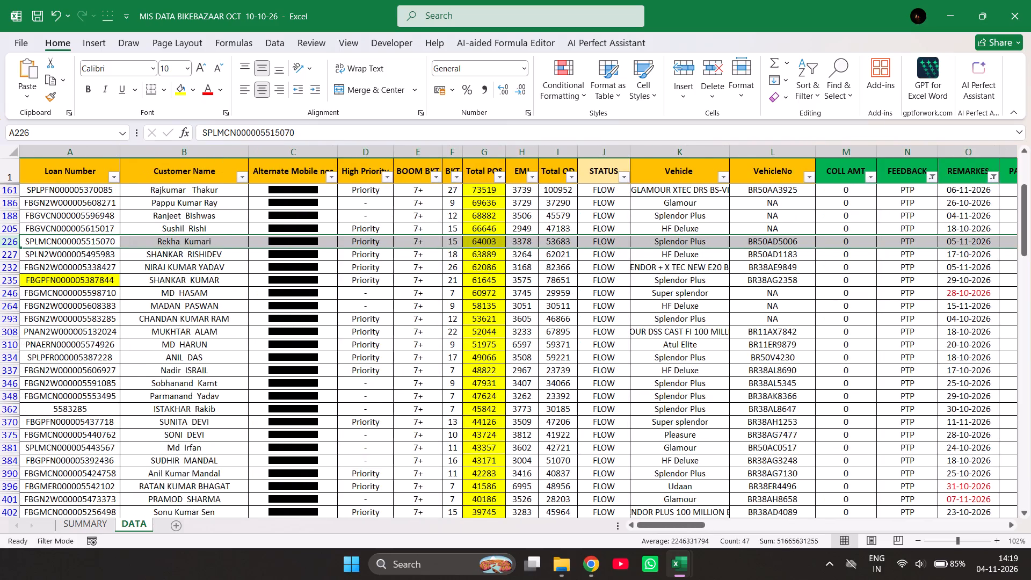
Select the entire row 232 on the DATA sheet to examine that PTP account's record.
click(5, 270)
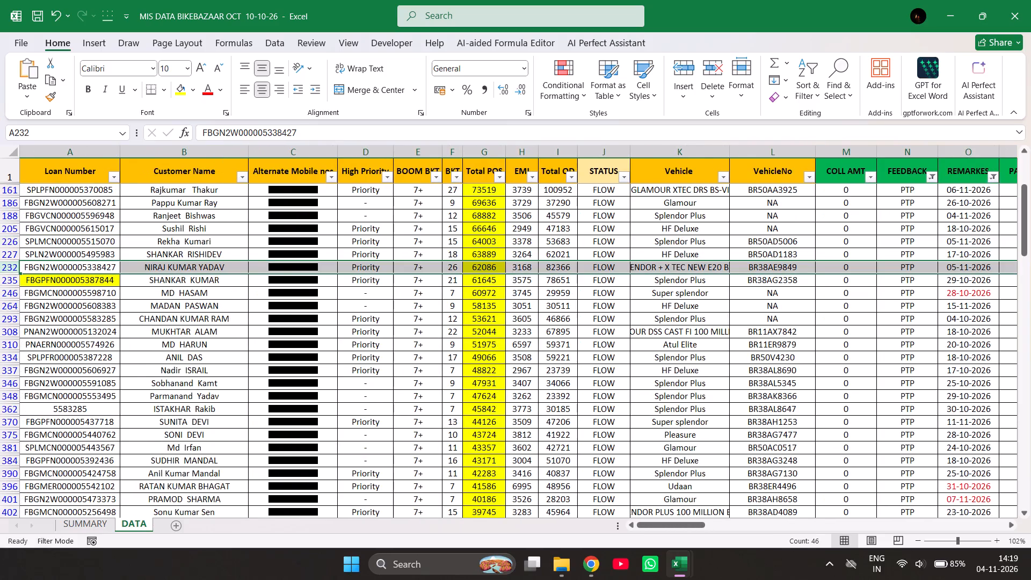
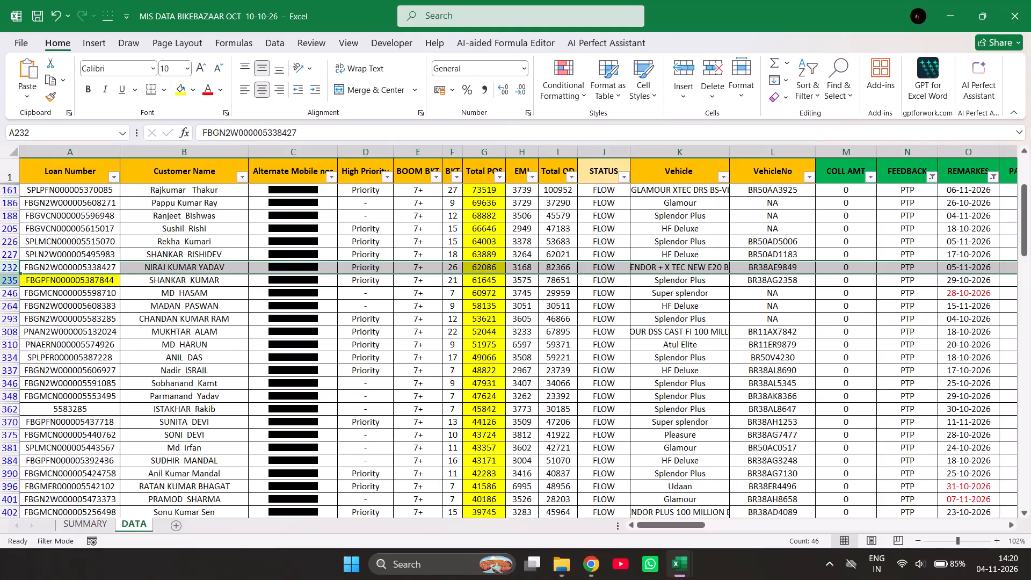
Select the entire row 235 and examine that PTP account's record through its TODAYCALLING, UPTED NO and payment columns.
click(9, 280)
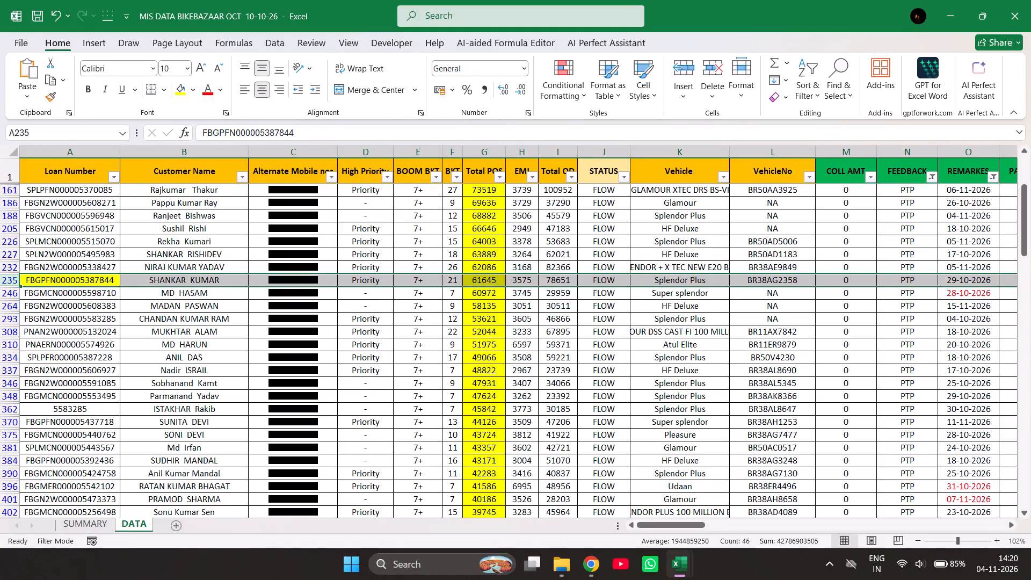
triple_click(1008, 523)
double_click(1008, 523)
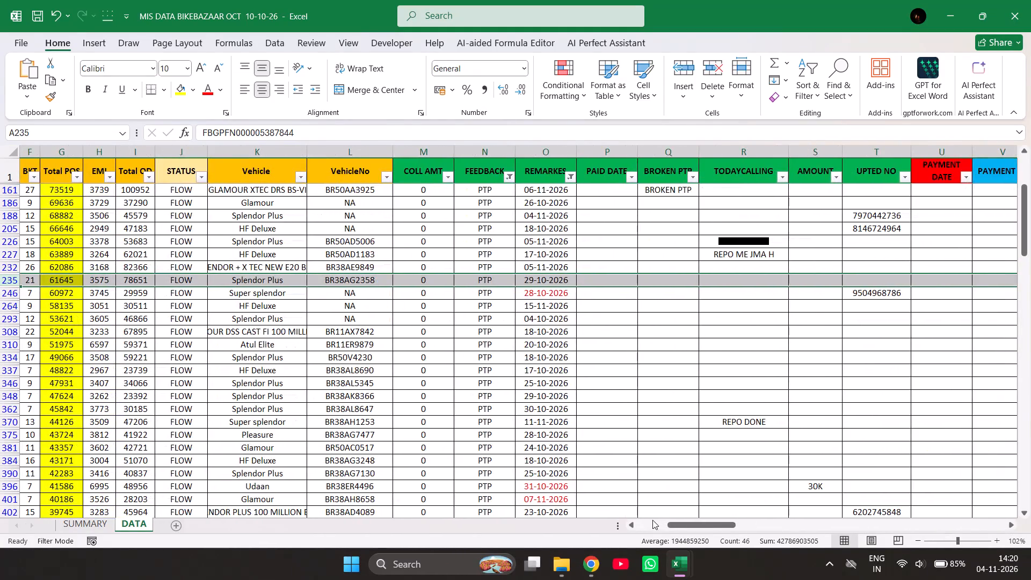
double_click(652, 523)
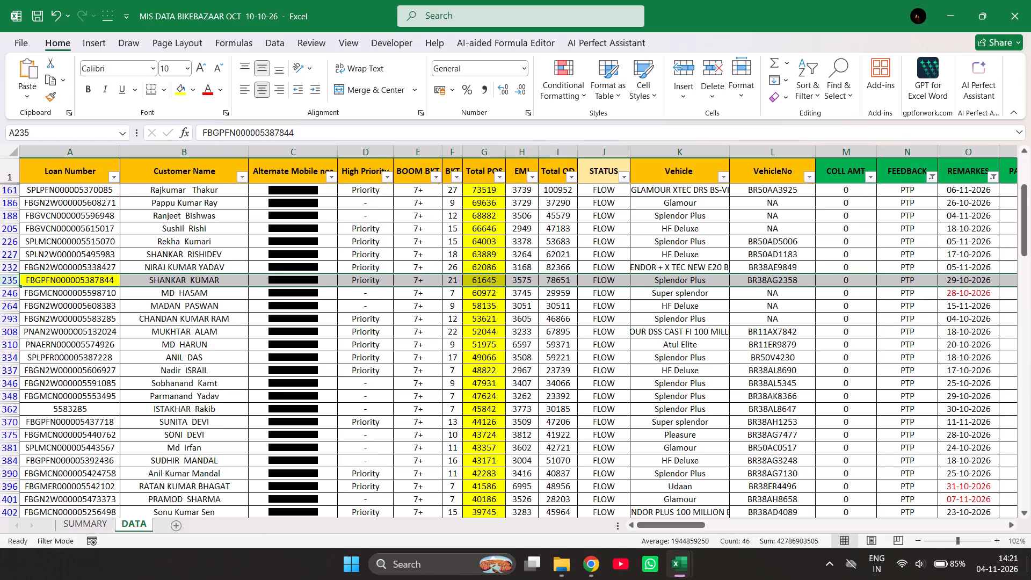
Select the entire row 246 on the DATA sheet to examine that PTP account's record.
triple_click(1023, 514)
click(1023, 514)
click(1023, 514)
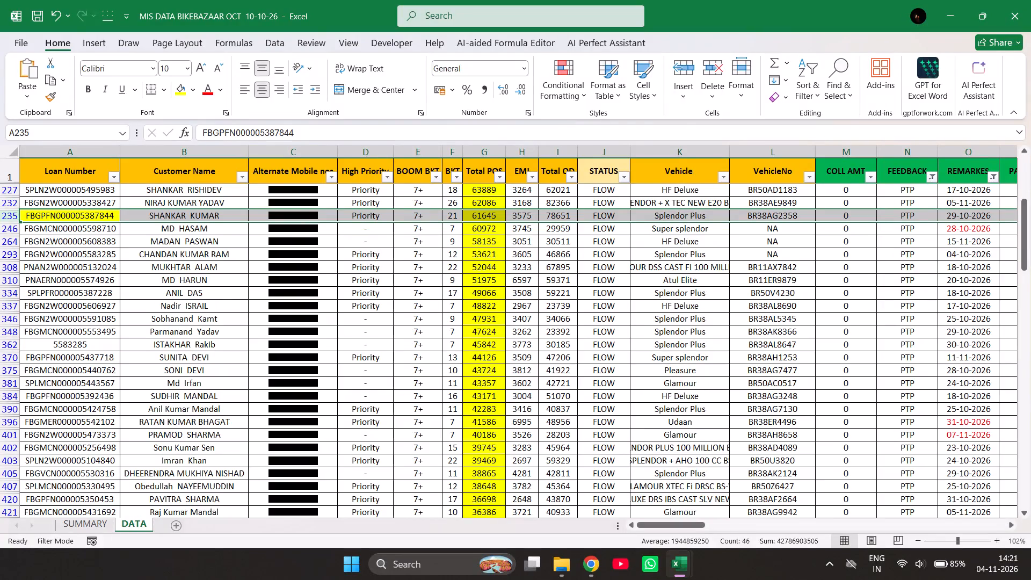
click(14, 228)
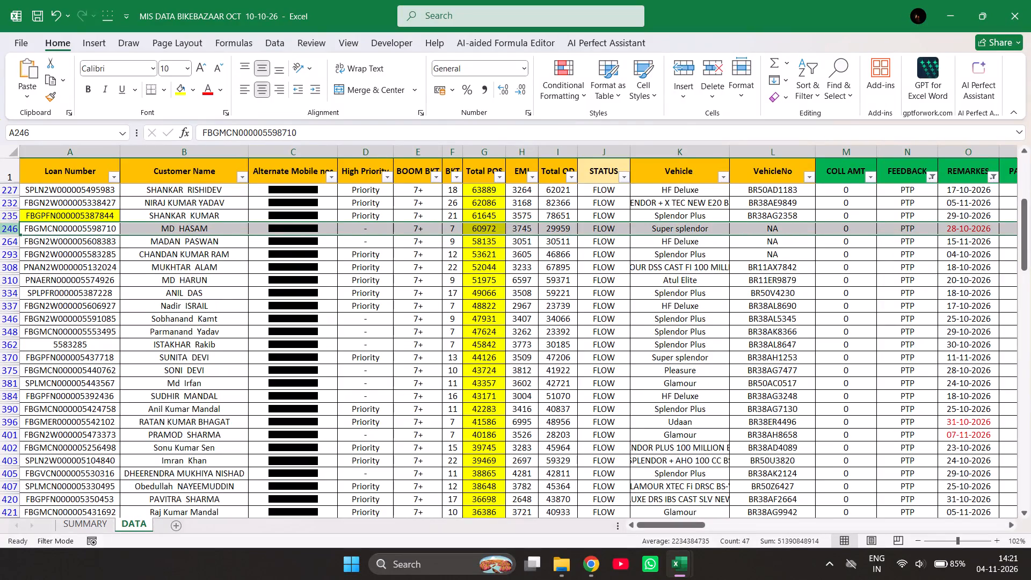
Select the entire row 264 and examine that PTP account's record, including its TODAYCALLING, AMOUNT and UPTED NO columns.
click(13, 241)
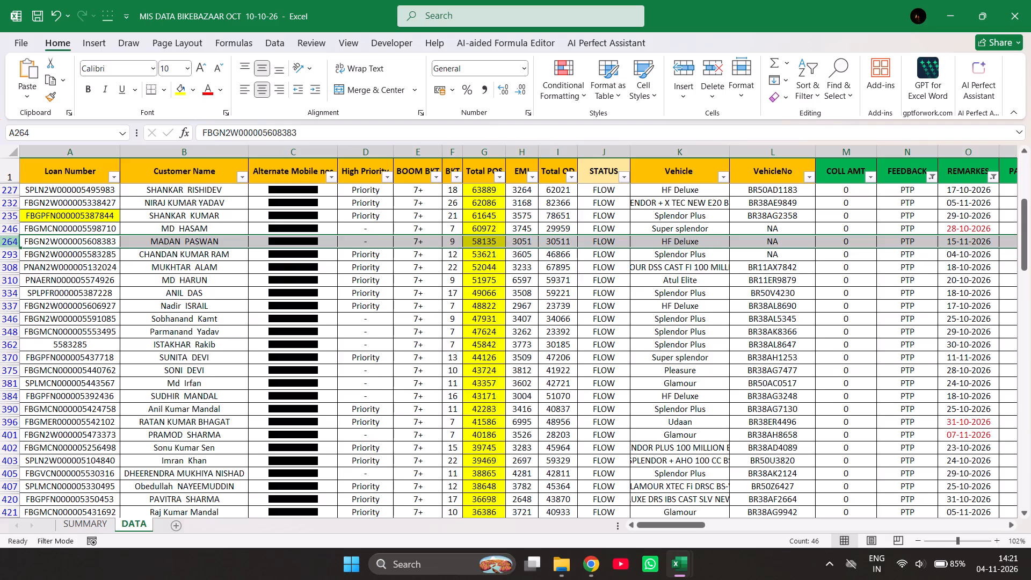
triple_click(1013, 525)
click(1013, 525)
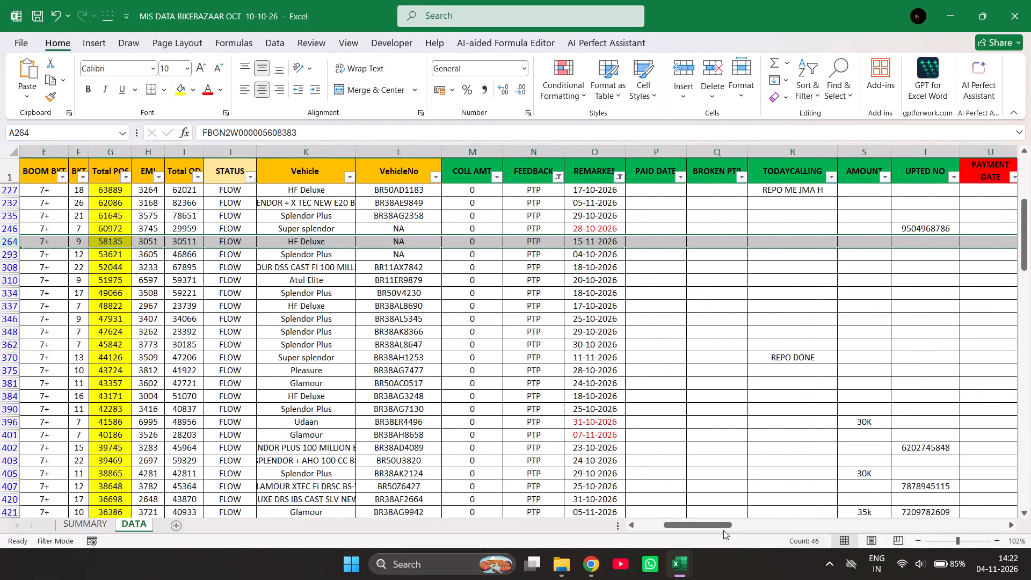
triple_click(647, 525)
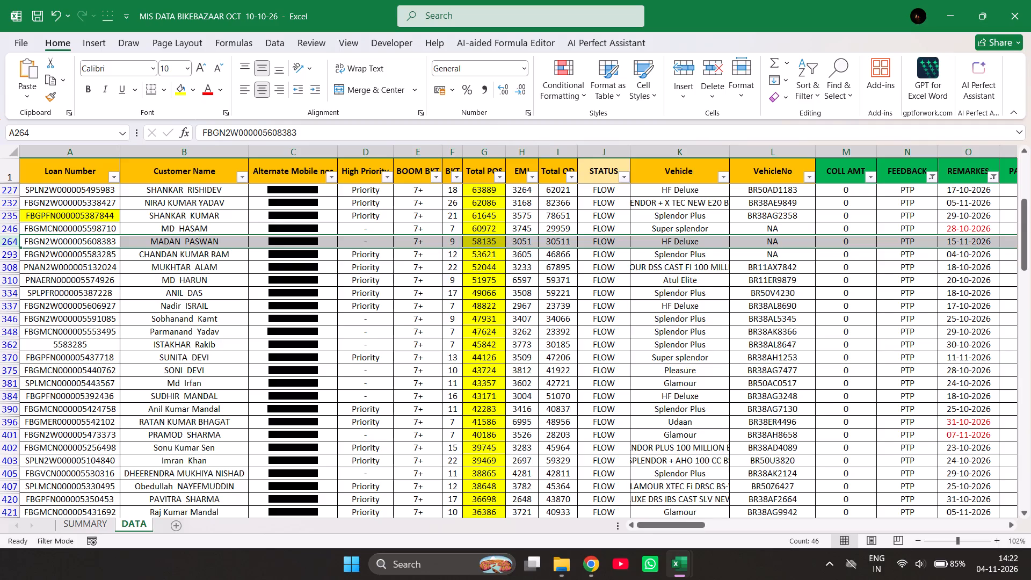
Select the entire row 308 on the DATA sheet to examine that PTP account's record.
click(14, 269)
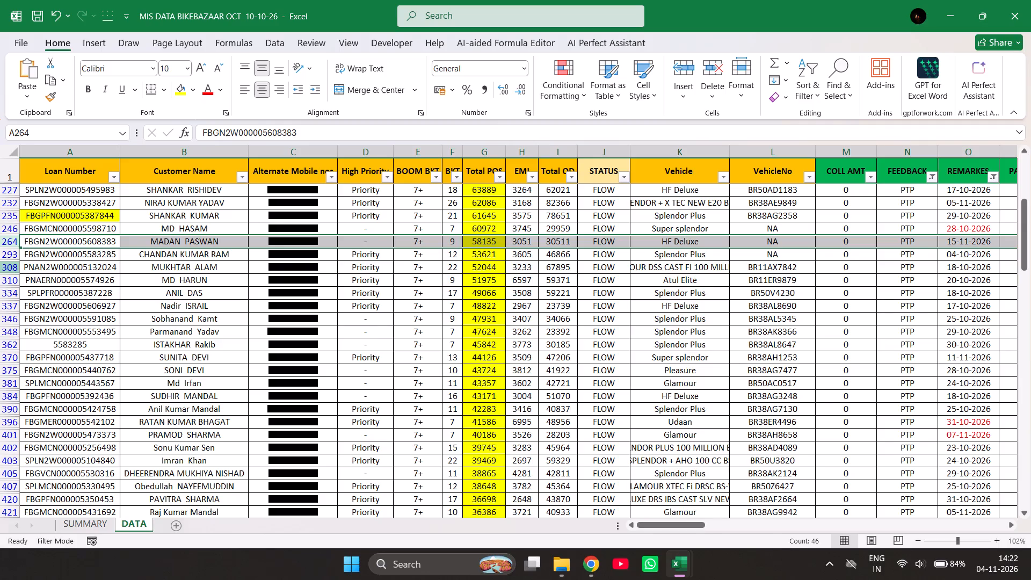
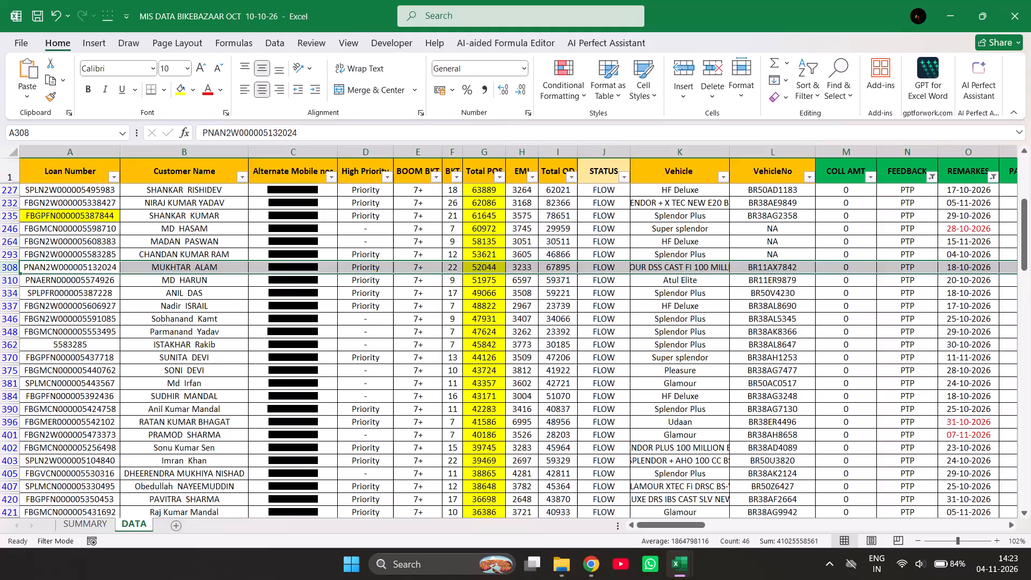
Select the entire row 310 on the DATA sheet to examine that PTP account's record.
click(17, 281)
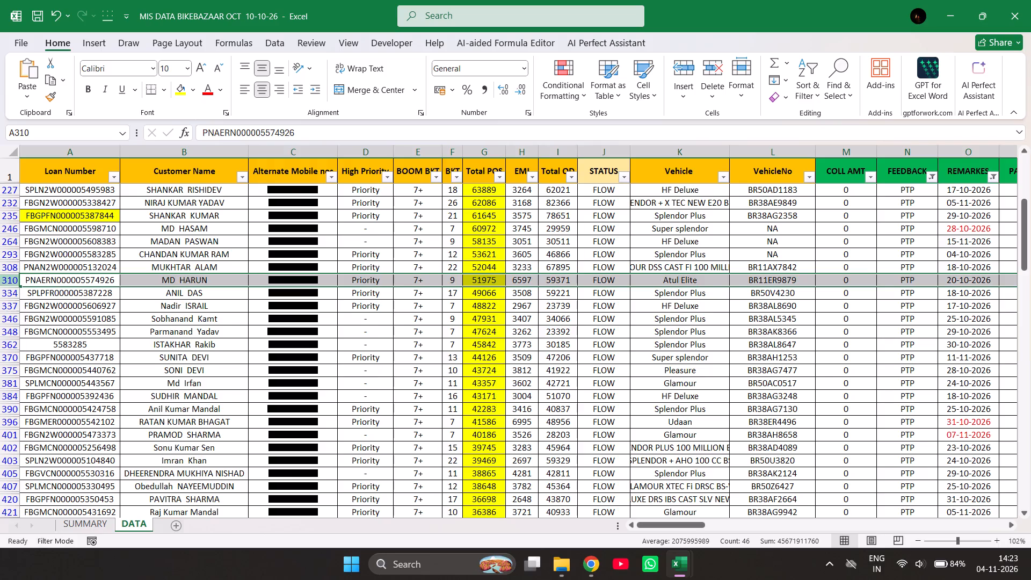
Select the entire row 334 on the DATA sheet to examine that PTP account's record.
click(3, 294)
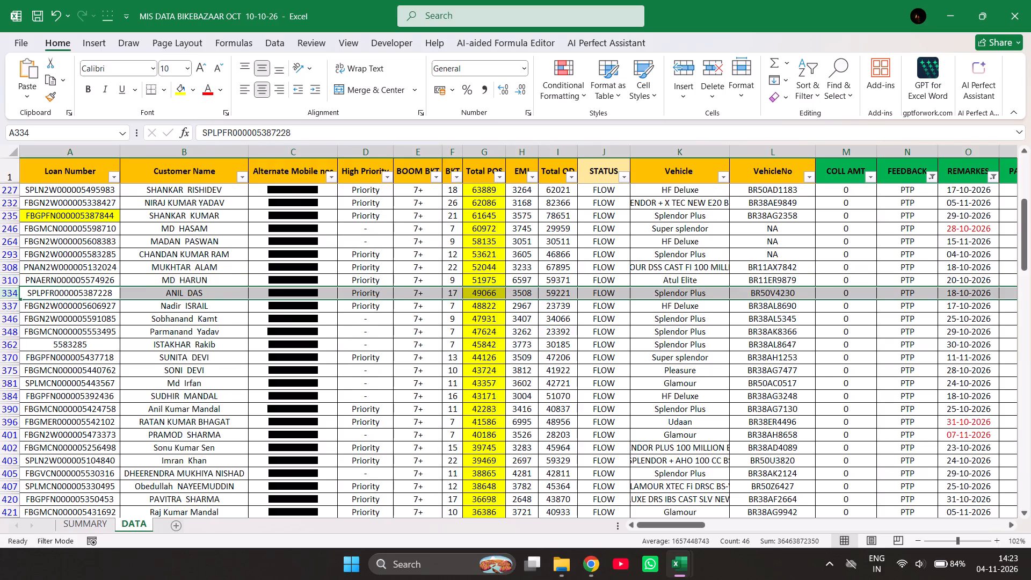
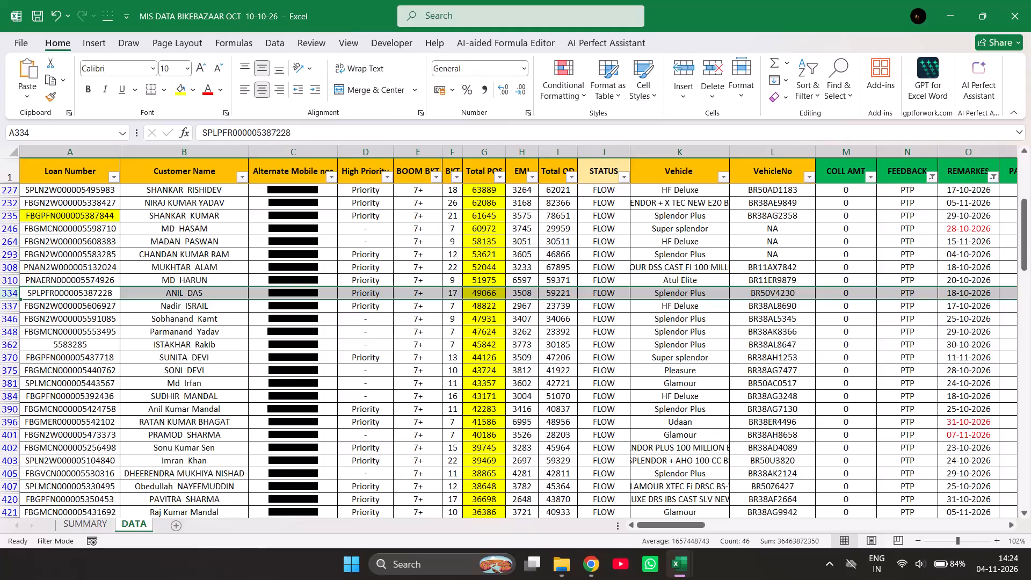
Select the entire row 337 on the DATA sheet to examine that PTP account's record.
triple_click(1023, 513)
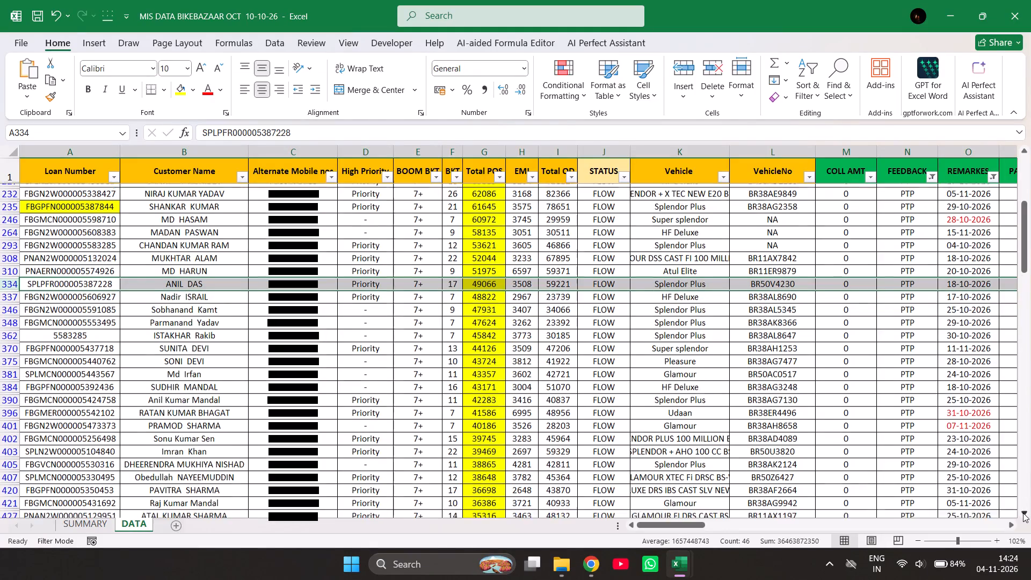
triple_click(1023, 513)
double_click(1023, 513)
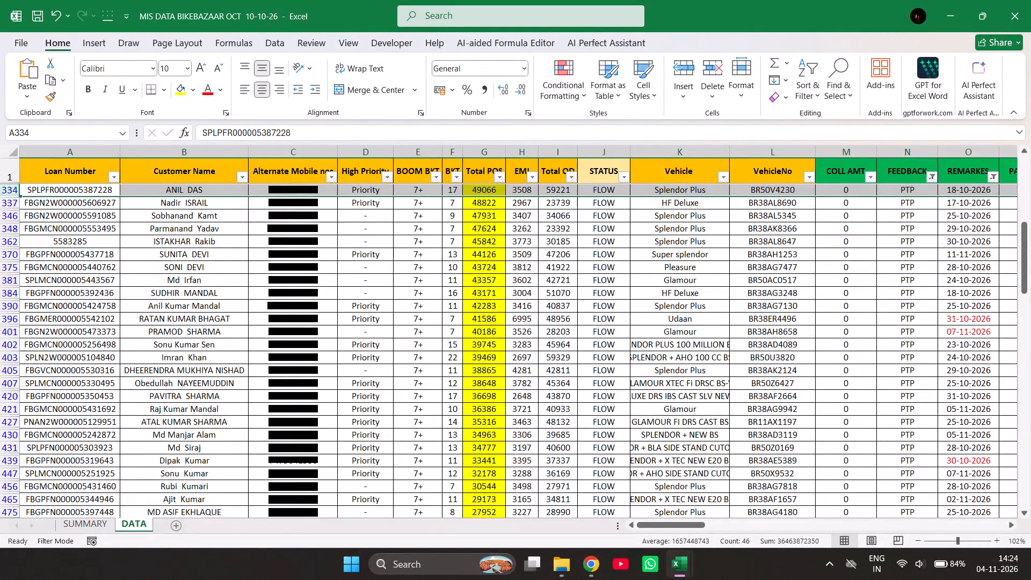
click(0, 204)
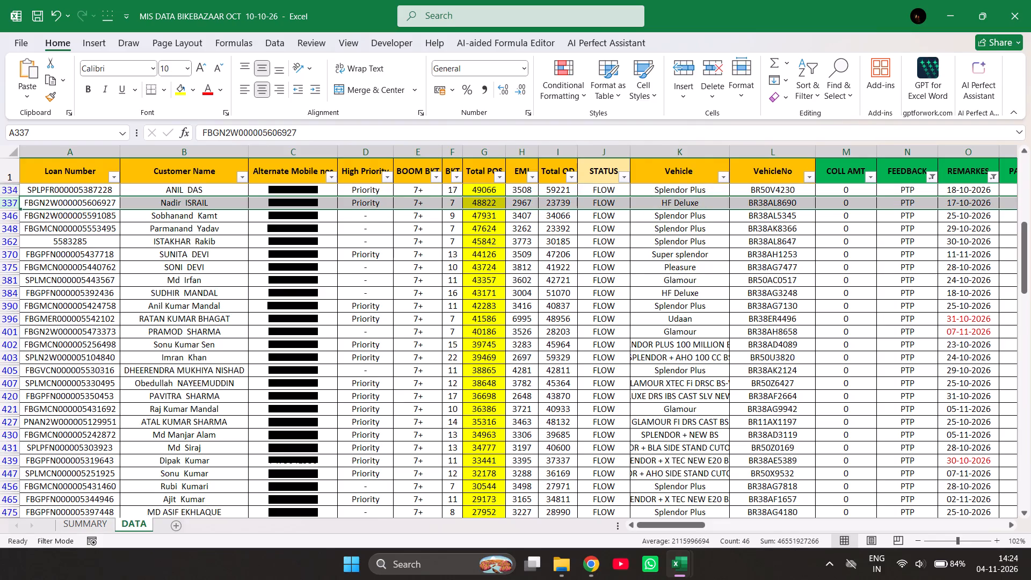
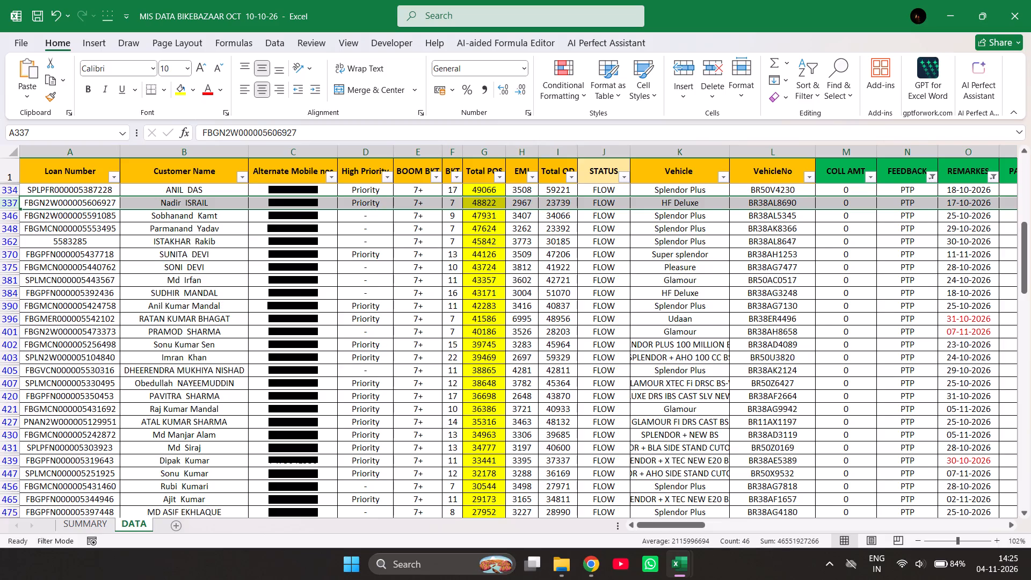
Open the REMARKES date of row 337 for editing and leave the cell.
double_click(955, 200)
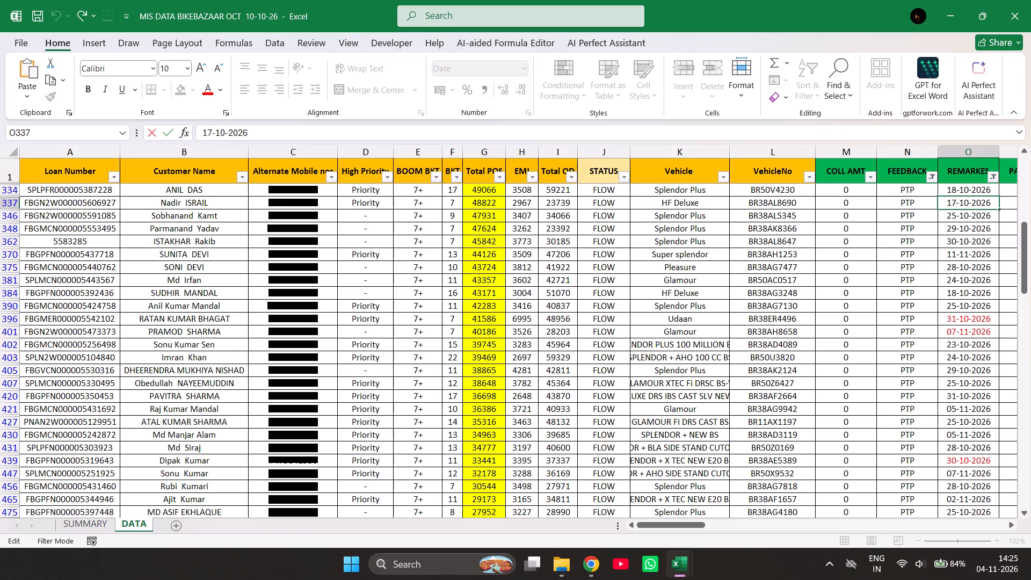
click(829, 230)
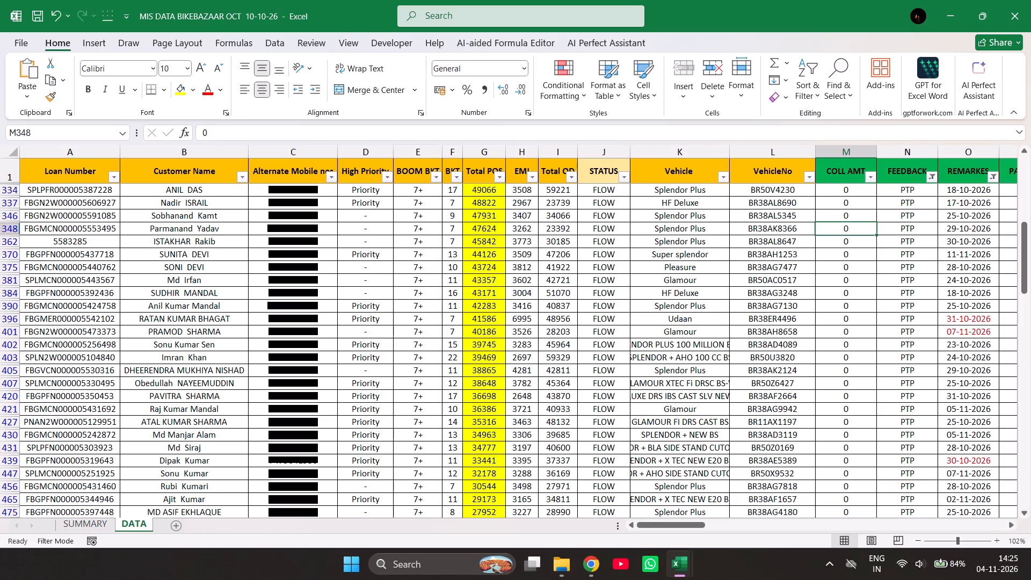
Examine PTP account rows 346, 348, 362, 370 and 375 one at a time, including row 348's paid date, calling and amount columns.
click(9, 216)
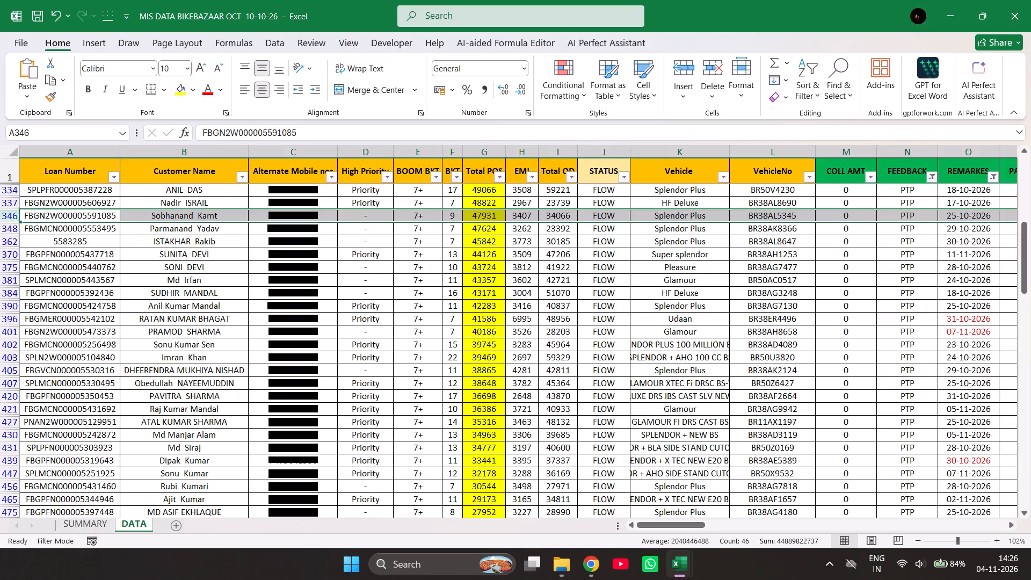
click(10, 229)
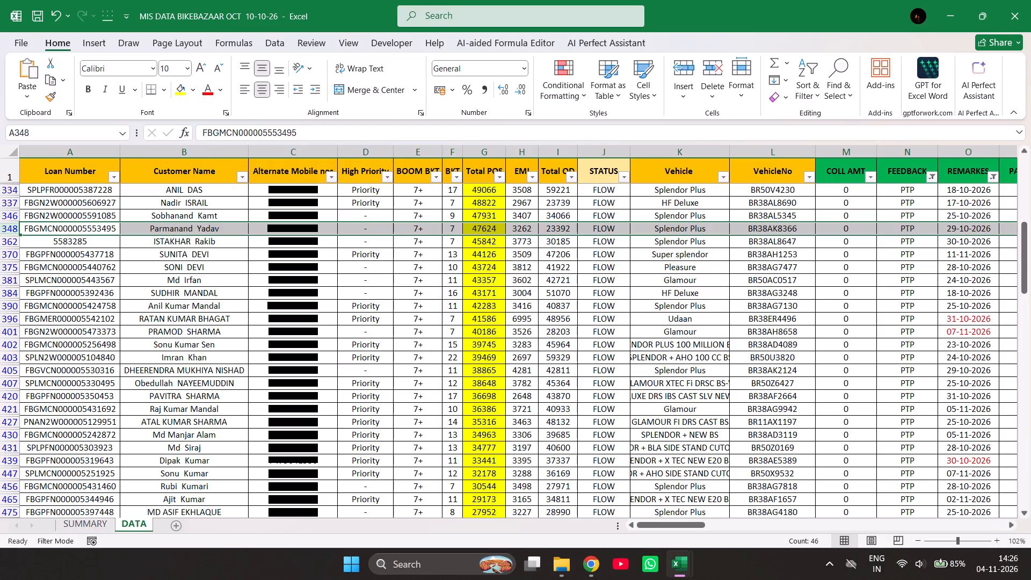
triple_click(1011, 524)
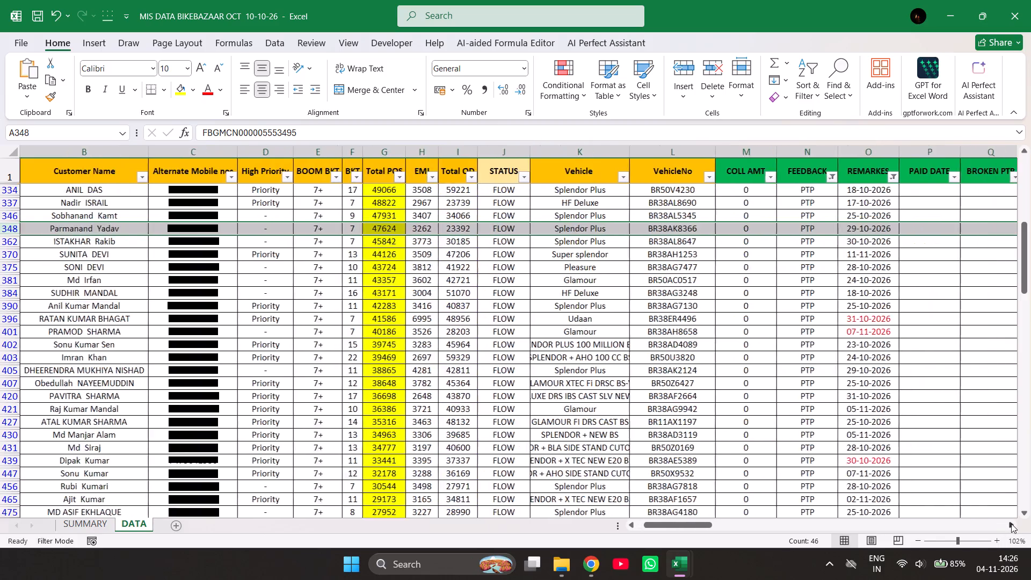
double_click(1011, 524)
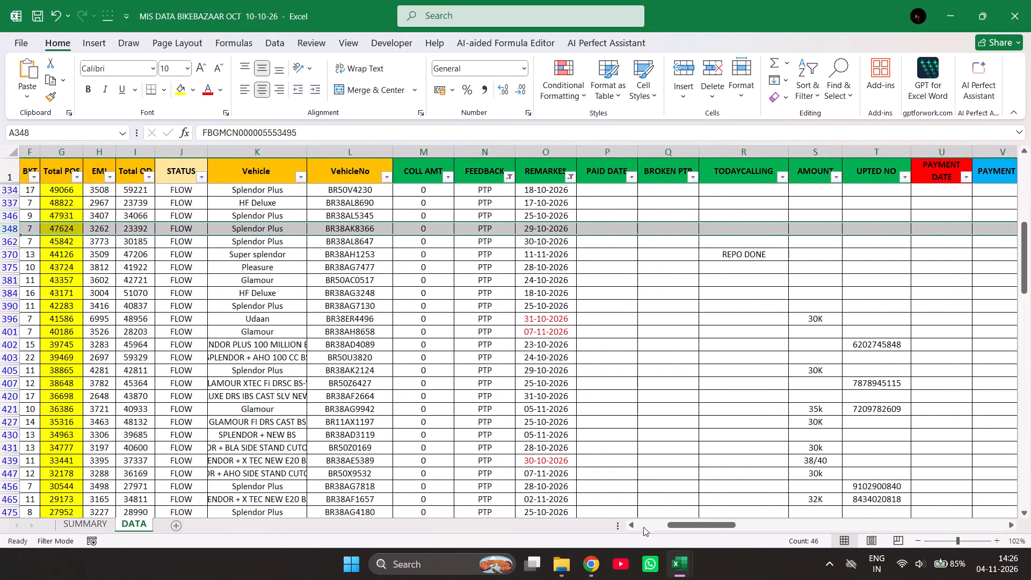
triple_click(643, 527)
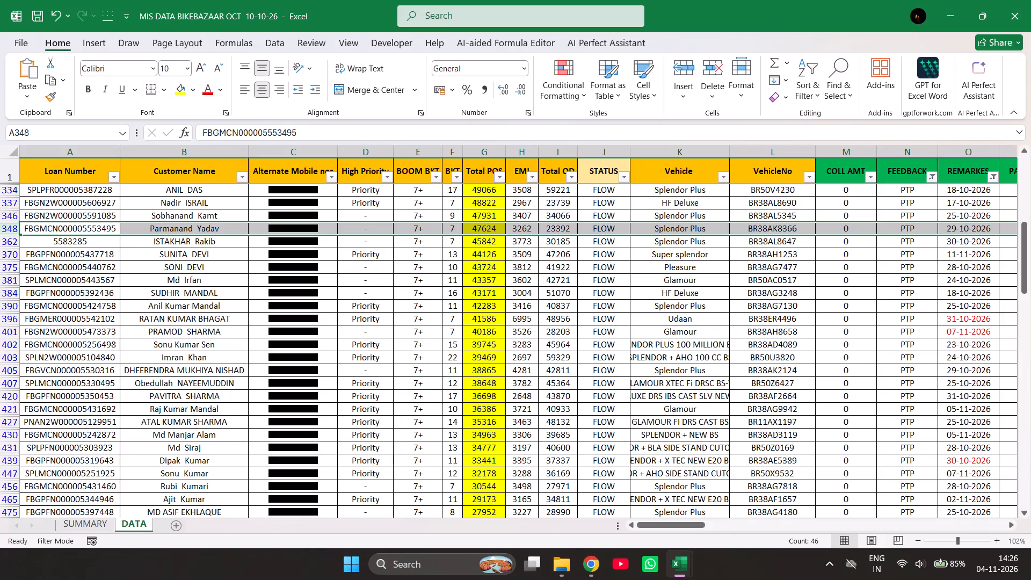
click(9, 242)
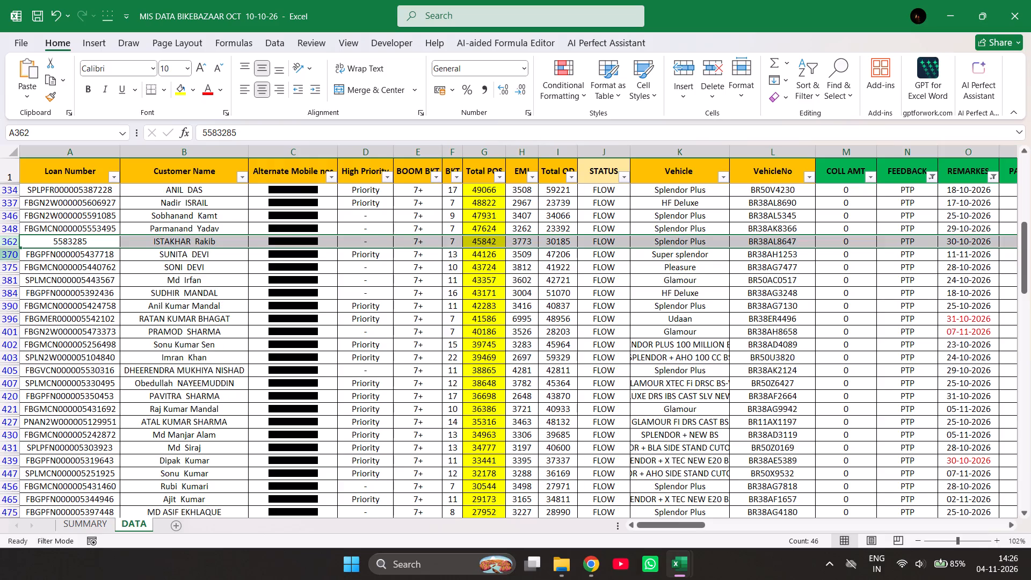
click(13, 255)
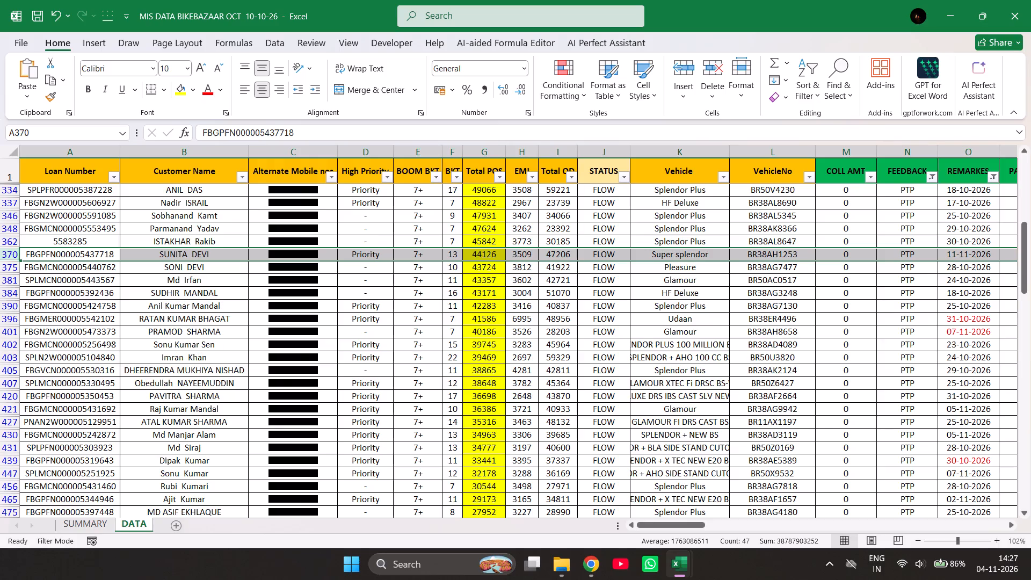
click(1, 267)
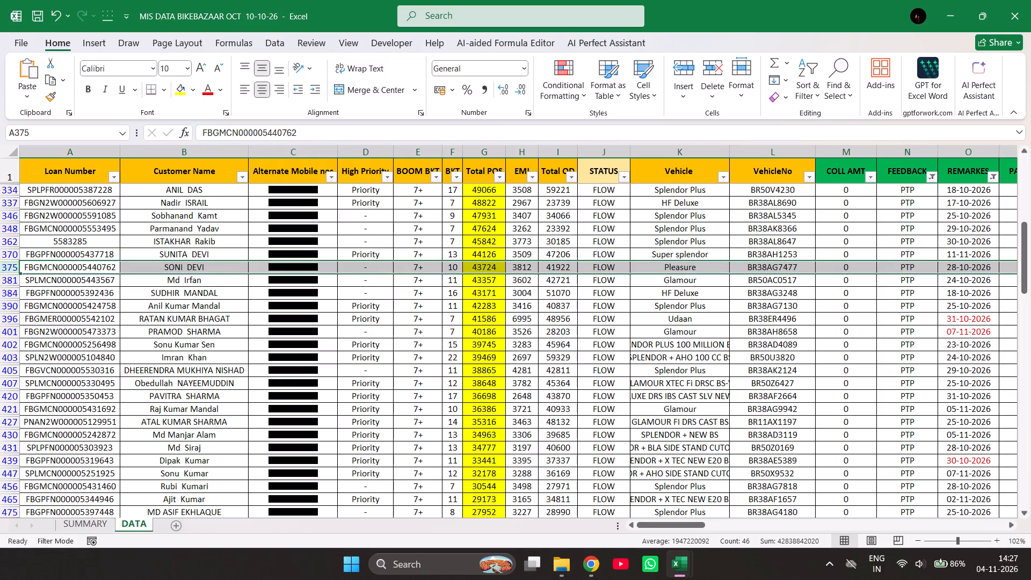
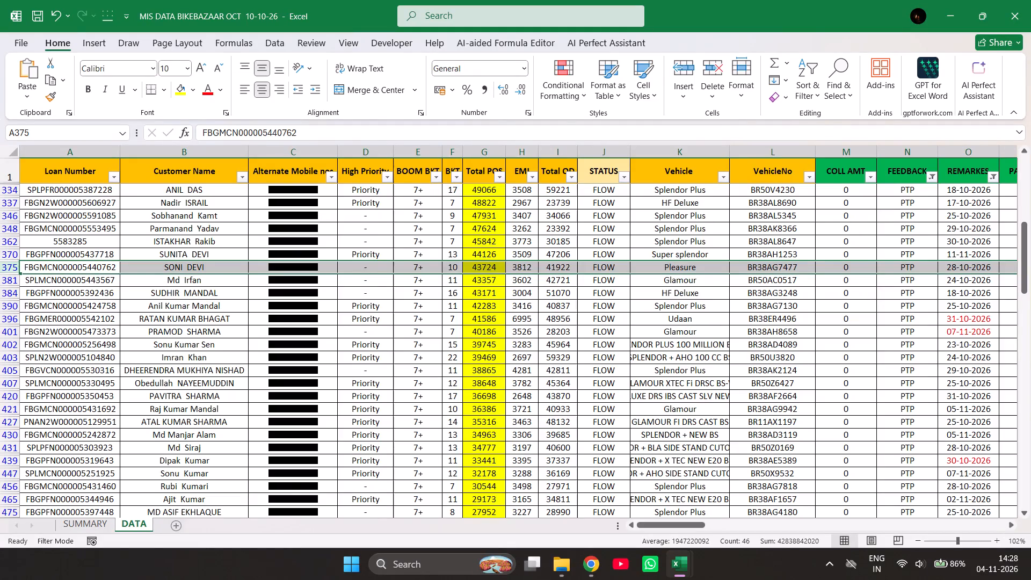
Select the PTP account in row 381 to examine its loan details and follow-up date.
click(8, 282)
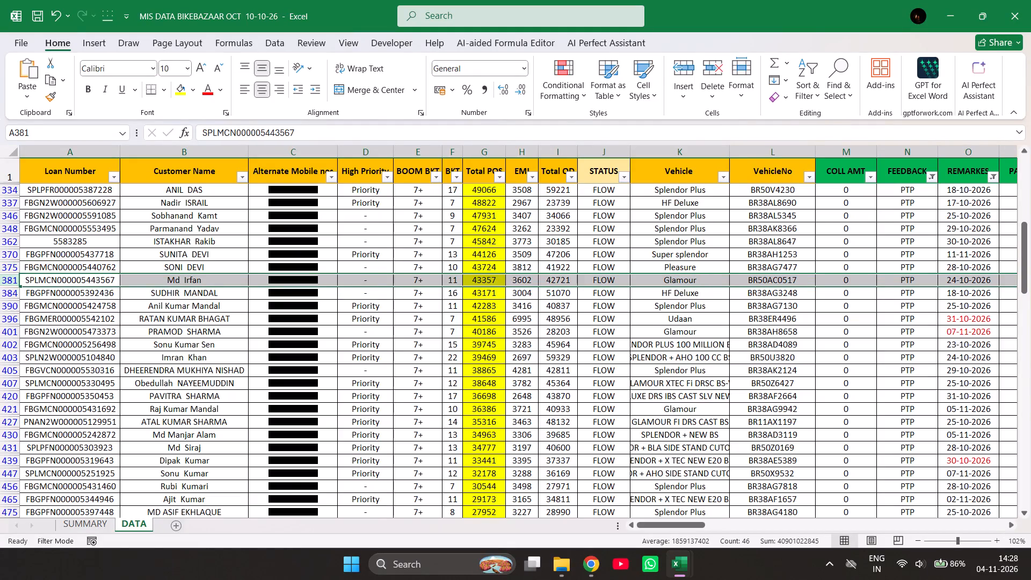
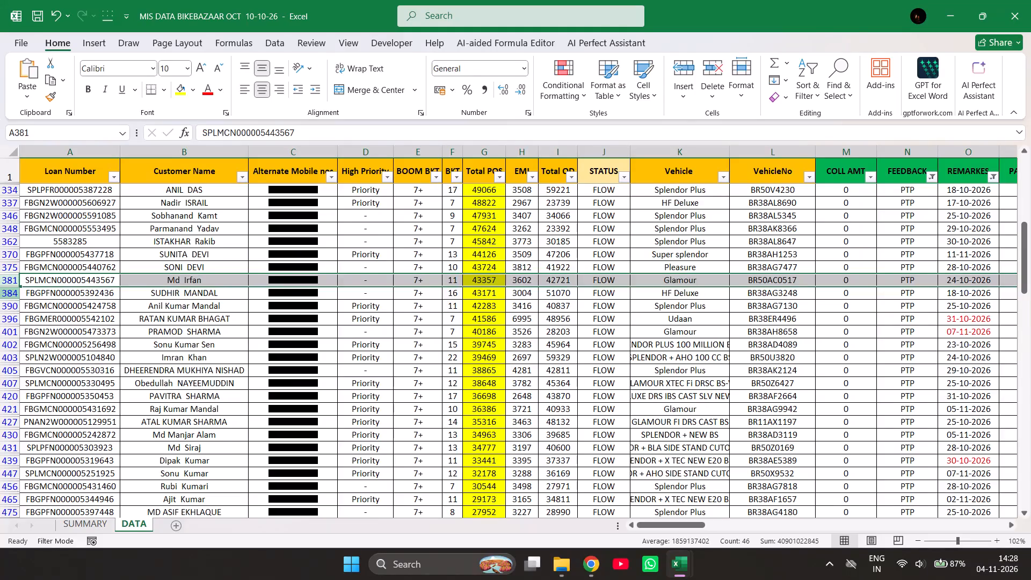
Review the PTP accounts in rows 384, 390 and 396 one by one, also checking row 390's calling, amount and payment columns.
click(10, 295)
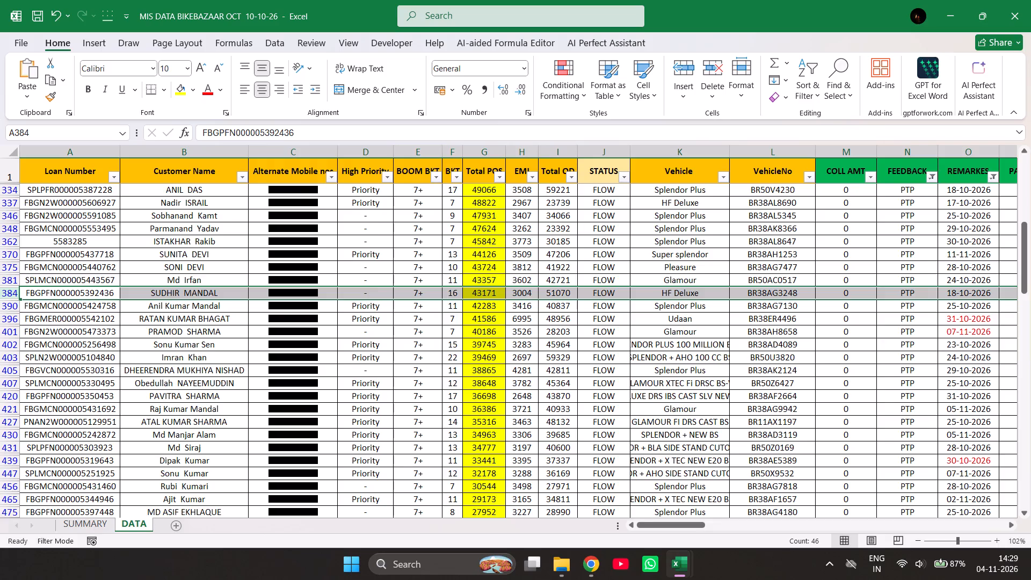
click(12, 308)
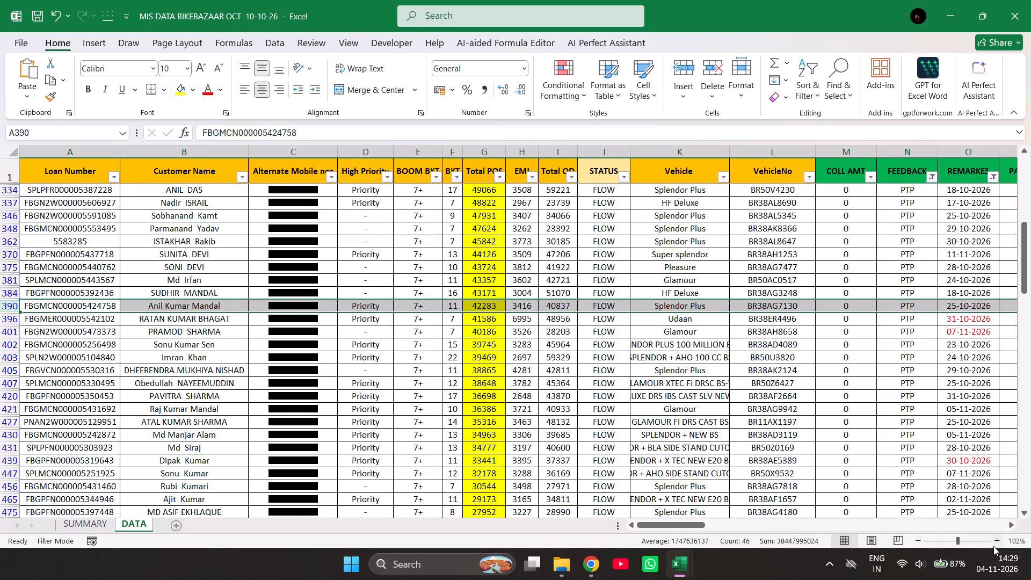
triple_click(1012, 524)
double_click(1012, 524)
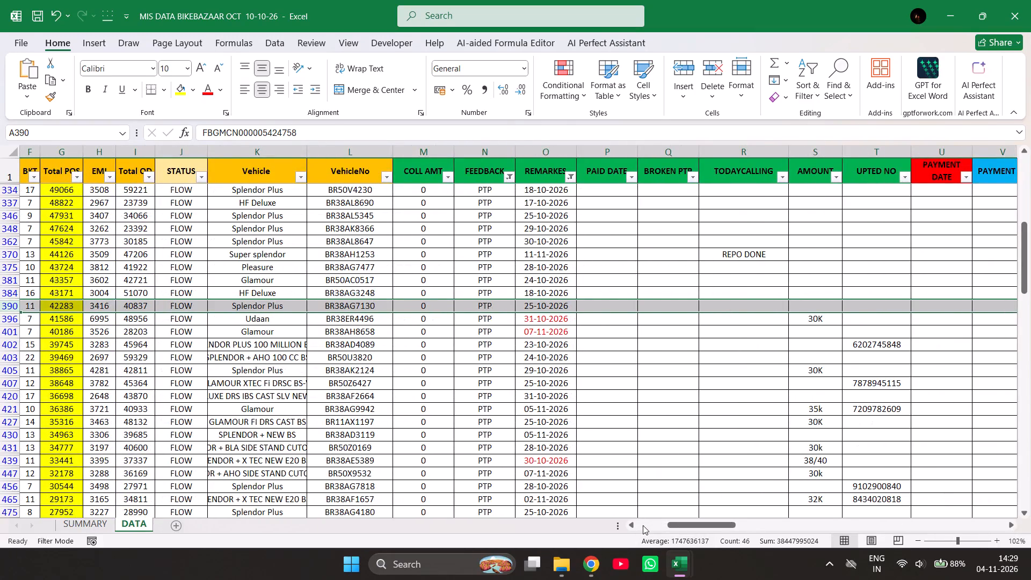
triple_click(643, 525)
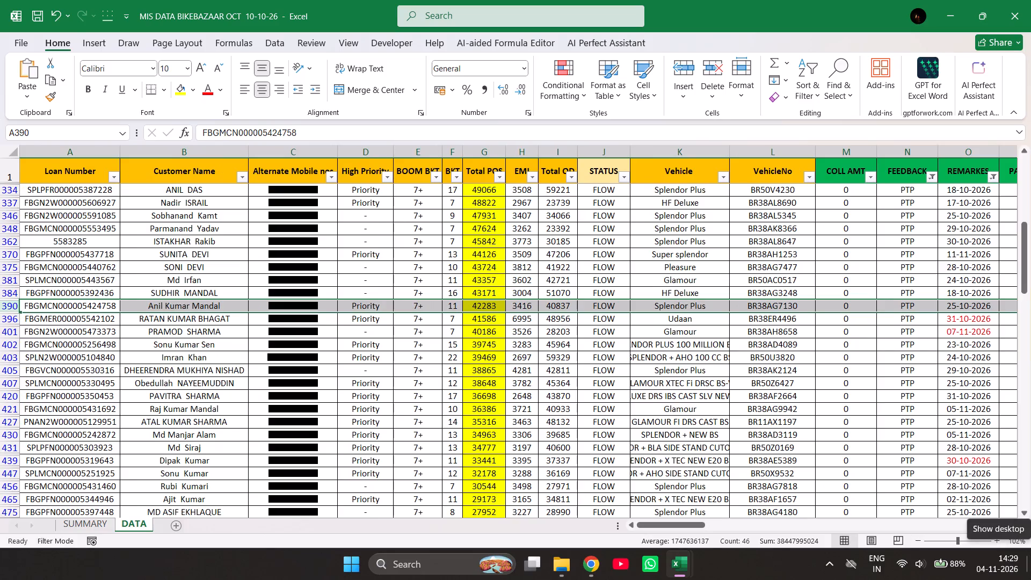
triple_click(1026, 514)
triple_click(1026, 514)
triple_click(1026, 514)
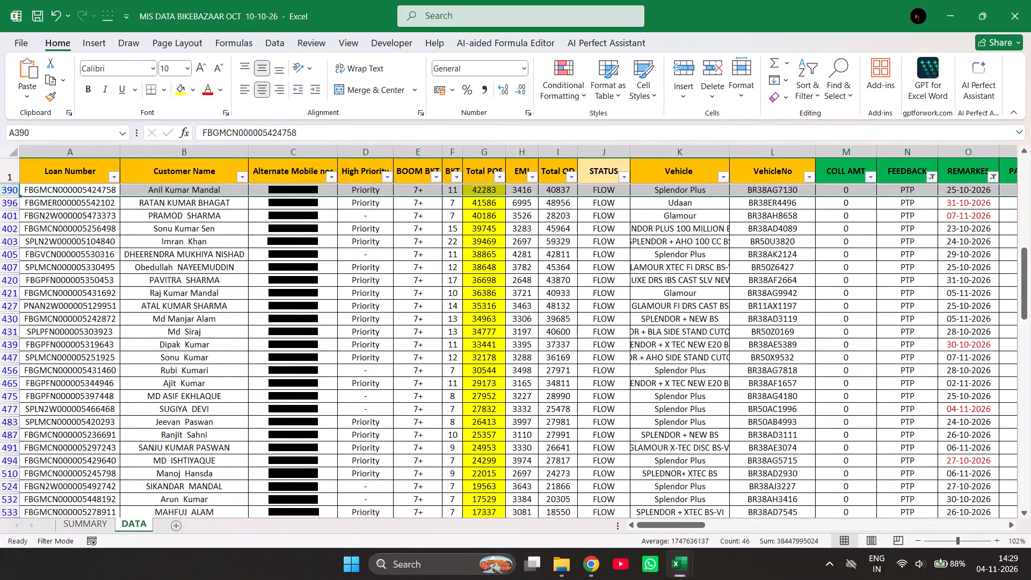
click(10, 202)
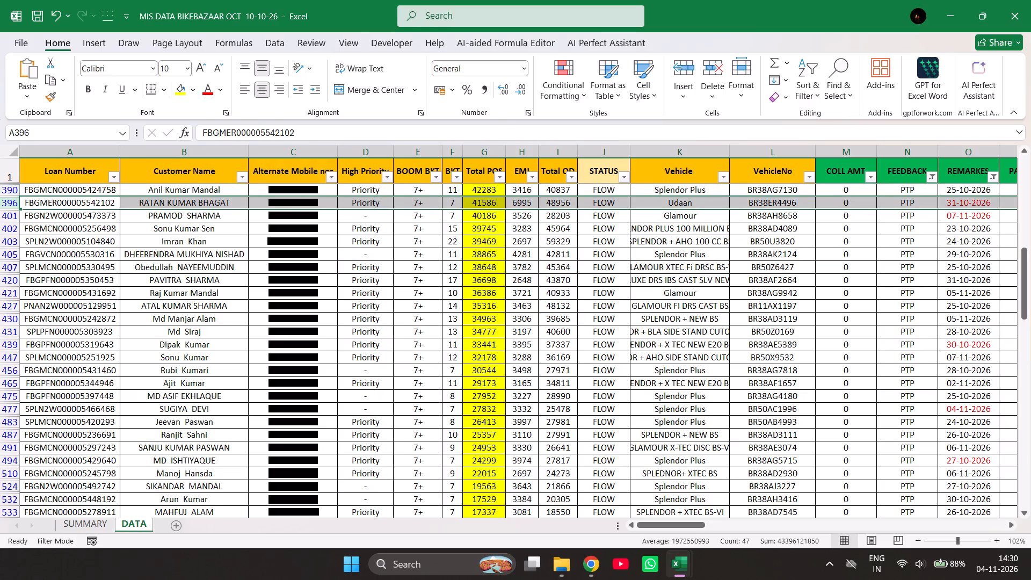
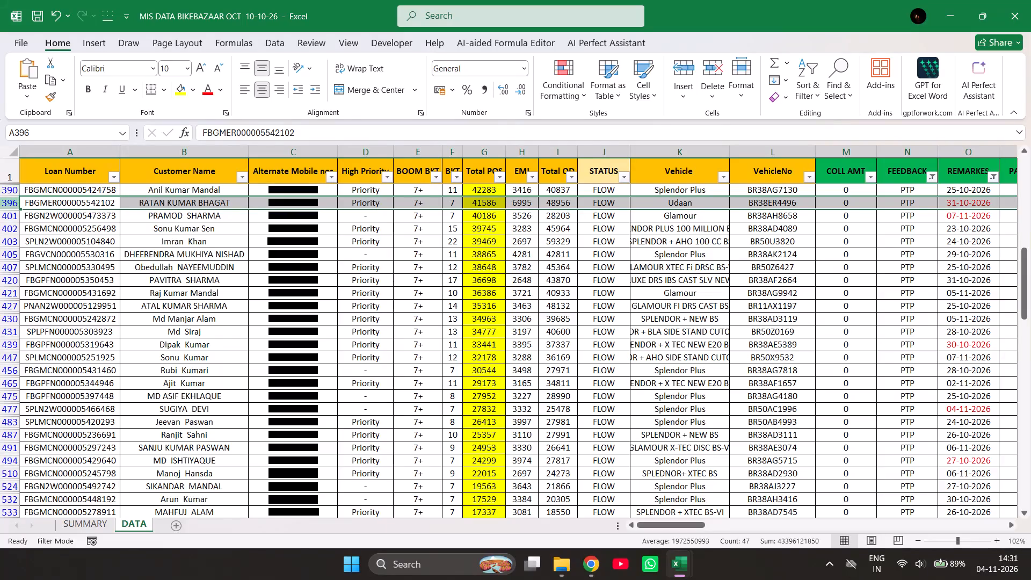
Review the PTP account in row 401, keeping its whole row selected as the current record.
click(18, 215)
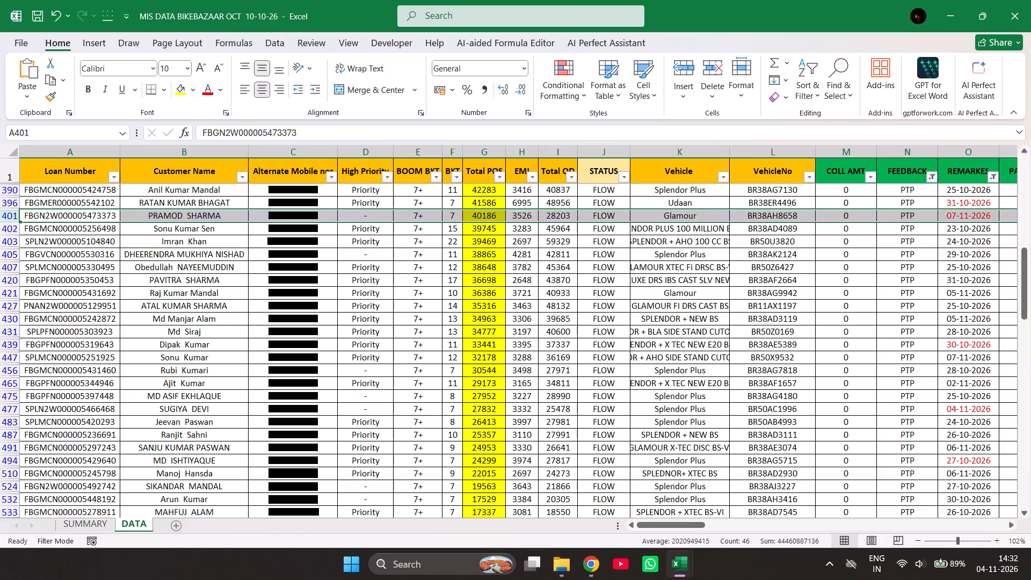
click(79, 238)
click(79, 238)
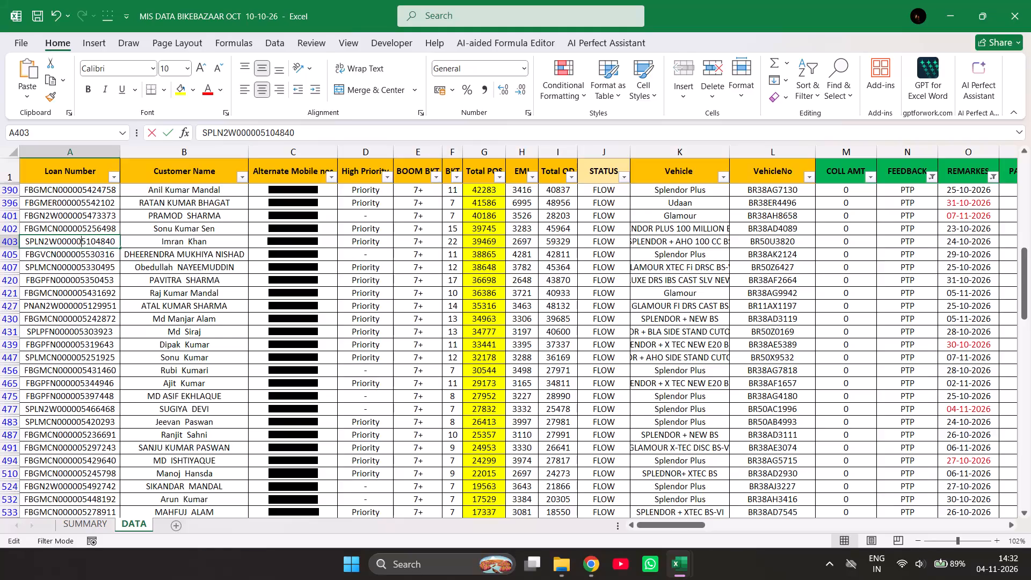
click(16, 216)
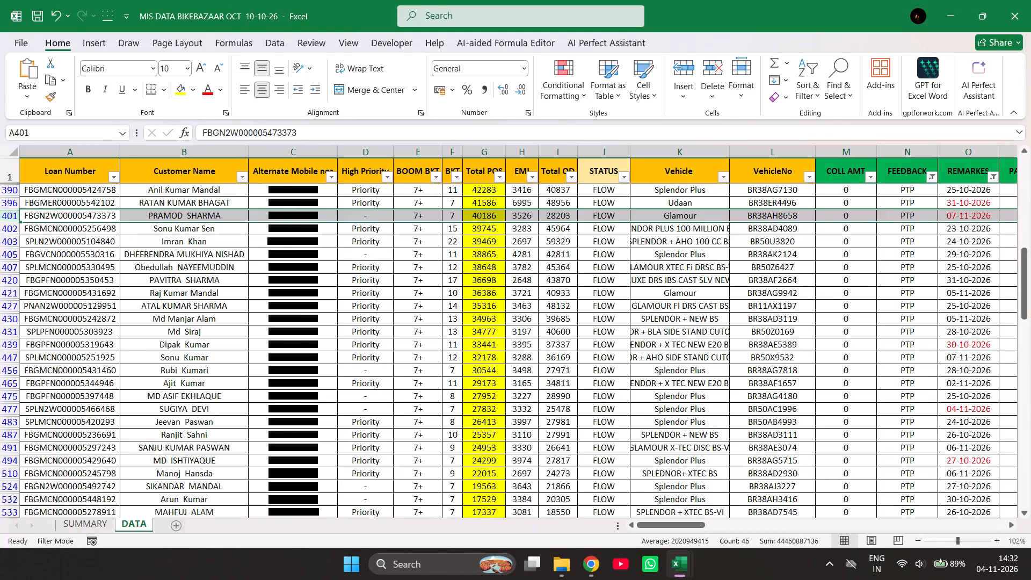
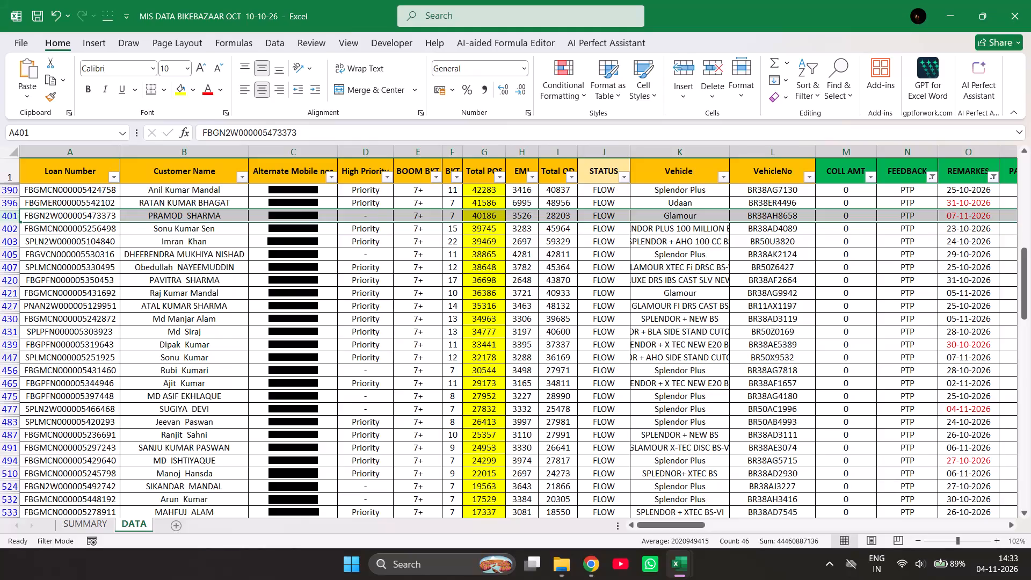
Select the whole PTP account row 390 and examine its paid date, calling, amount and updated number columns.
click(11, 190)
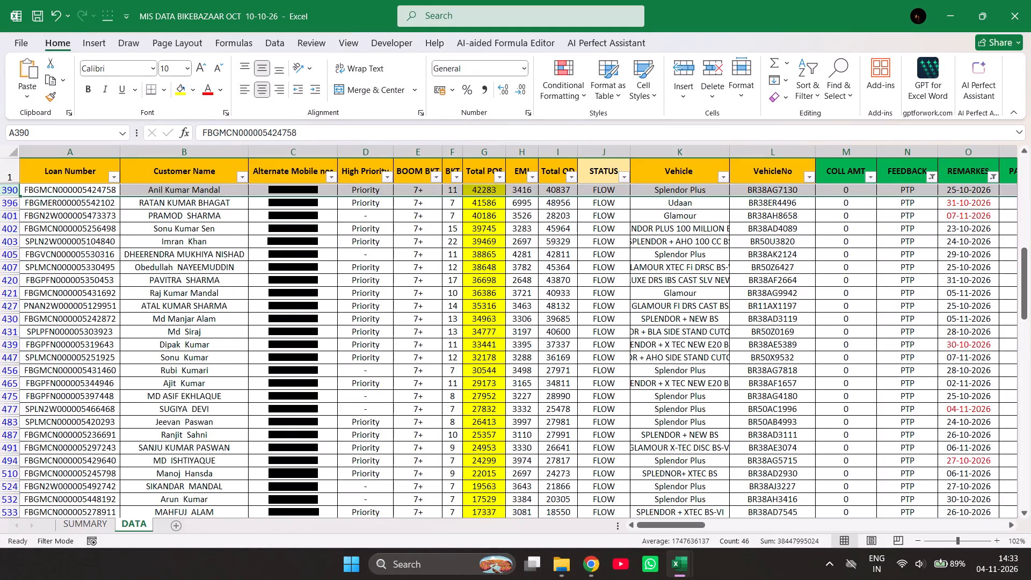
triple_click(1012, 523)
click(1012, 523)
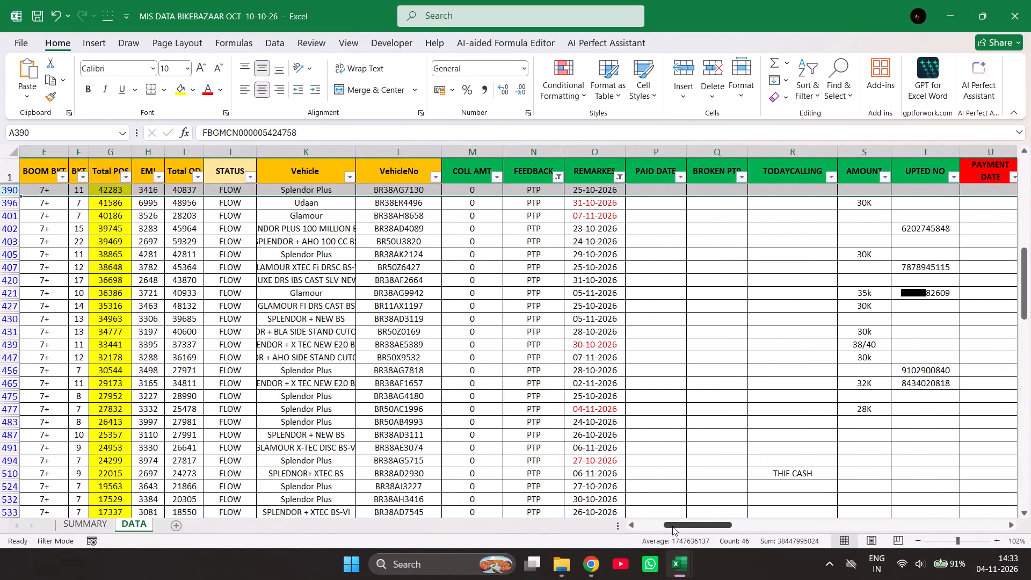
double_click(655, 525)
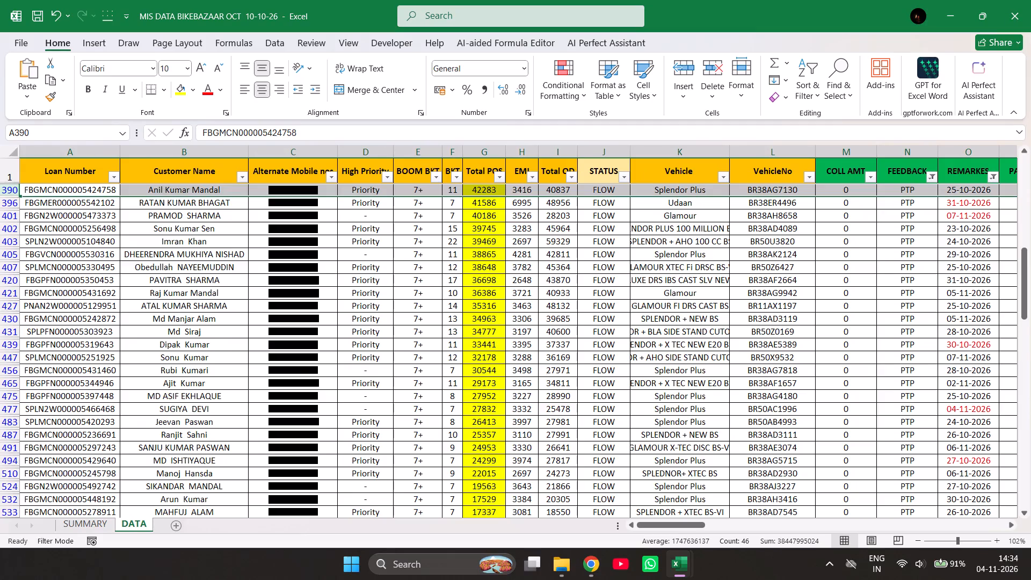
Select the whole PTP account row 396 as the current record for review.
click(13, 201)
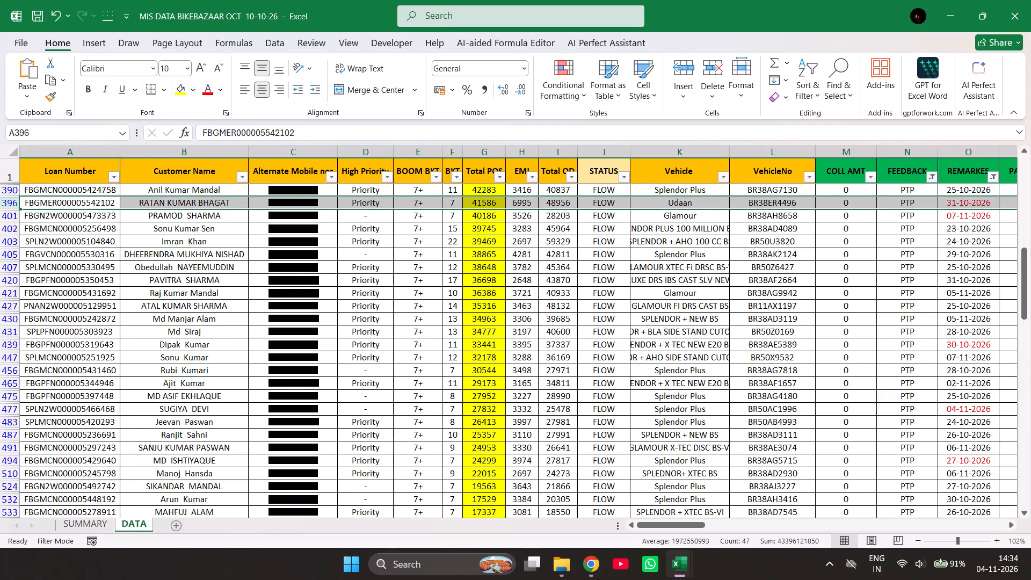
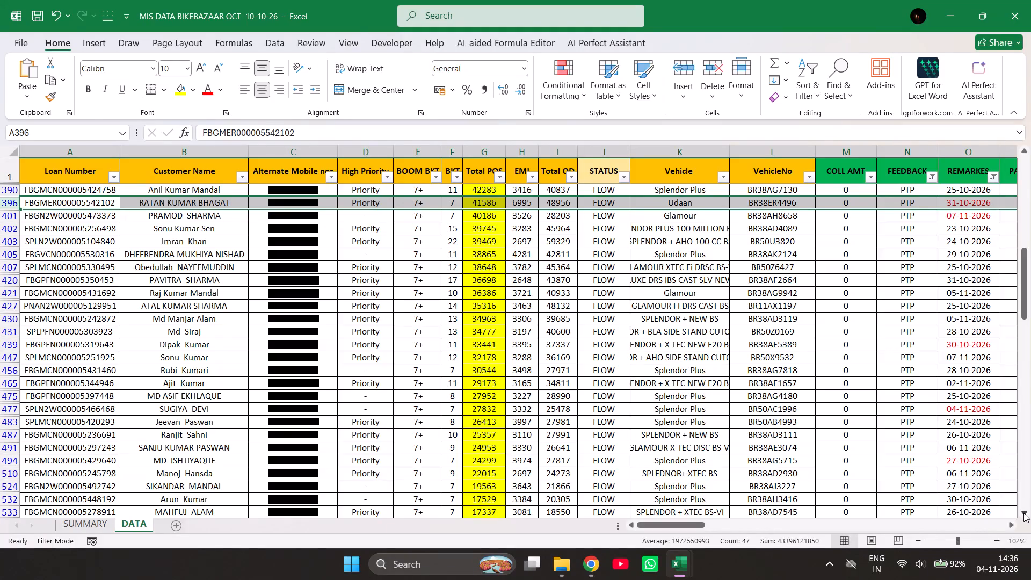
Examine the paid date, broken PTP, calling, amount and updated number columns for PTP account row 396.
triple_click(1013, 524)
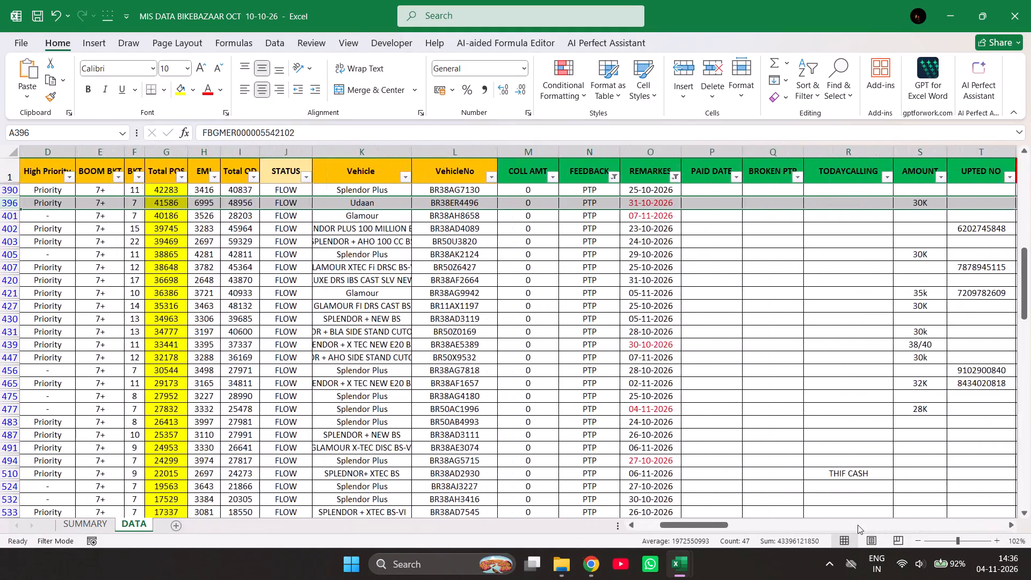
drag(657, 522, 640, 526)
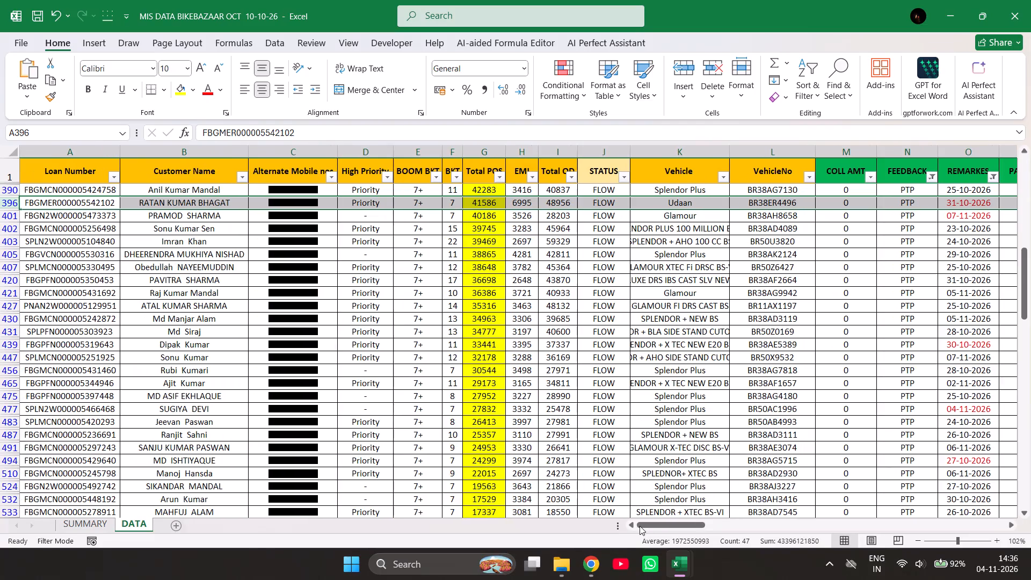
drag(640, 526, 639, 526)
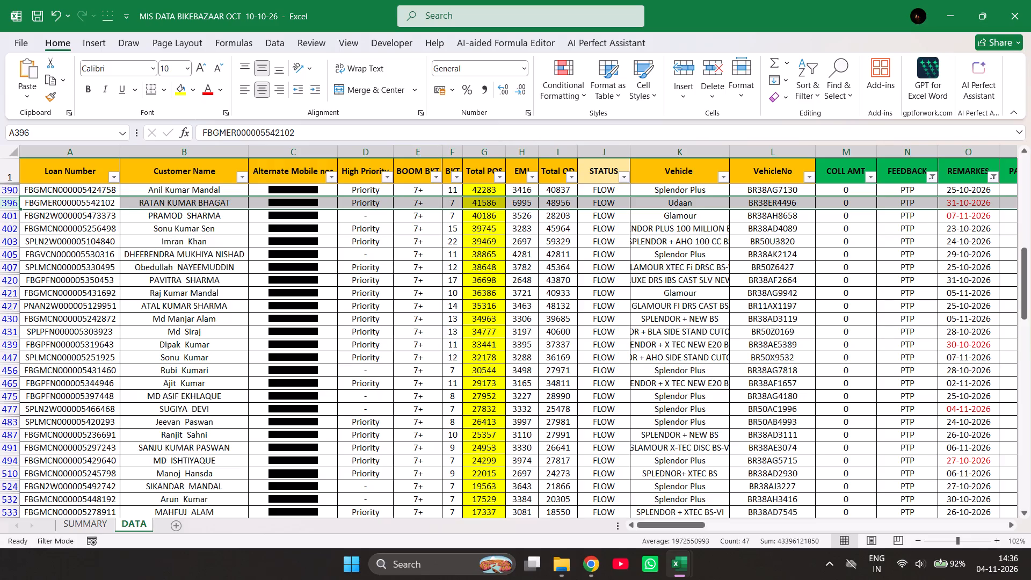
Select the whole PTP account row 401 as the current record for review.
click(10, 215)
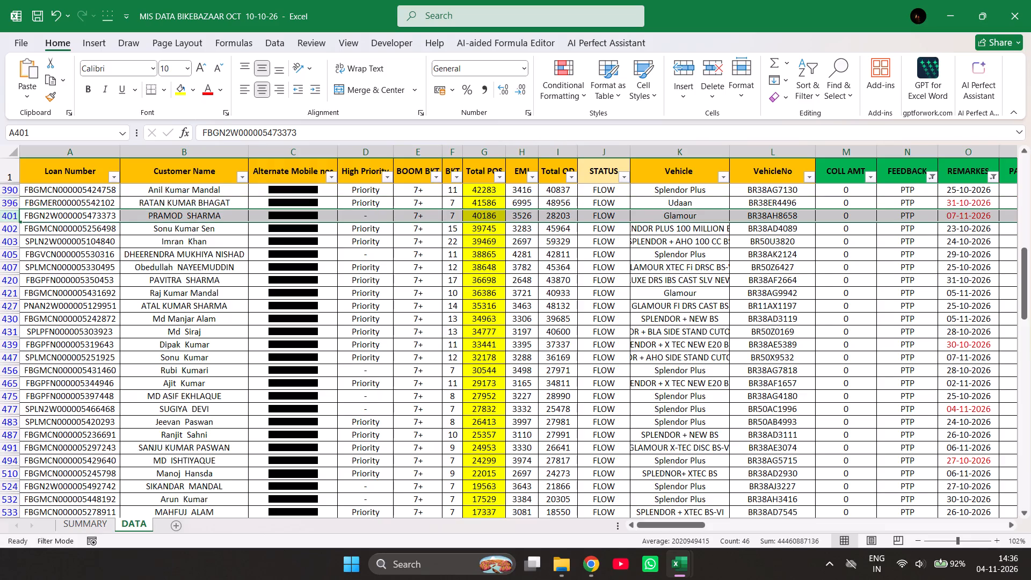
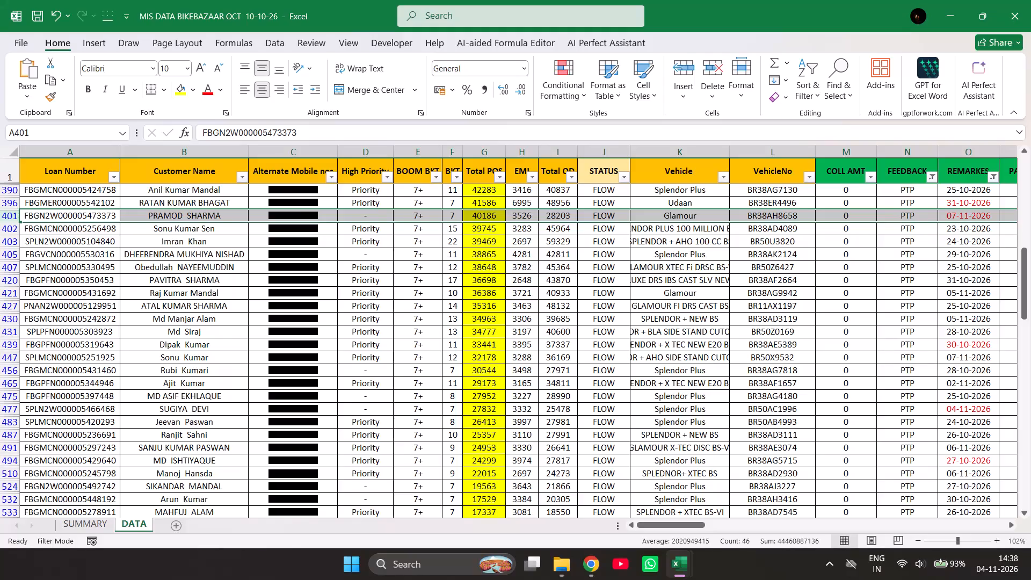
Select the whole PTP account row 402 as the current record for review.
click(8, 228)
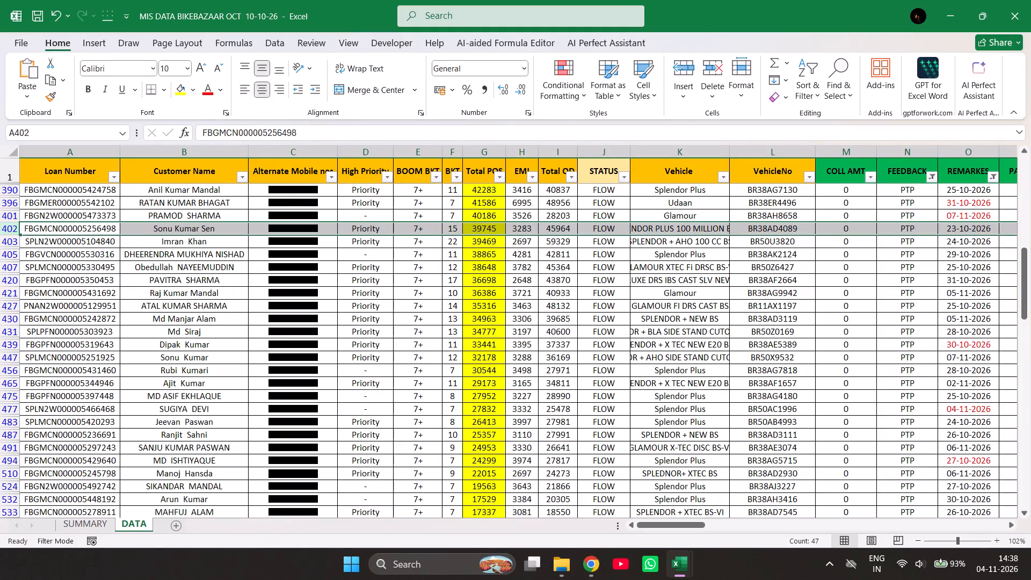
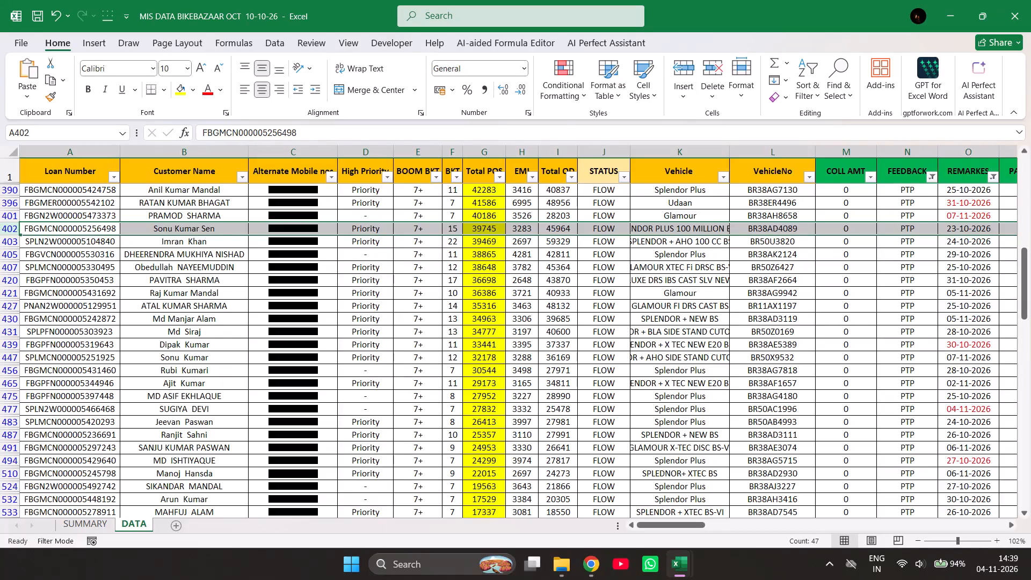
Select the whole PTP account row 403 as the current record for review.
click(11, 241)
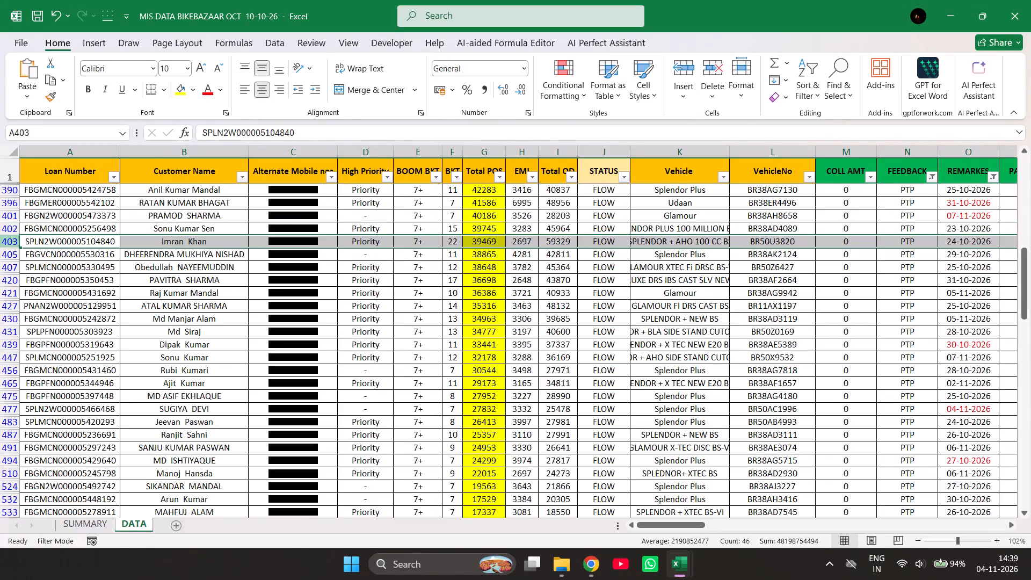
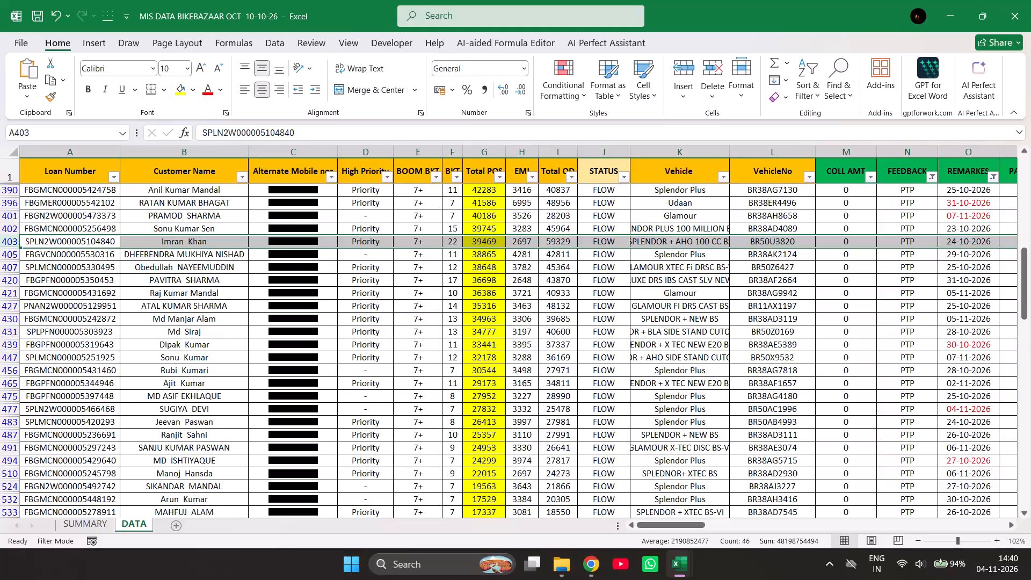
Select the whole PTP account row 405 and examine its follow-up details across to the TODAYCALLING and amount columns.
click(3, 253)
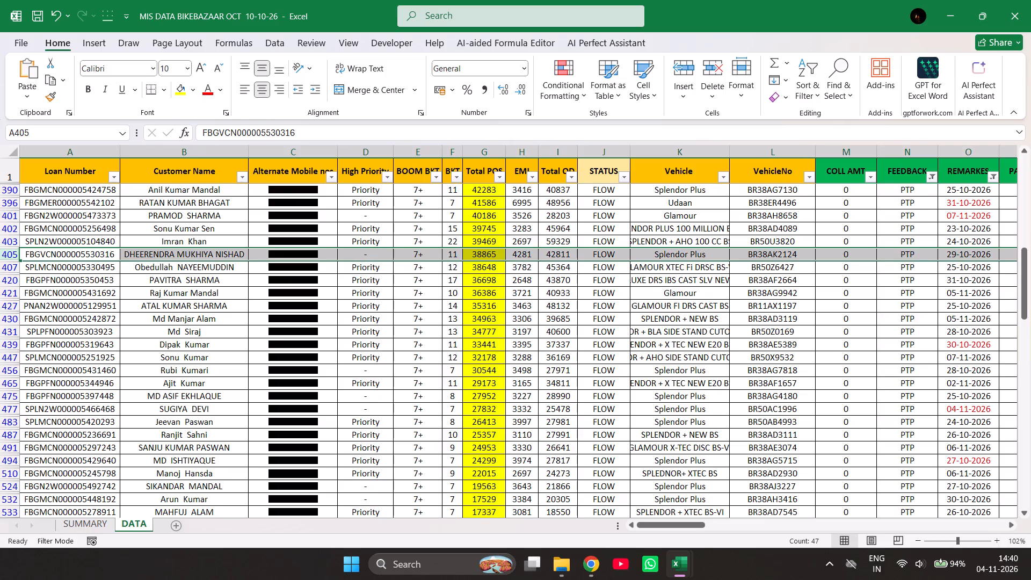
triple_click(1023, 514)
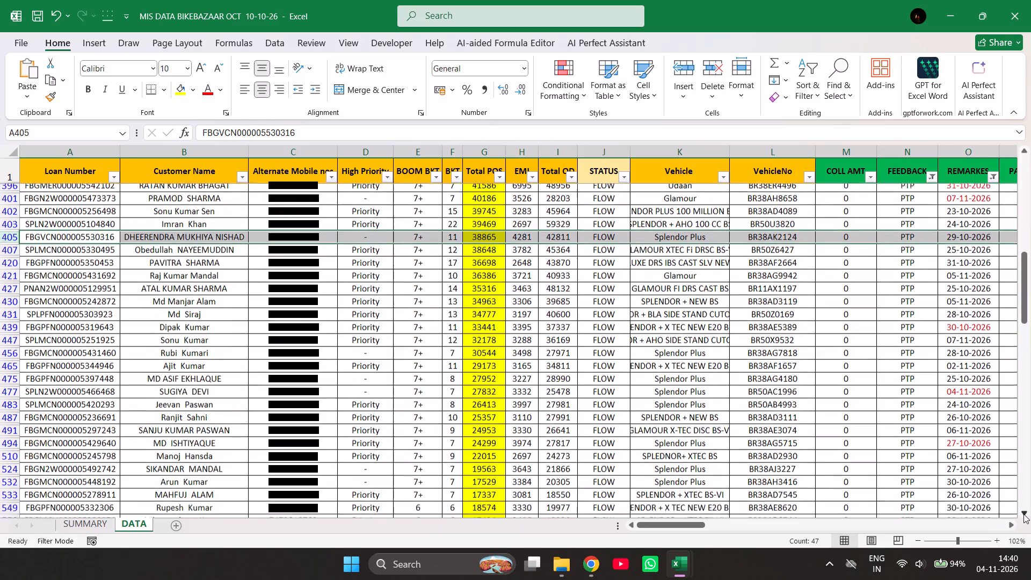
double_click(1023, 514)
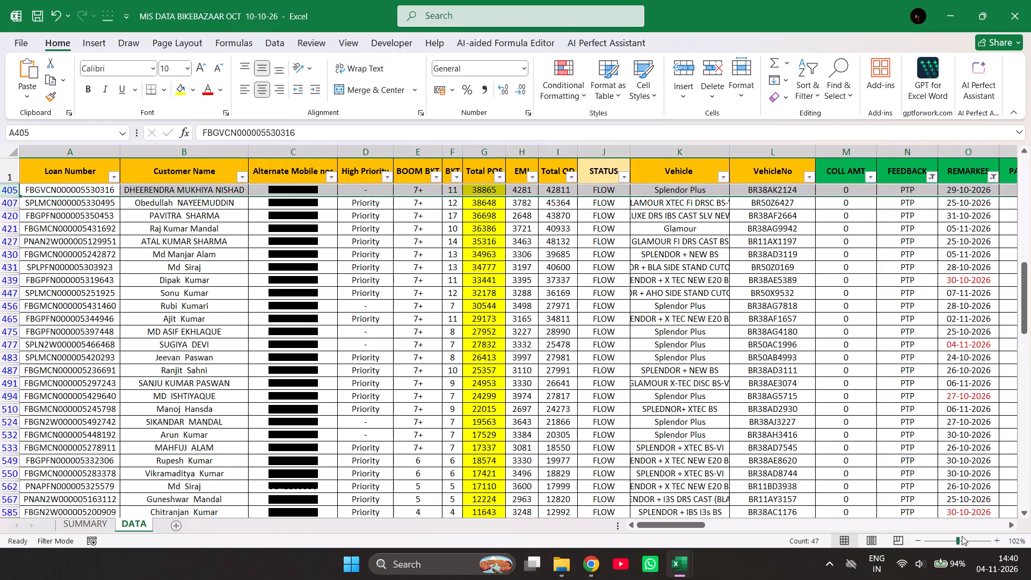
double_click(1011, 525)
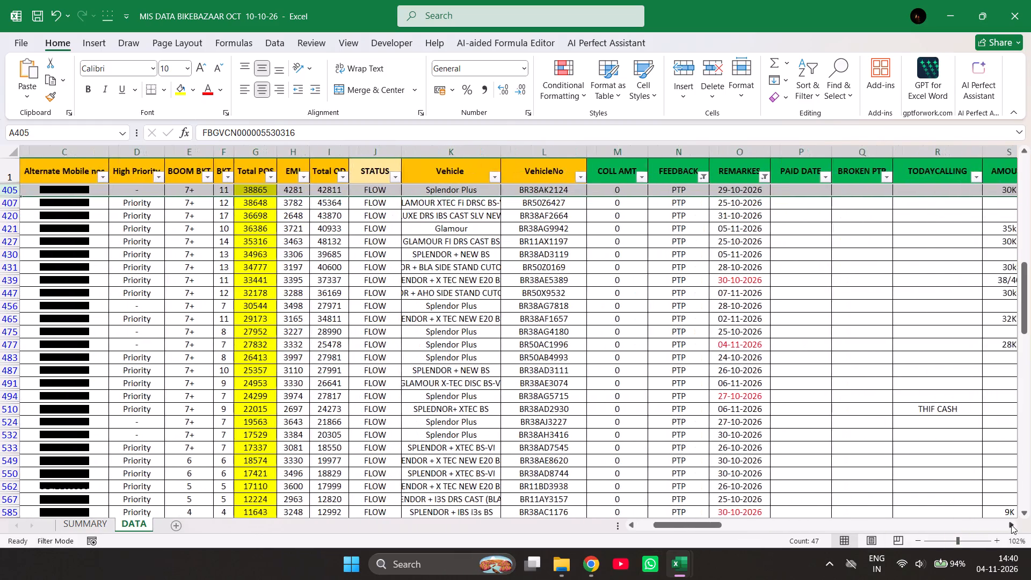
double_click(645, 524)
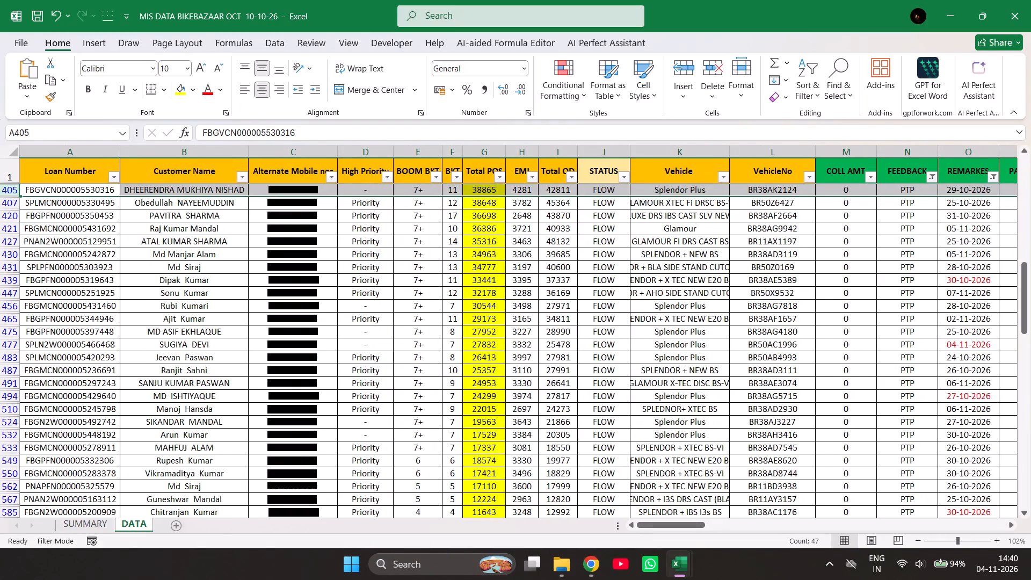
Select the whole PTP account row 407 as the current record for review.
click(13, 202)
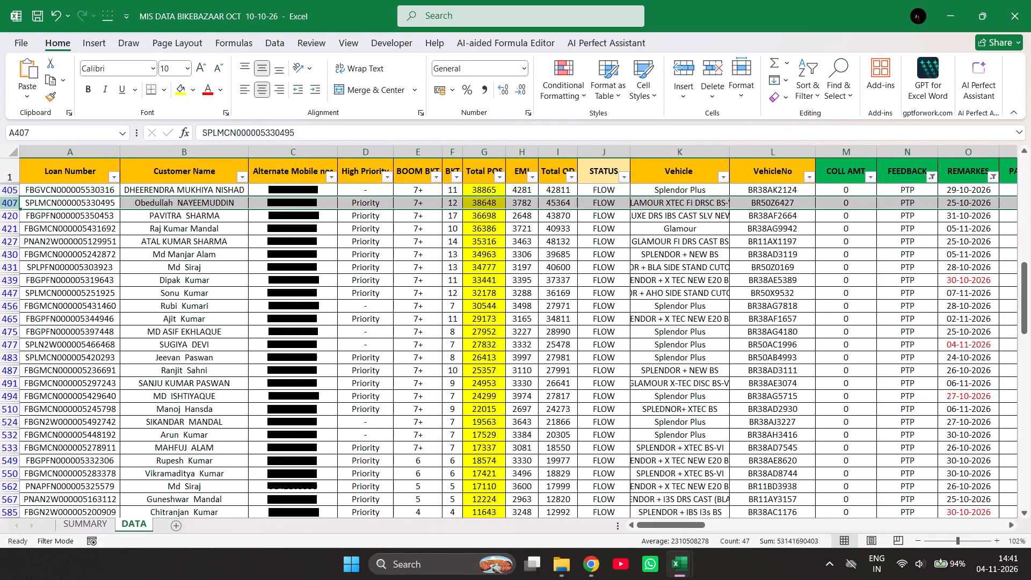
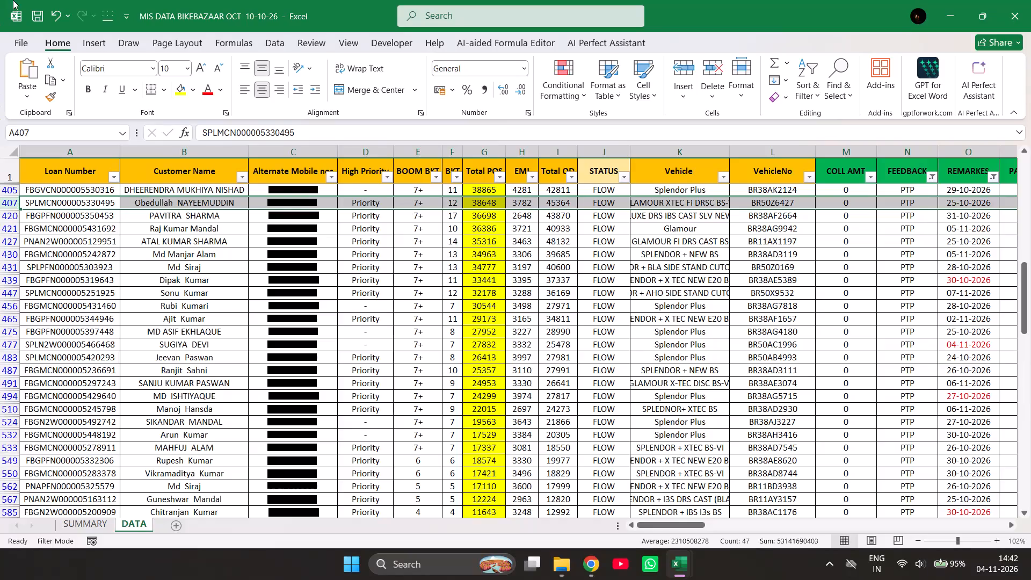
Select the whole PTP account row 420 as the current record for review.
click(9, 216)
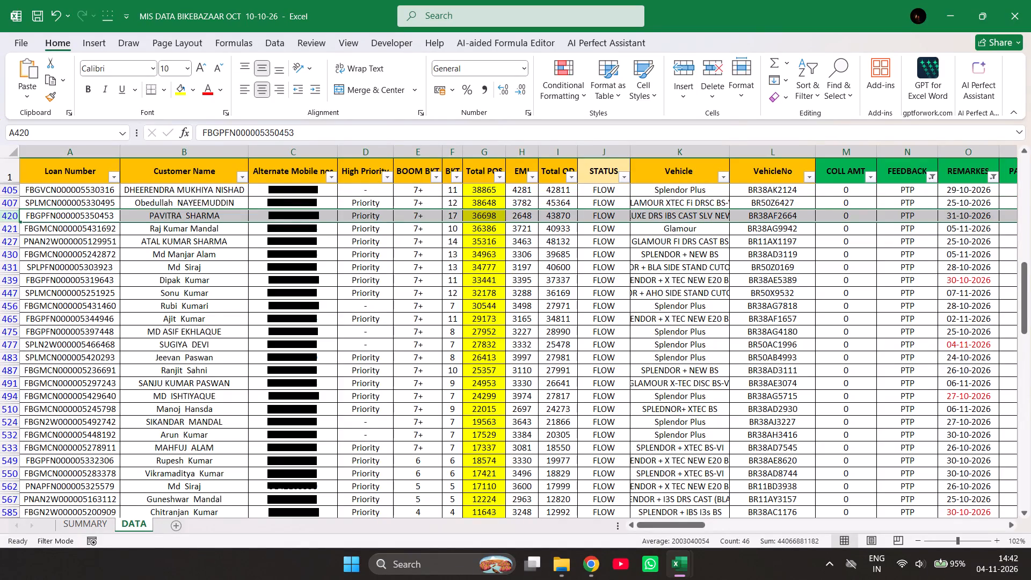
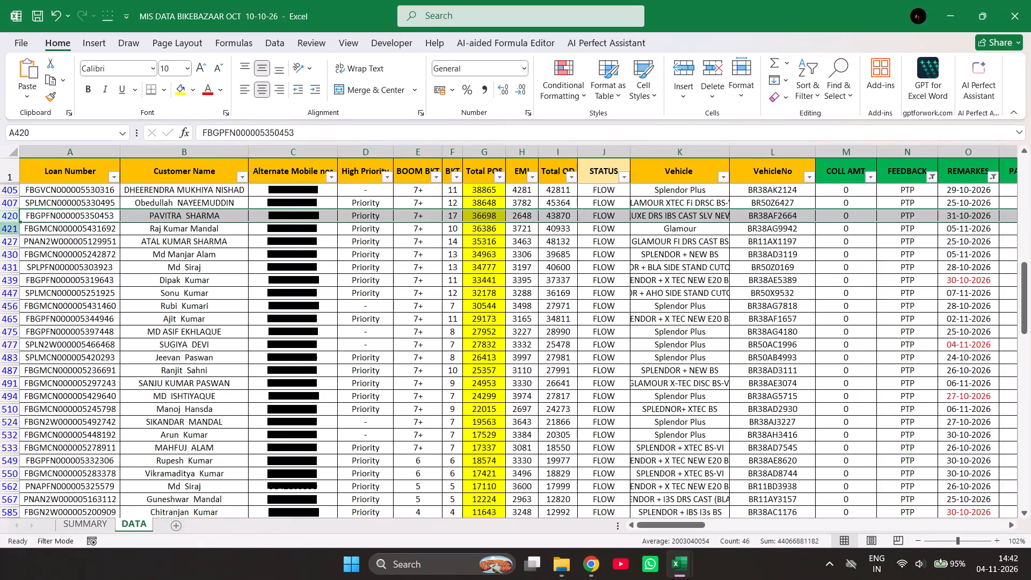
Select the whole PTP account row 421 and review its follow-up date, calling, amount and updated-number entries.
click(9, 230)
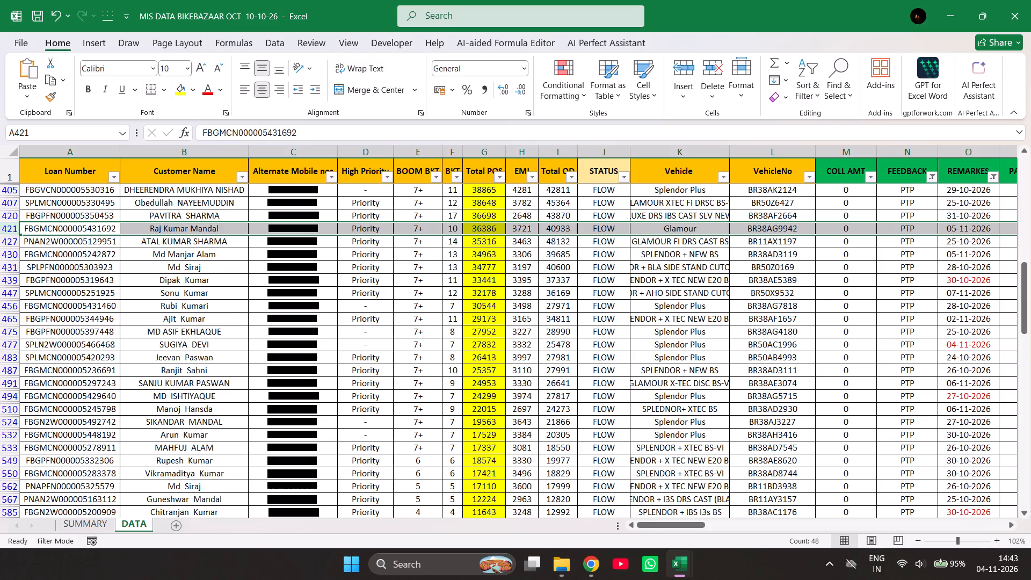
triple_click(1008, 522)
triple_click(1008, 522)
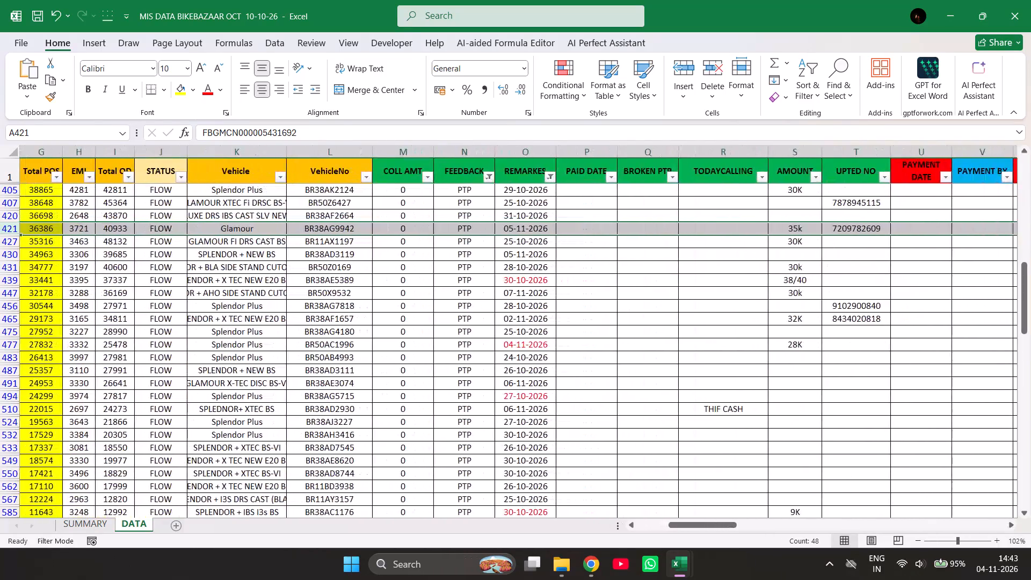
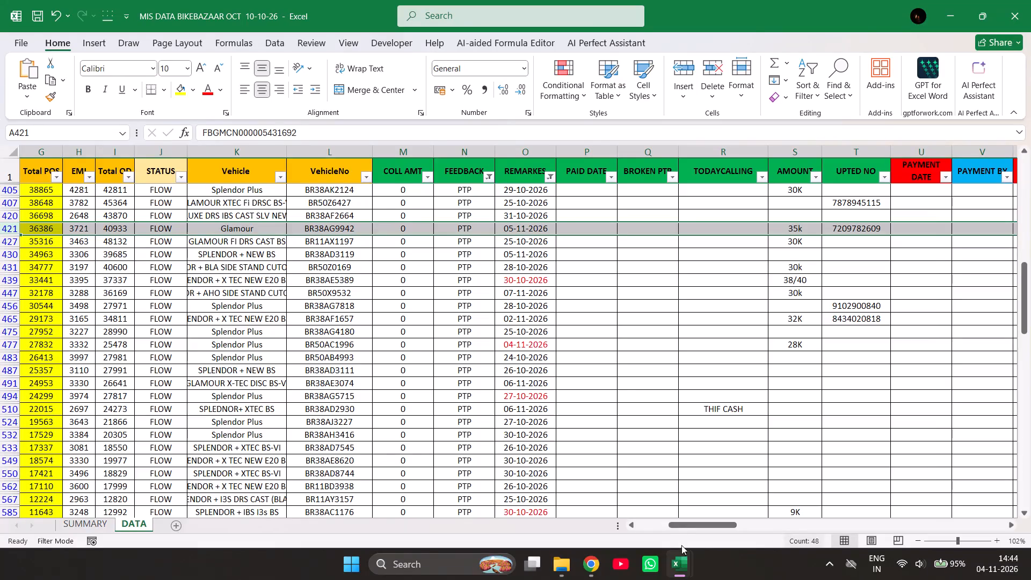
Select the whole PTP account row 427 and examine its loan, customer and vehicle details.
click(641, 523)
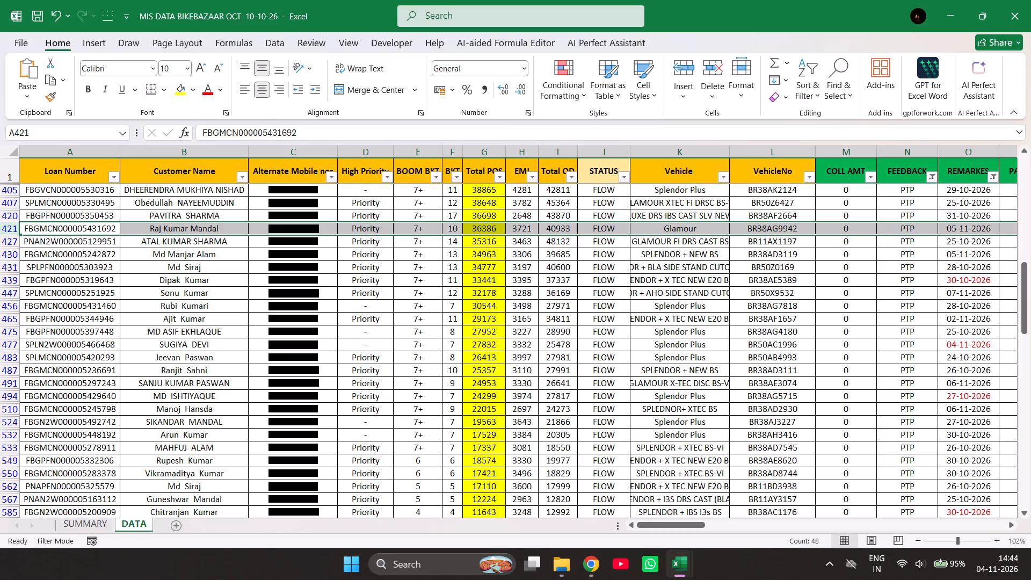
double_click(1025, 515)
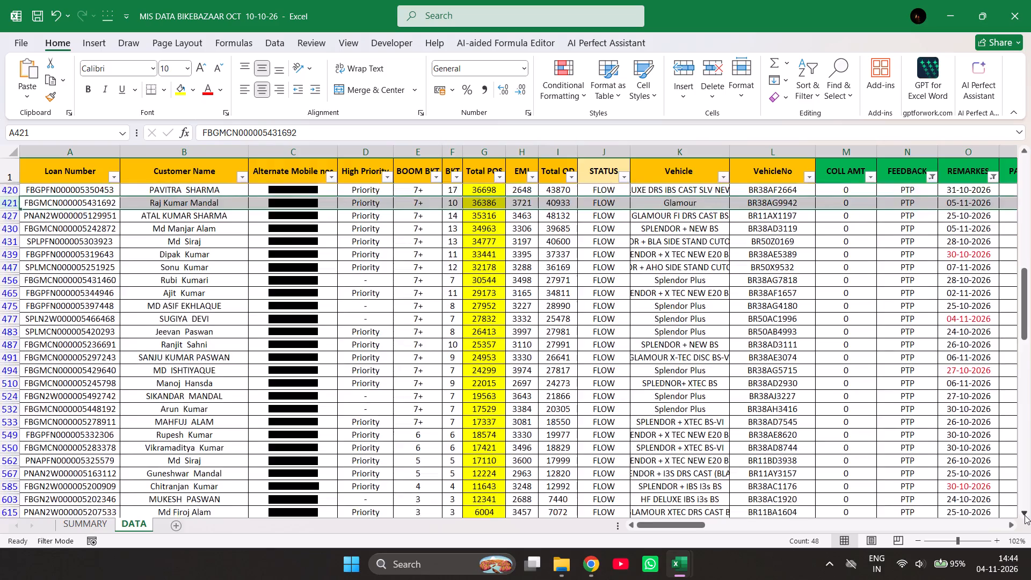
click(1025, 515)
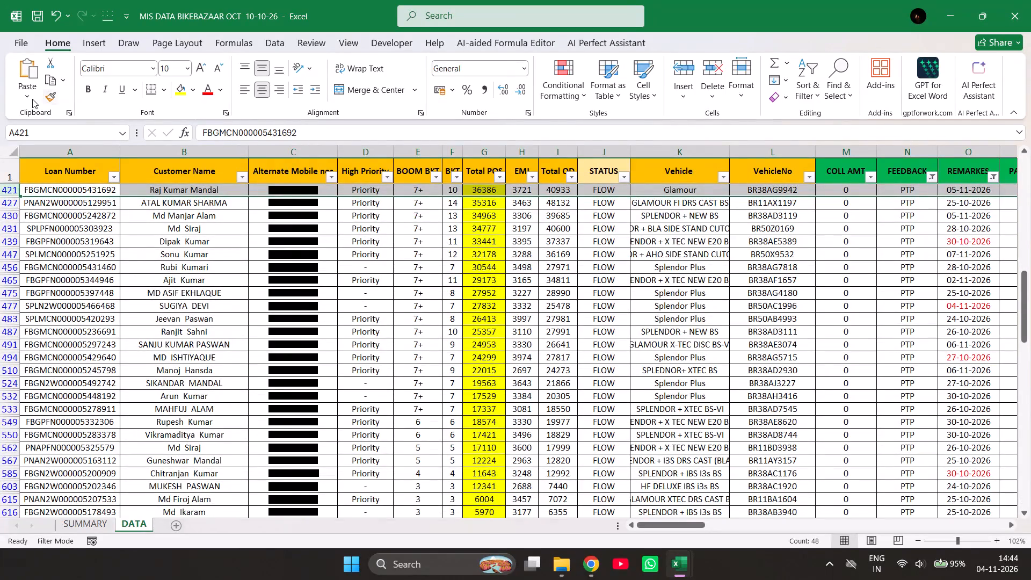
click(9, 200)
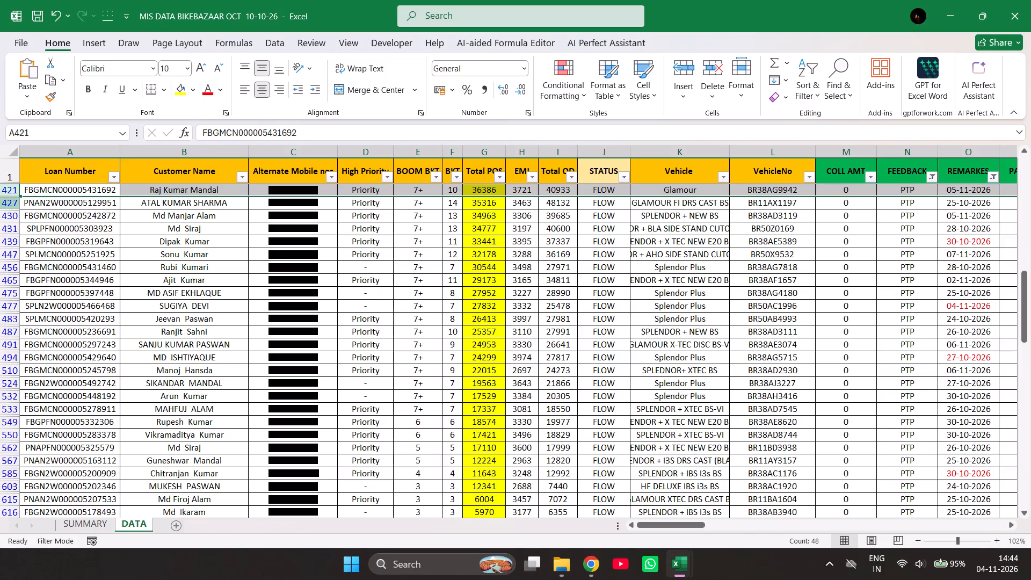
click(6, 201)
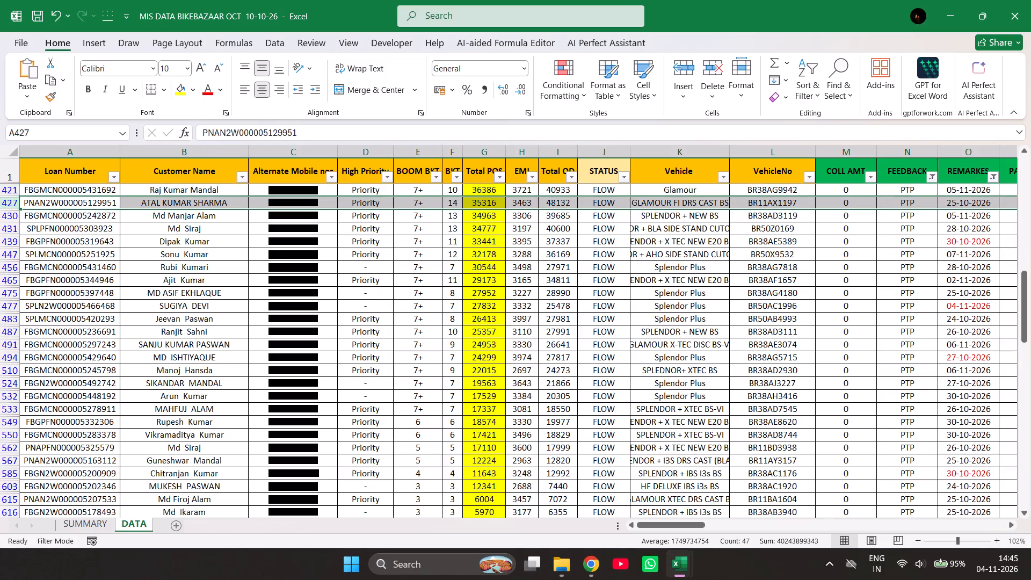
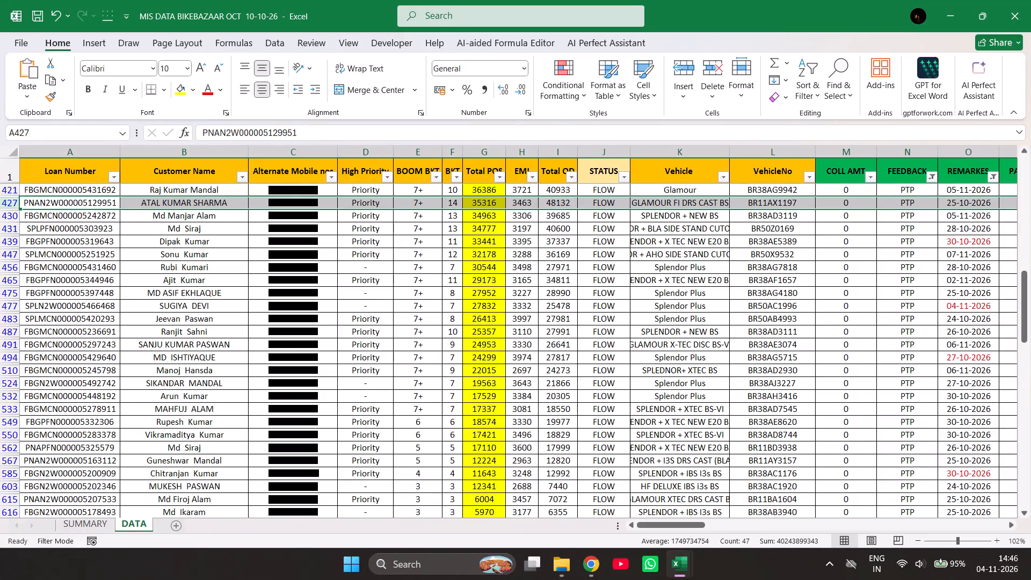
Select PTP account rows 430, 431, 439 and 447 one after another and examine their loan, follow-up and address details.
click(4, 216)
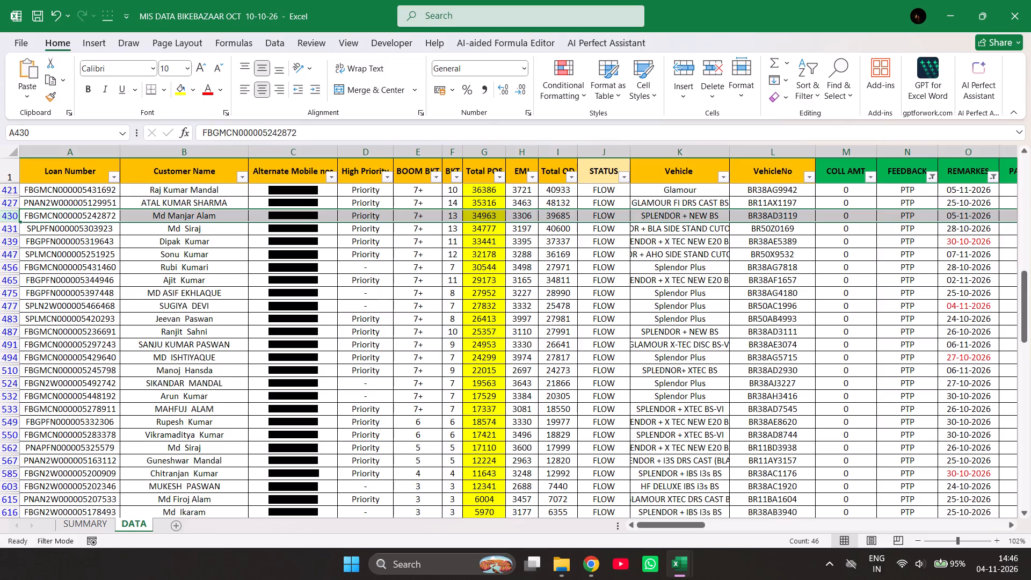
triple_click(1010, 525)
click(1010, 525)
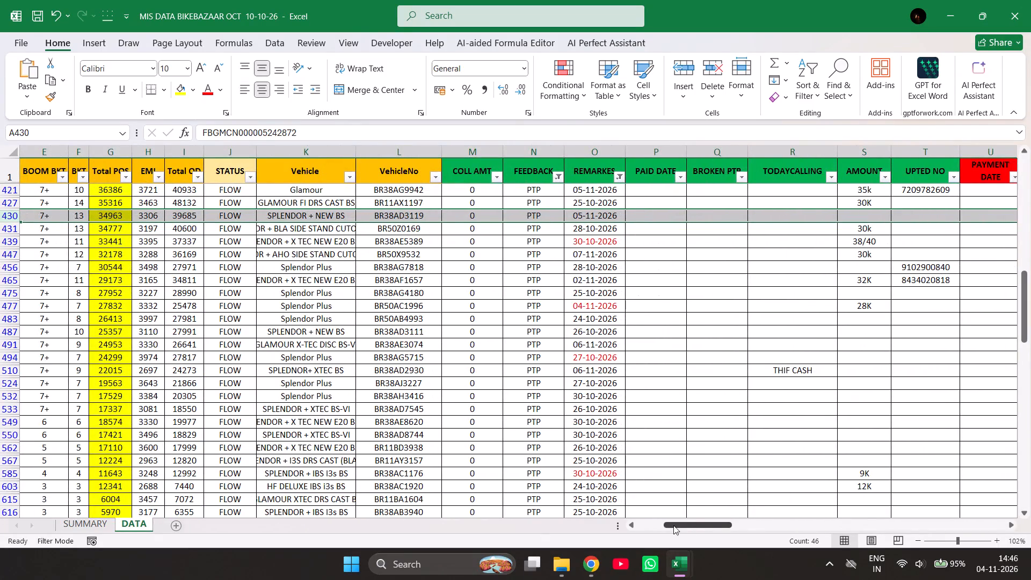
double_click(650, 524)
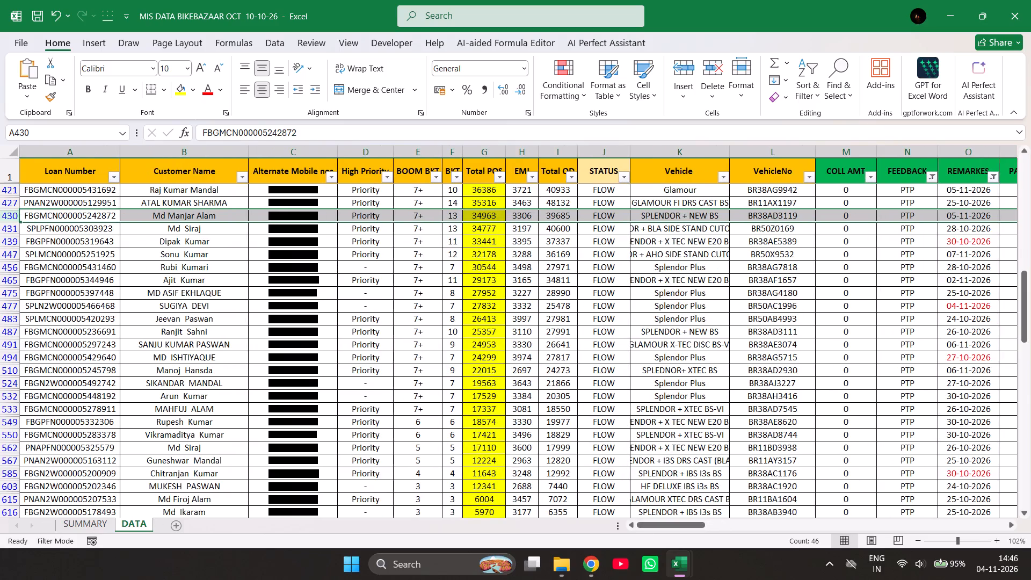
click(5, 229)
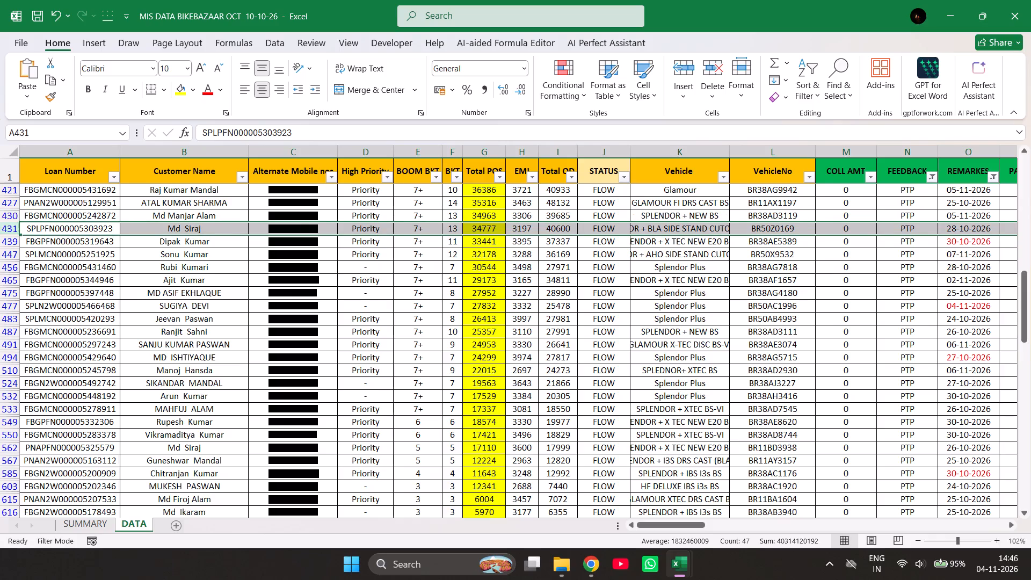
click(1024, 512)
double_click(1024, 512)
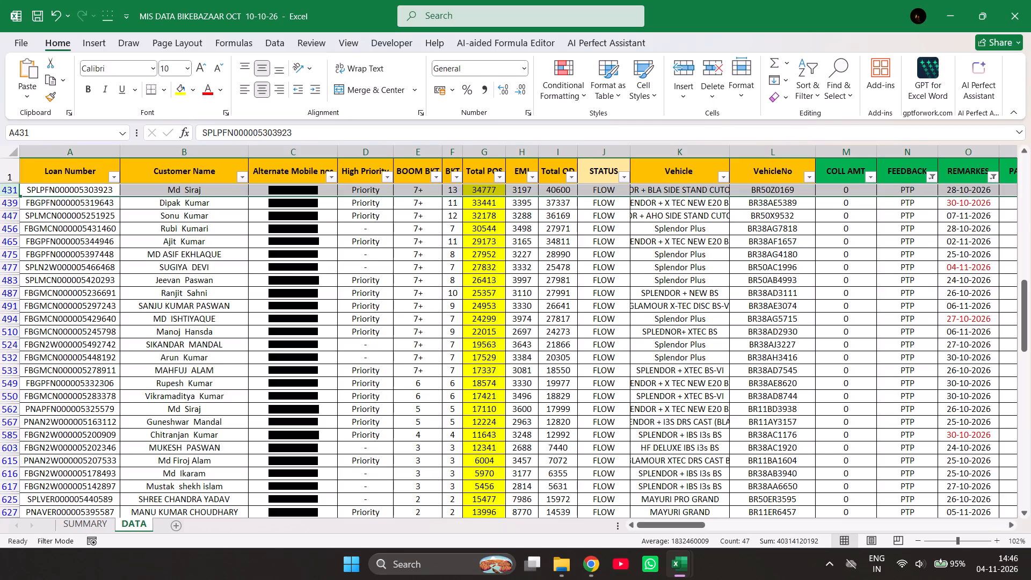
click(12, 204)
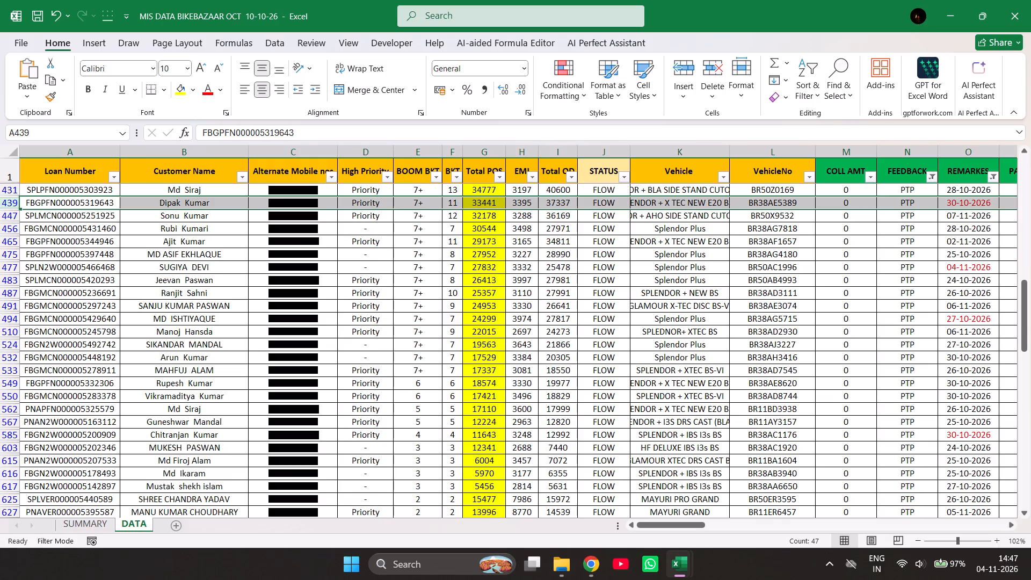
click(14, 217)
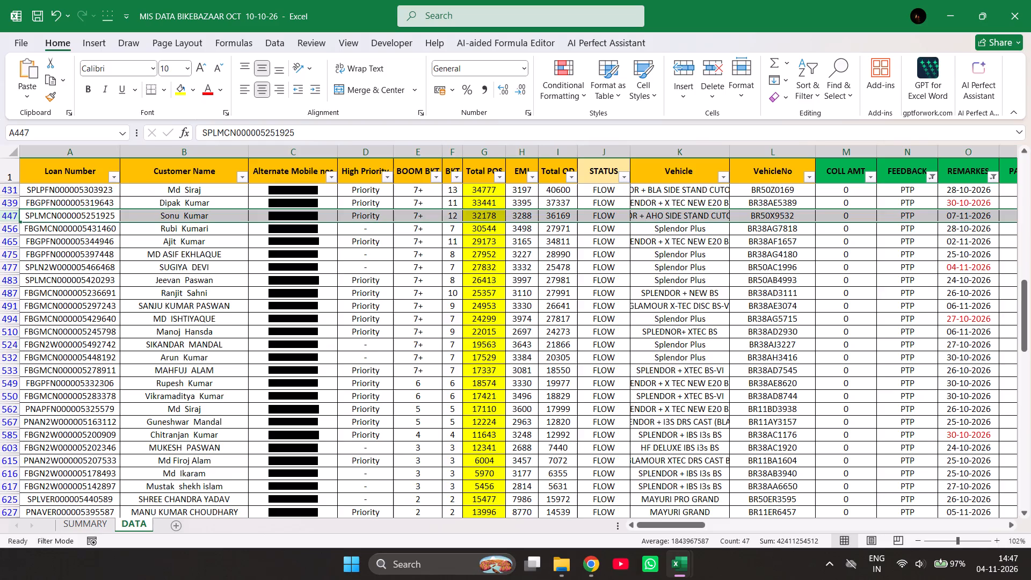
double_click(1005, 524)
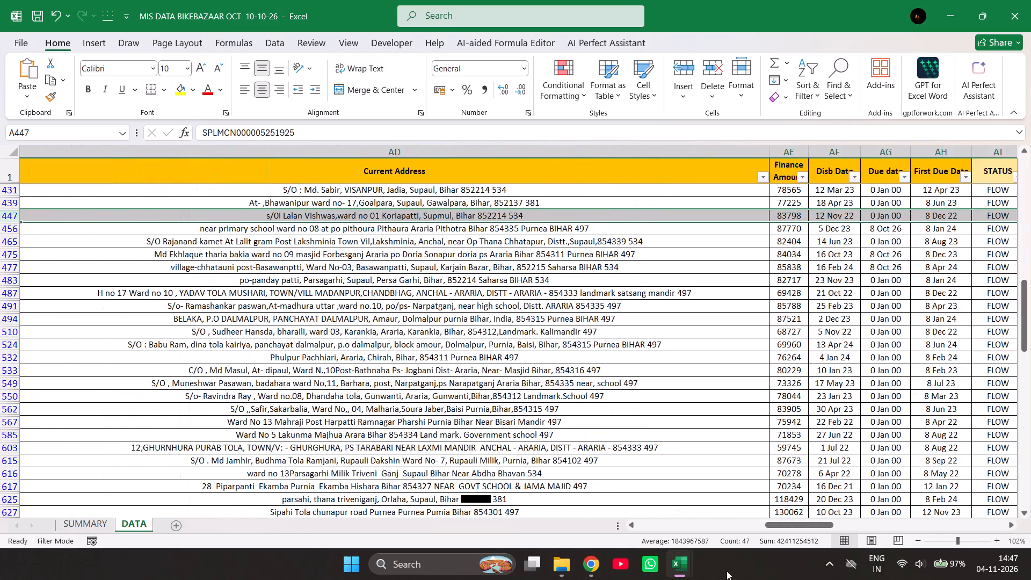
triple_click(677, 526)
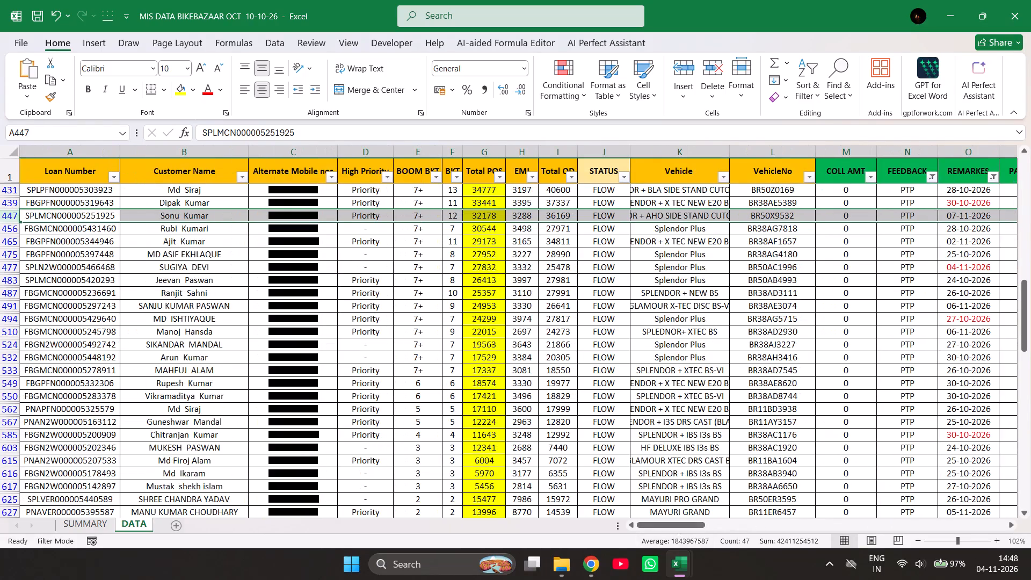
Select PTP account row 456 and set its follow-up date in the REMARKES column to 10-11-2026.
click(11, 229)
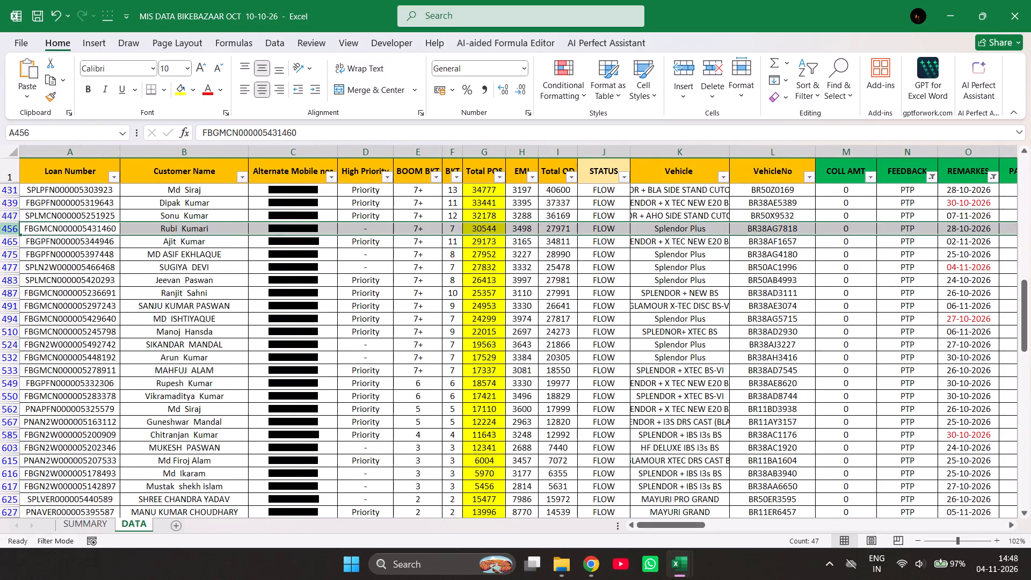
click(1025, 523)
triple_click(1025, 512)
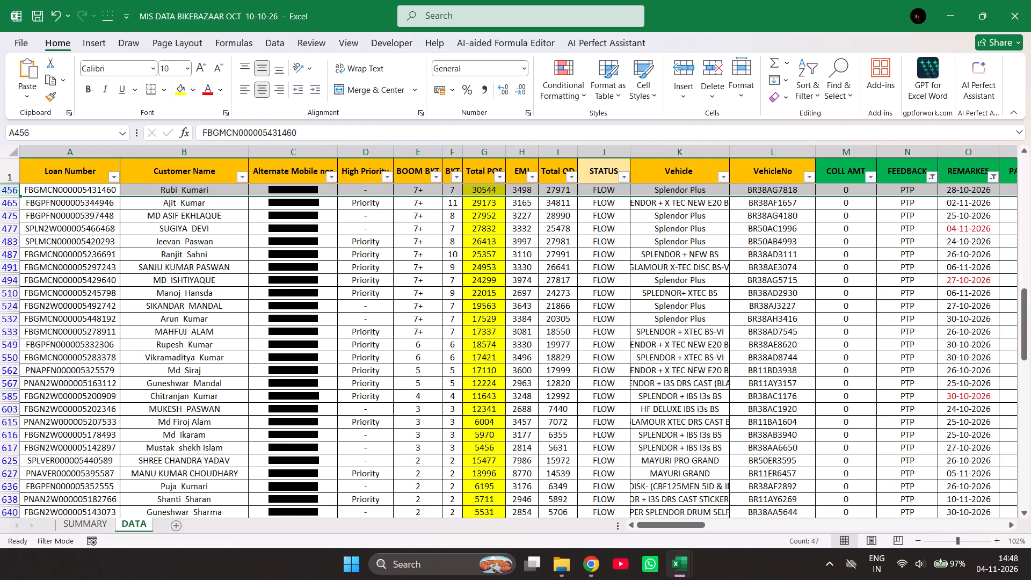
double_click(956, 190)
key(BackSpace)
key(BackSpace)
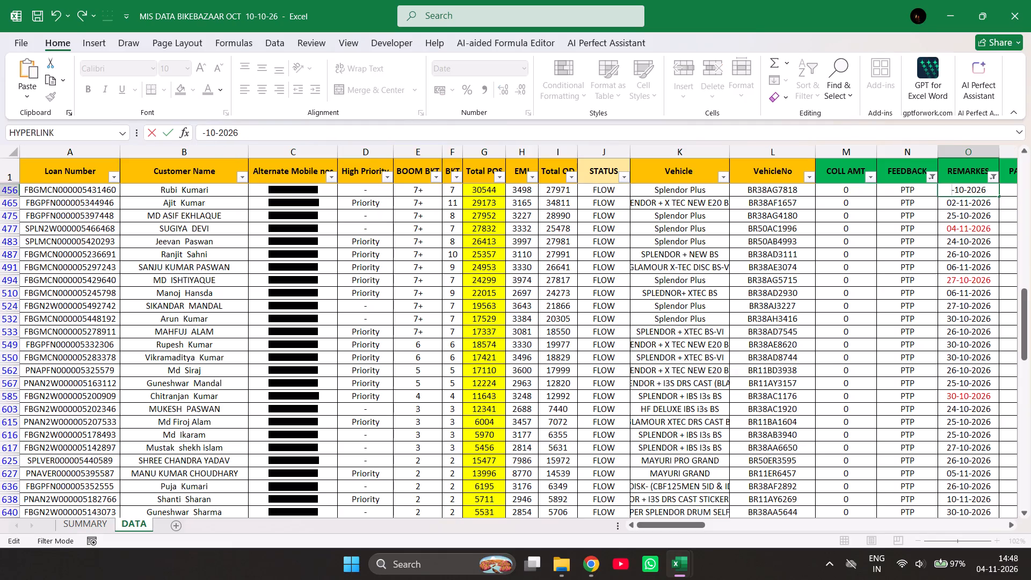
click(963, 190)
key(BackSpace)
key(BackSpace)
key(BackSpace)
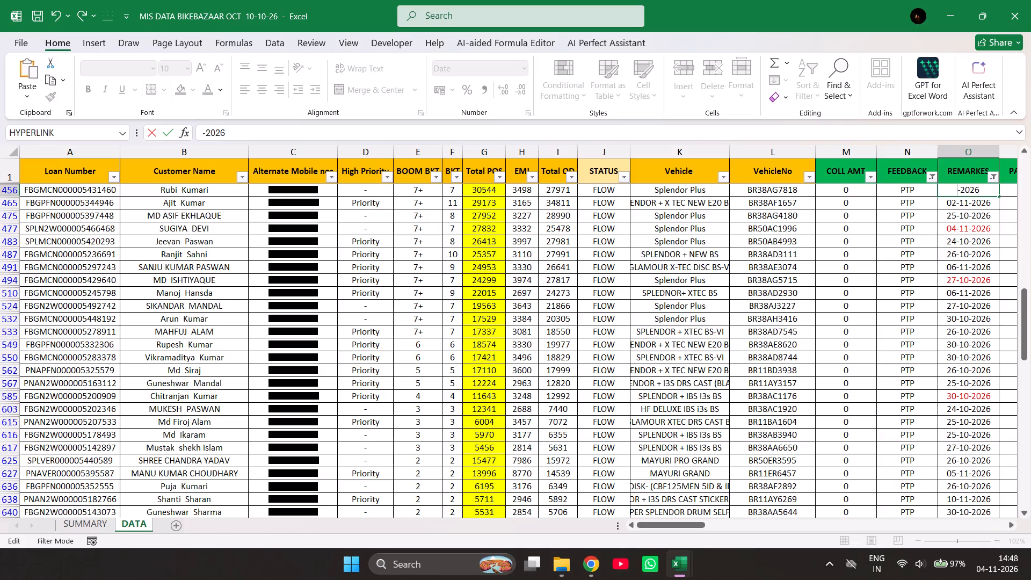
text(10-11)
click(897, 211)
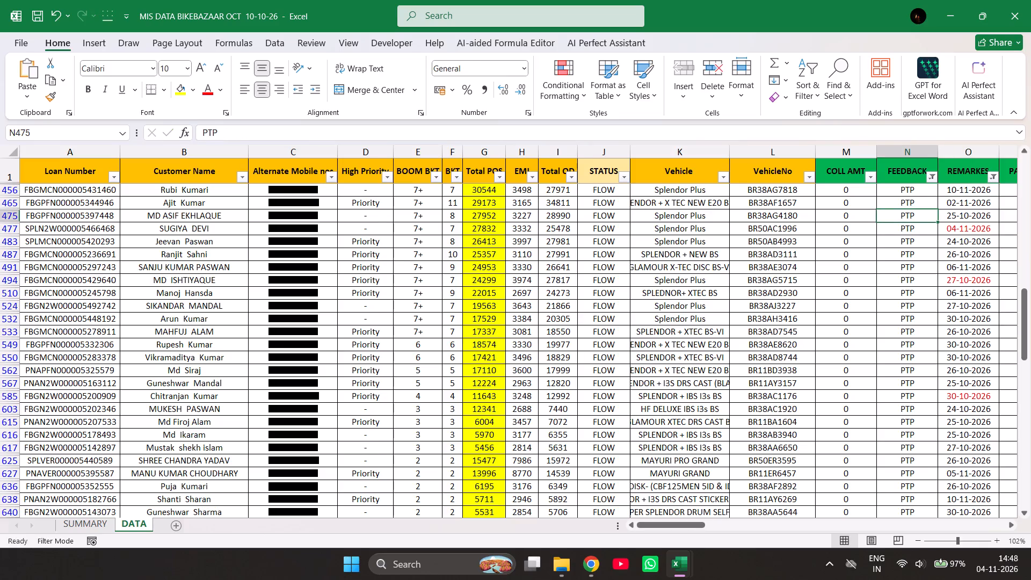
Save the workbook.
click(19, 42)
click(33, 222)
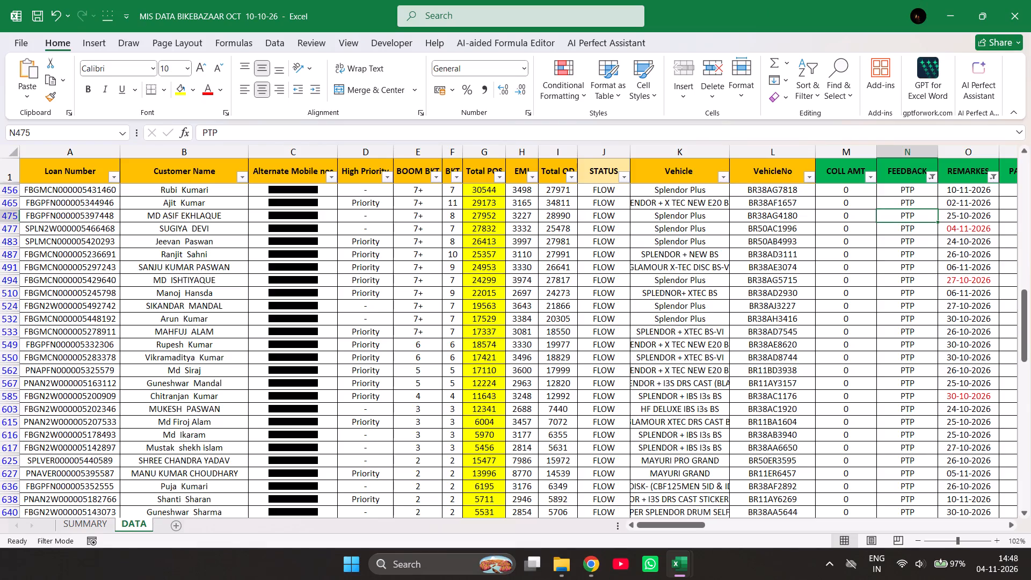
Select the whole PTP account row 465 and examine its follow-up date, amount and updated contact number columns.
click(2, 202)
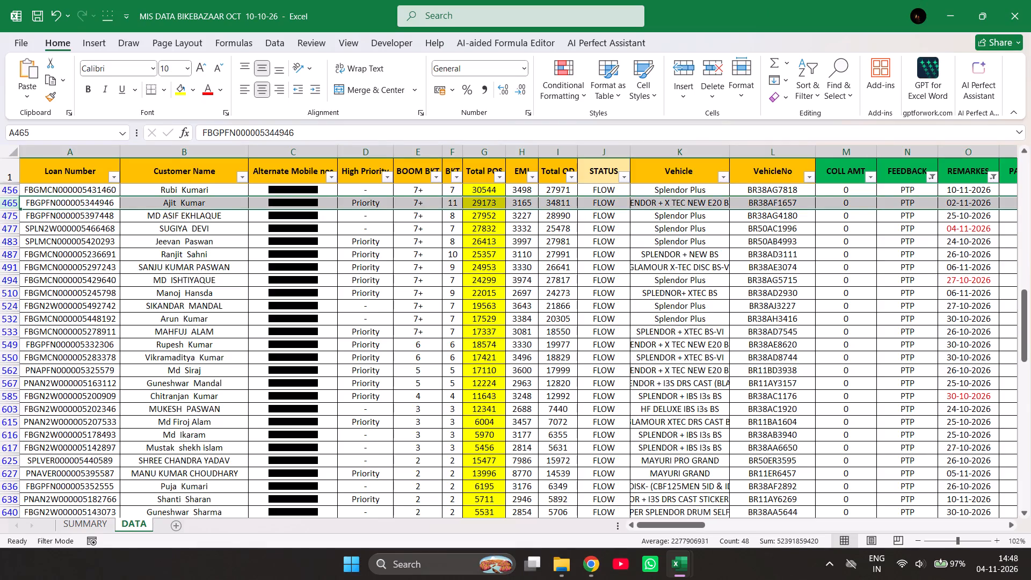
triple_click(1010, 523)
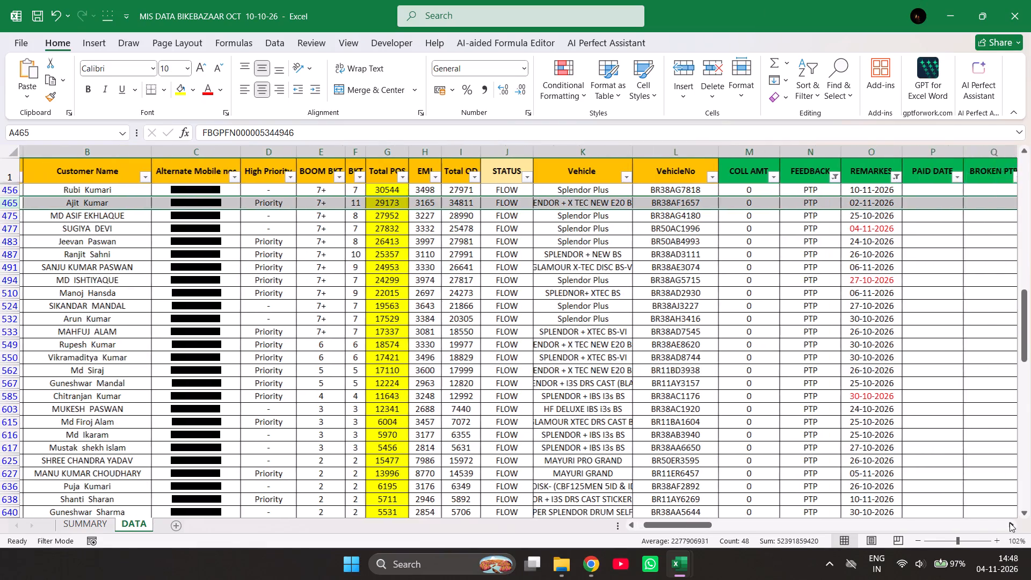
click(1010, 523)
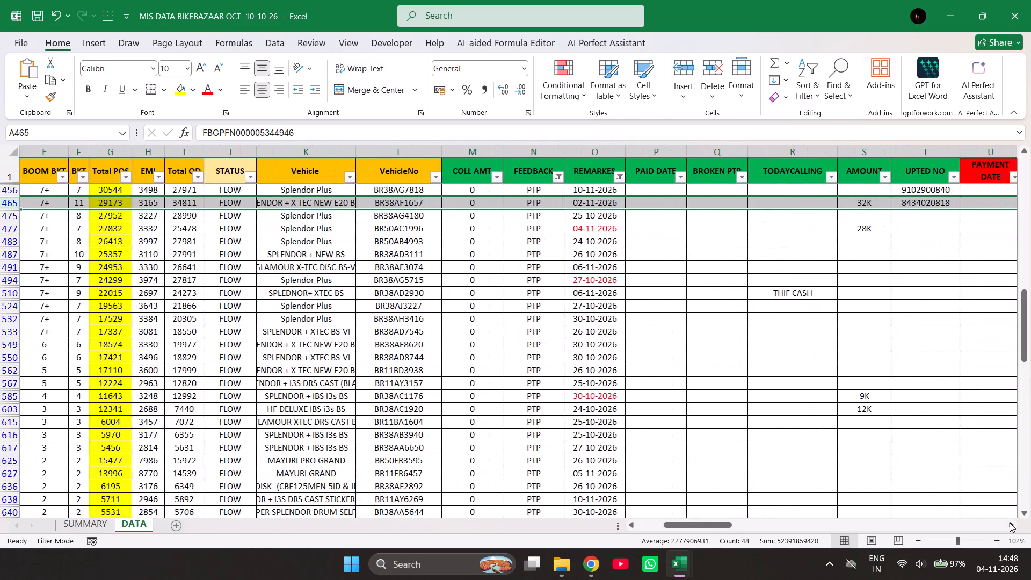
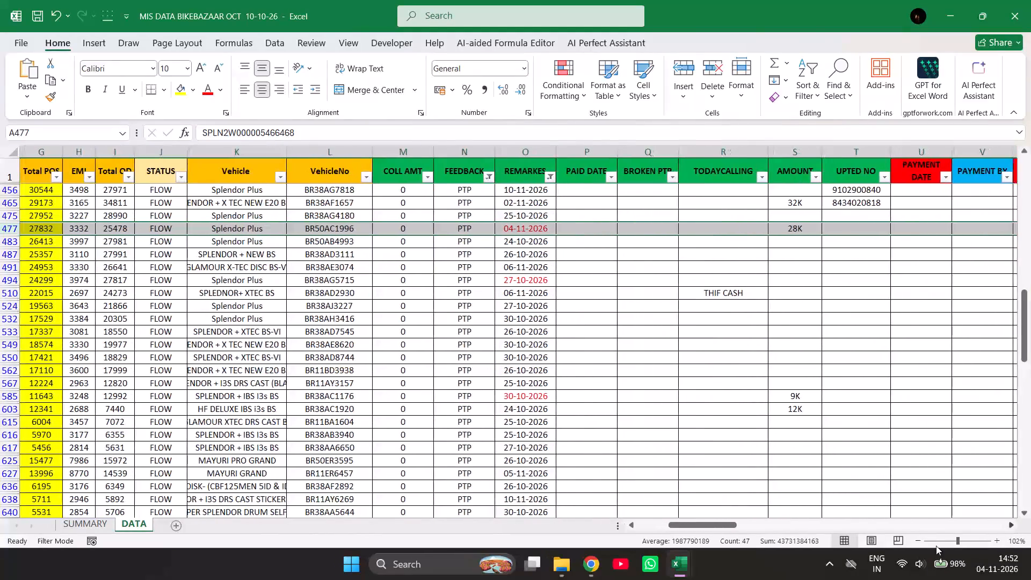
Examine the remaining PTP accounts down to the final row 796, selecting that row's customer name and alternate mobile number cells.
click(650, 525)
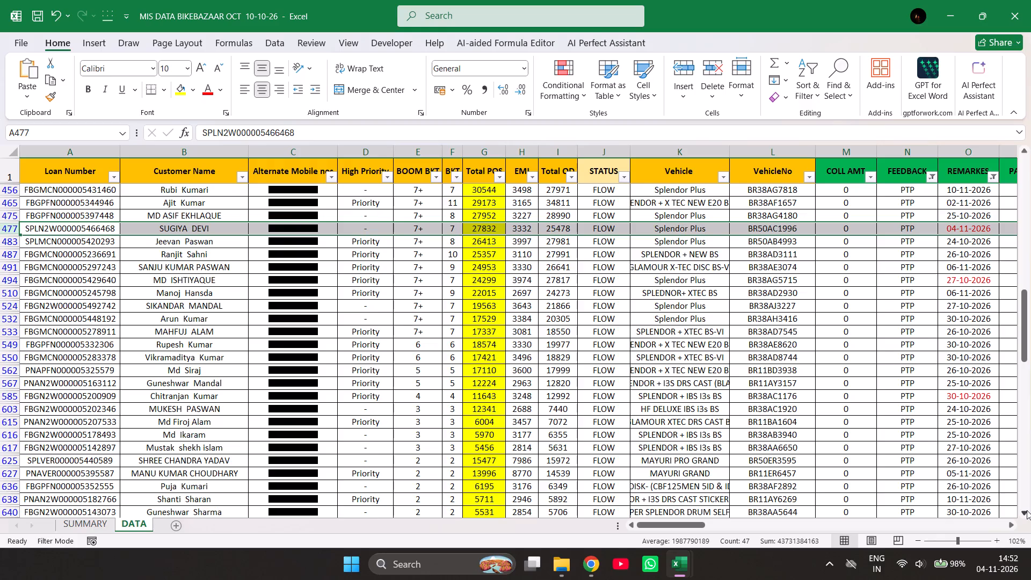
triple_click(1027, 510)
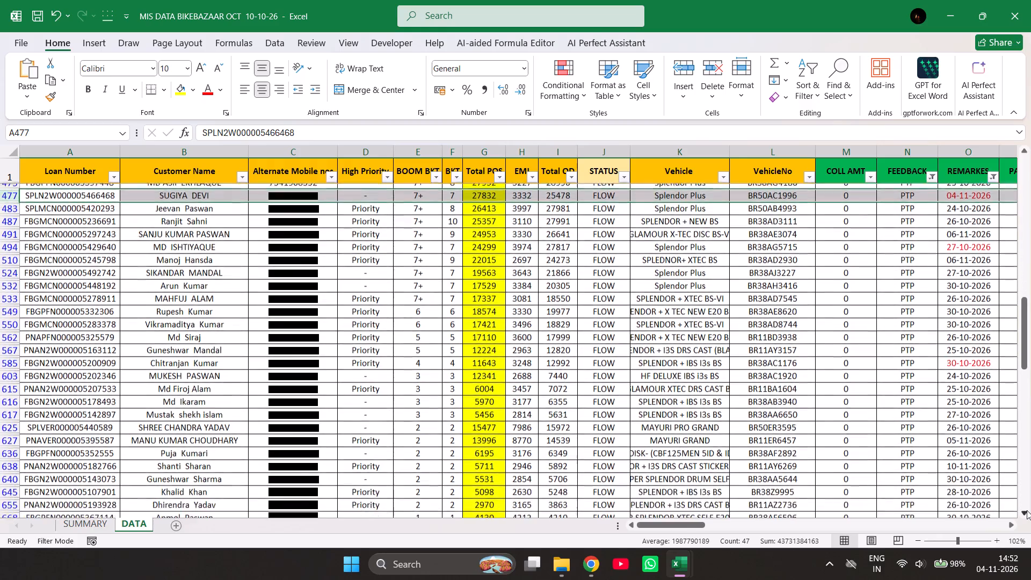
triple_click(1027, 510)
triple_click(1027, 510)
triple_click(1027, 510)
triple_click(1027, 510)
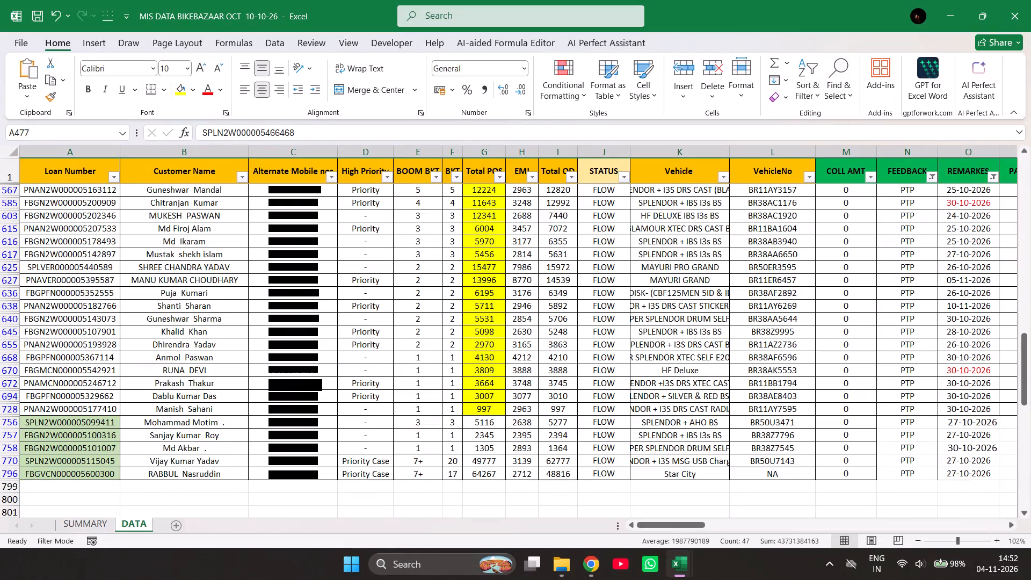
click(228, 475)
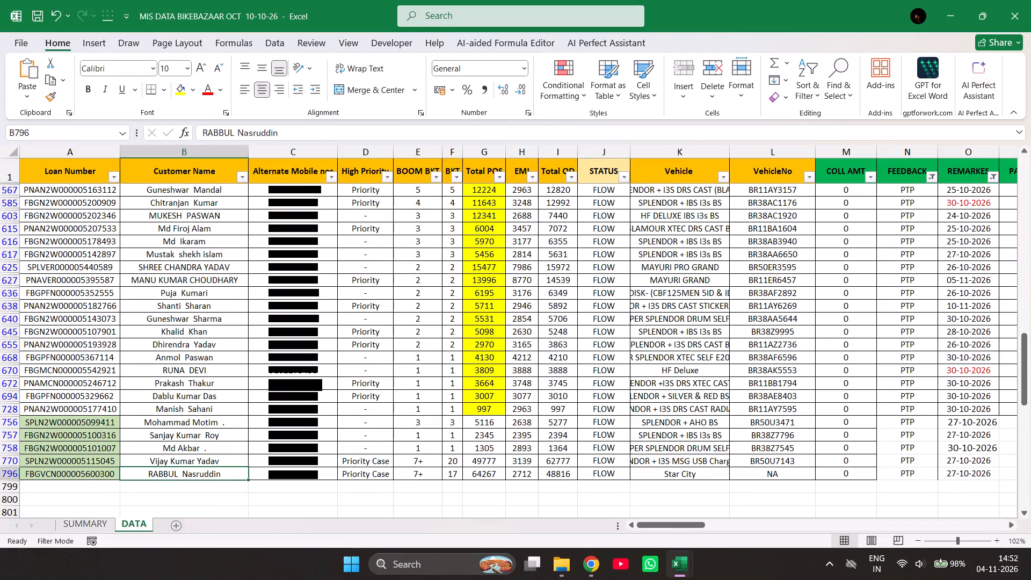
click(301, 473)
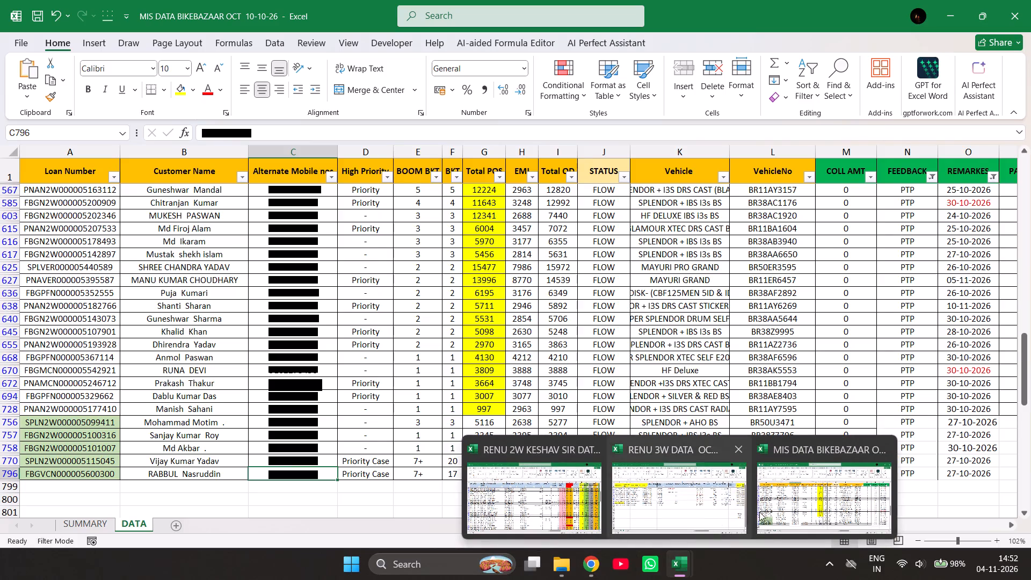
Switch to the open RENU 2W KESHAV SIR DATA 11.10.26 PTP workbook.
click(569, 508)
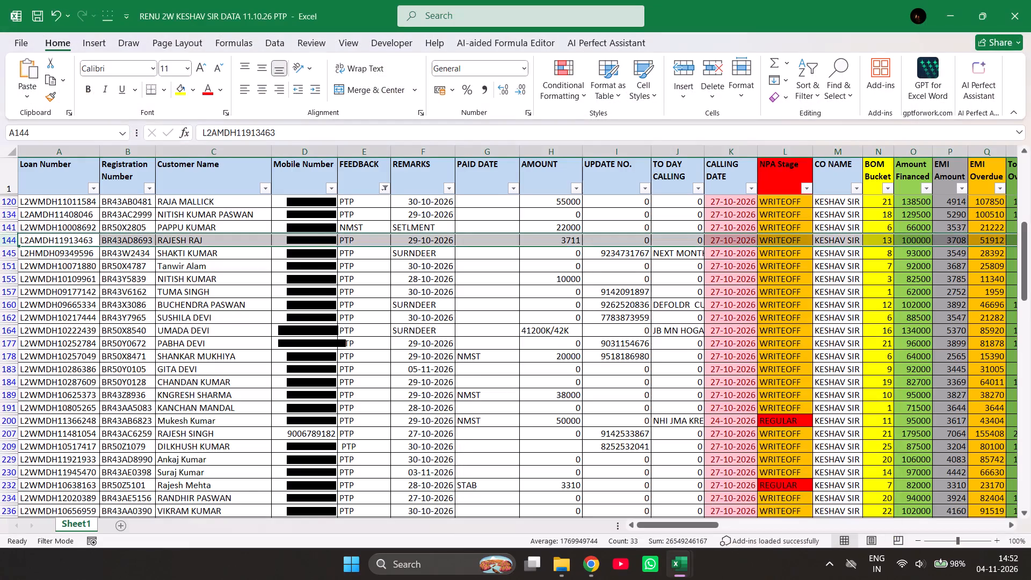
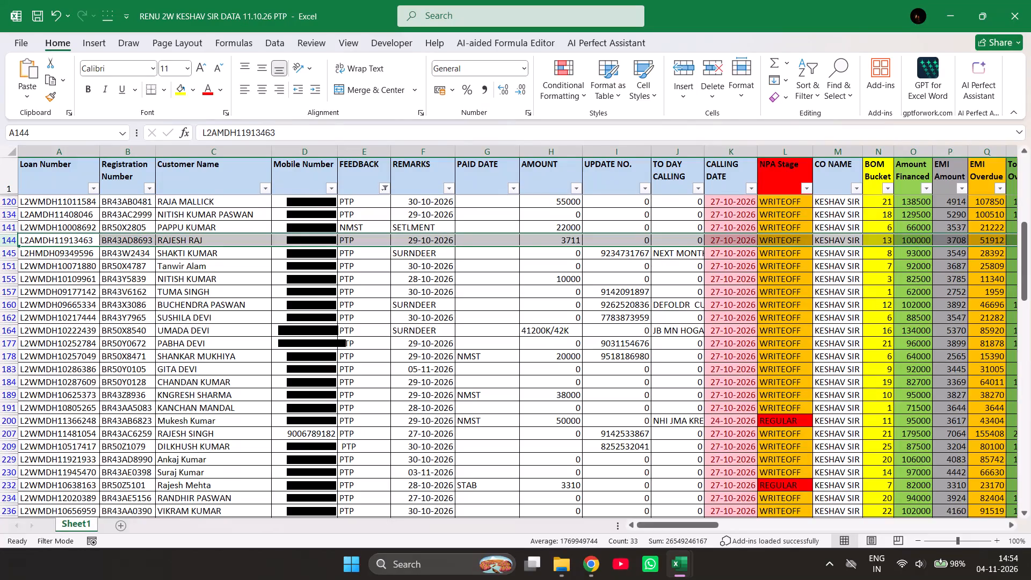
Examine the filtered PTP accounts from row 145 onward, selecting rows 145 and 177 in full to follow each record.
click(13, 255)
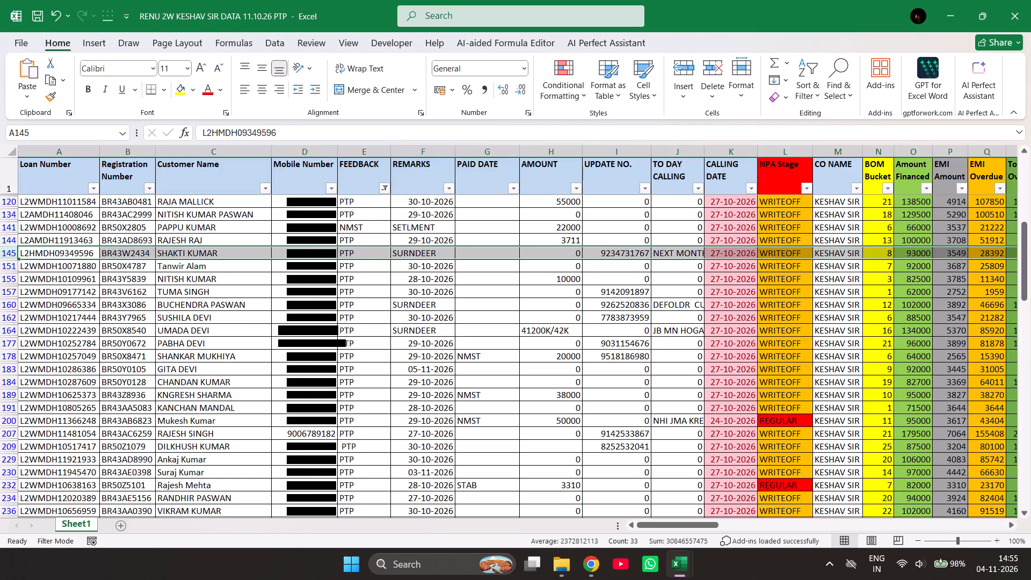
click(3, 344)
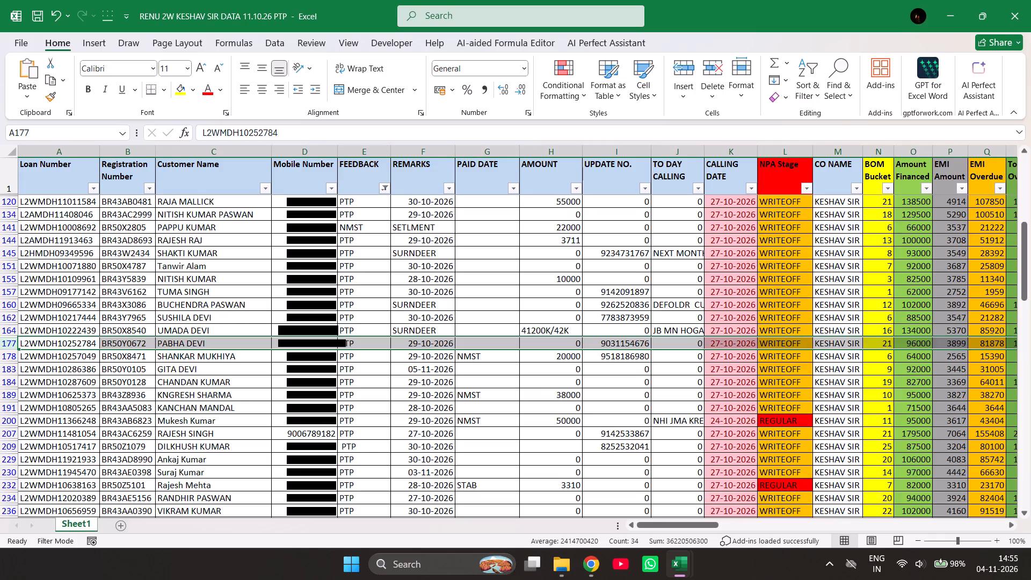
triple_click(1023, 512)
triple_click(1023, 512)
triple_click(1023, 512)
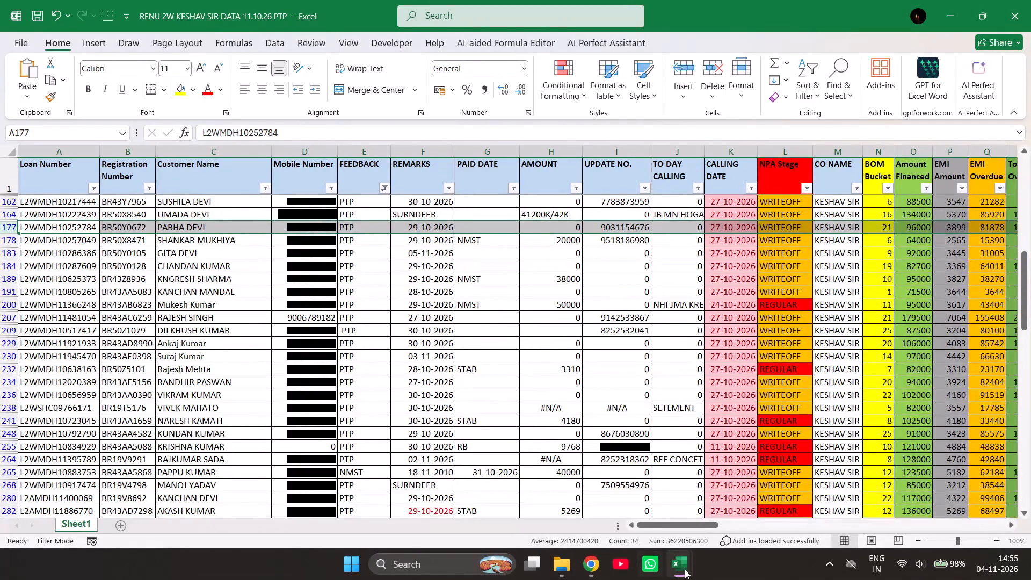
Switch to the RENU 3W DATA OCT 10-10-26 workbook and examine its filtered PTP accounts across the branch, agency and NPA stage columns.
click(674, 511)
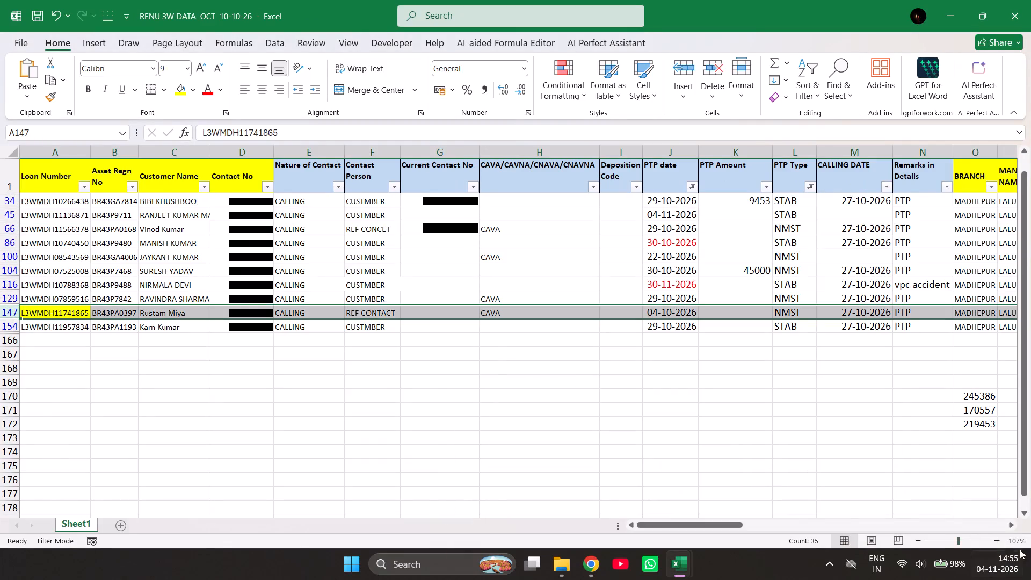
click(1007, 523)
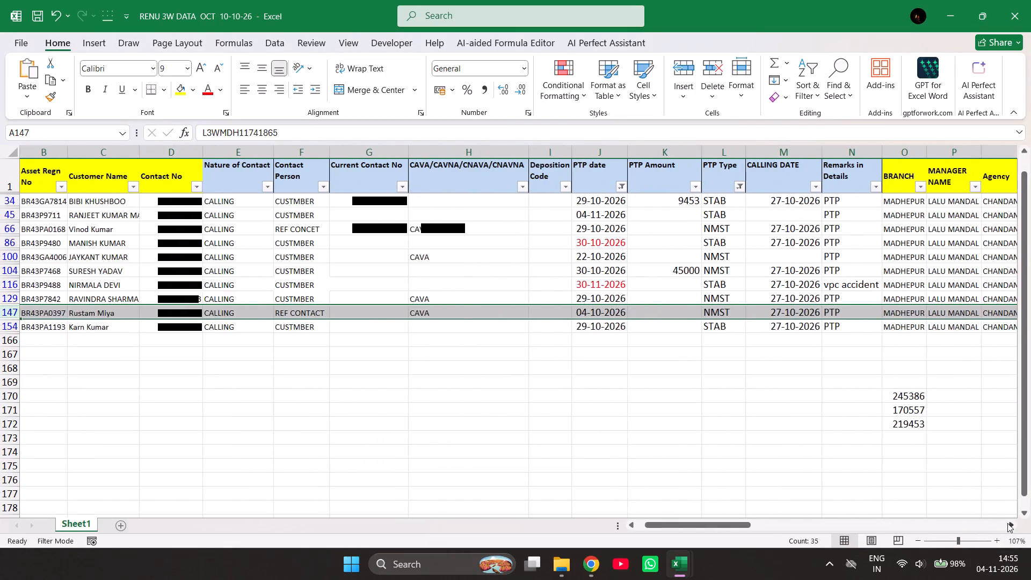
double_click(1007, 523)
double_click(1007, 523)
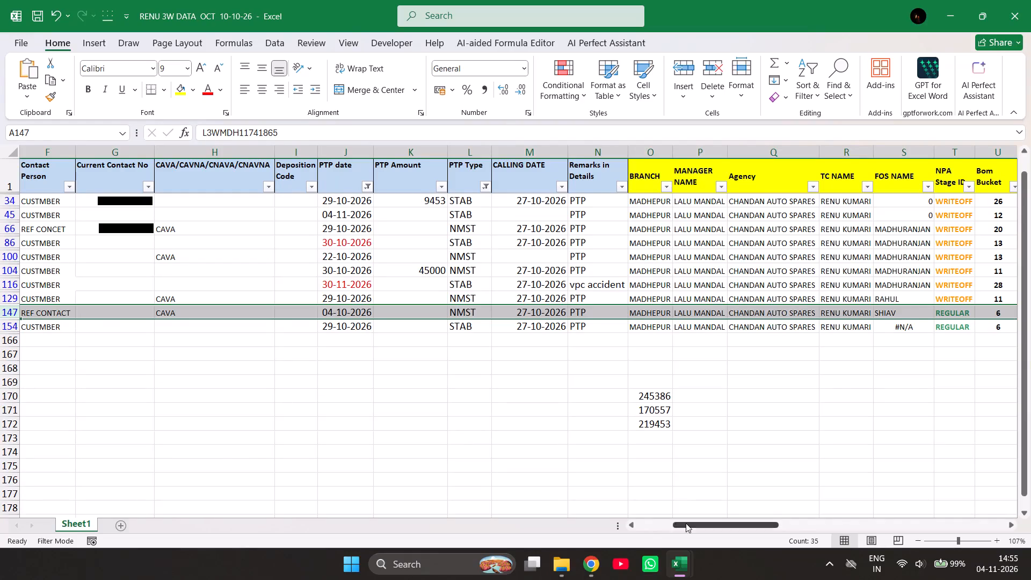
double_click(652, 524)
click(556, 463)
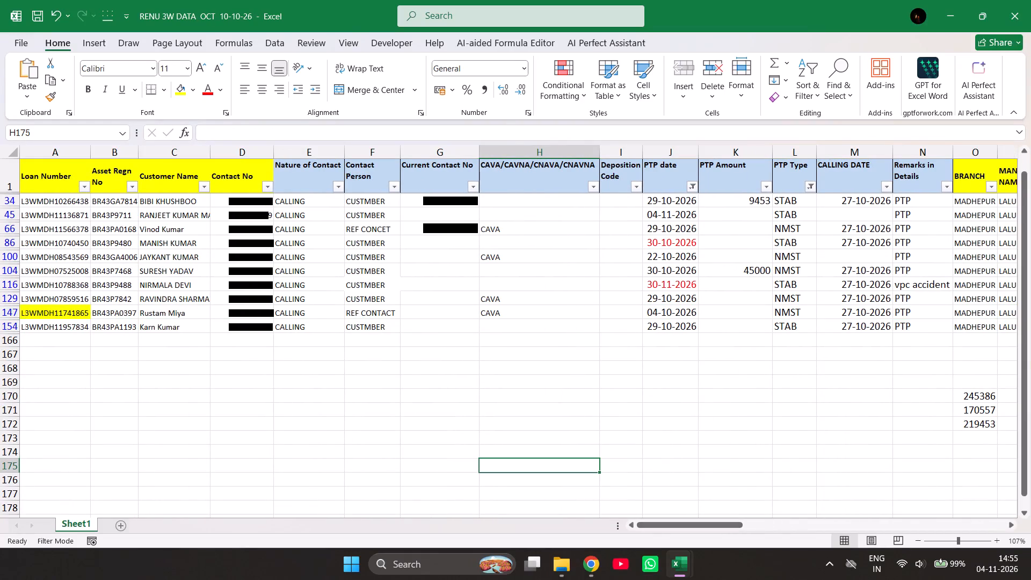
Return to the RENU 2W KESHAV SIR DATA 11.10.26 PTP workbook and examine the PTP accounts in rows 183 and 184, selecting each row.
click(548, 493)
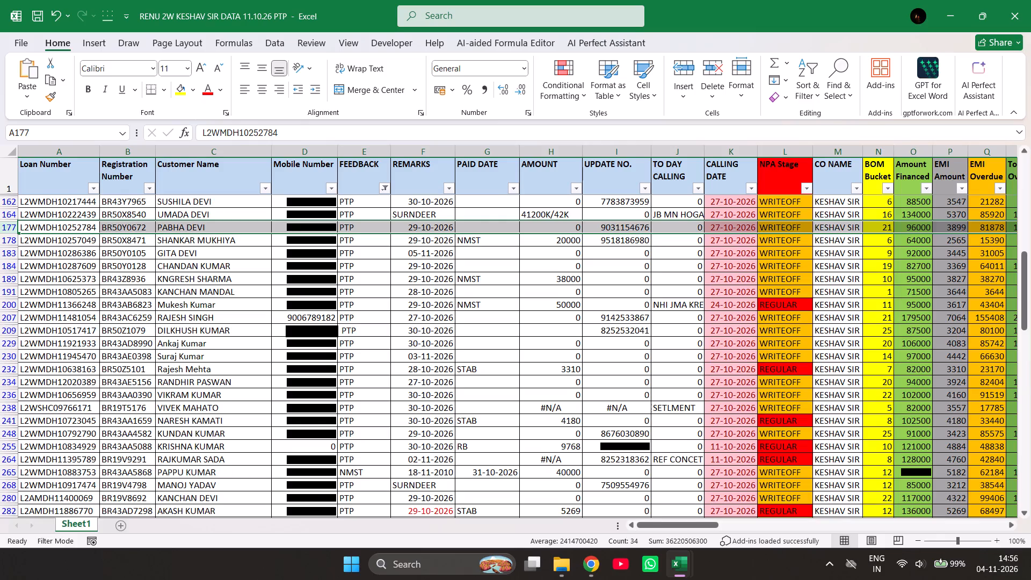
click(9, 255)
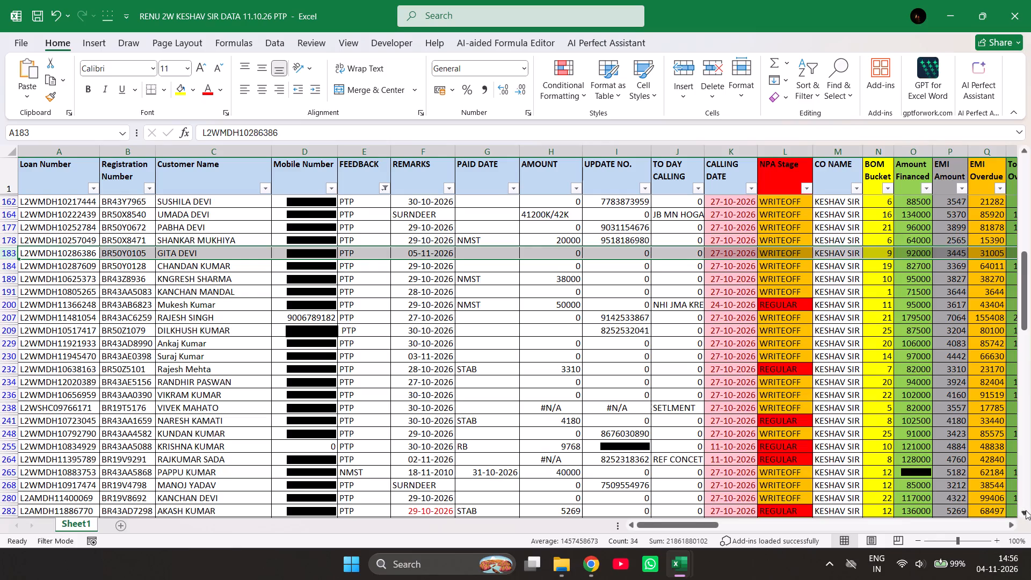
triple_click(1026, 514)
click(1026, 514)
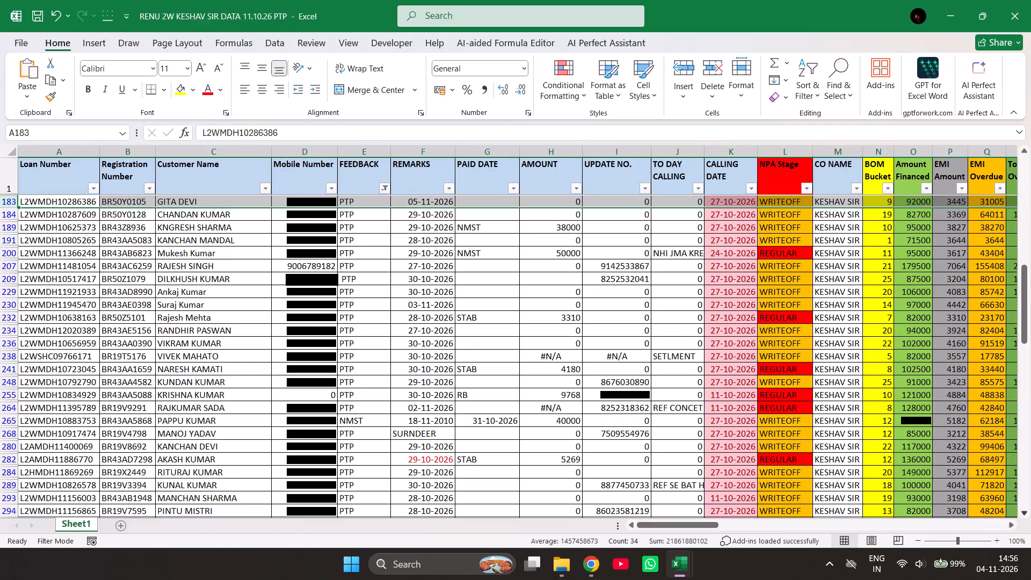
click(9, 215)
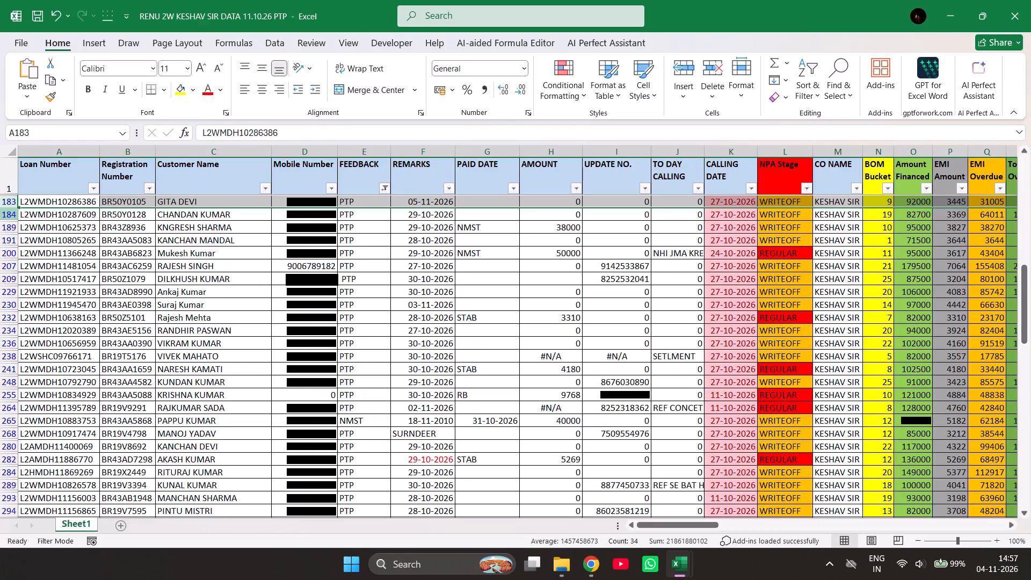
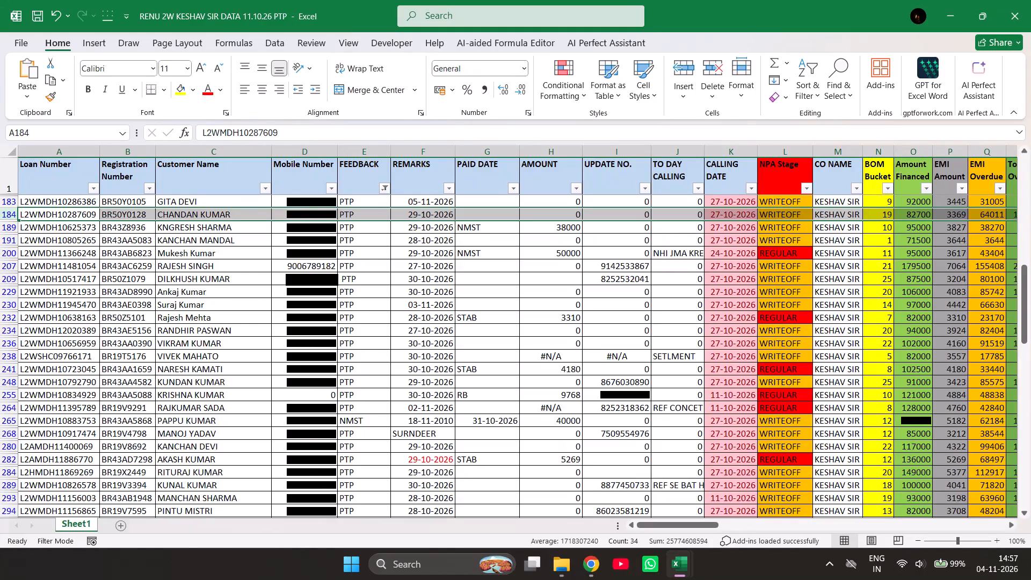
Examine the filtered PTP accounts in rows 189, 191, 207 and 209, selecting each row in full to follow its record.
click(12, 228)
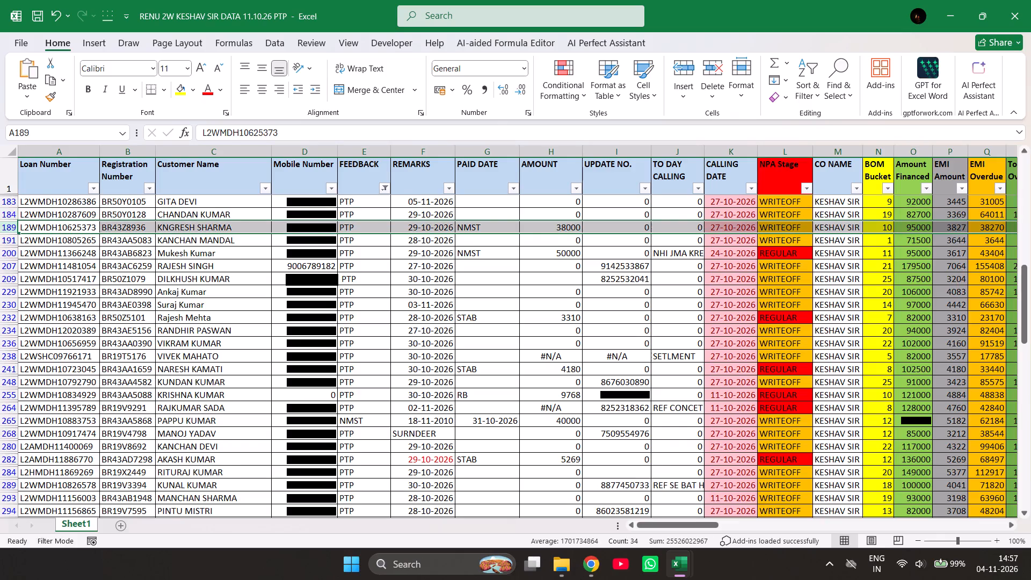
click(7, 241)
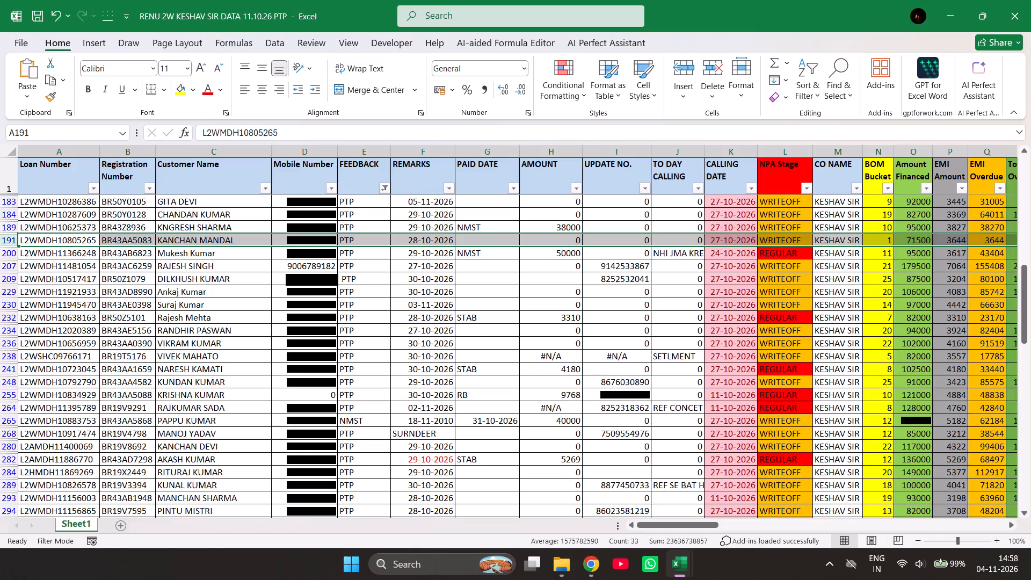
click(8, 267)
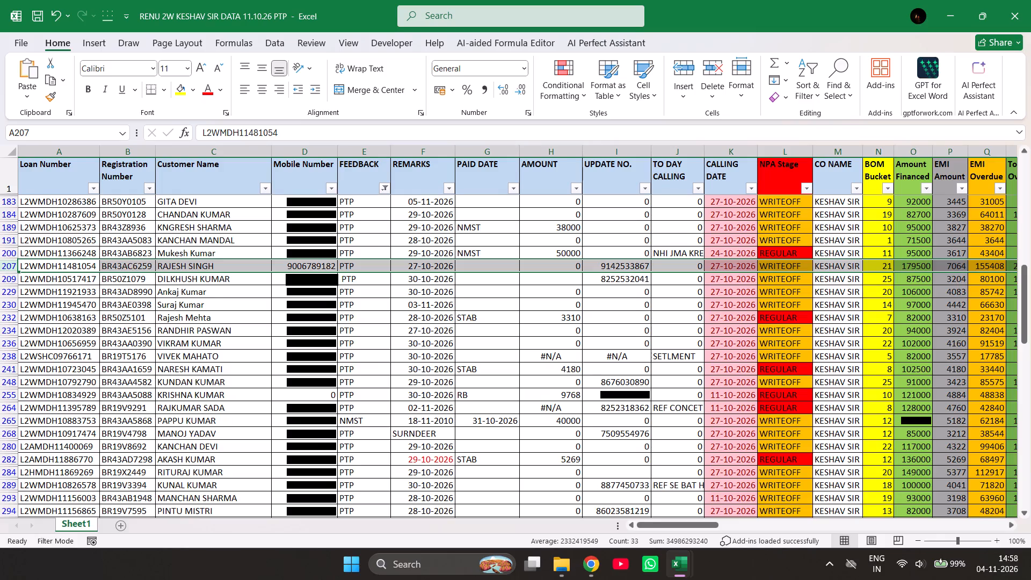
click(7, 278)
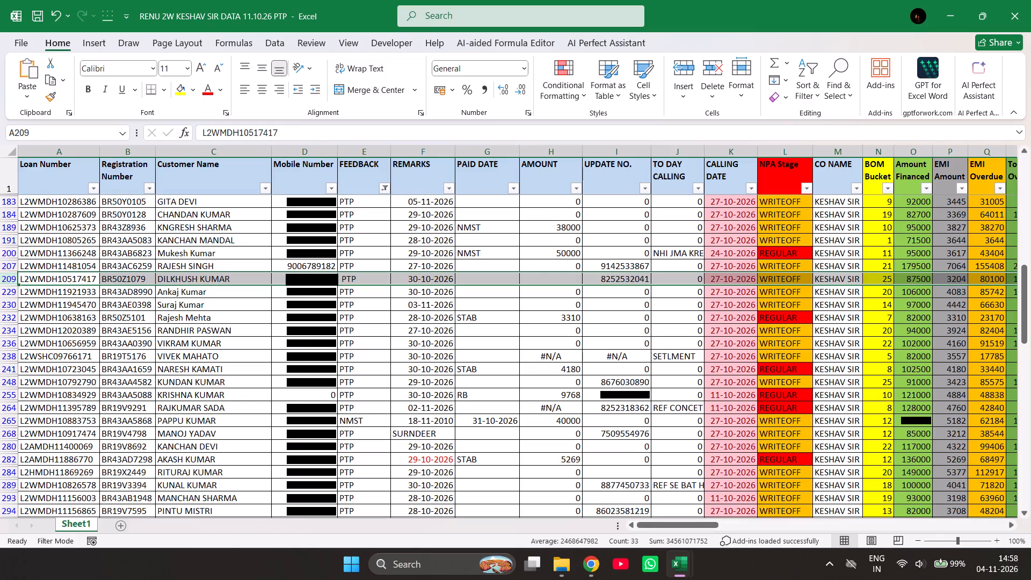
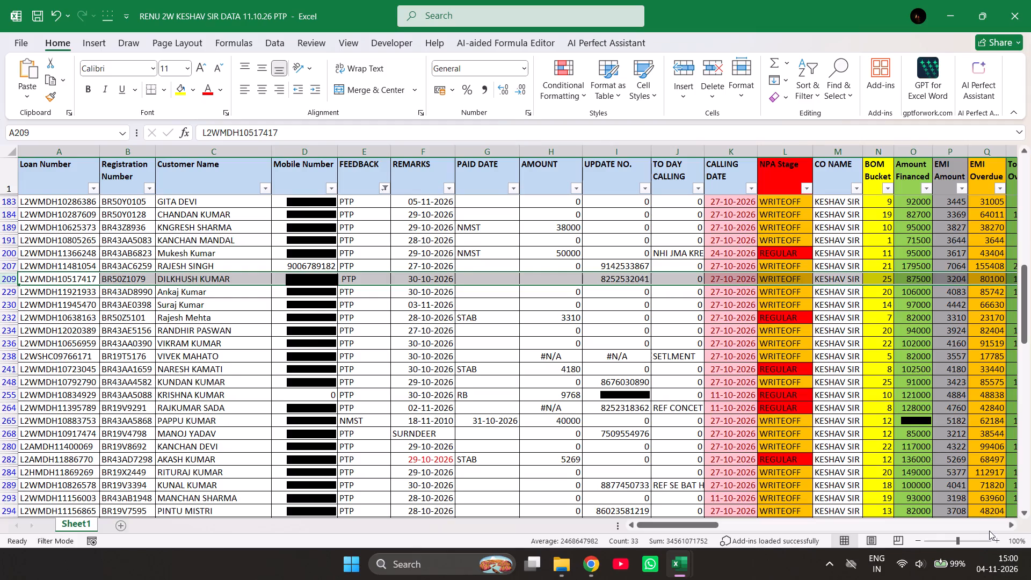
Continue down the filtered PTP accounts, selecting rows 229 and 230 in full to examine each record.
triple_click(1024, 511)
triple_click(1024, 511)
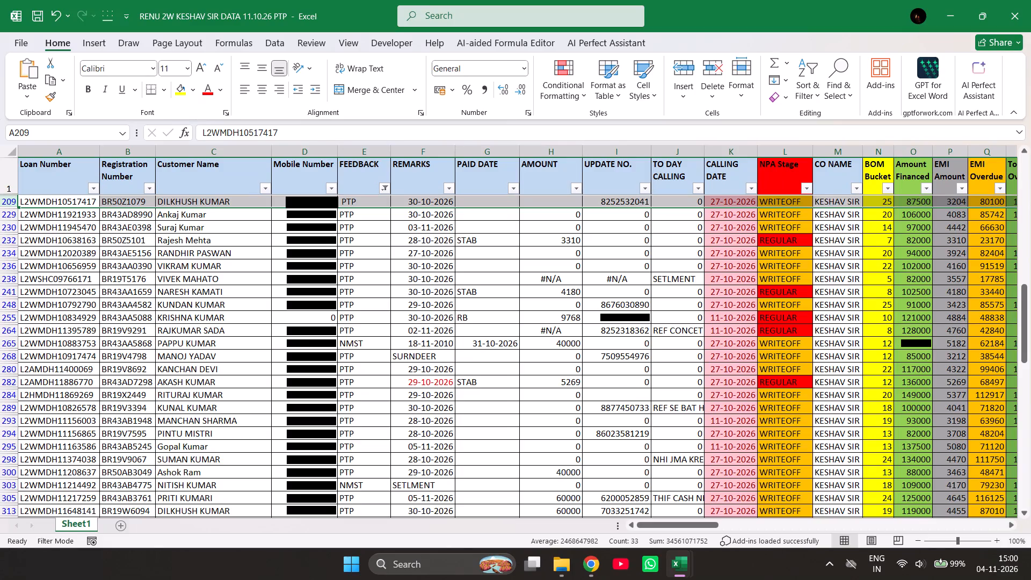
click(9, 215)
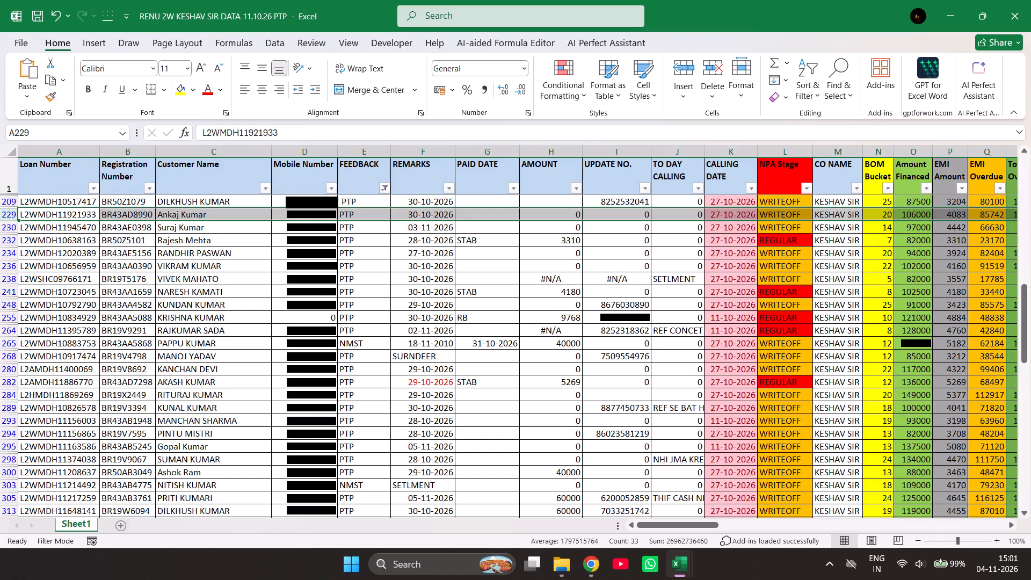
click(9, 227)
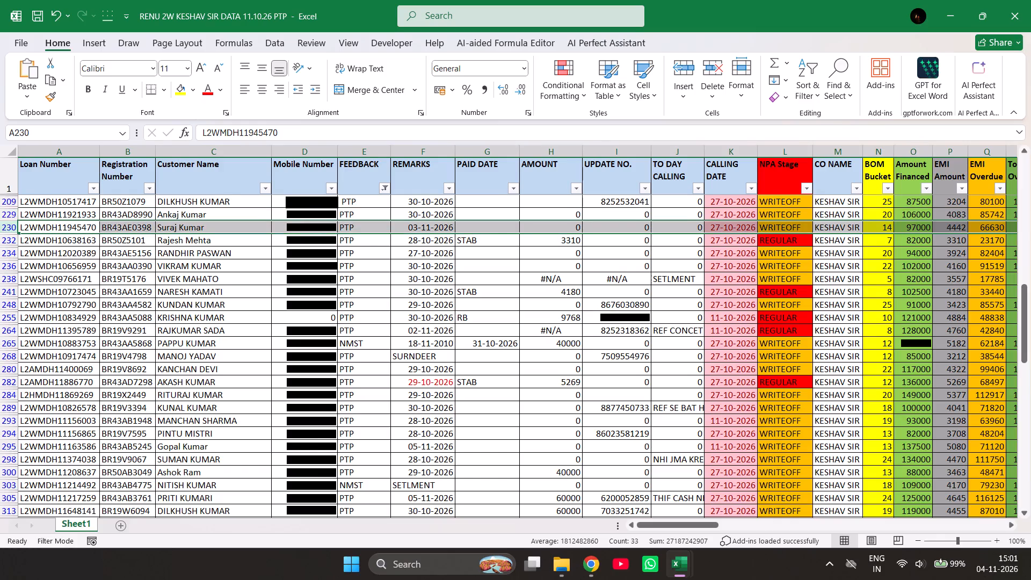
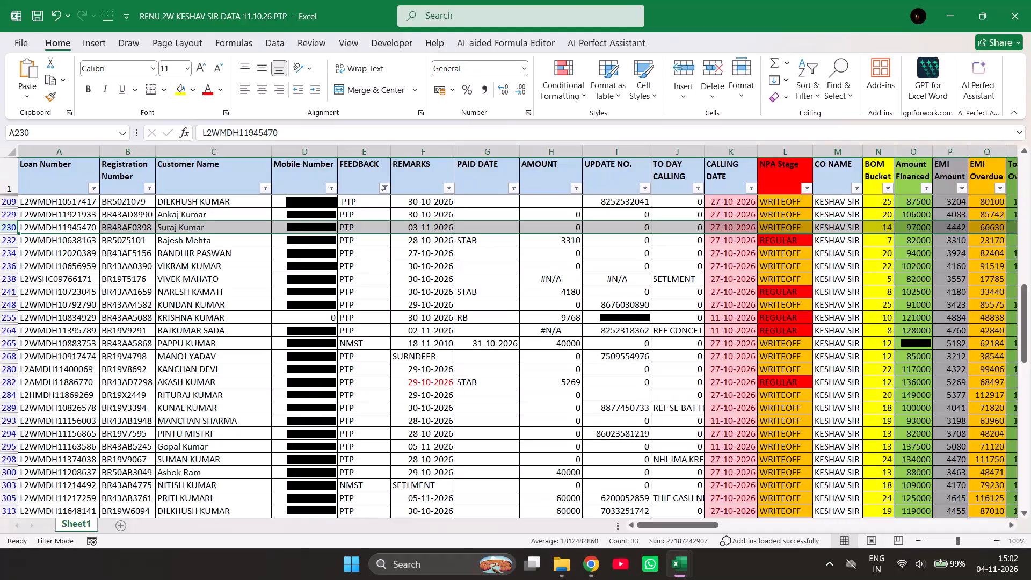
Continue down the filtered PTP accounts, selecting rows 234, 236, 238, 241 and 248 in full to examine each record.
click(10, 254)
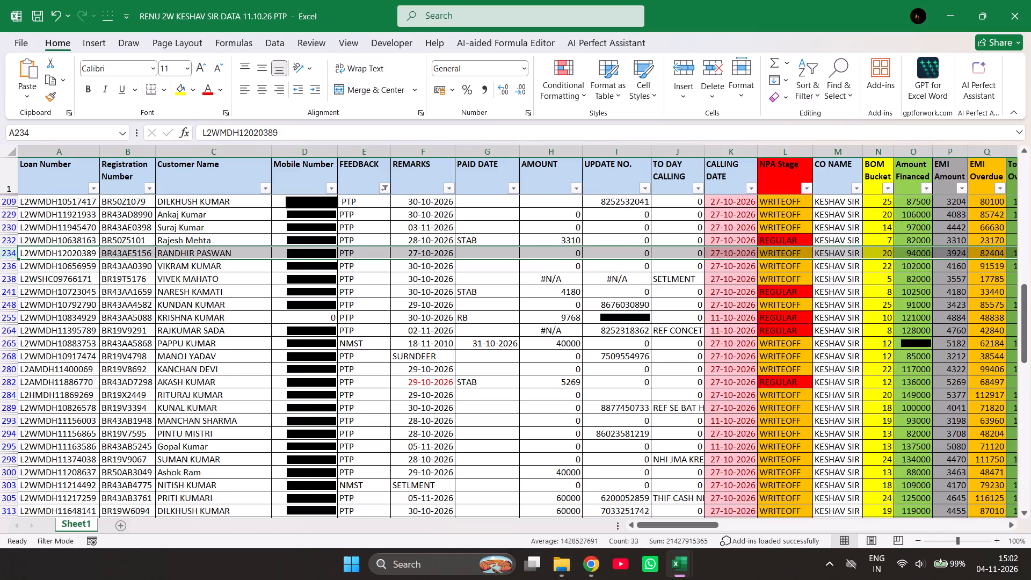
click(13, 267)
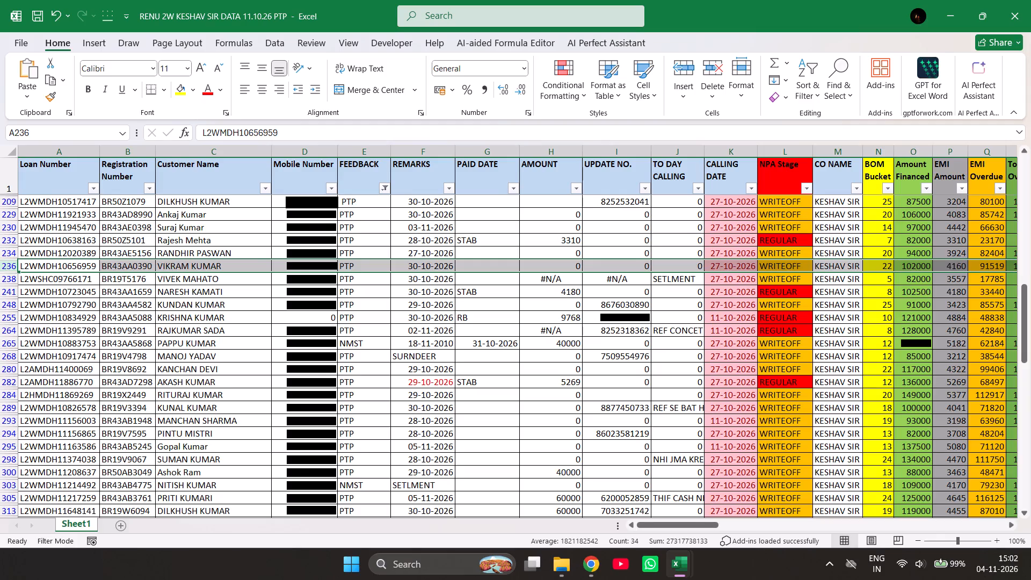
click(4, 278)
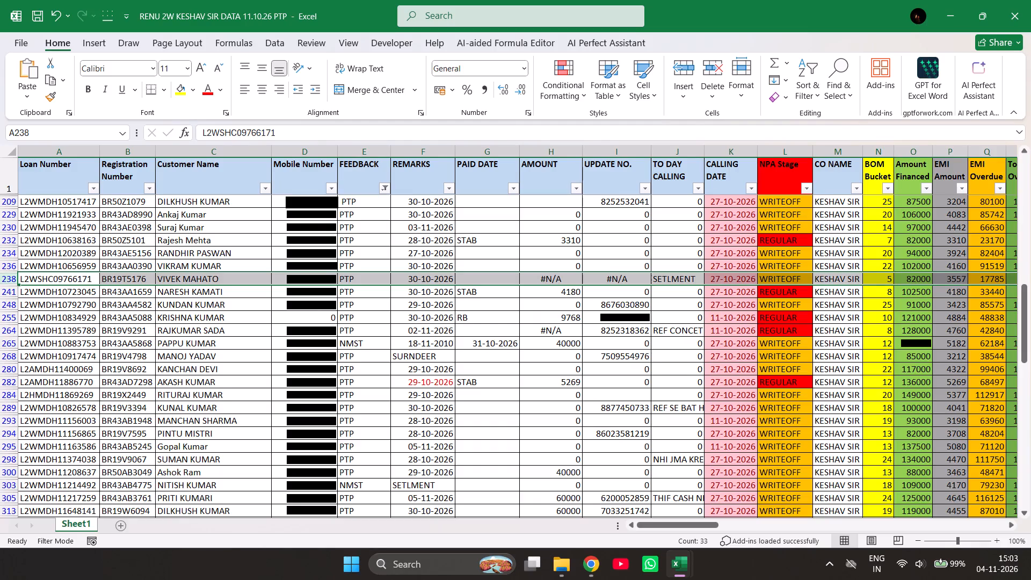
click(6, 294)
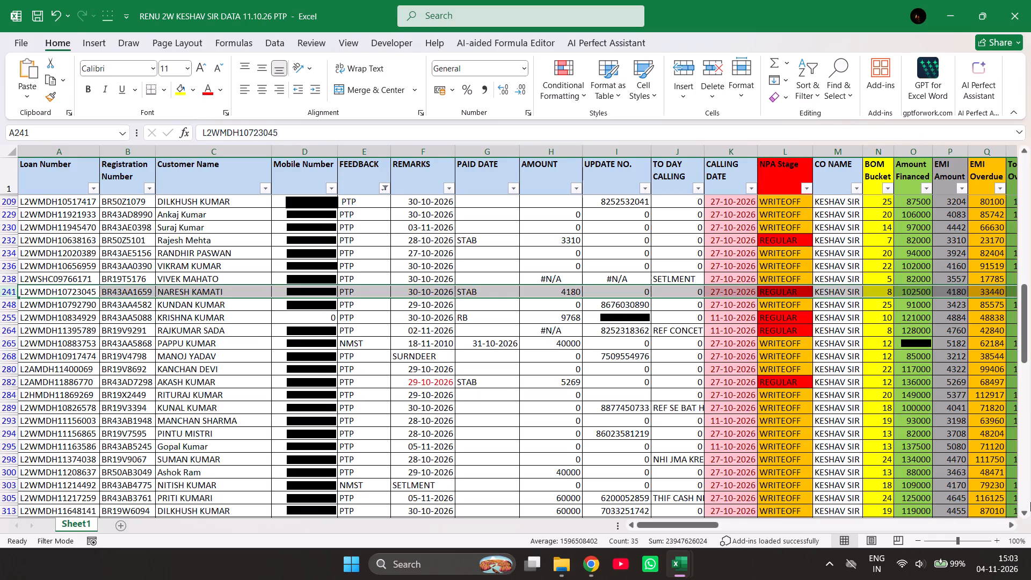
click(1006, 526)
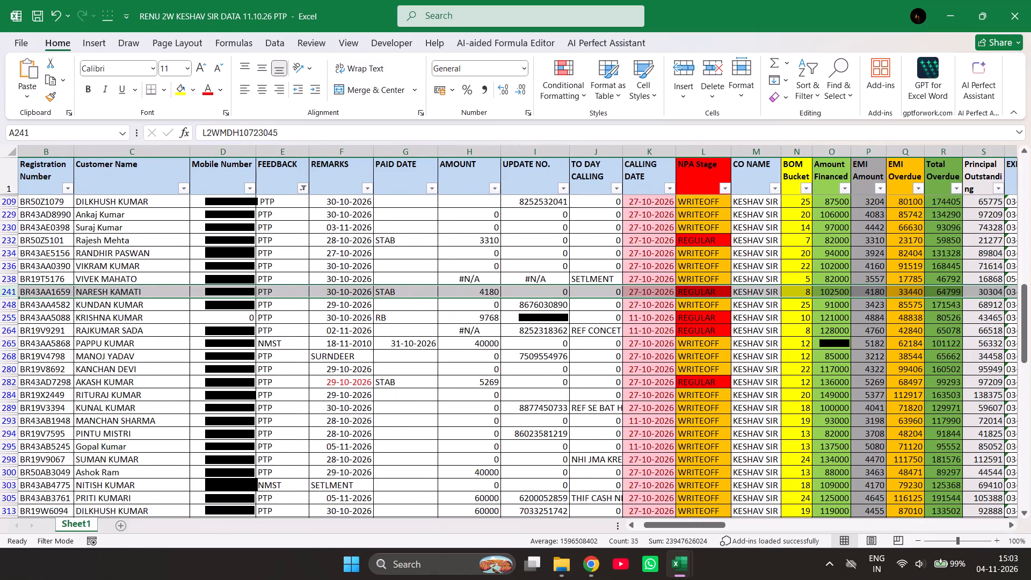
double_click(636, 527)
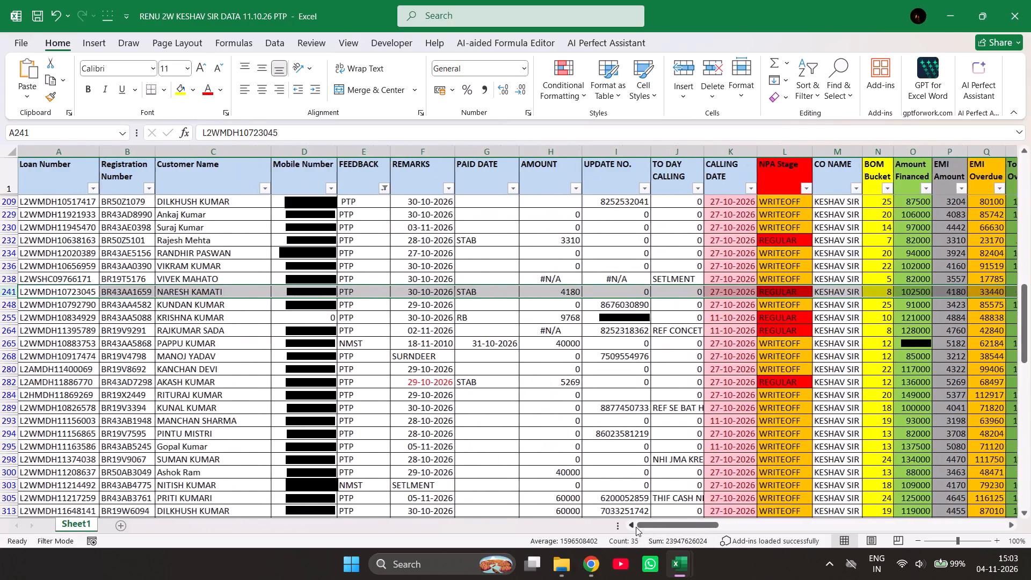
triple_click(1021, 511)
double_click(1021, 511)
double_click(1021, 511)
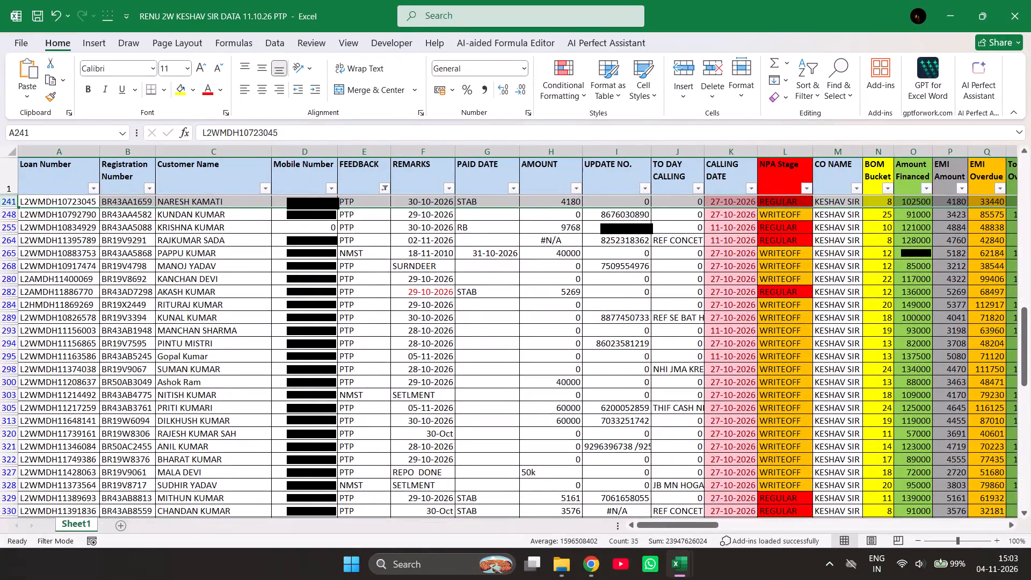
click(10, 215)
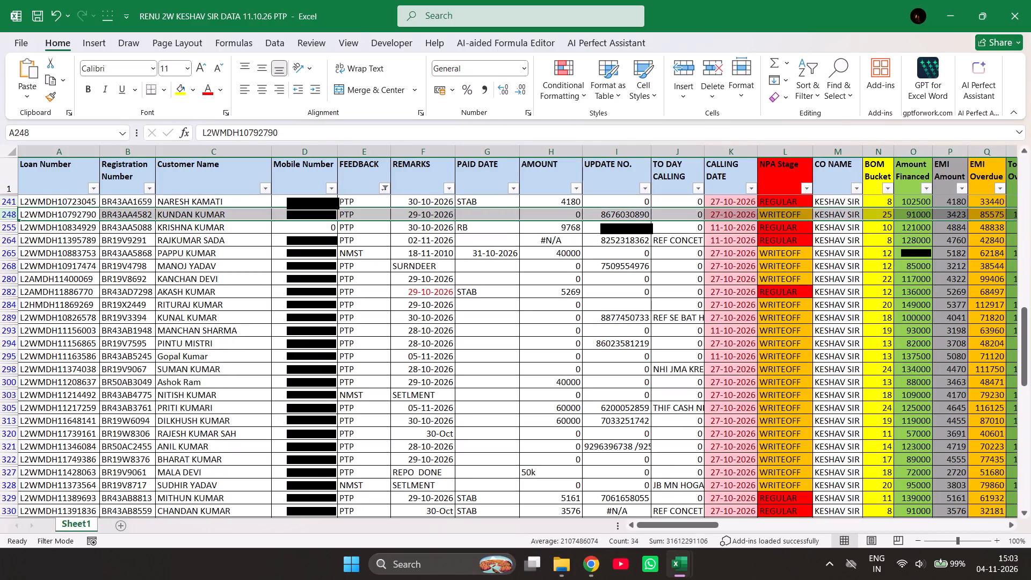
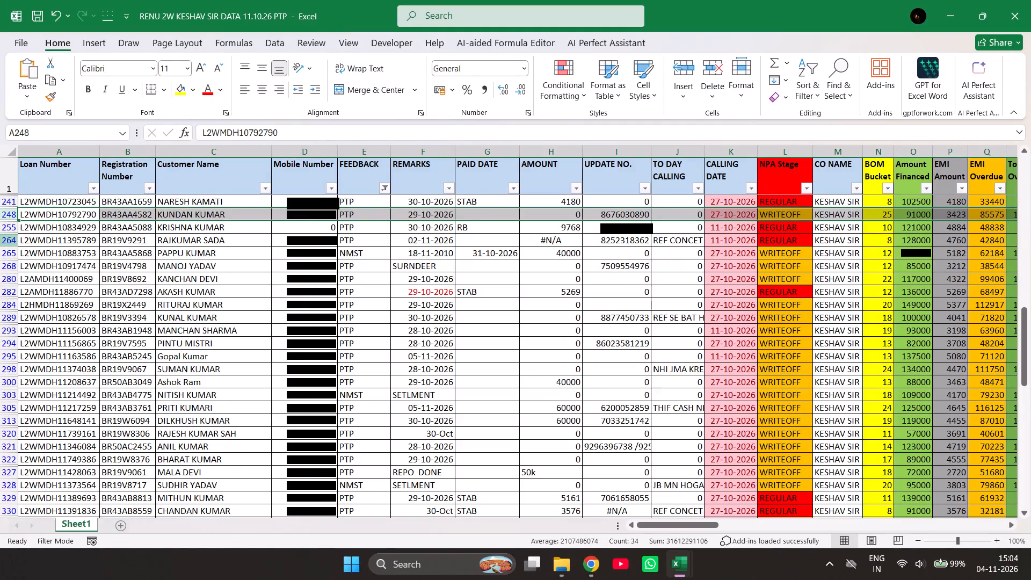
Replace the follow-up date in the REMARKS cell of row 248 with 10-11-26.
double_click(417, 213)
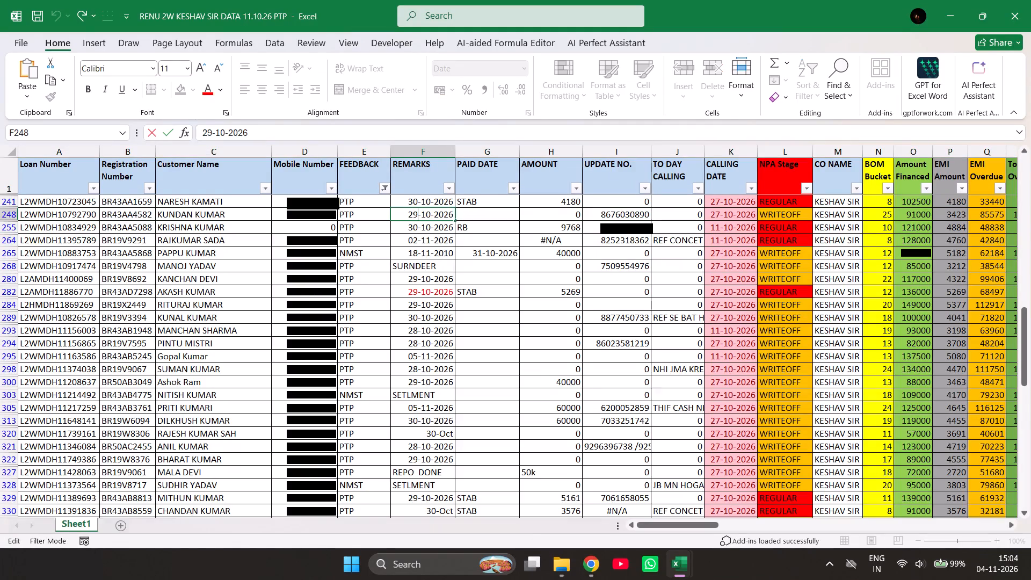
click(451, 213)
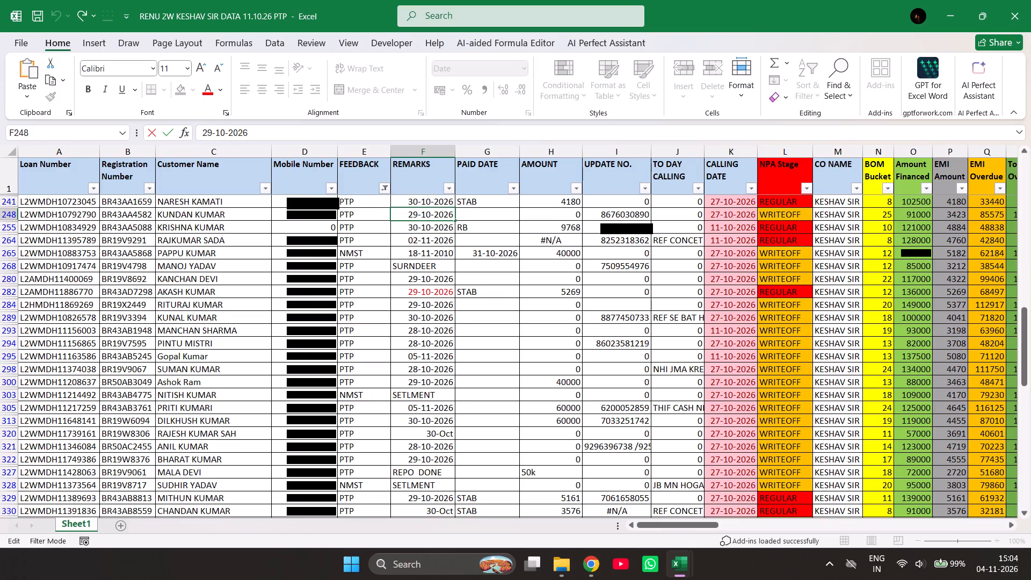
key(BackSpace)
key(BackSpace)
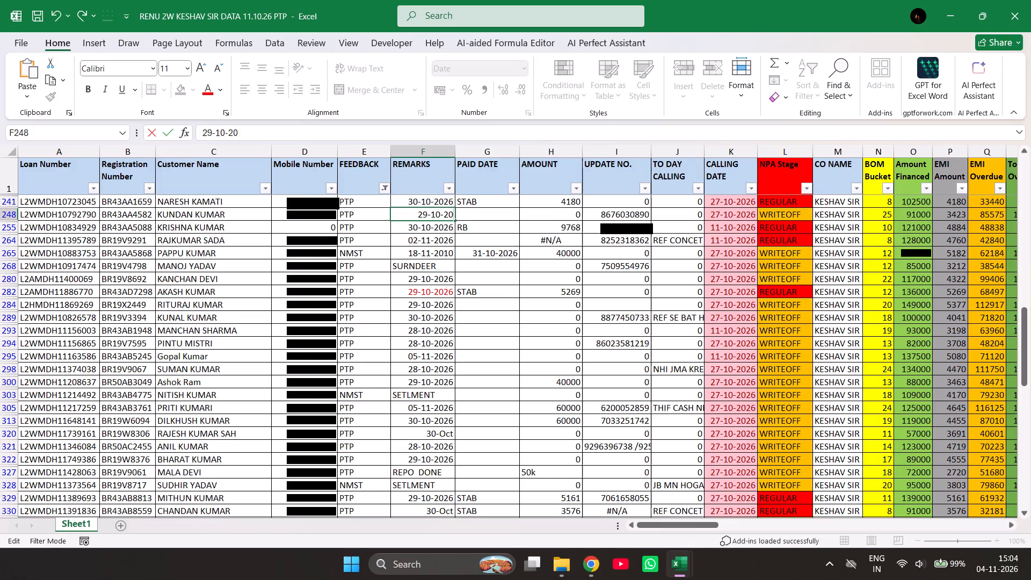
key(BackSpace)
key(BackSpace)
key(BackSpace)
key(BackSpace)
key(BackSpace)
key(BackSpace)
key(BackSpace)
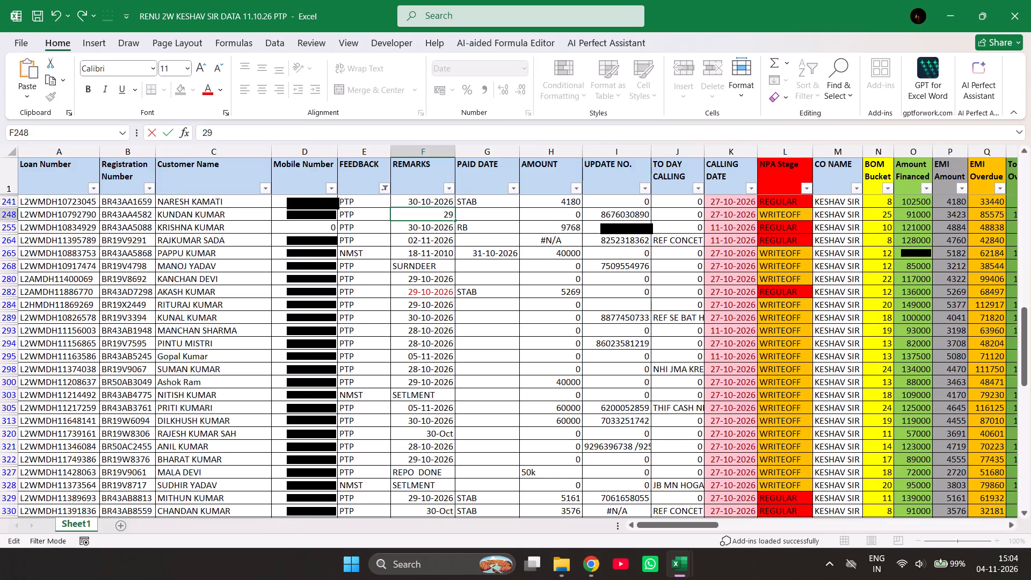
key(BackSpace)
text(11)
key(BackSpace)
key(BackSpace)
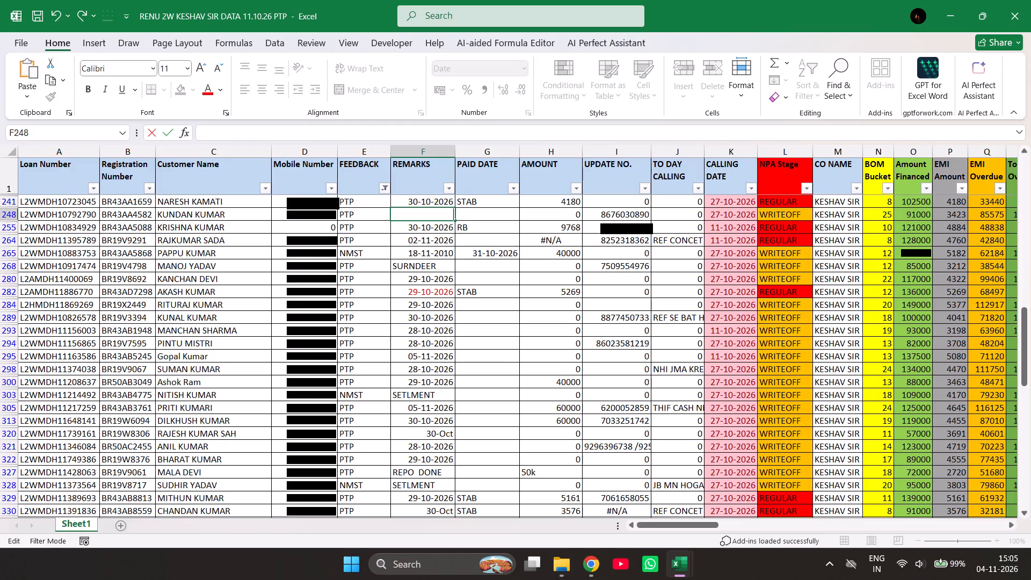
text(08-)
key(BackSpace)
key(BackSpace)
key(BackSpace)
text(10-)
text(11-26)
click(466, 220)
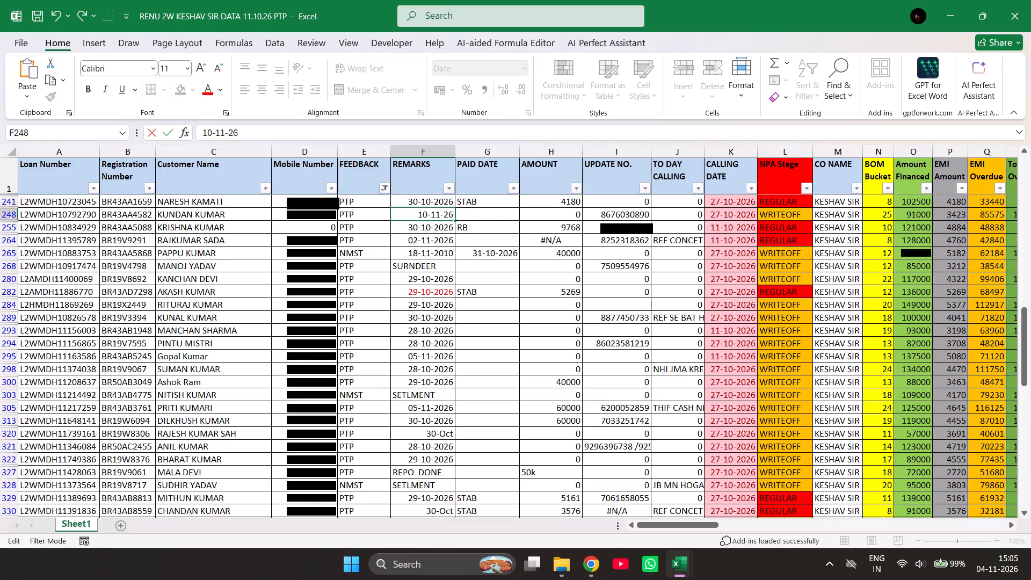
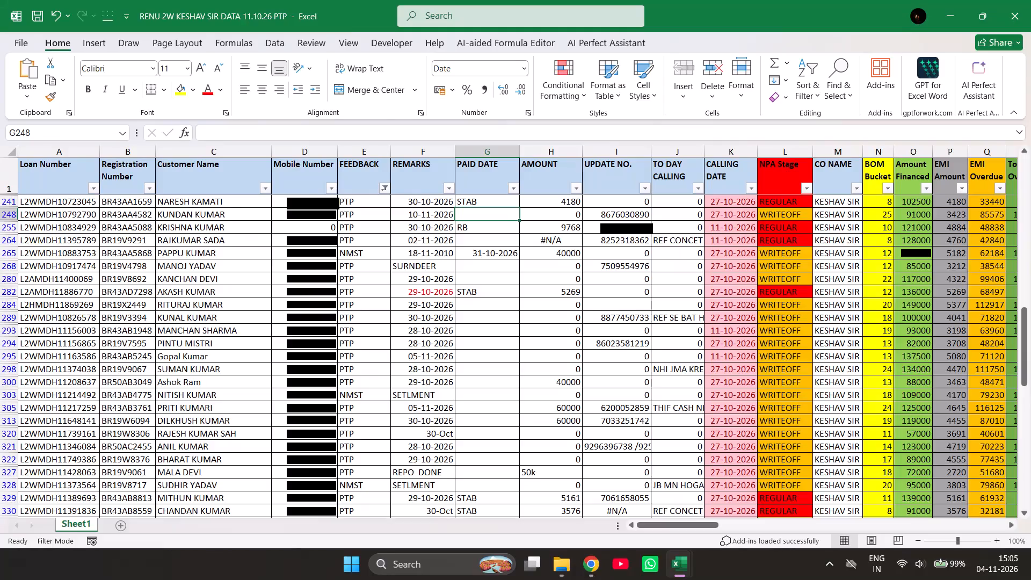
Check the account in row 255 and its UPDATE NO. entry.
click(5, 229)
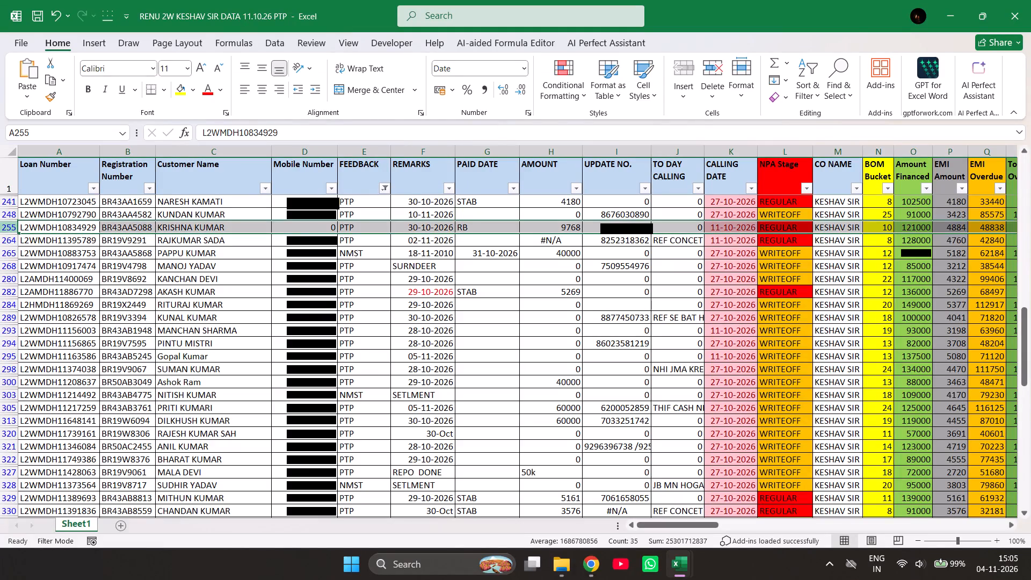
click(605, 230)
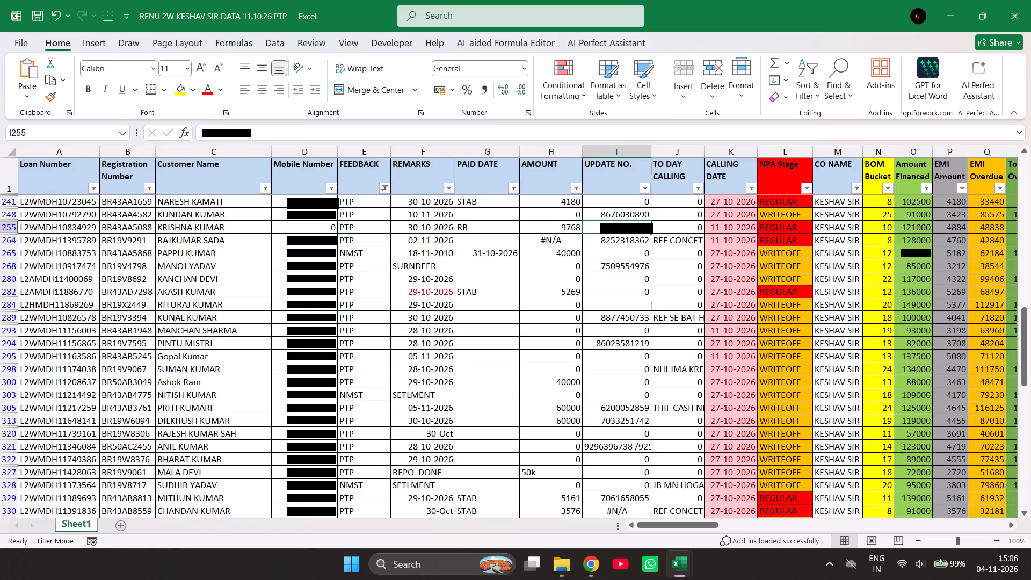
Replace the FEEDBACK entry of the account in row 264 with STAB.
click(1, 241)
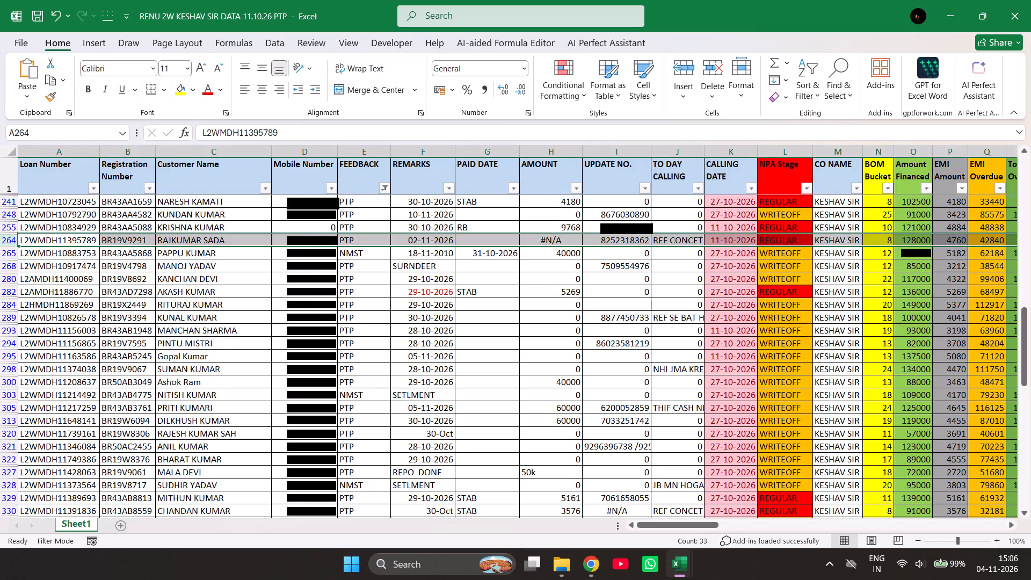
click(467, 239)
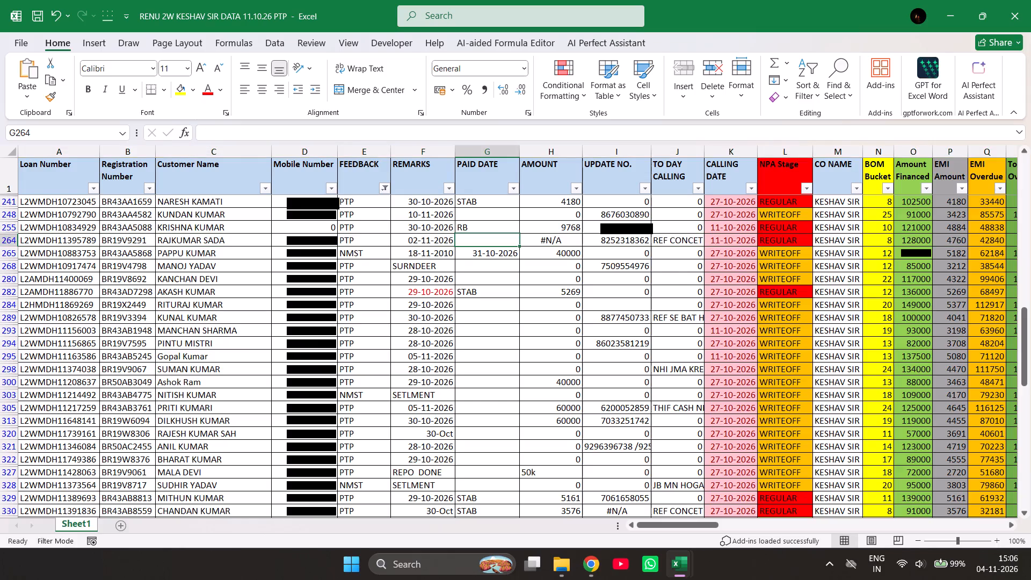
click(368, 243)
key(BackSpace)
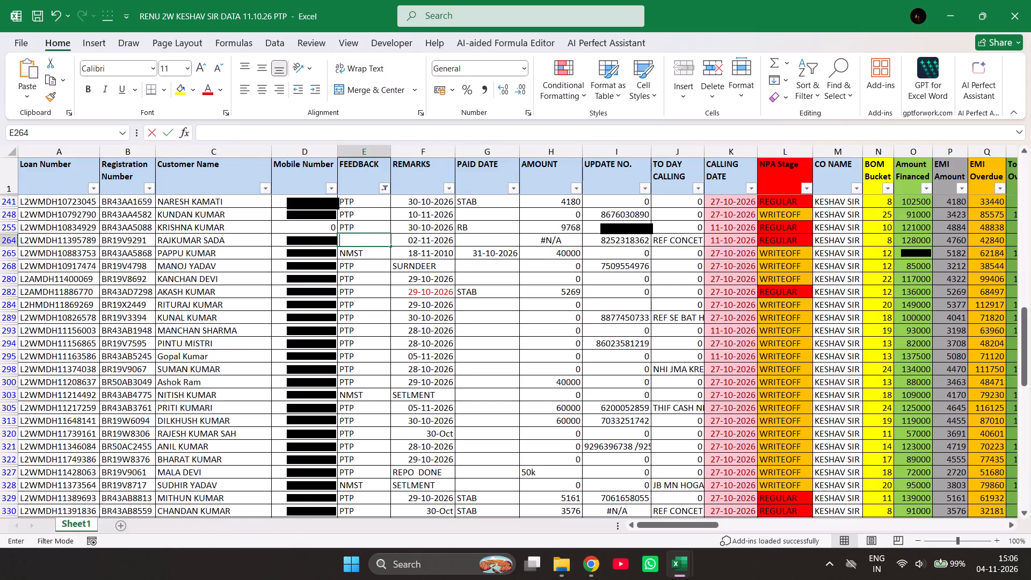
key(s)
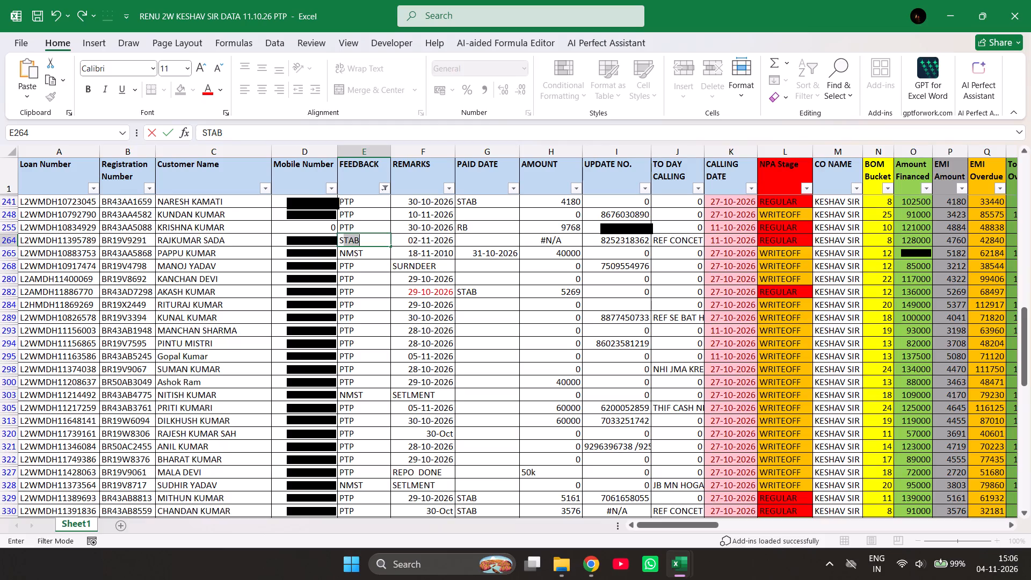
click(14, 243)
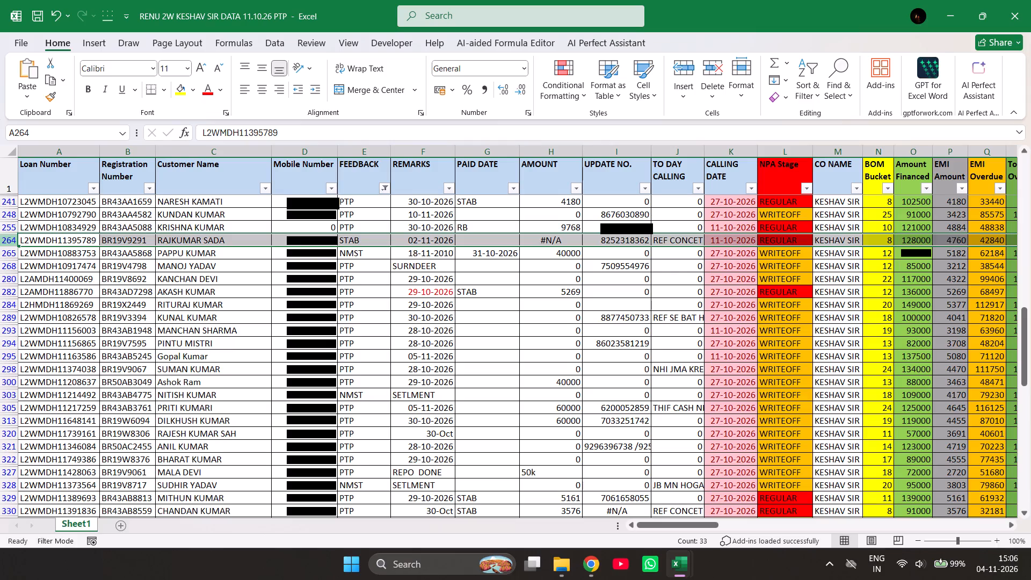
Enter 4760 in the PAID DATE cell of row 264.
click(496, 244)
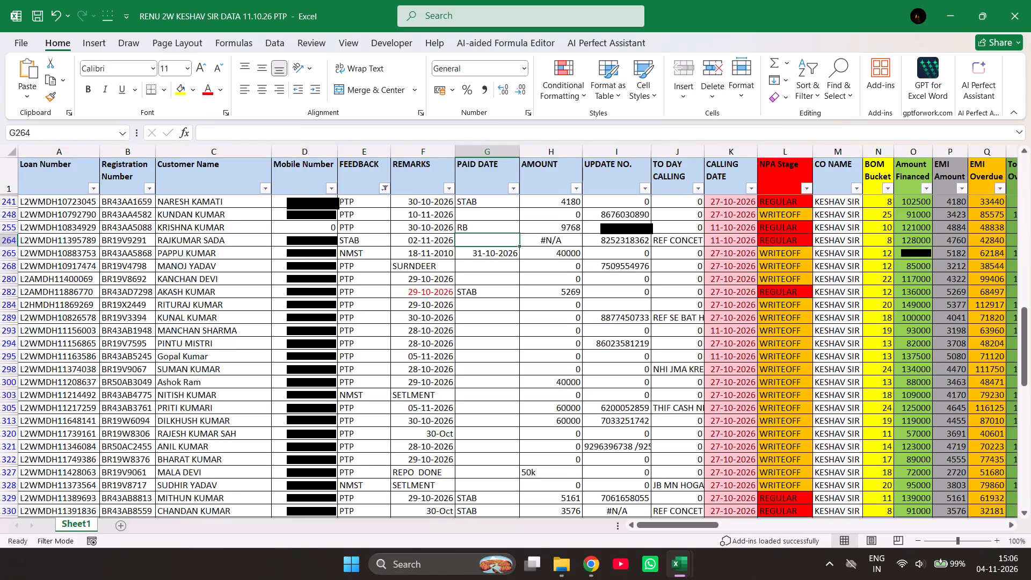
text(4760)
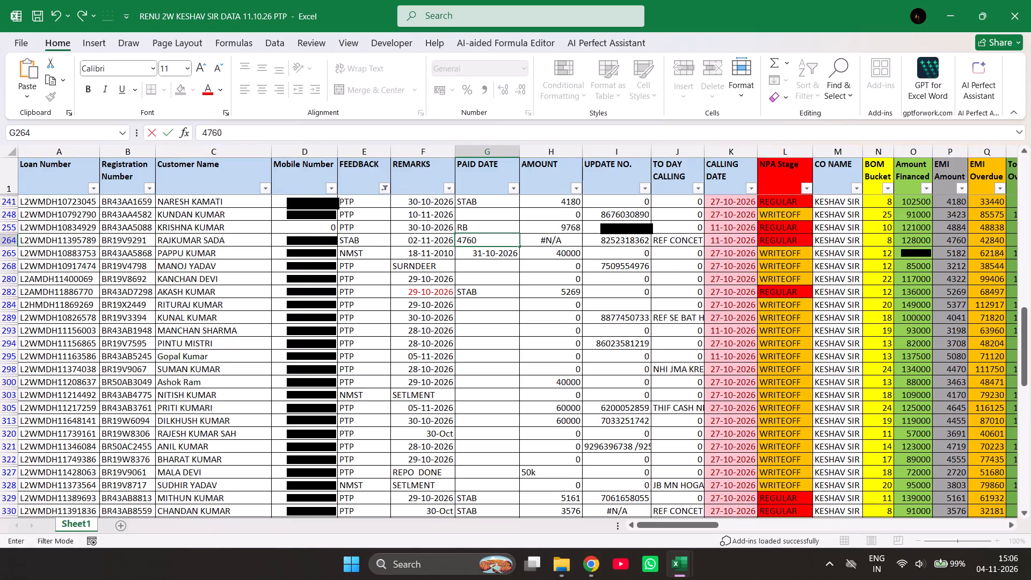
drag(500, 300, 0, 158)
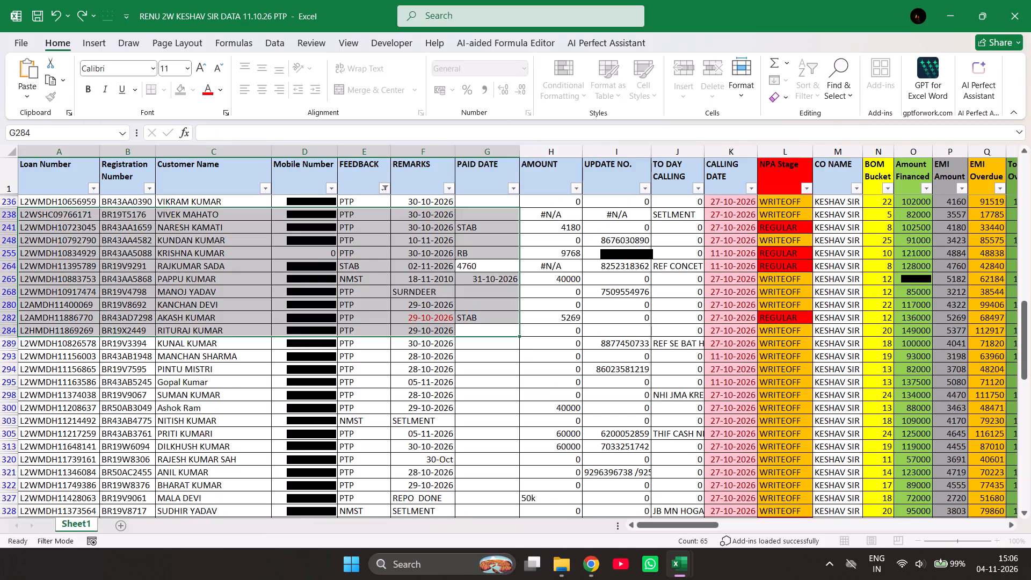
click(484, 350)
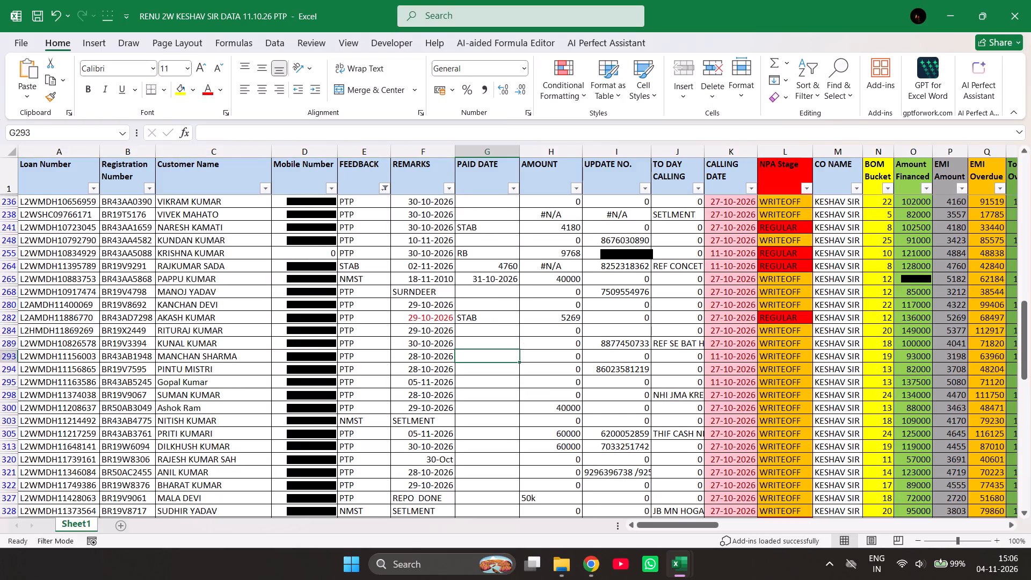
click(467, 268)
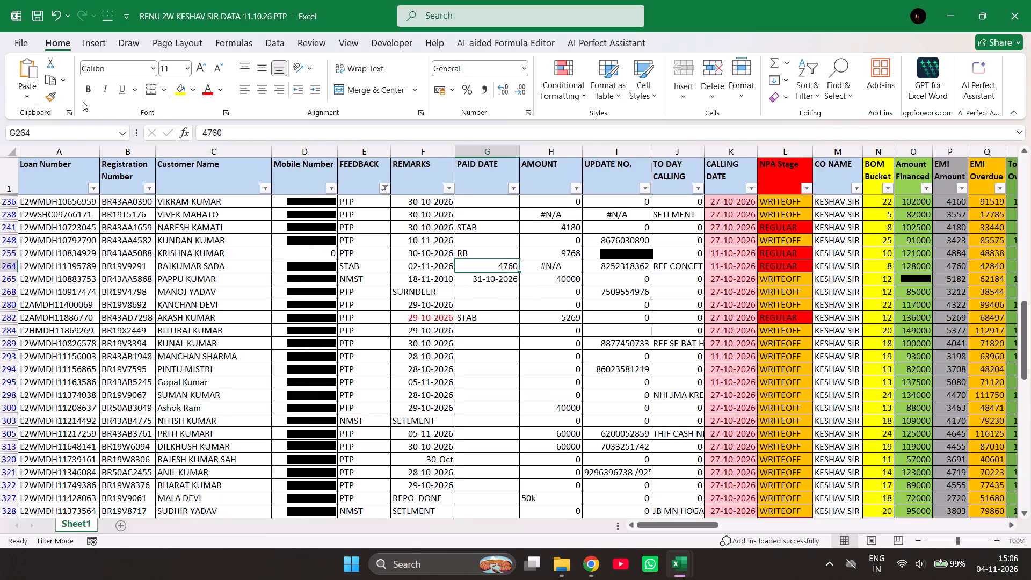
Save the Renu 2W workbook with the row 264 updates.
click(12, 39)
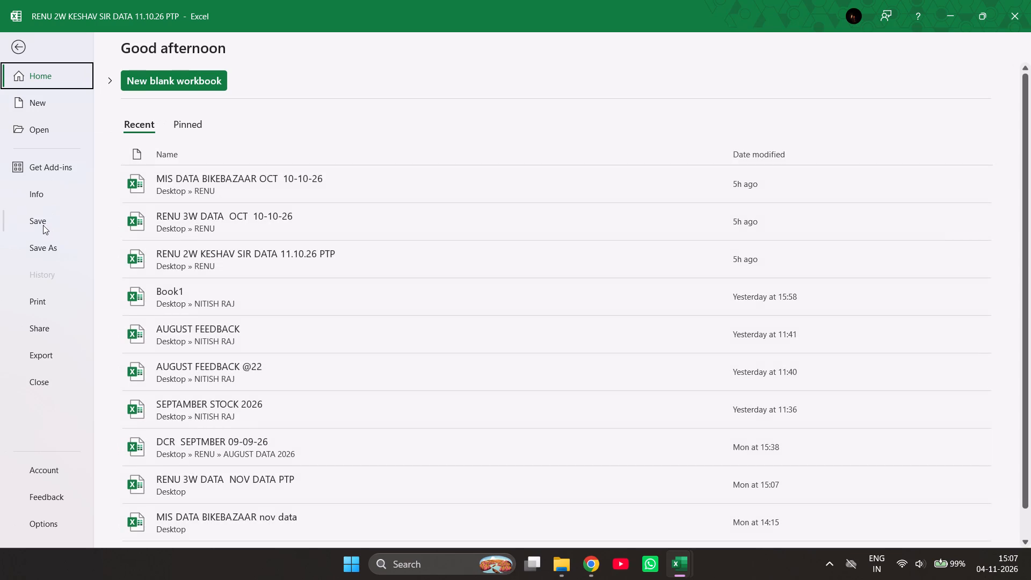
click(42, 222)
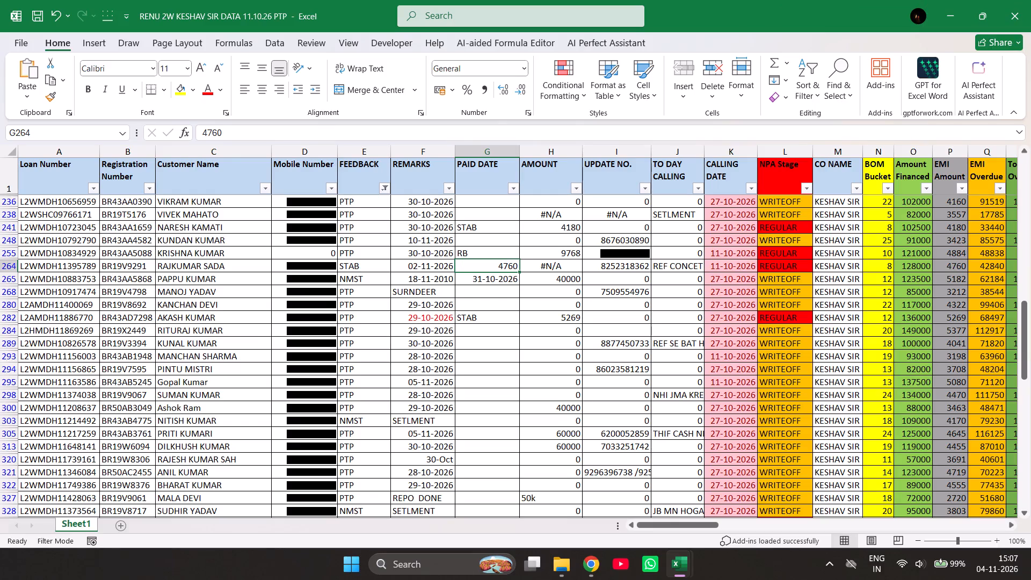
Replace the follow-up date in the REMARKS cell of row 255 with 20-11-26.
click(4, 251)
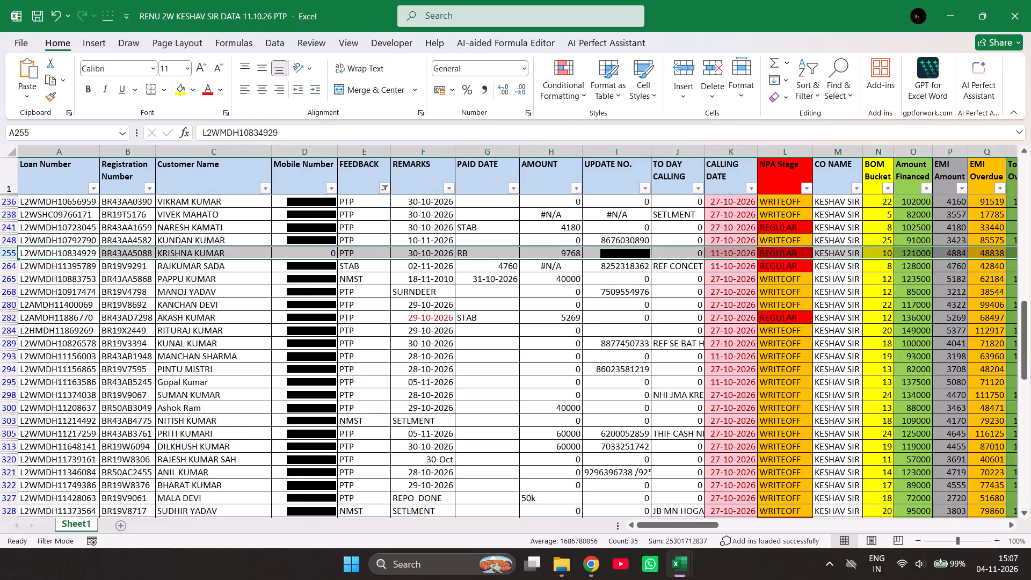
click(1010, 522)
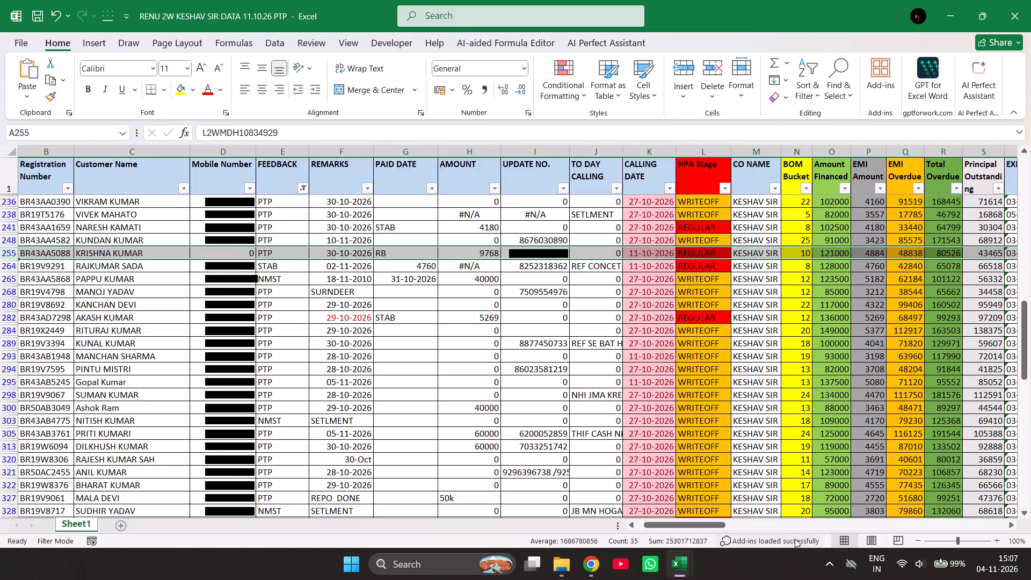
click(636, 524)
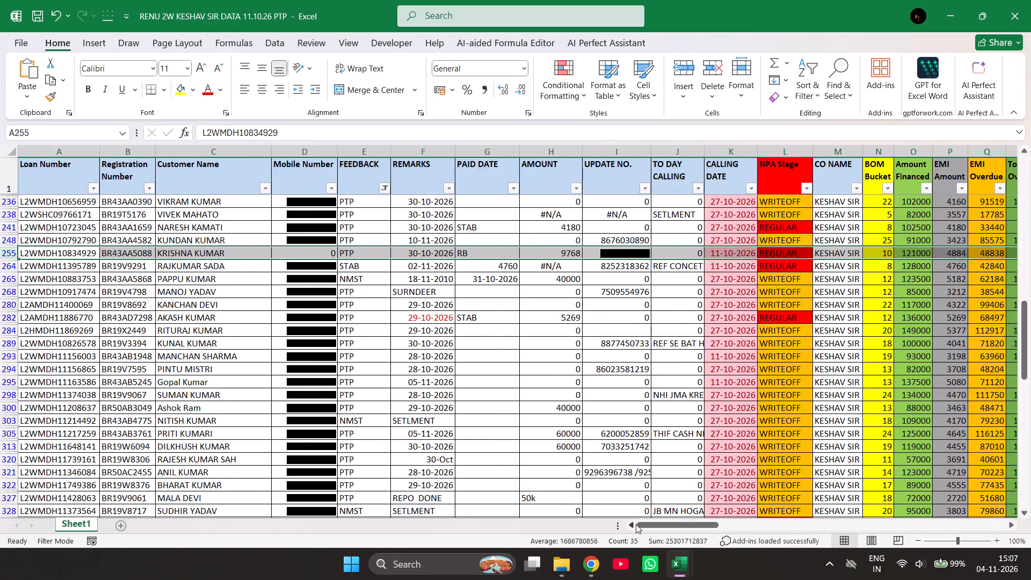
click(426, 248)
key(BackSpace)
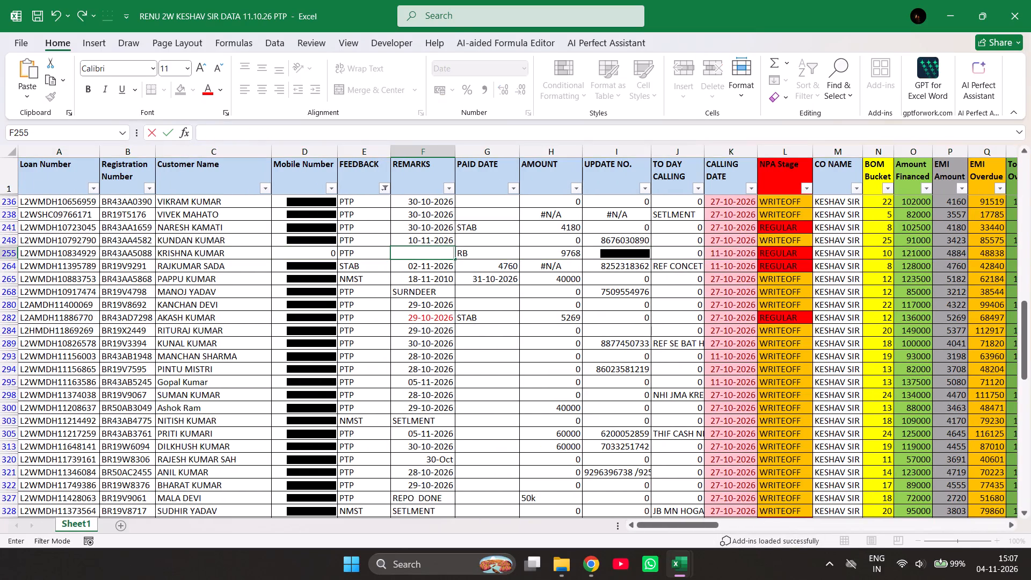
text(20-)
text(11-2)
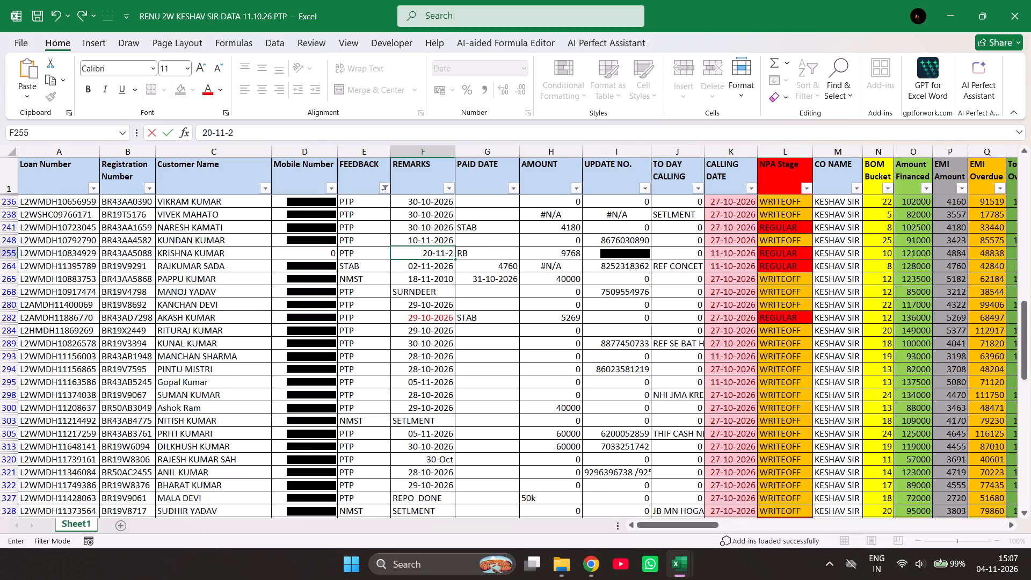
key(6)
click(517, 300)
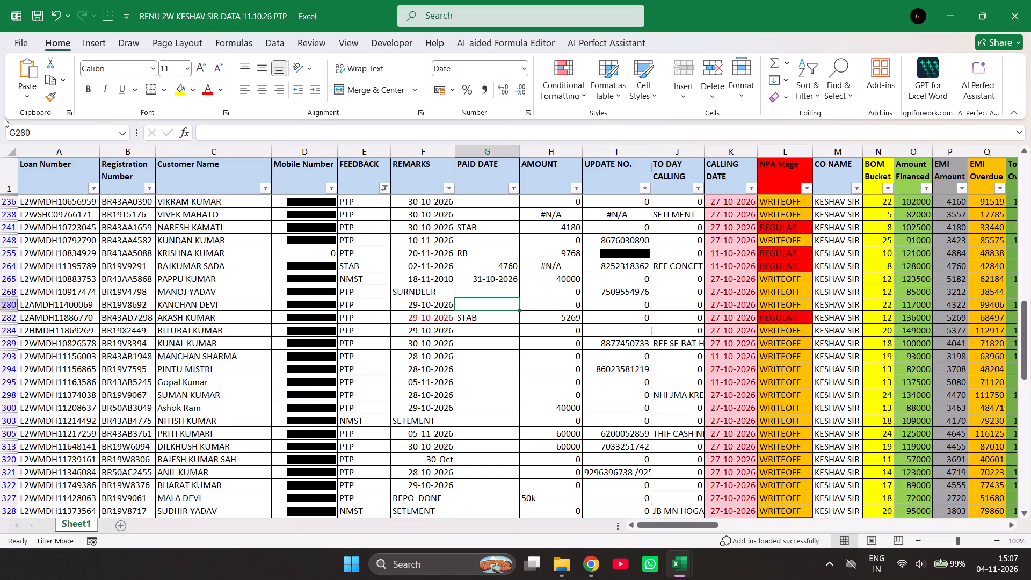
Save the workbook with the new follow-up date for row 255.
click(27, 40)
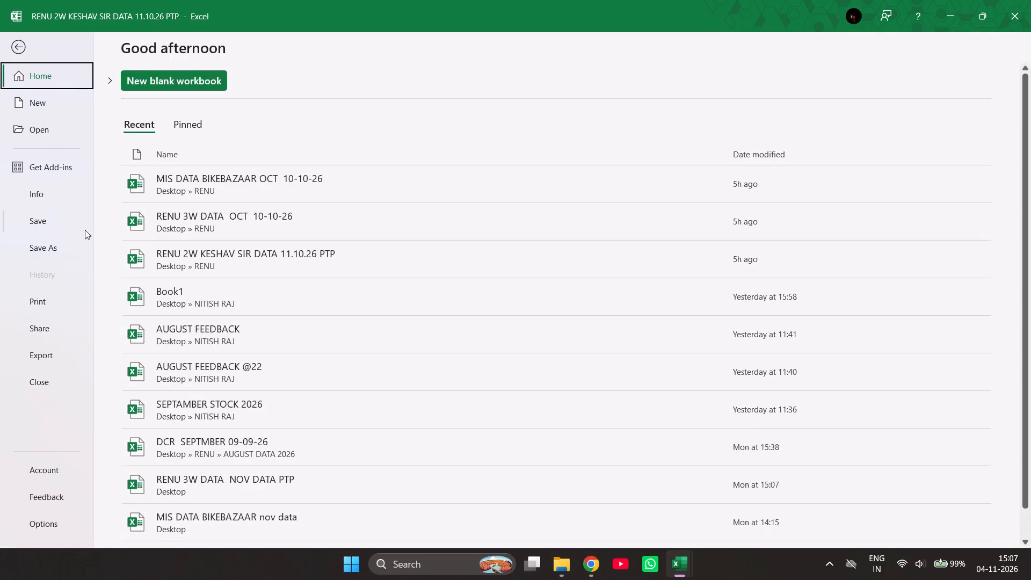
click(50, 217)
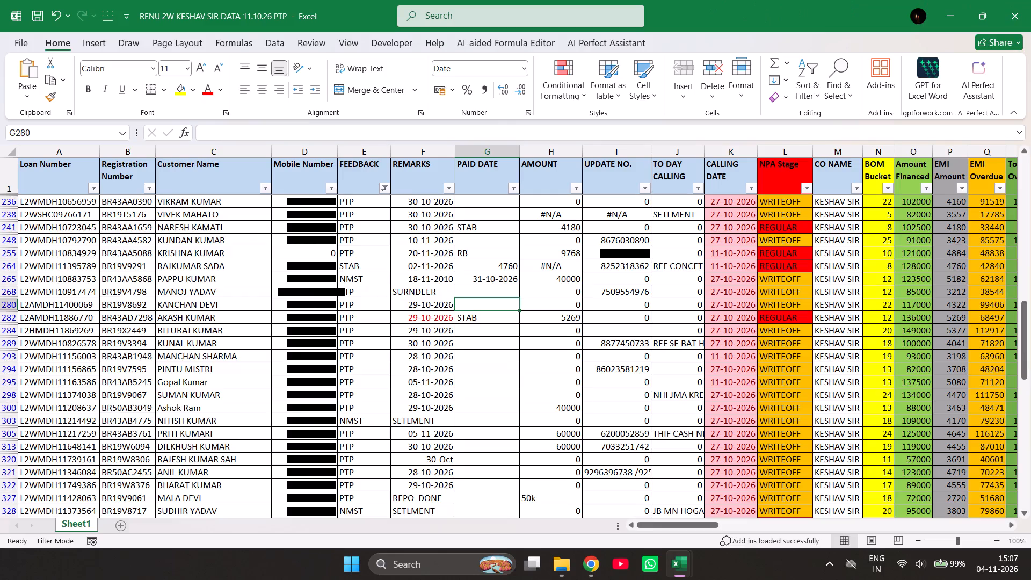
Review the accounts in rows 264 and 268.
click(7, 266)
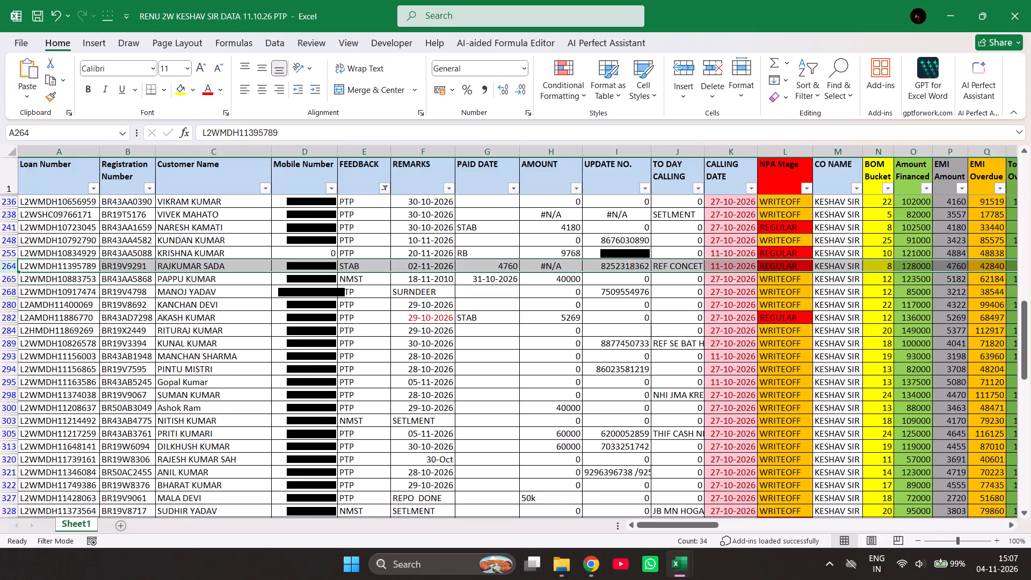
click(6, 291)
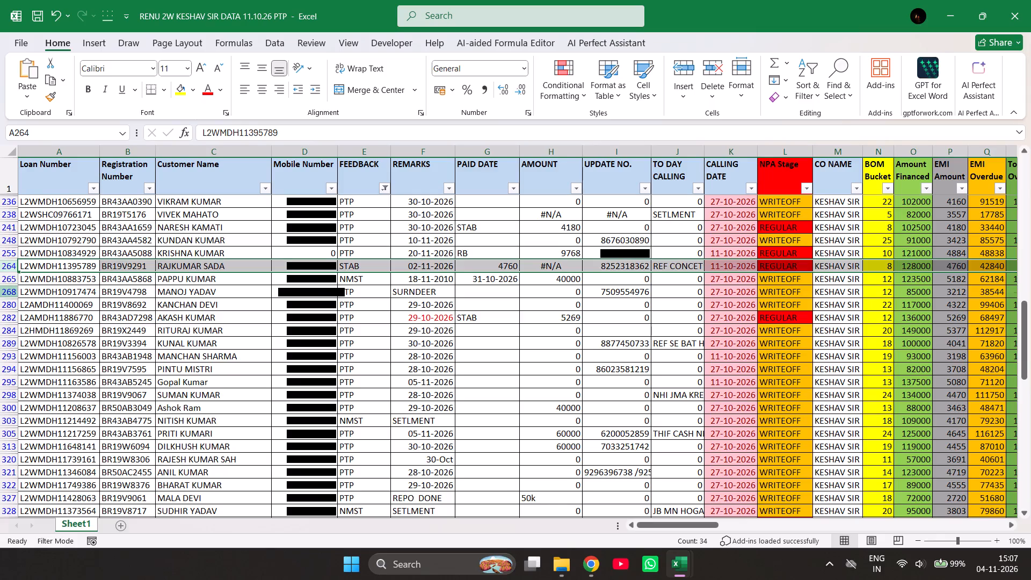
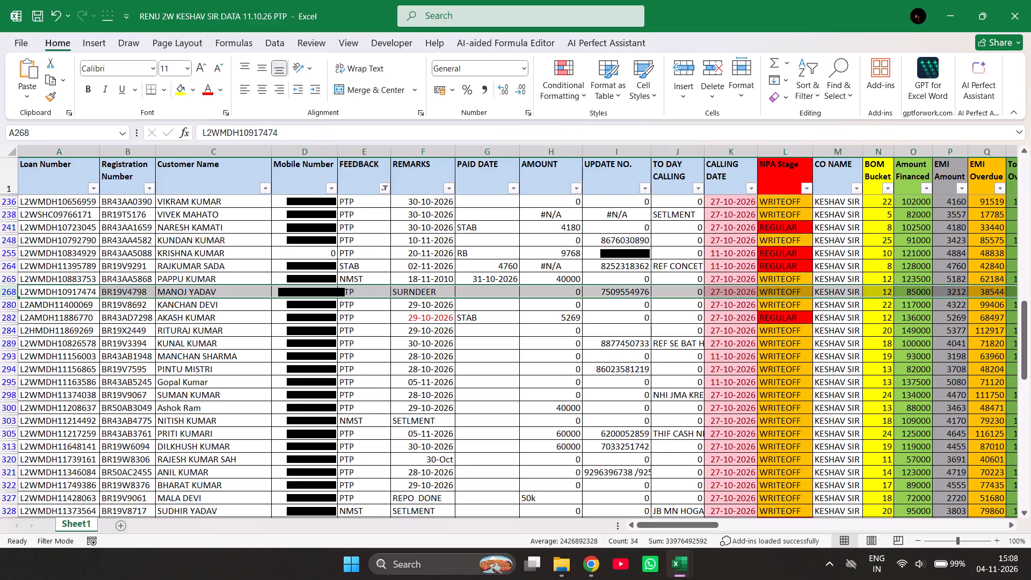
Review the accounts in rows 280, 282, 284, 289 and 293, including the total overdue, principal outstanding and expiry columns for row 282.
click(2, 303)
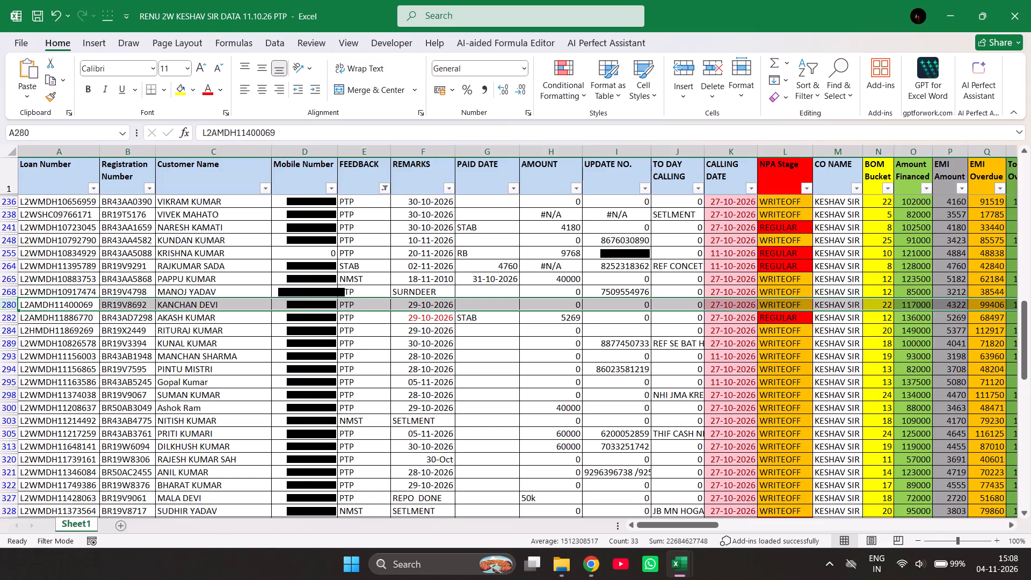
click(1, 318)
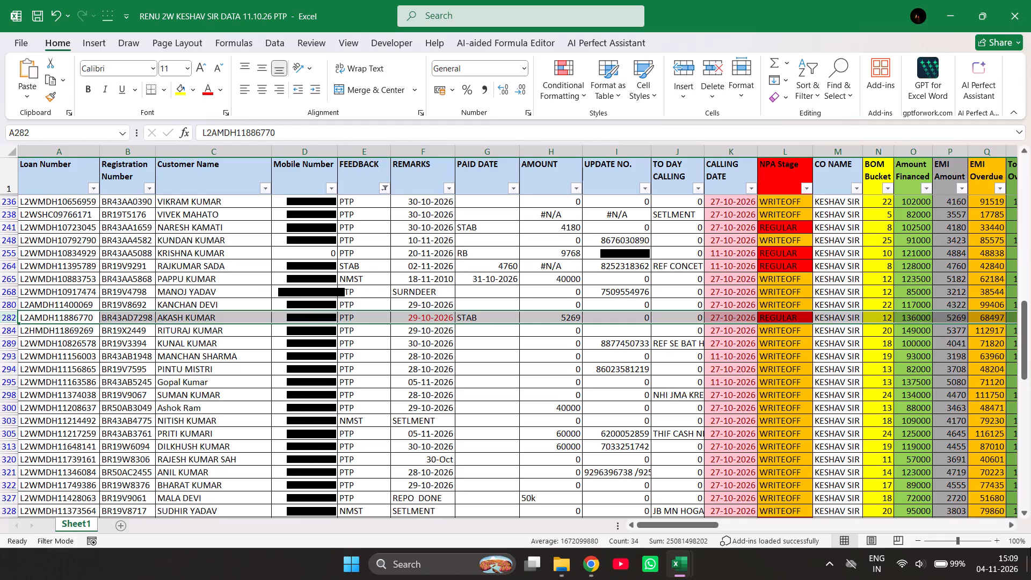
double_click(1011, 527)
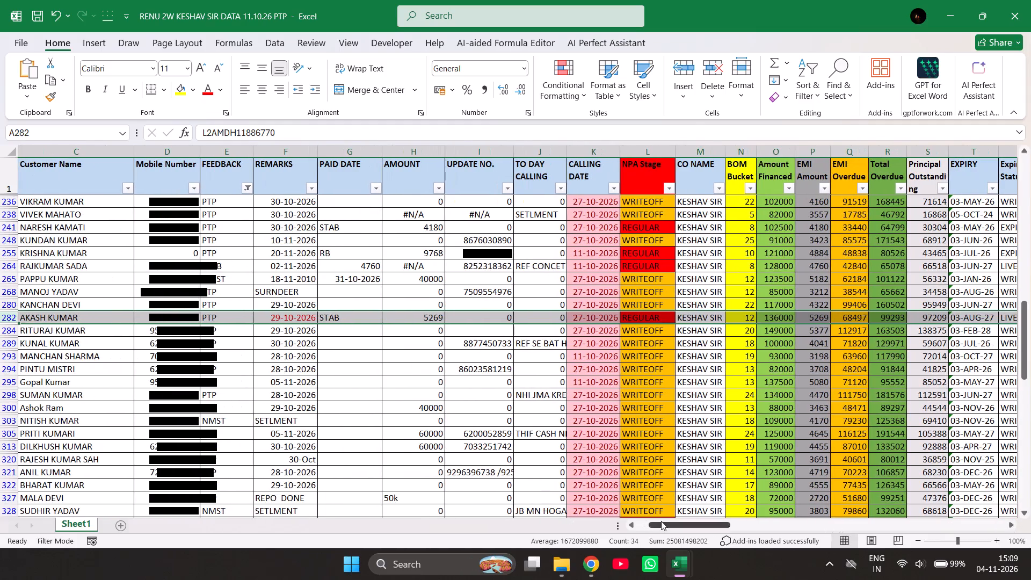
double_click(636, 525)
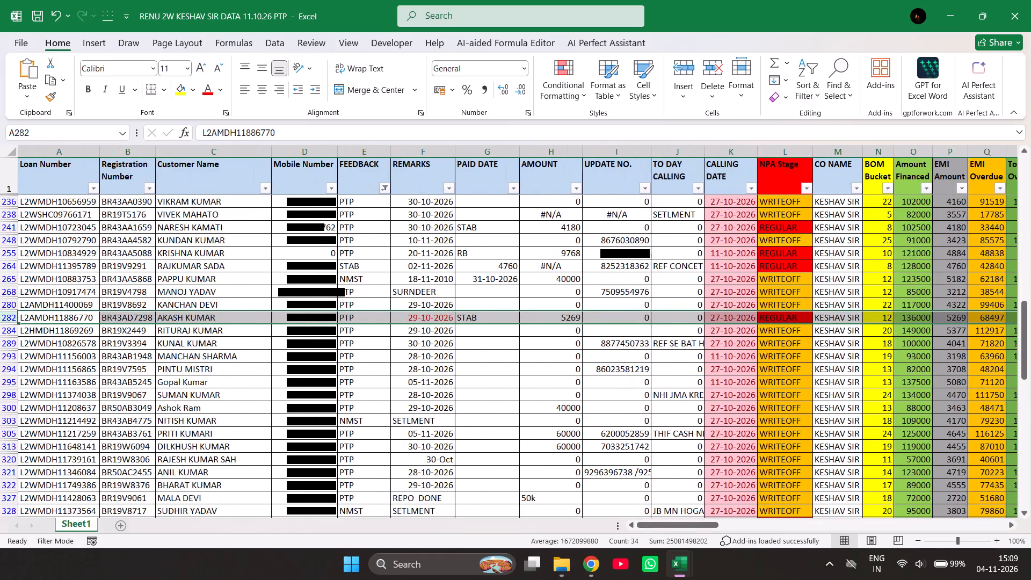
triple_click(1026, 510)
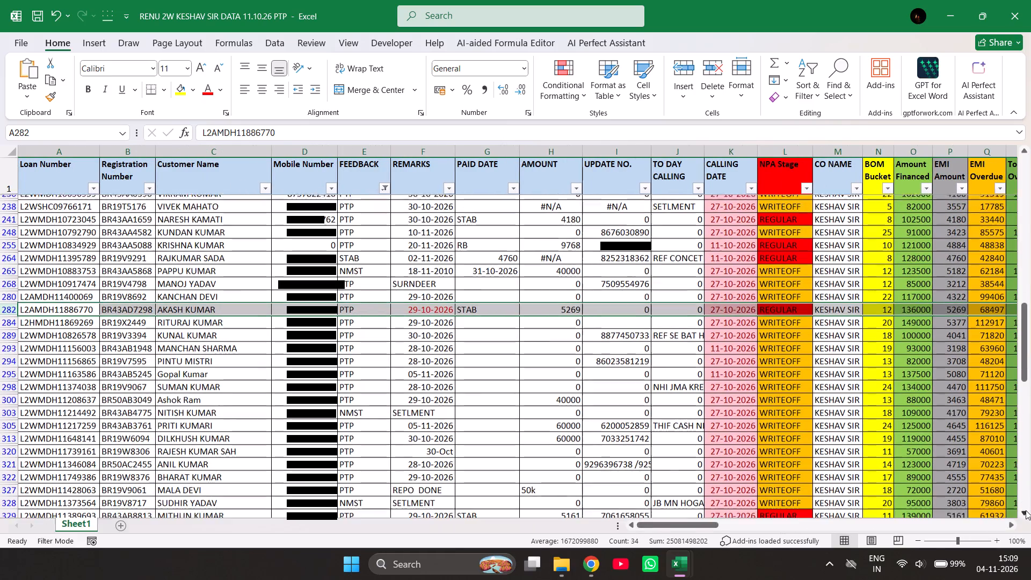
triple_click(1026, 510)
double_click(1026, 510)
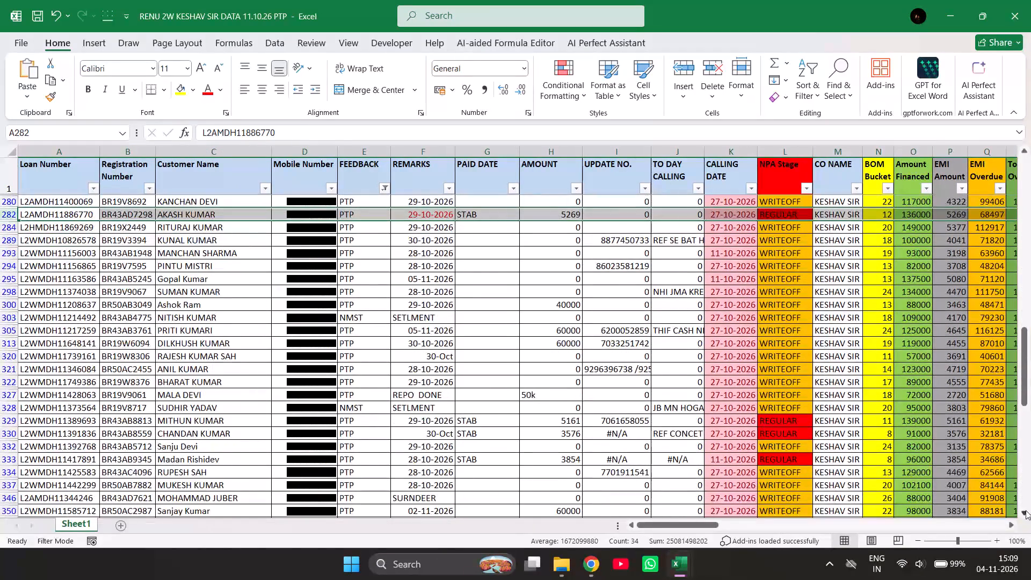
click(1026, 510)
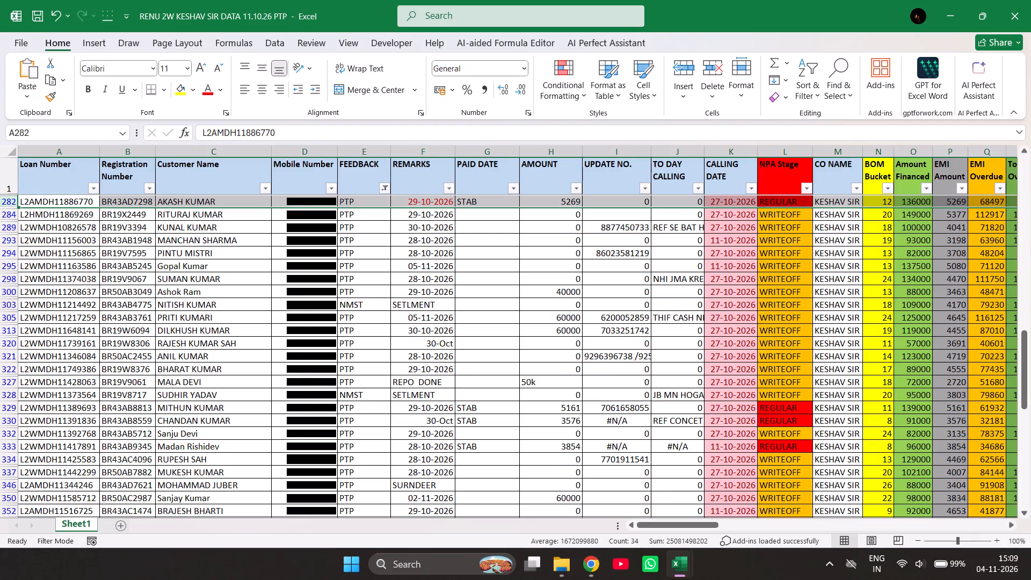
click(8, 213)
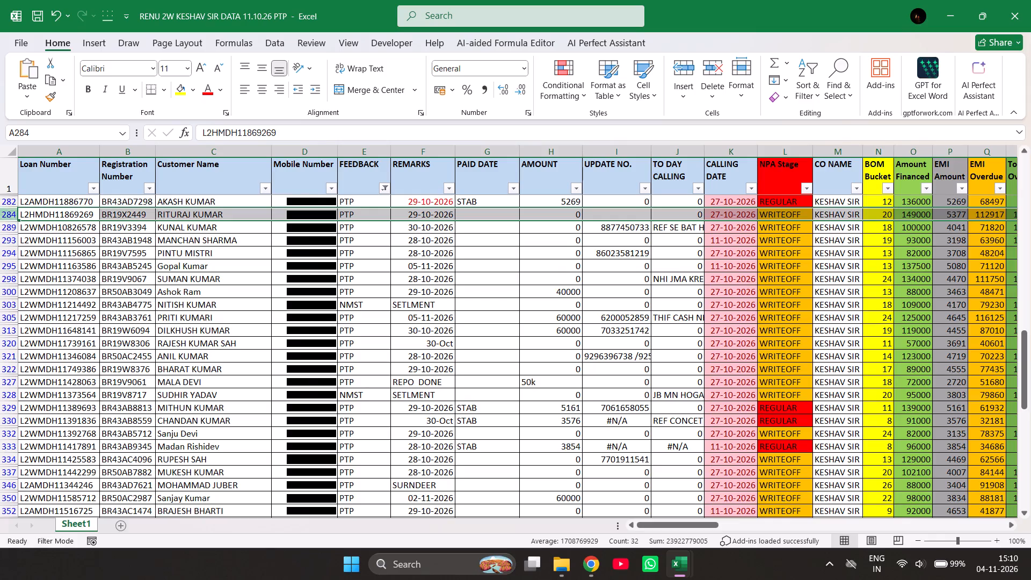
click(8, 227)
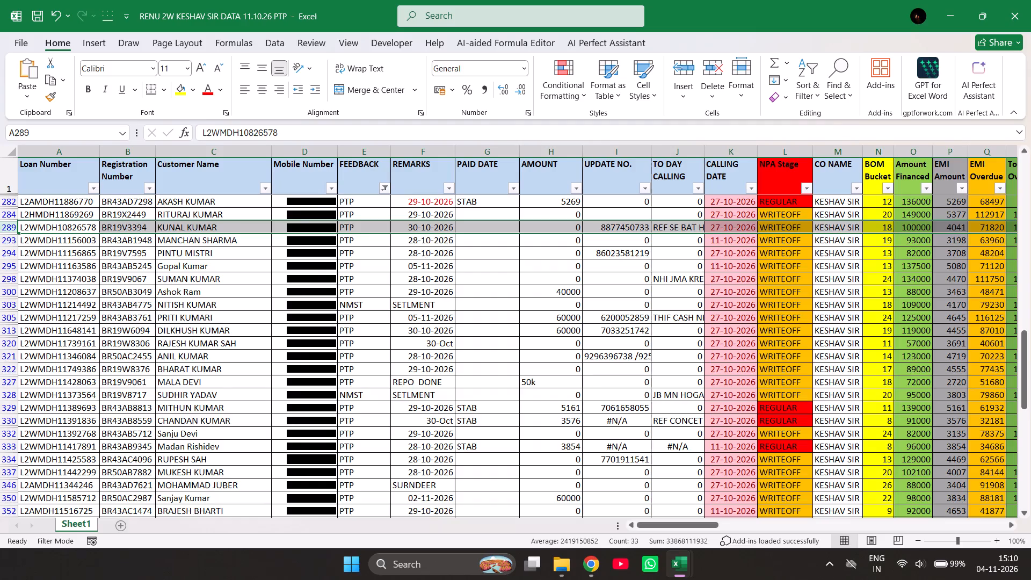
click(3, 240)
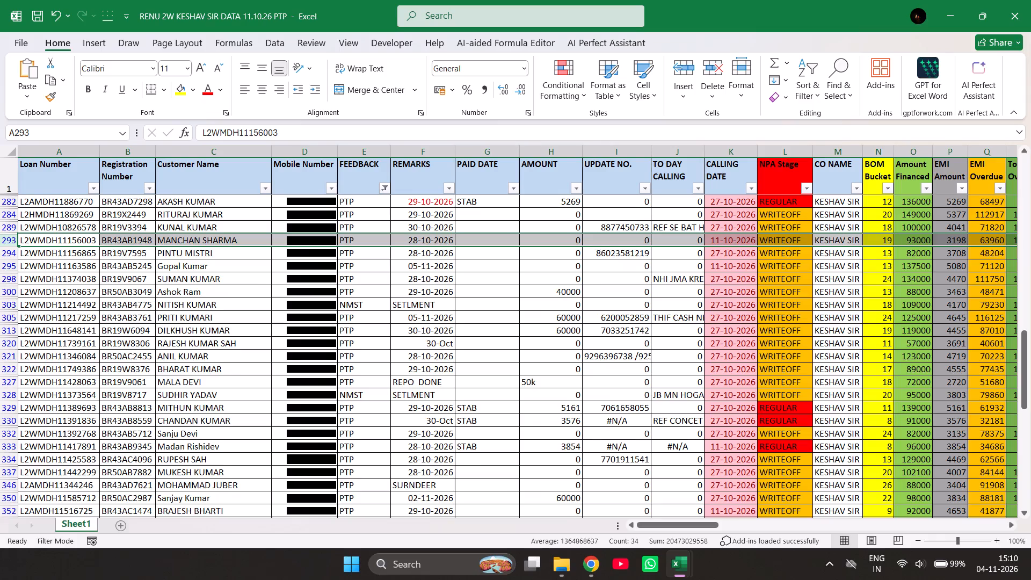
Review the accounts in rows 294, 295, 298, 303, 305 and 313, including the total overdue and principal outstanding columns for row 303.
triple_click(1027, 513)
click(1027, 513)
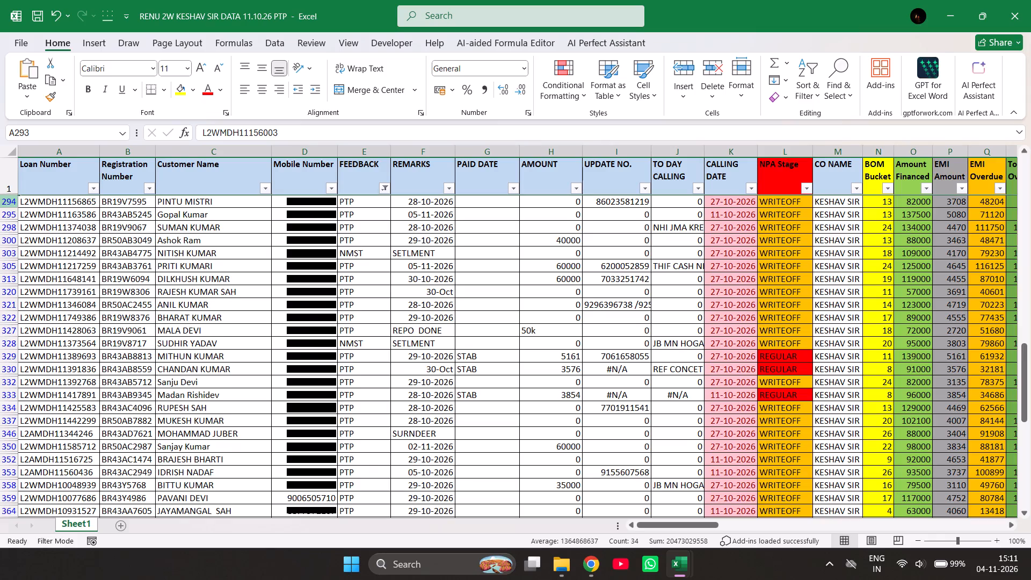
click(12, 202)
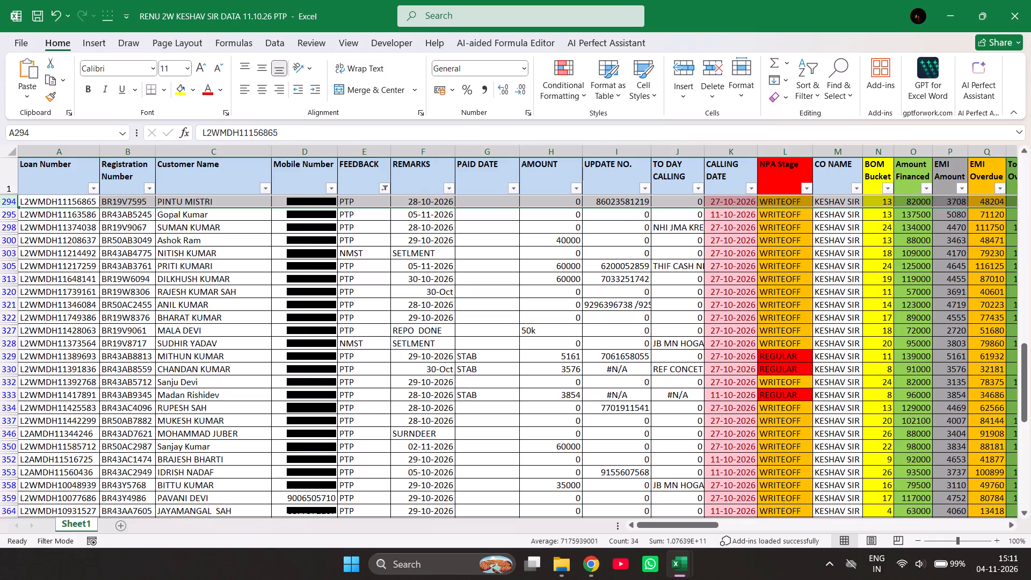
click(10, 216)
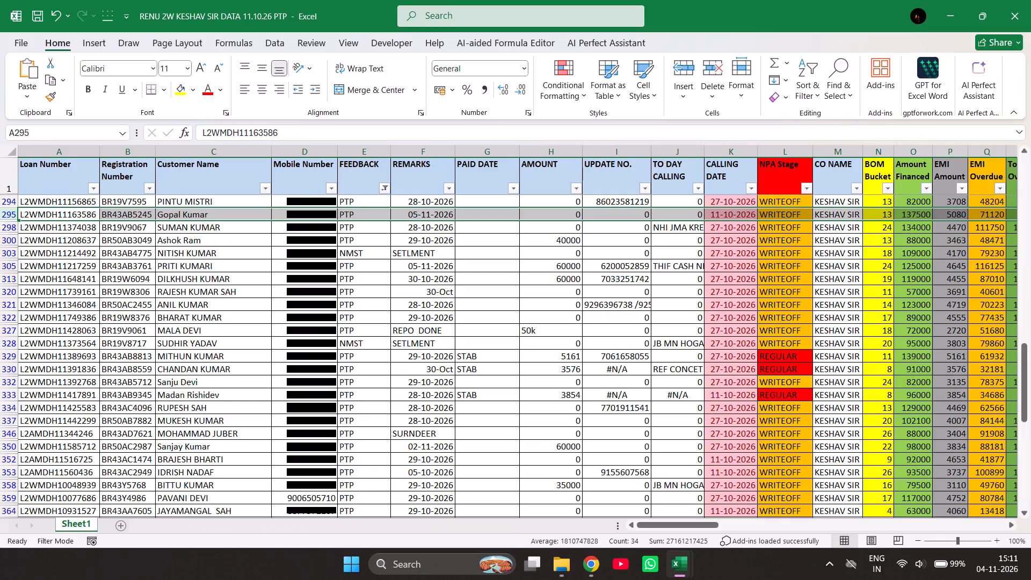
click(12, 228)
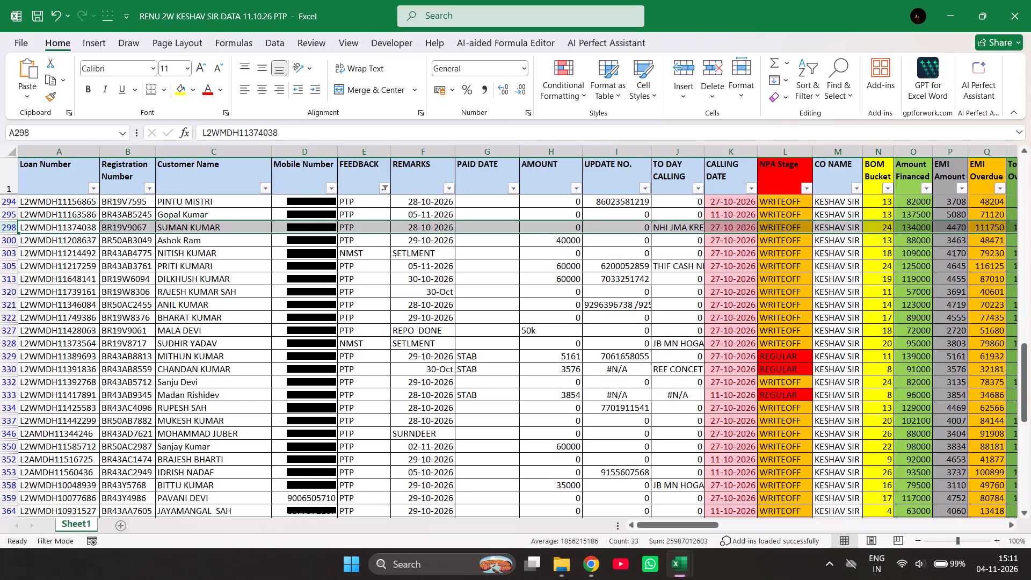
click(9, 252)
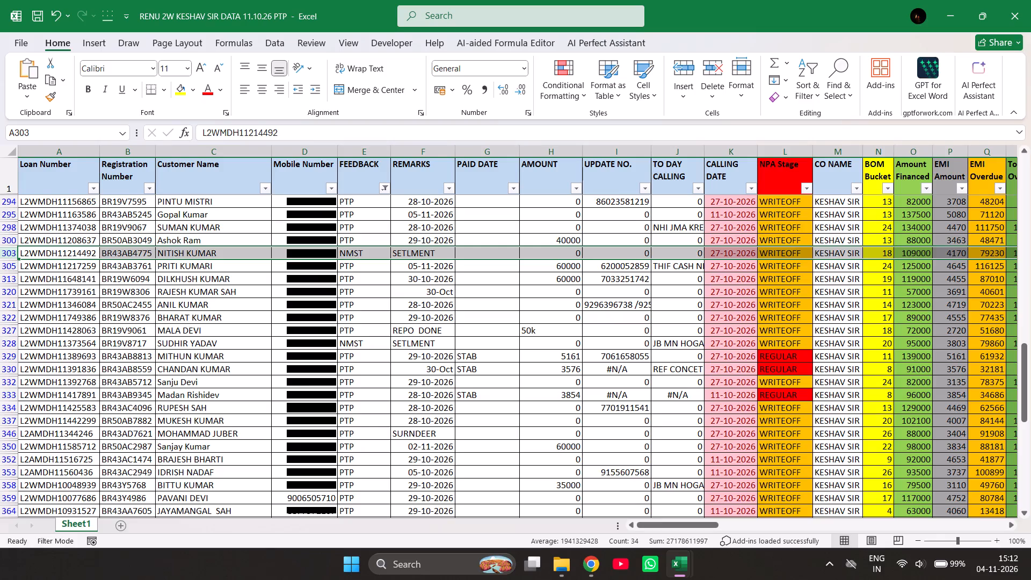
click(1010, 525)
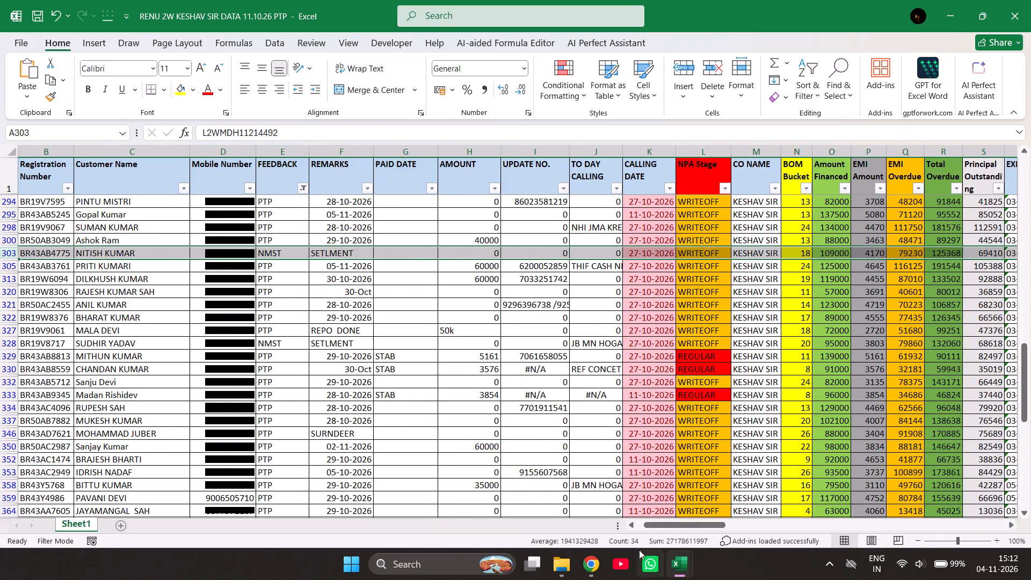
double_click(636, 527)
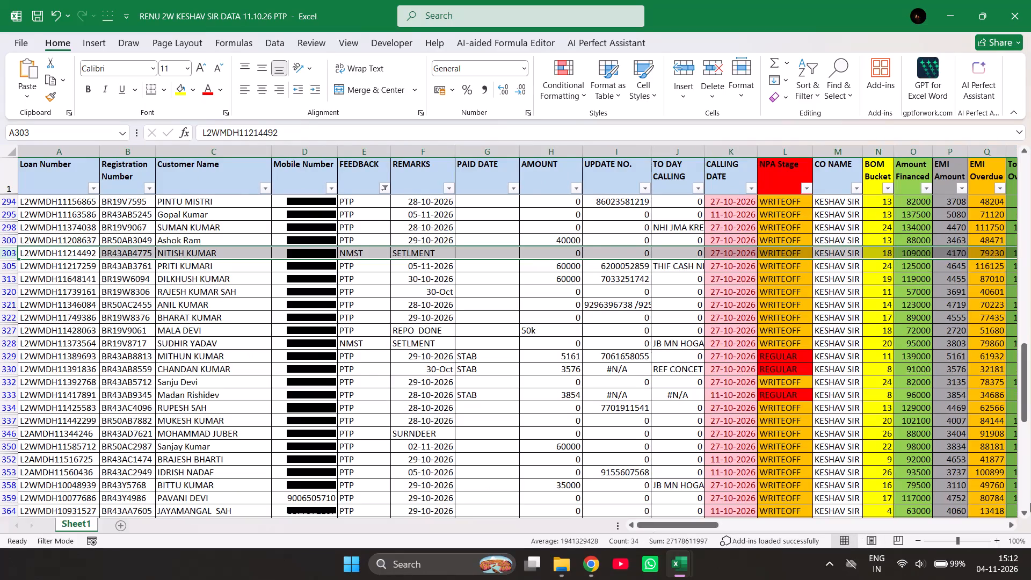
triple_click(1025, 513)
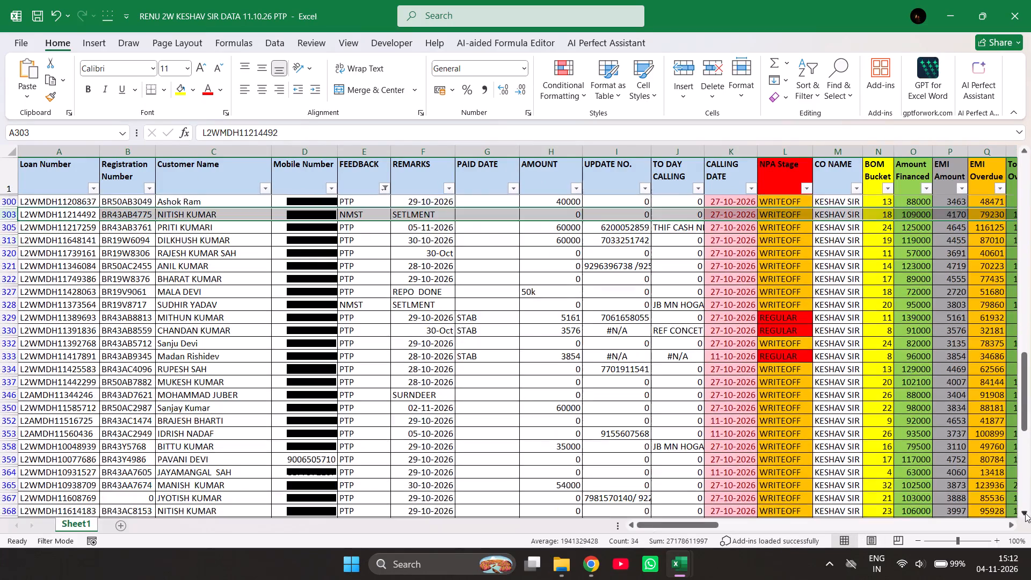
click(1025, 513)
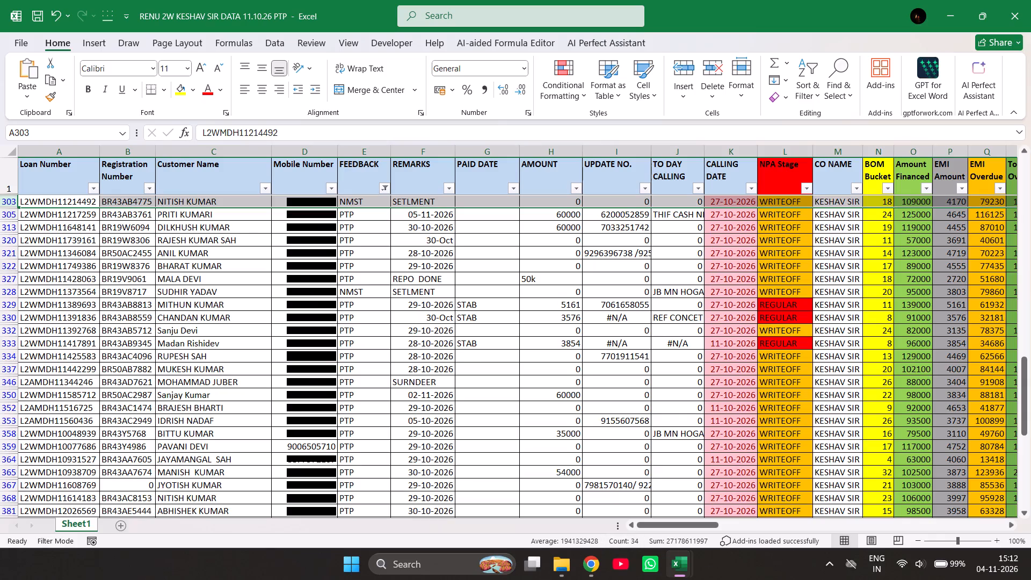
click(12, 214)
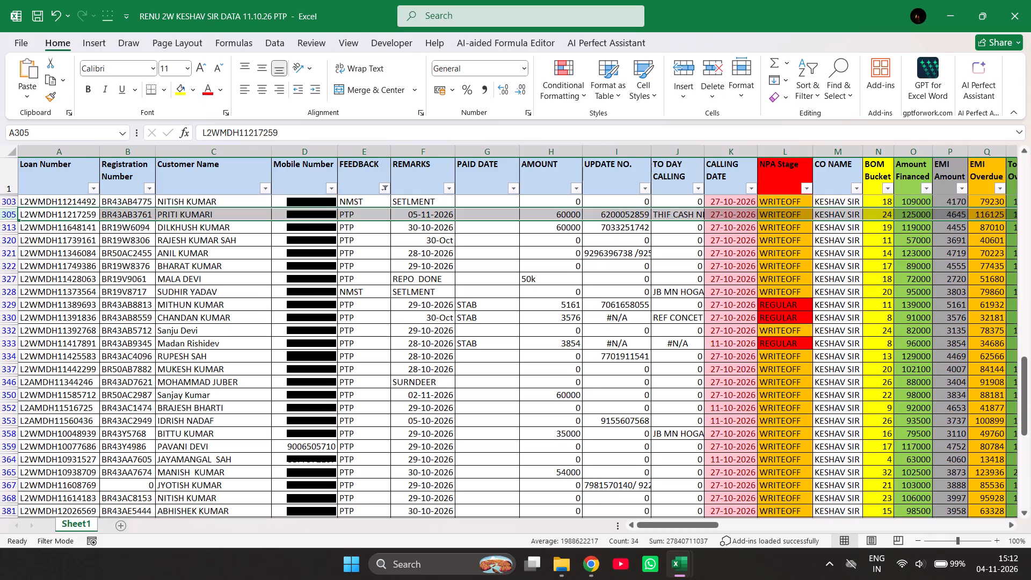
click(8, 228)
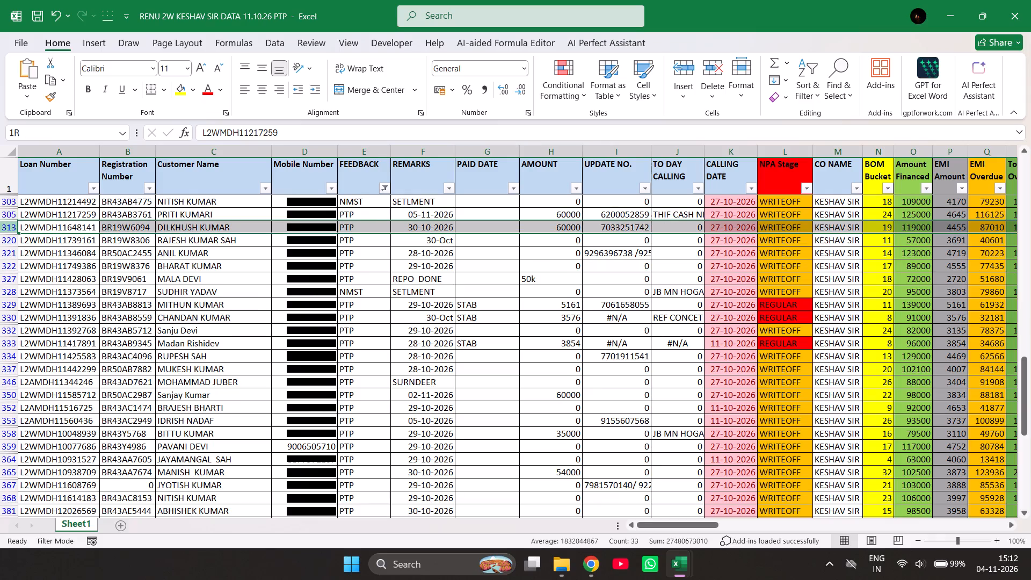
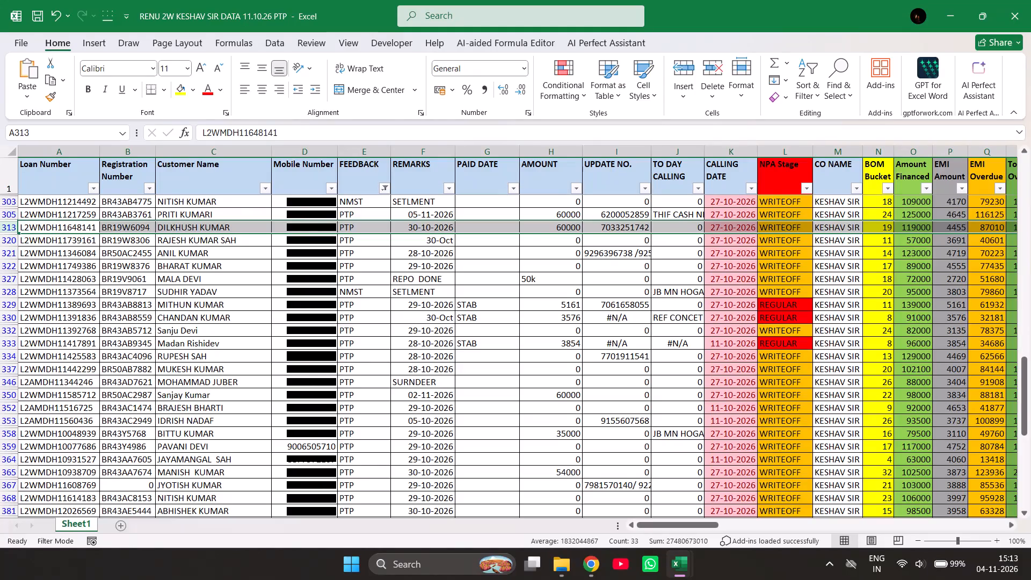
Review the accounts in rows 320, 321, 322 and 328.
click(10, 243)
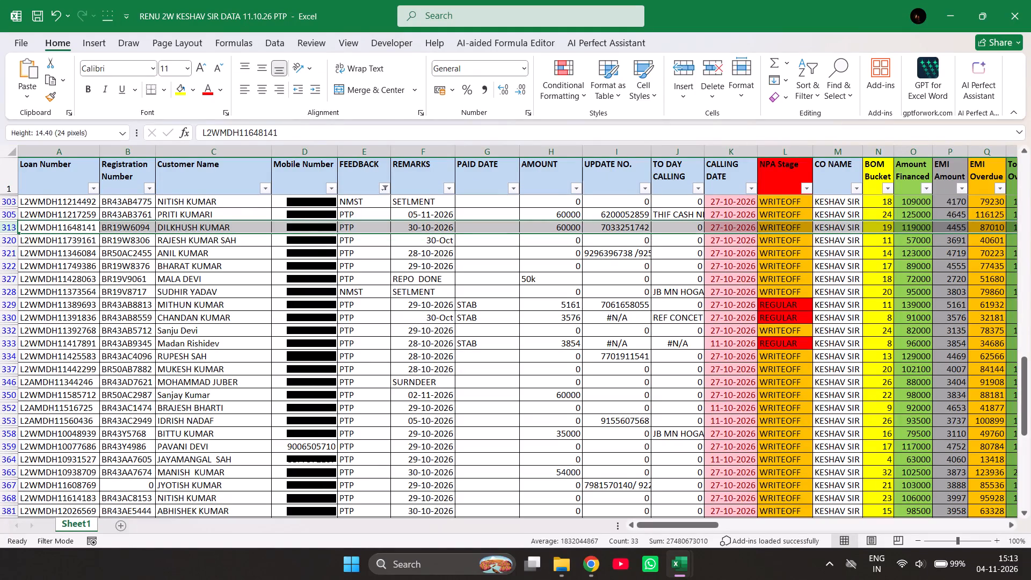
click(6, 242)
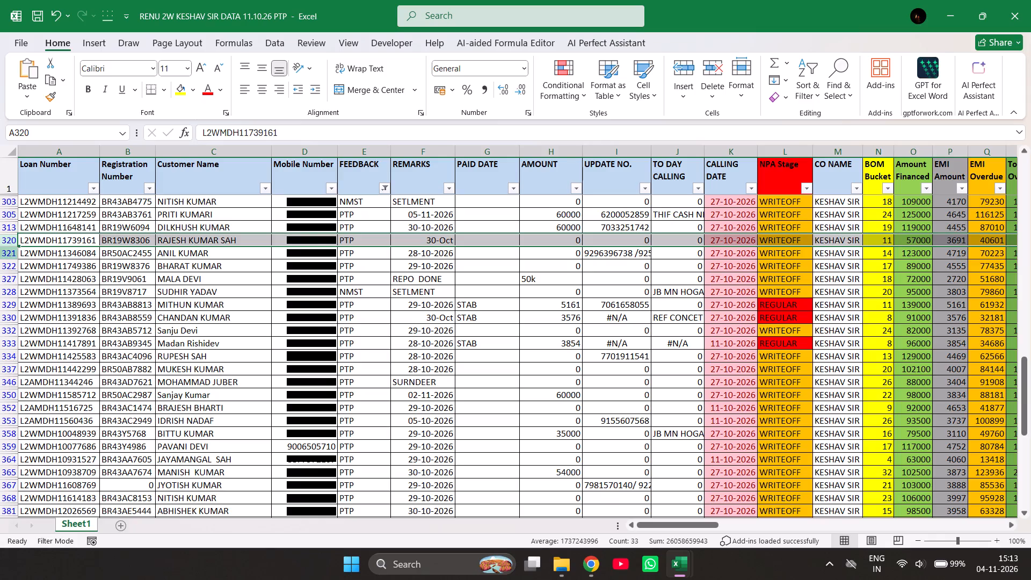
click(4, 253)
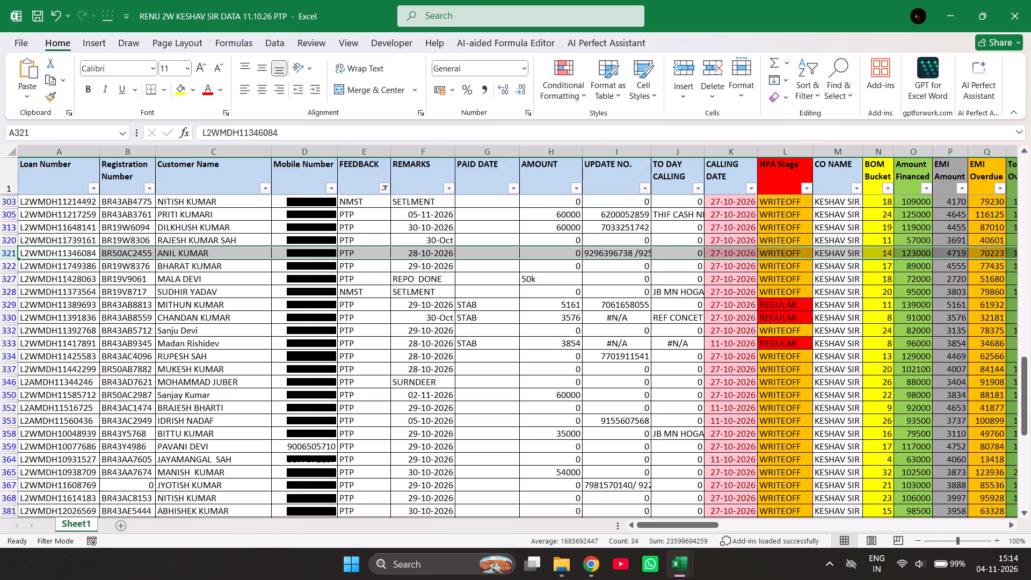
click(4, 240)
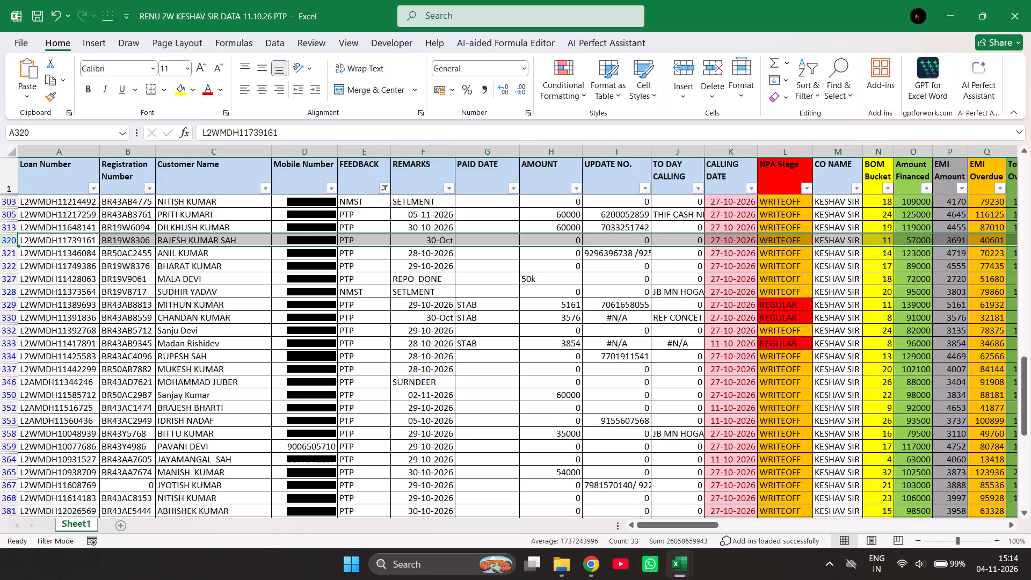
click(10, 265)
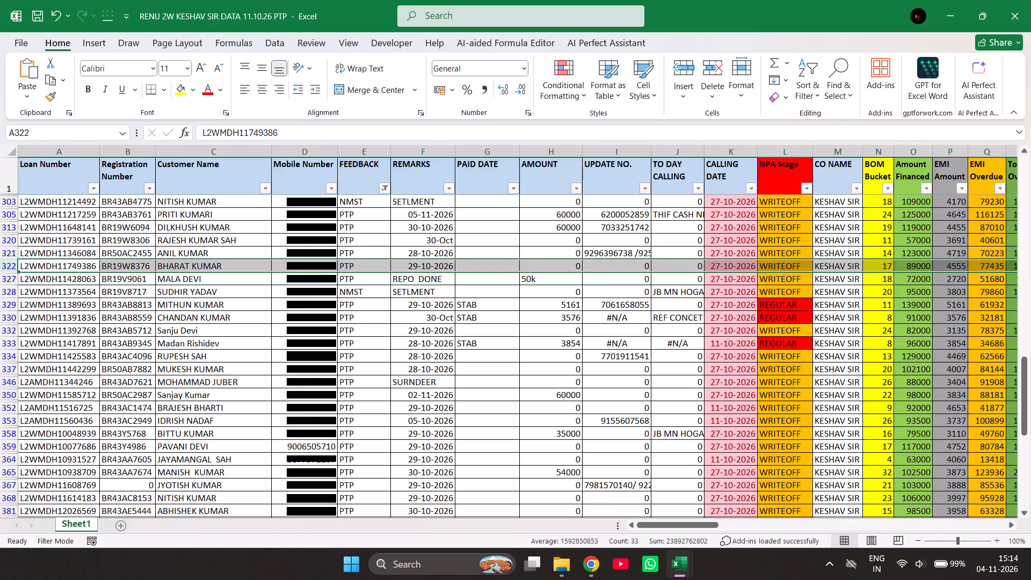
click(10, 291)
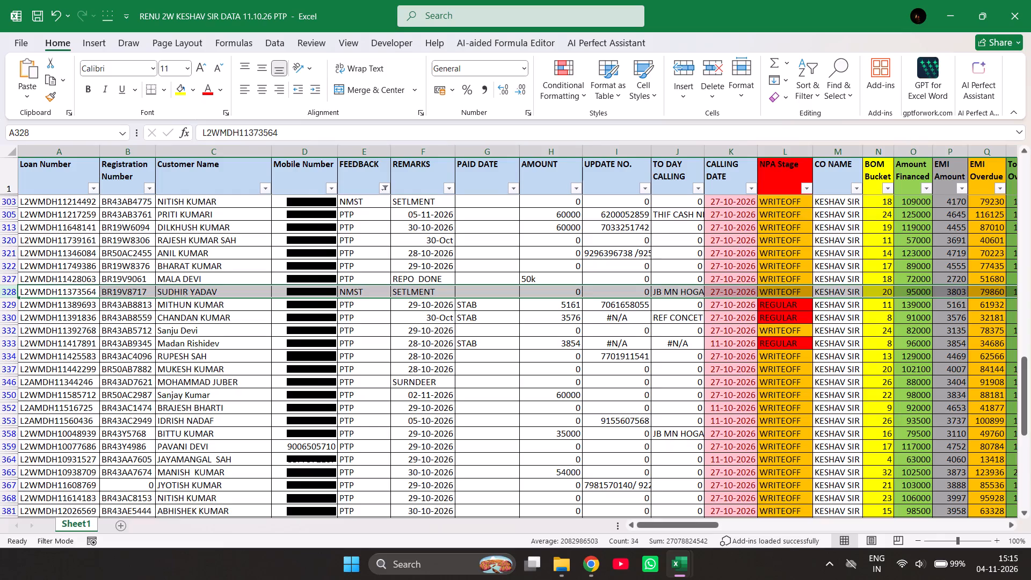
Review the accounts in rows 329, 330, 332 and 333, including the total overdue, principal outstanding and expiry columns for row 333.
triple_click(1025, 512)
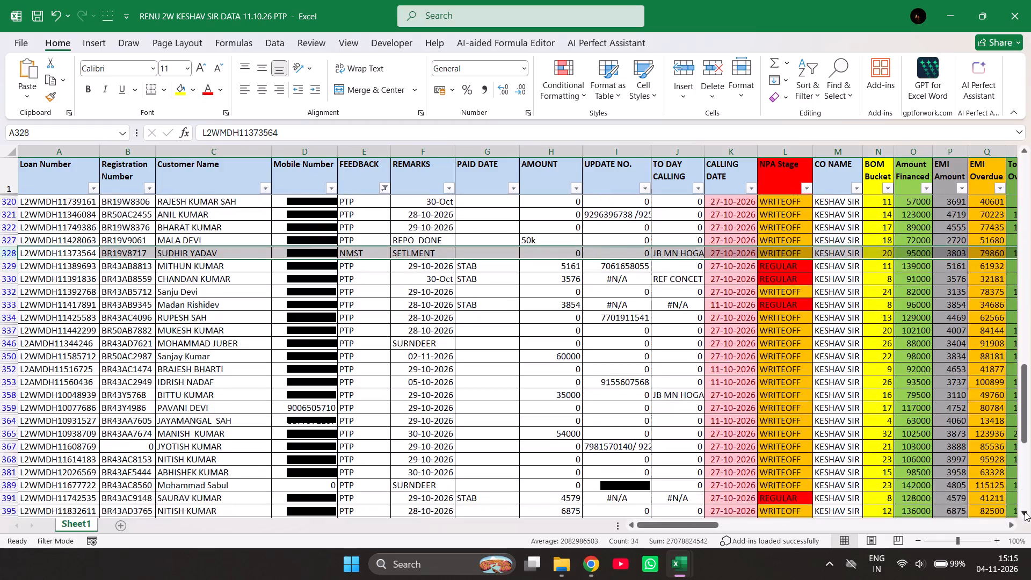
triple_click(1025, 512)
click(1025, 512)
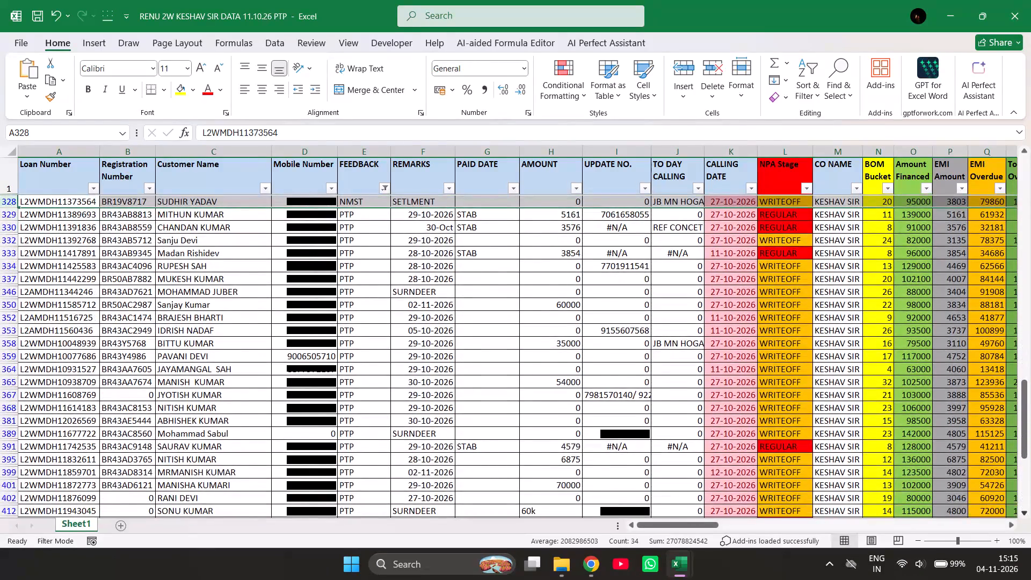
click(627, 216)
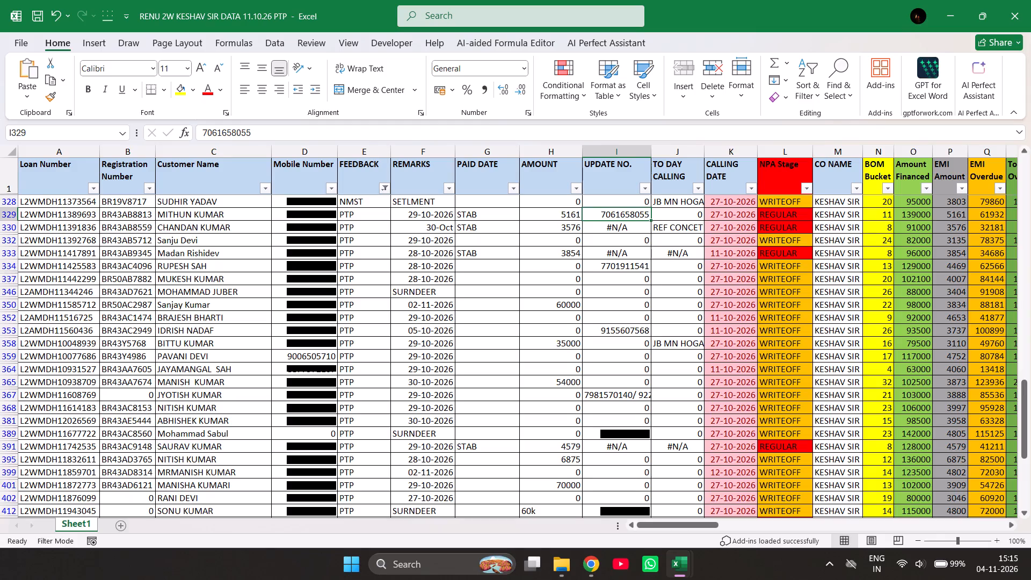
click(11, 228)
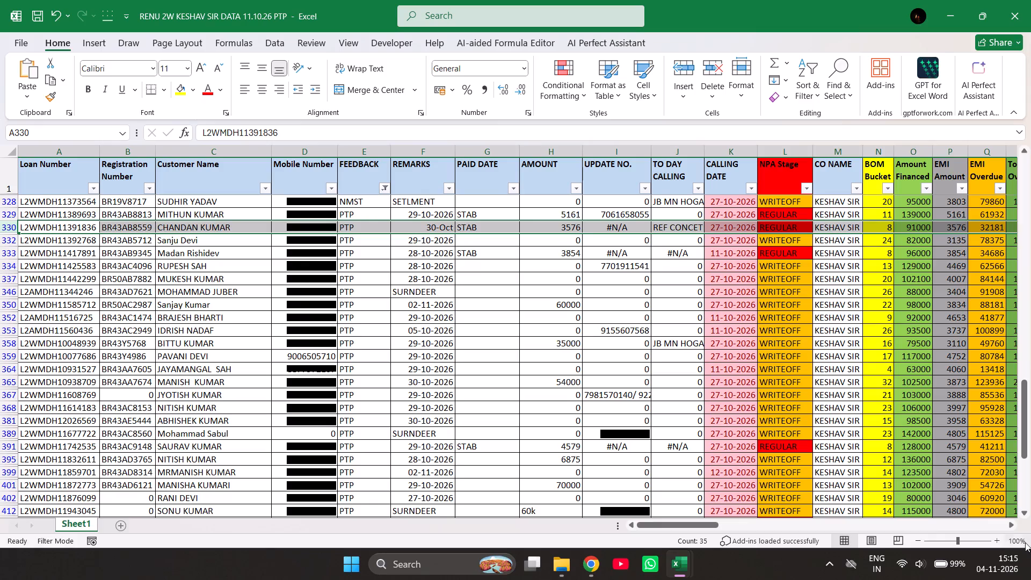
click(1023, 511)
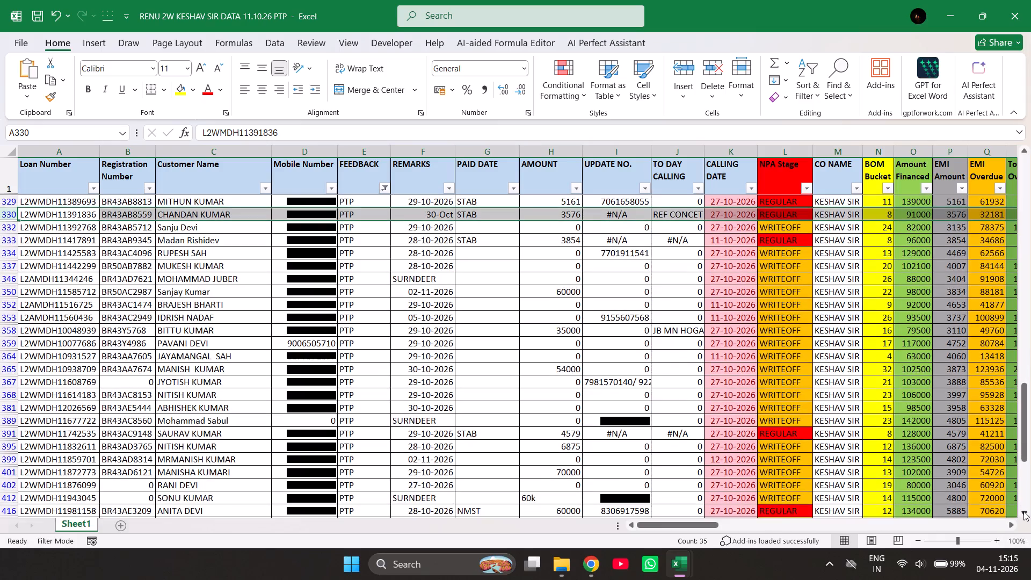
click(1023, 511)
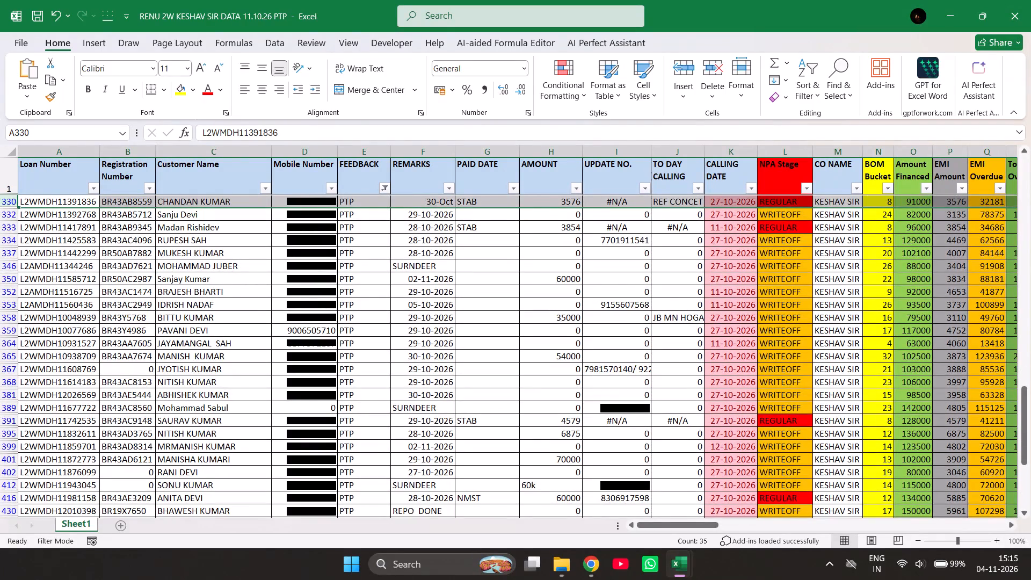
click(12, 217)
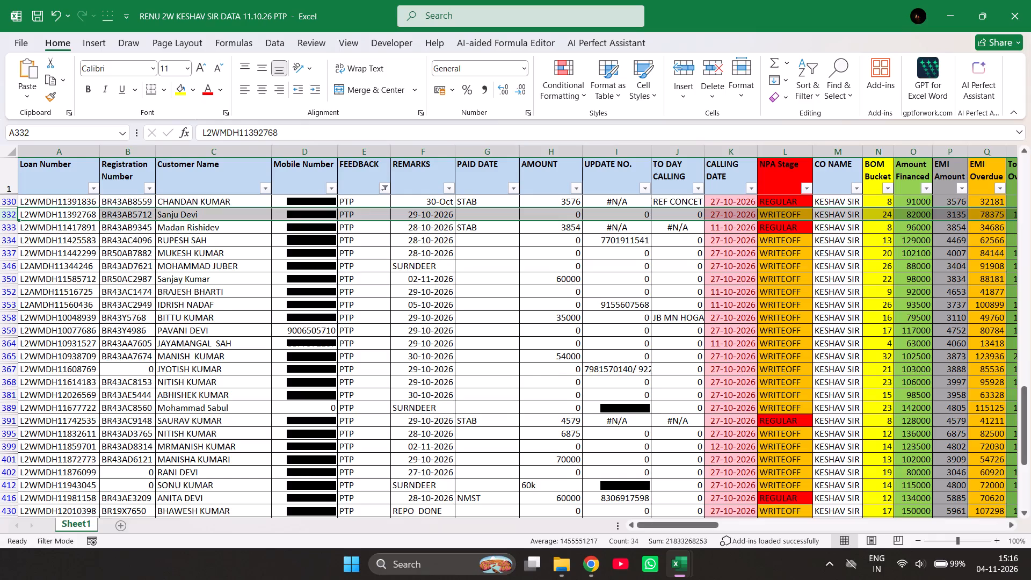
click(9, 228)
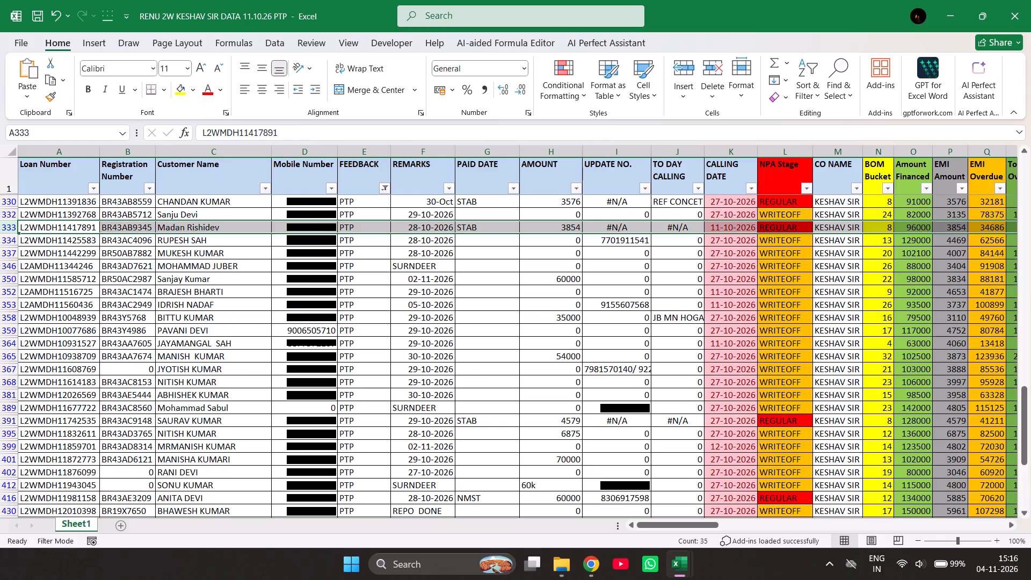
click(13, 240)
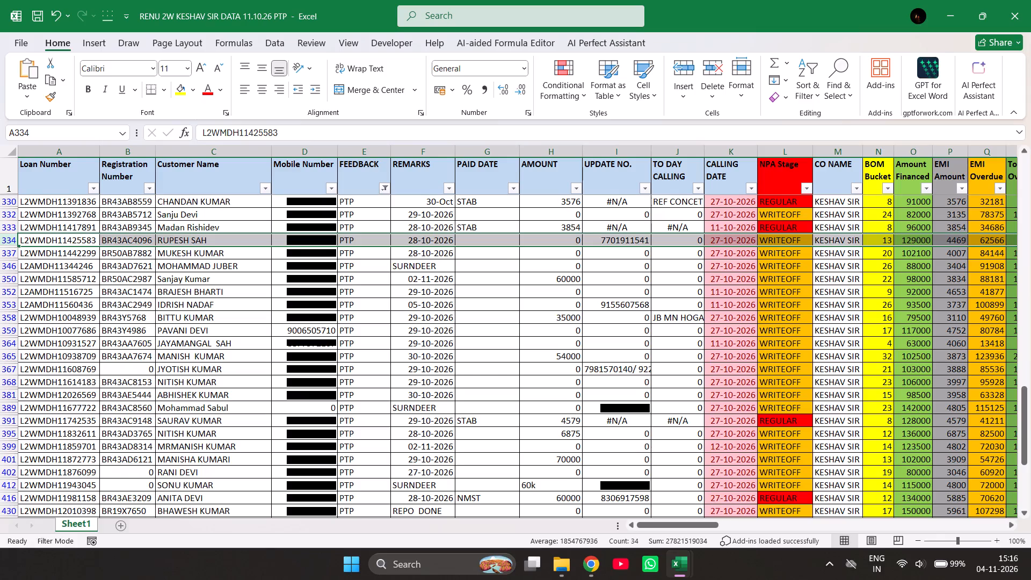
click(13, 228)
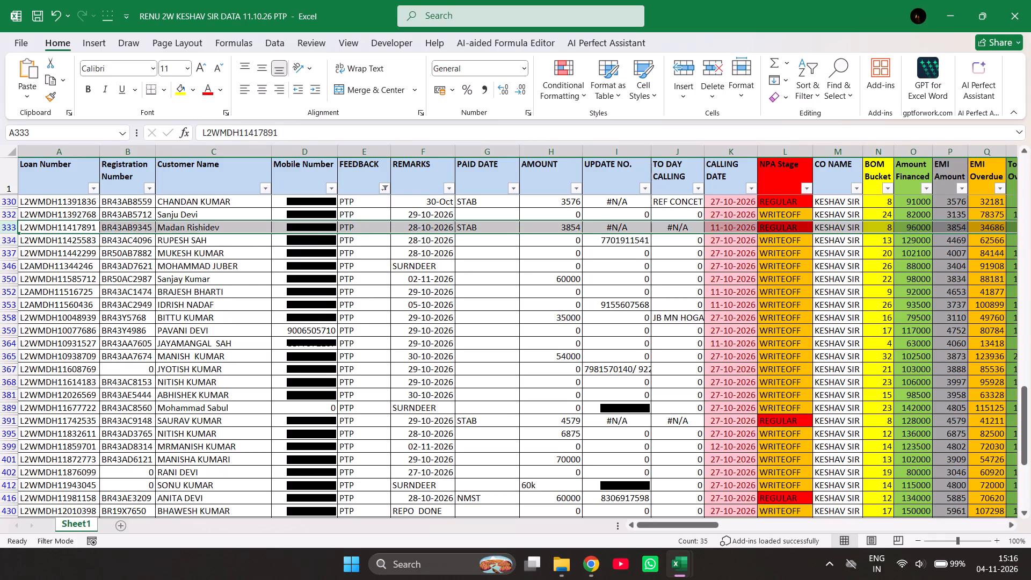
click(1013, 527)
click(1013, 527)
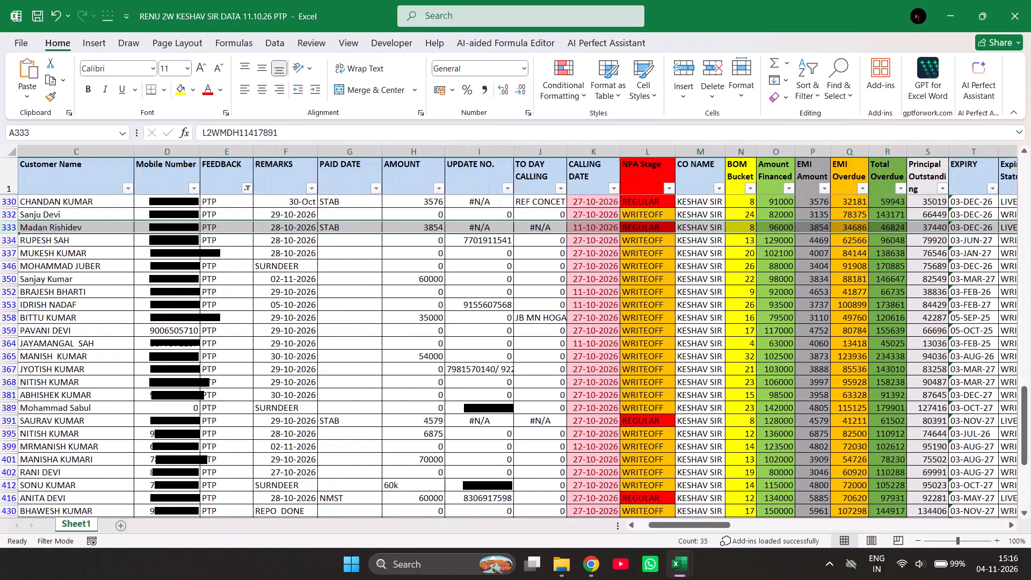
double_click(640, 523)
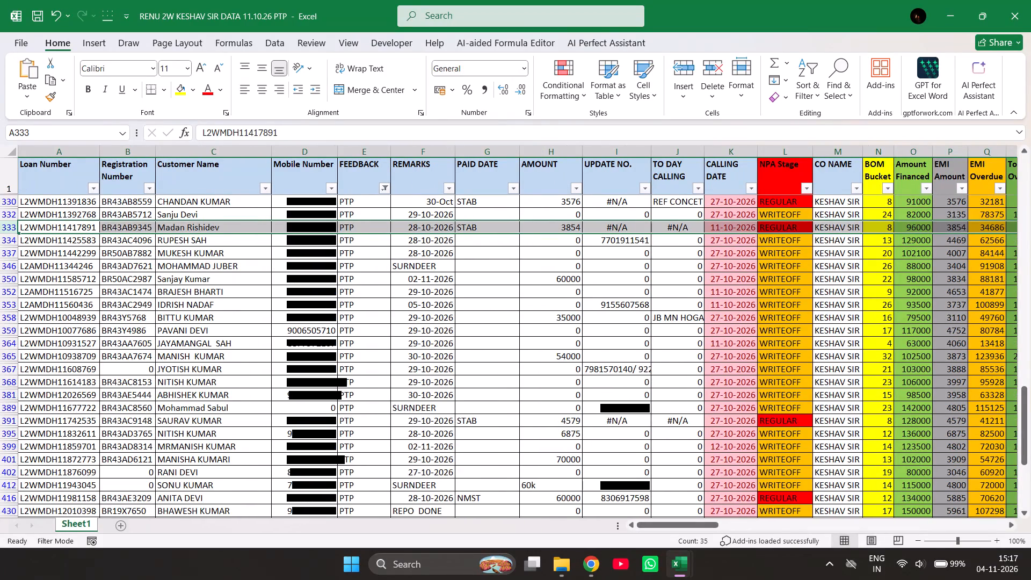
Review the accounts in rows 334 and 350, including the overdue, address, asset, dealer and reference columns for row 350.
click(7, 240)
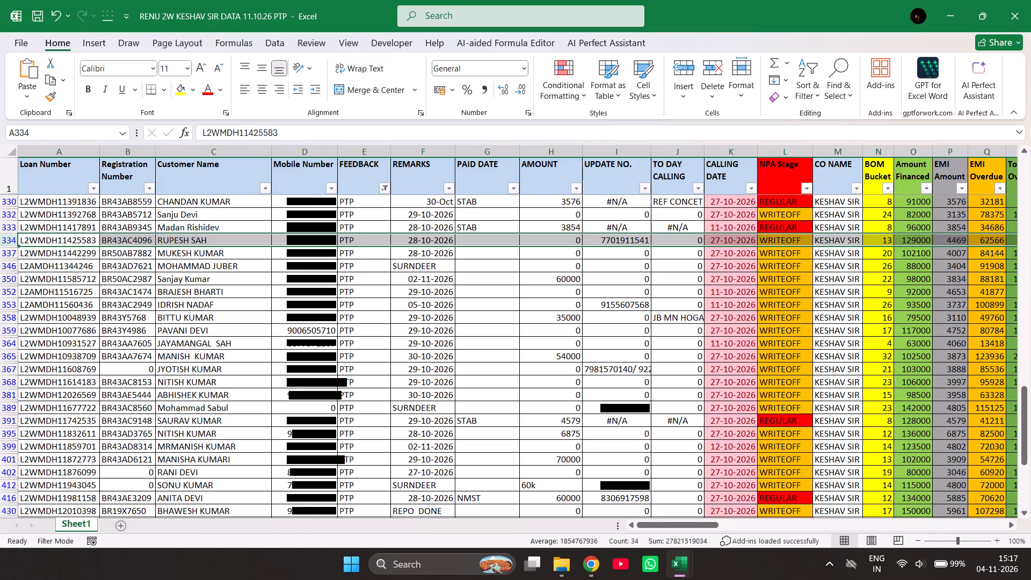
click(3, 278)
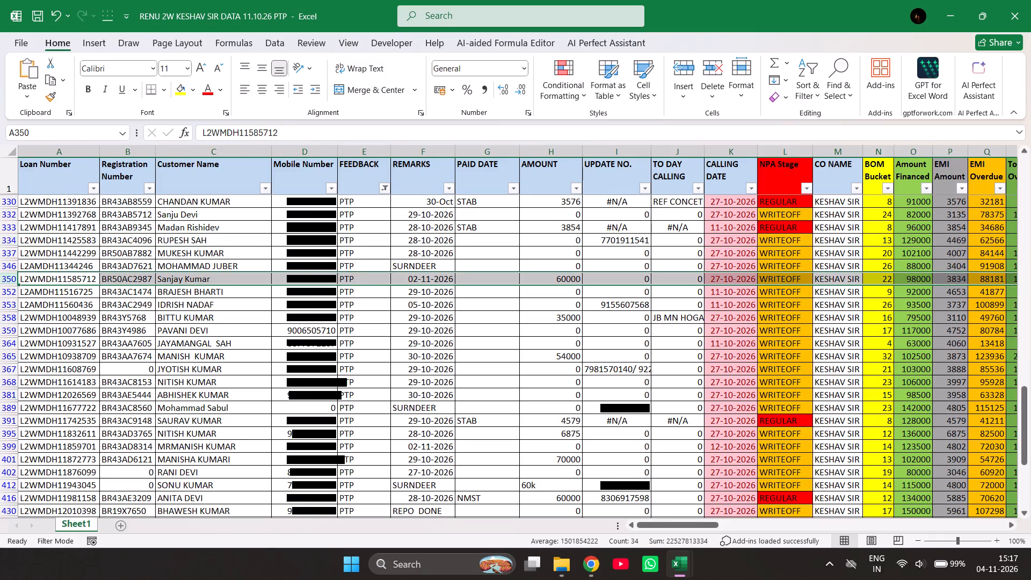
triple_click(1009, 527)
triple_click(1009, 527)
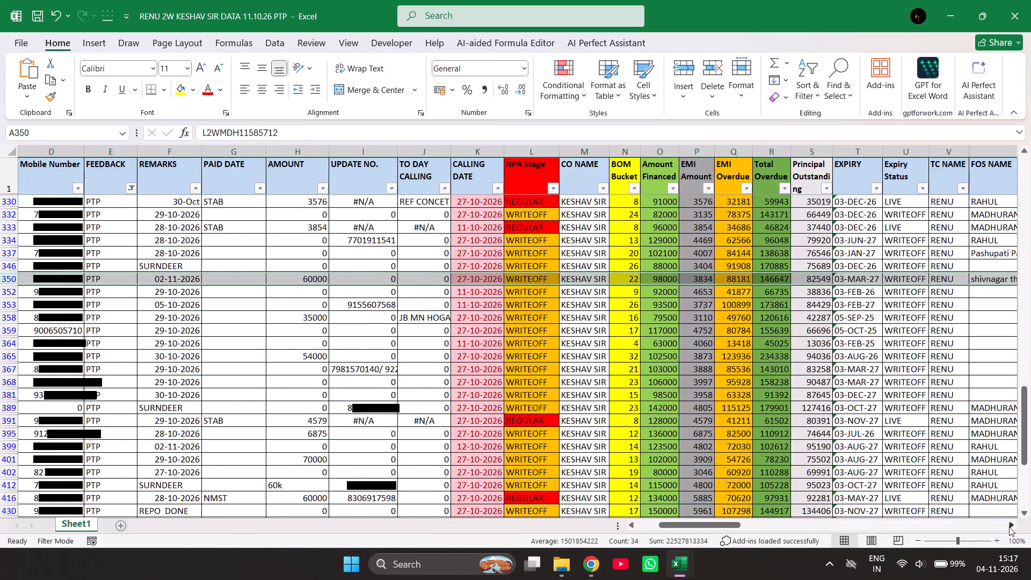
click(1009, 527)
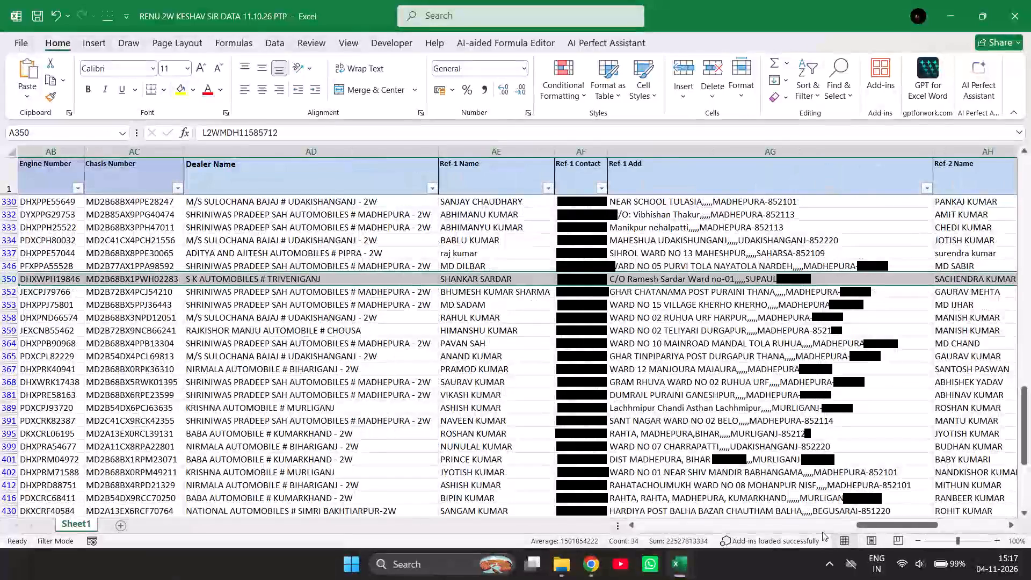
triple_click(666, 527)
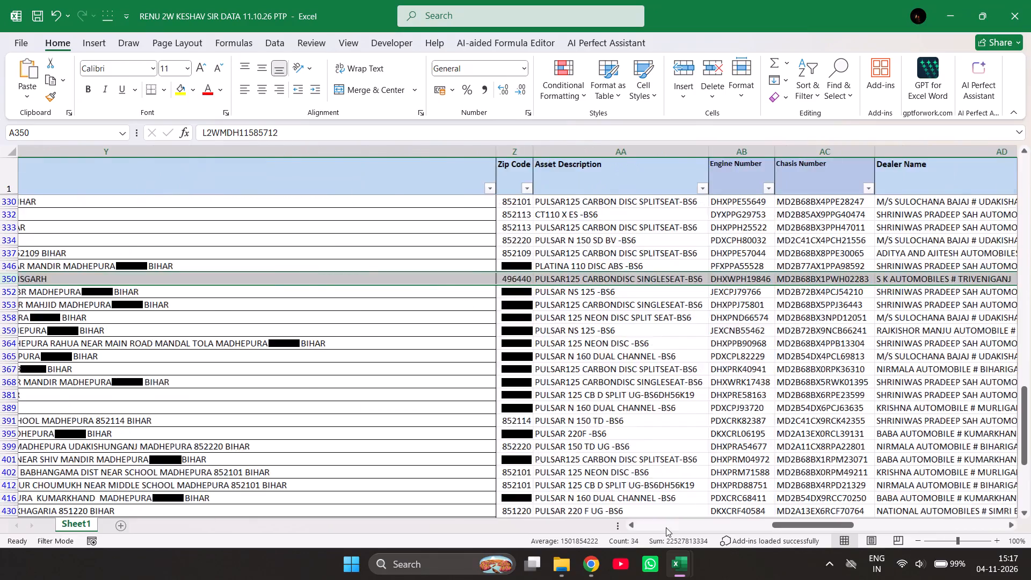
click(666, 527)
drag(666, 527, 628, 524)
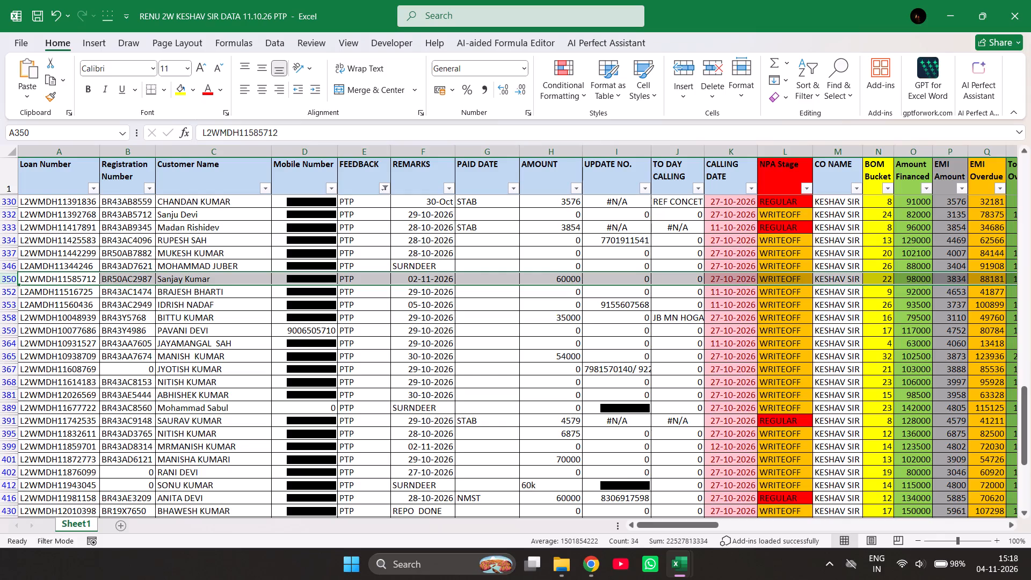
Review the accounts in rows 352, 353, 358 and 359.
click(8, 293)
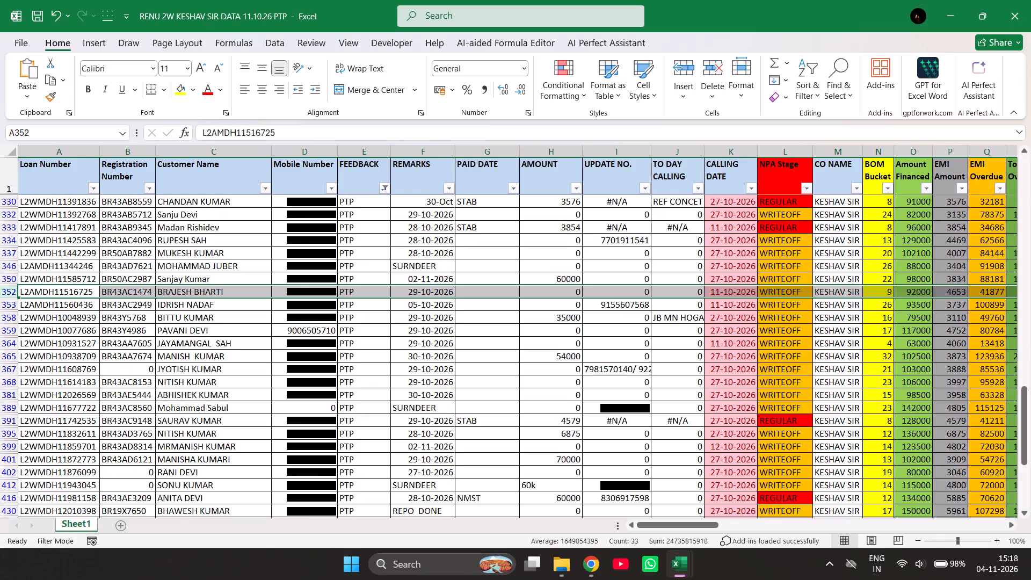
click(12, 306)
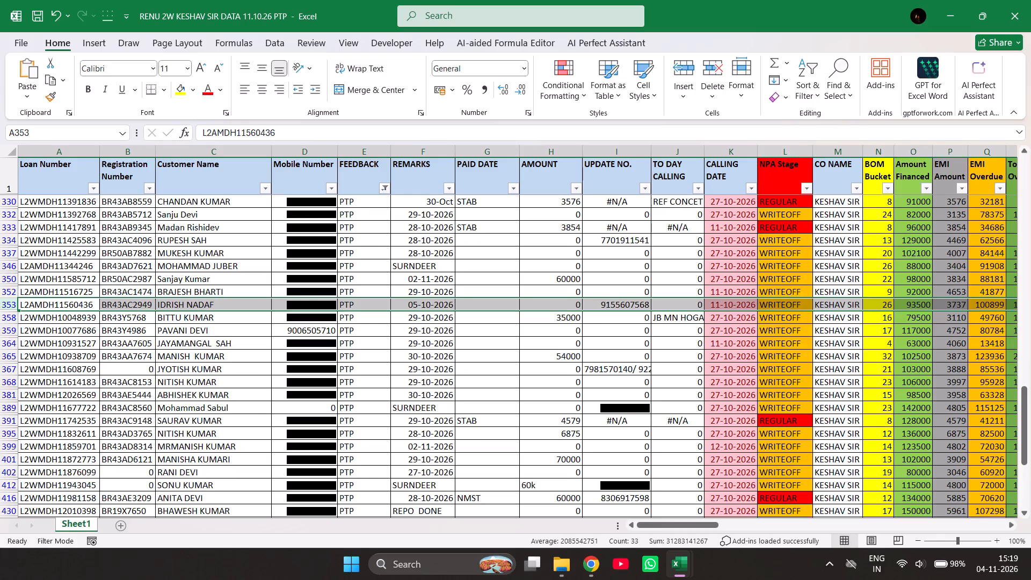
triple_click(1026, 513)
triple_click(1026, 513)
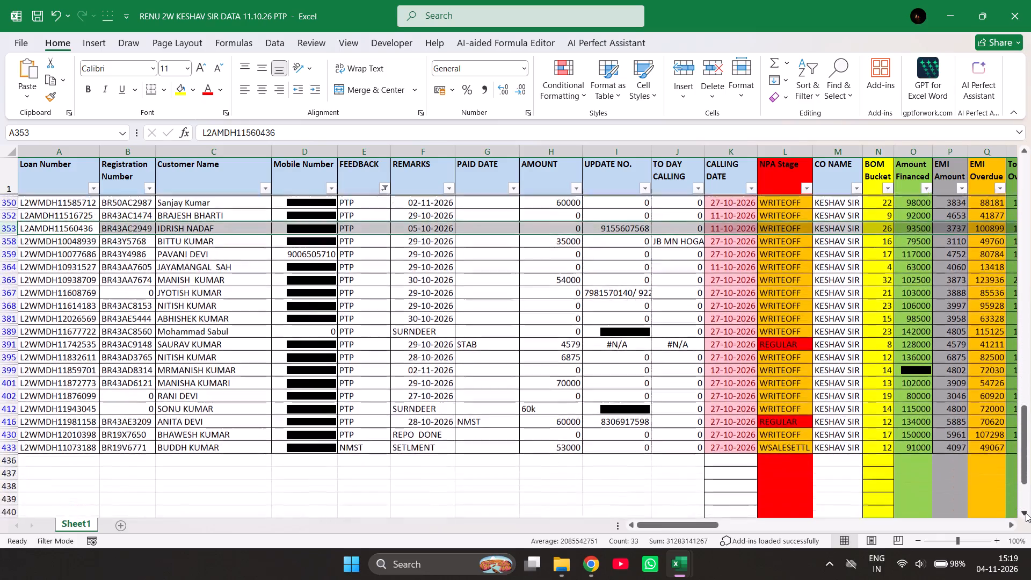
double_click(1026, 513)
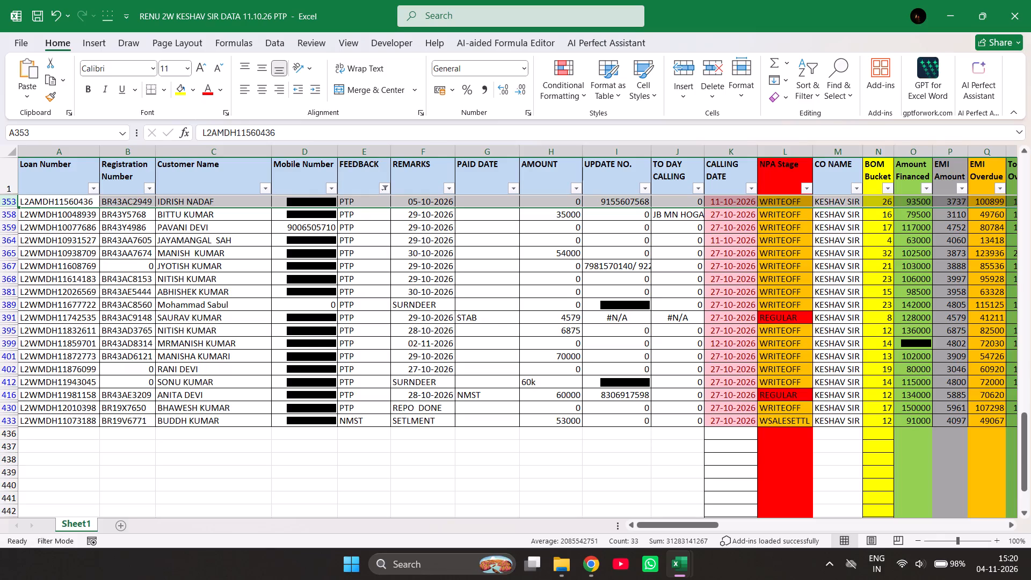
click(13, 216)
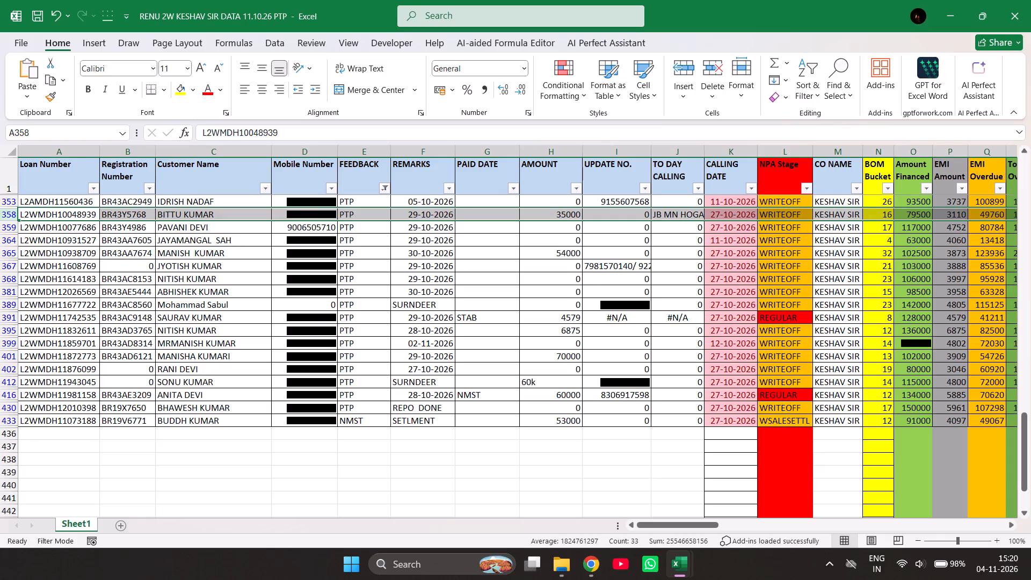
click(11, 225)
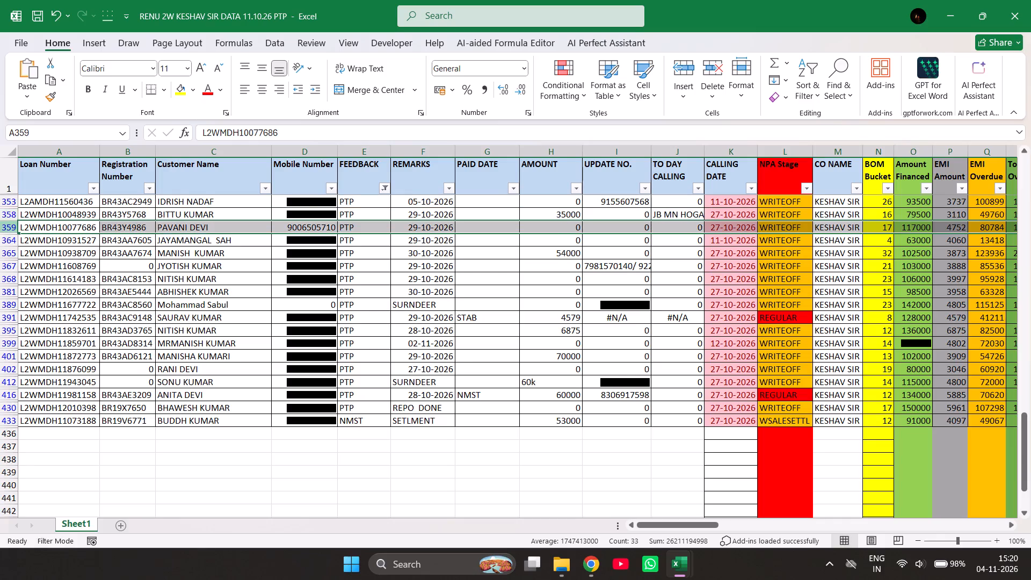
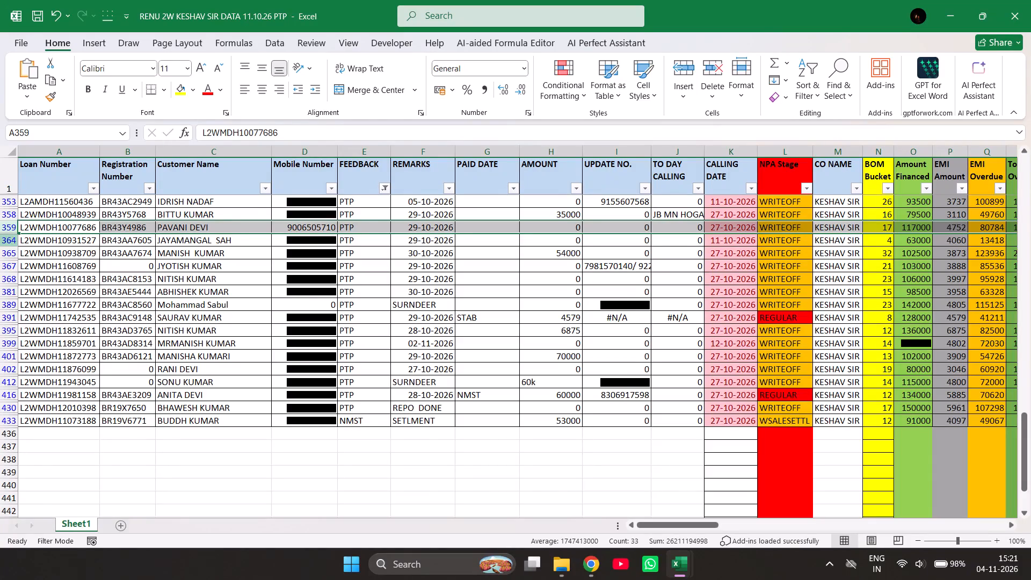
Review the accounts in rows 364, 365 and 368.
click(13, 241)
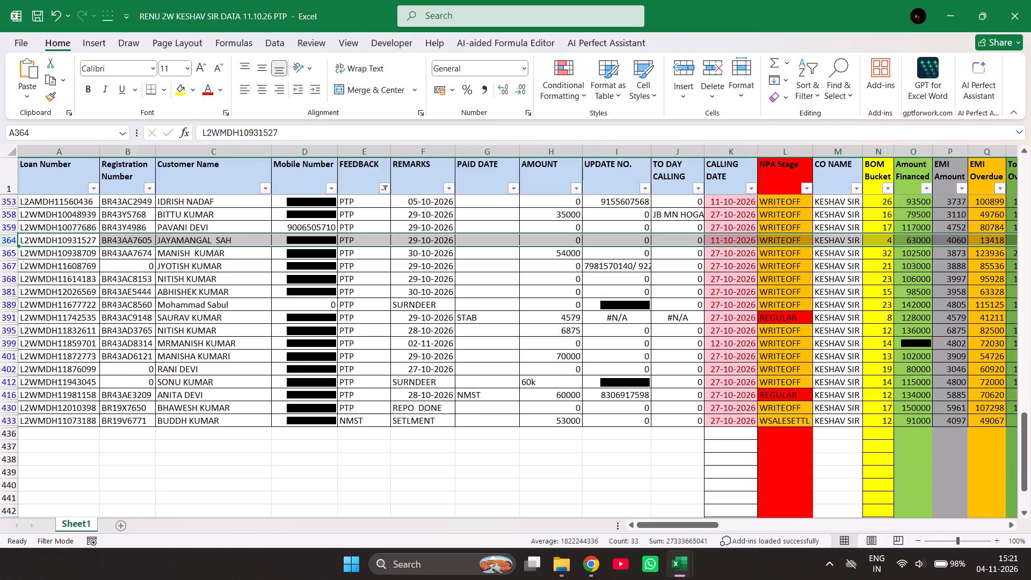
triple_click(1023, 515)
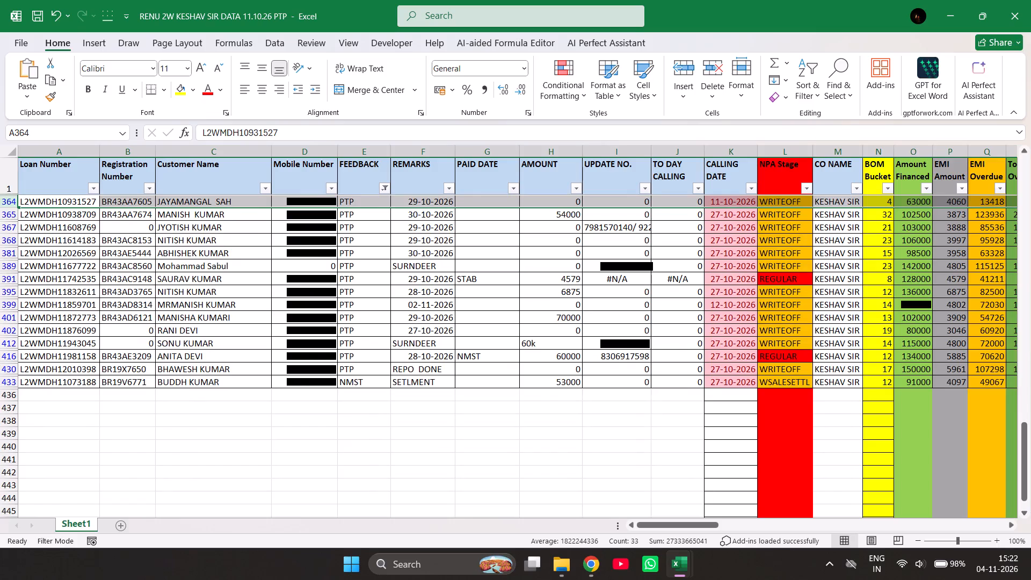
click(6, 215)
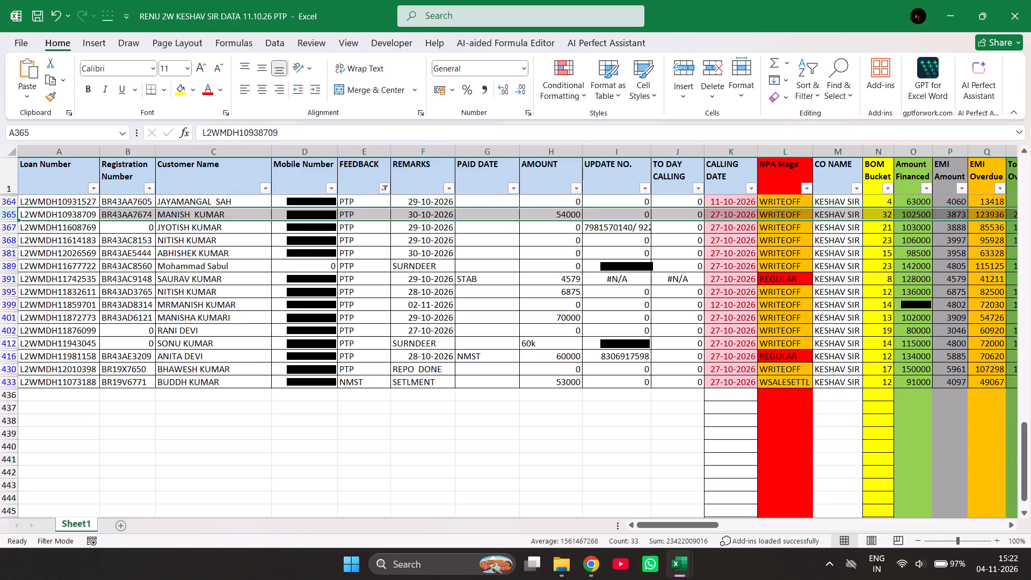
click(11, 239)
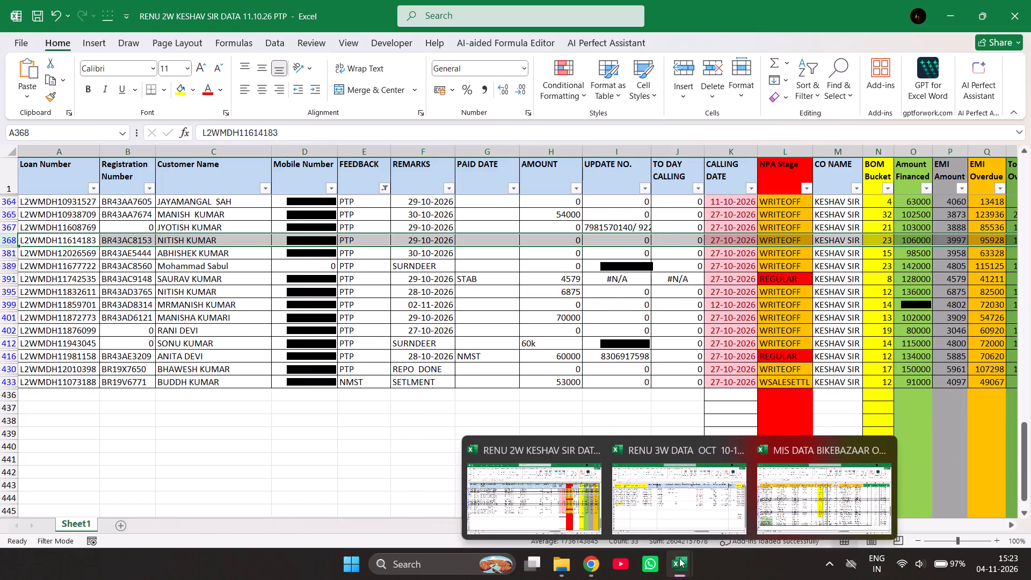
Switch to the Bikebazaar October MIS workbook and locate the PTP account in row 362 for review.
click(792, 495)
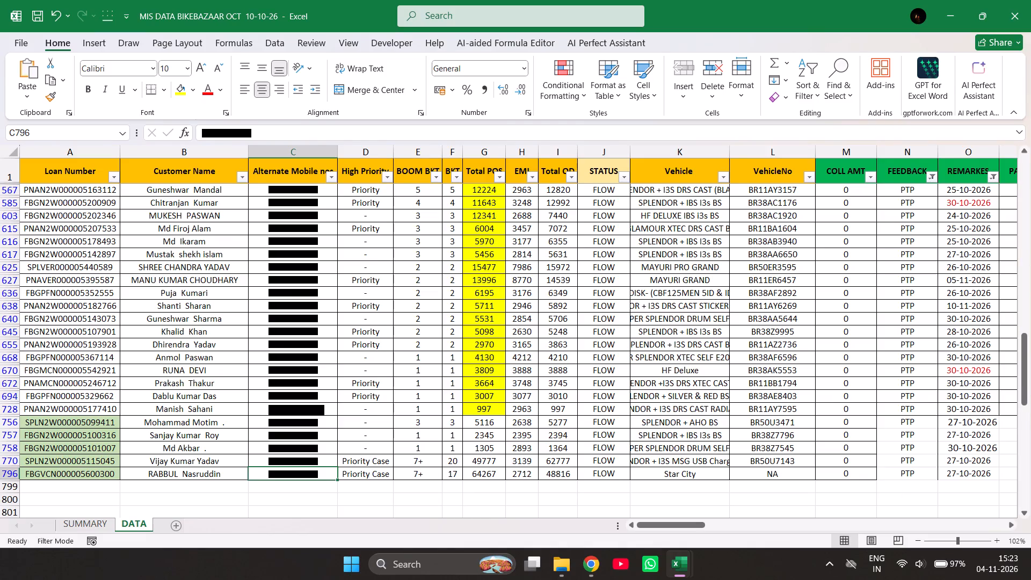
triple_click(1024, 150)
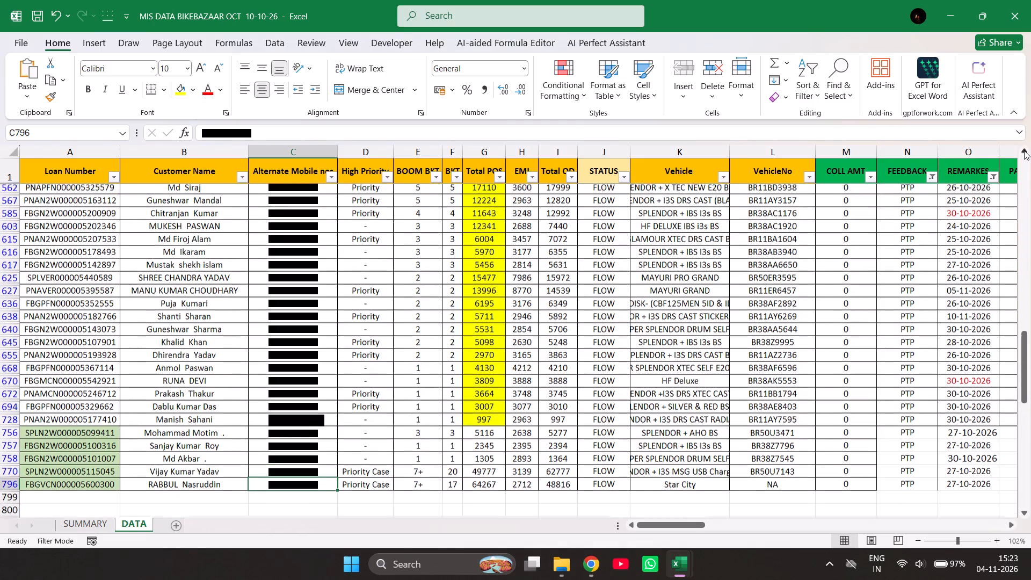
triple_click(1024, 150)
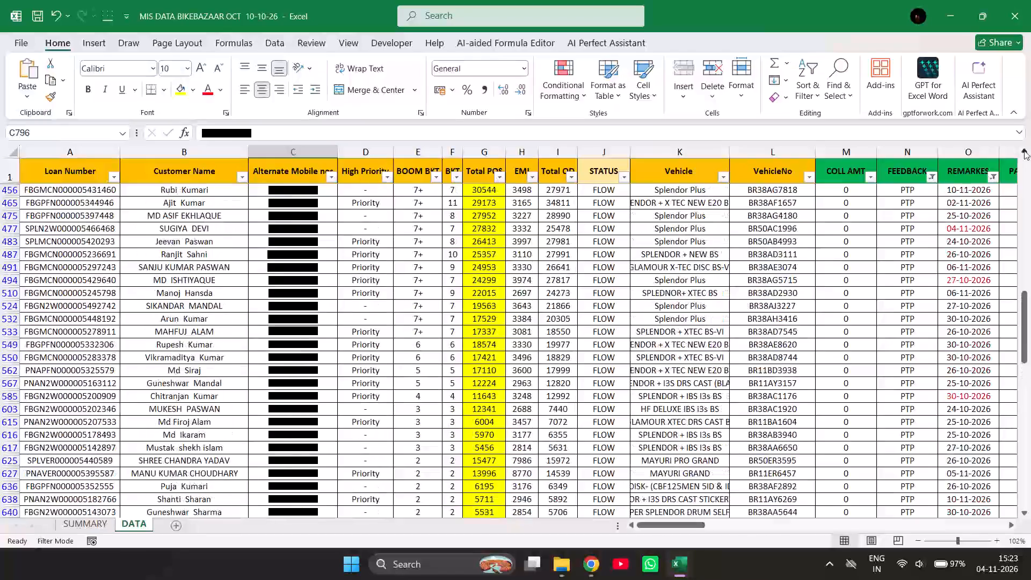
double_click(1024, 150)
click(1024, 150)
triple_click(1024, 150)
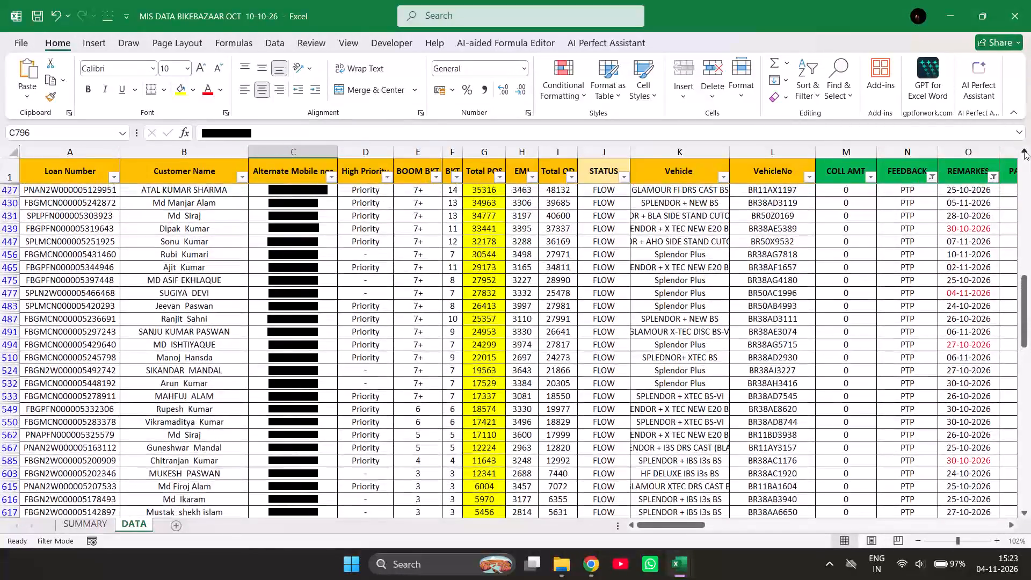
triple_click(1024, 150)
triple_click(1024, 150)
double_click(1024, 150)
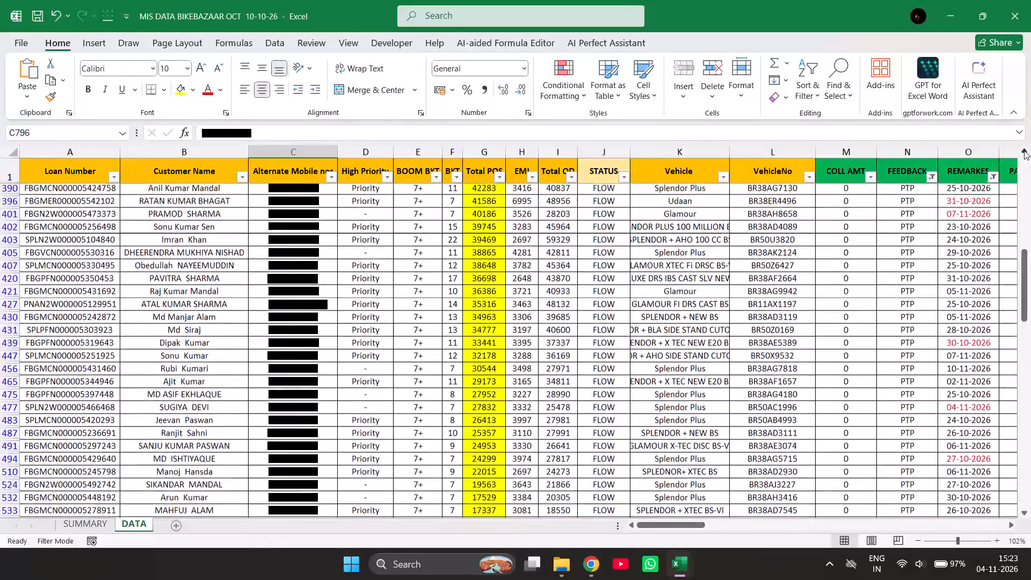
triple_click(1024, 150)
triple_click(1024, 150)
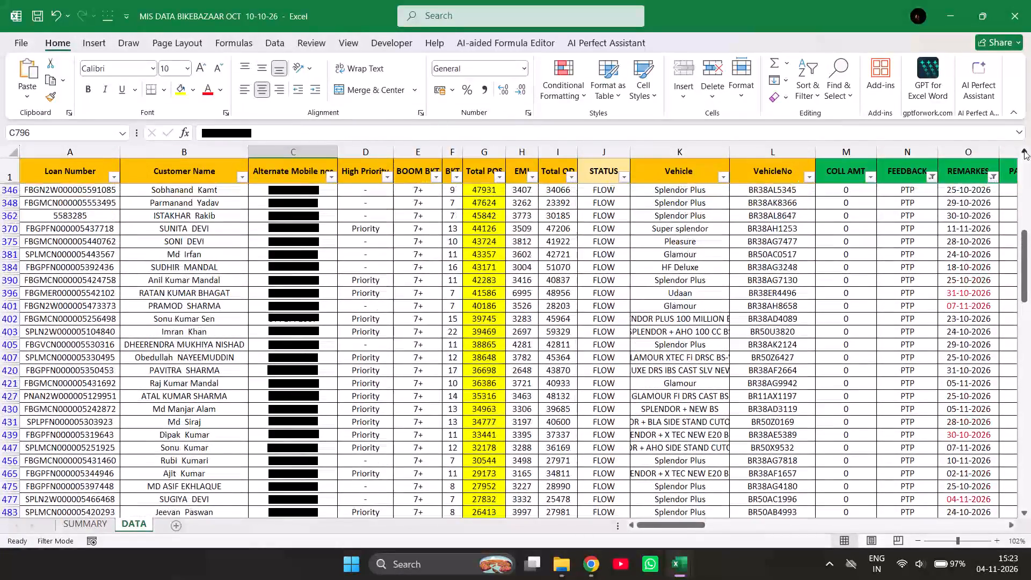
triple_click(1024, 150)
double_click(1024, 150)
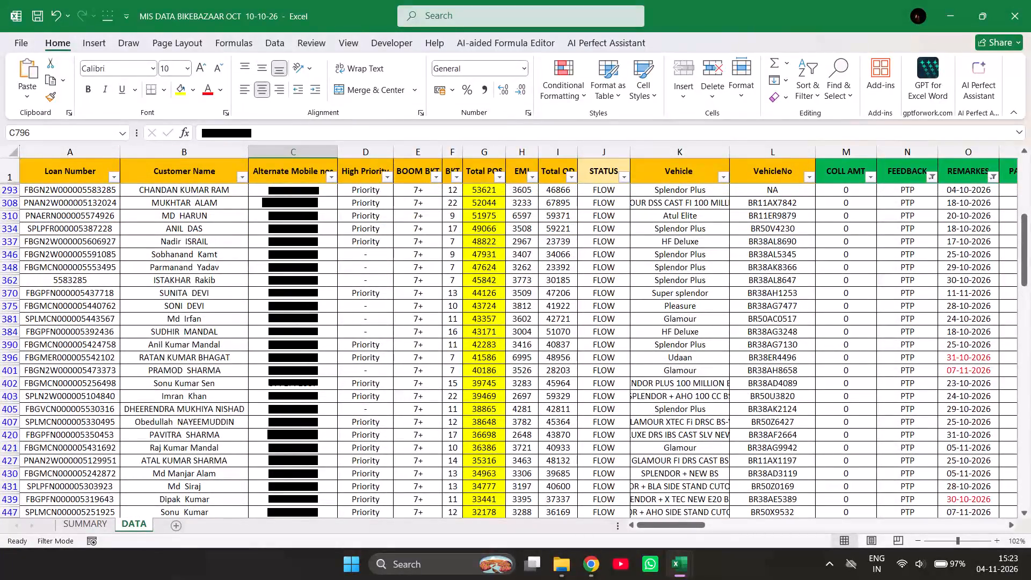
click(6, 280)
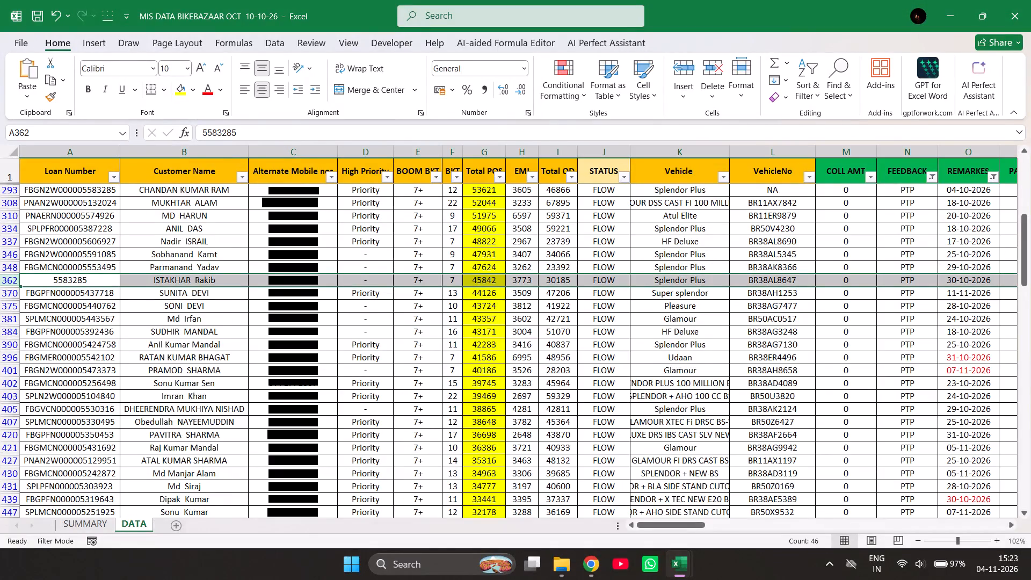
Examine row 362's feedback, payment, branch, address, due date, vehicle, engine, reference and dealer columns.
click(1008, 525)
triple_click(1008, 525)
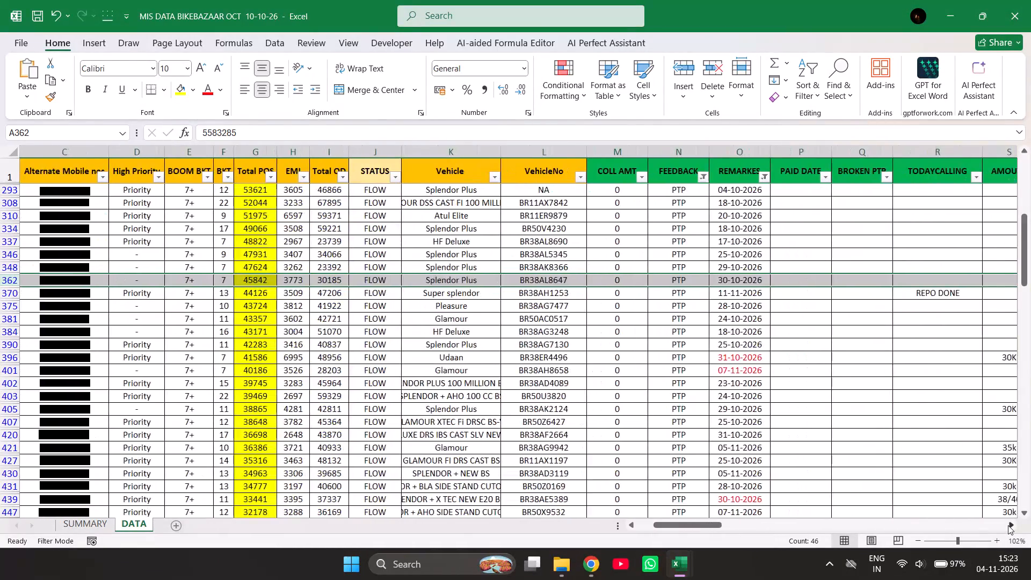
click(1008, 525)
triple_click(1008, 525)
double_click(1008, 525)
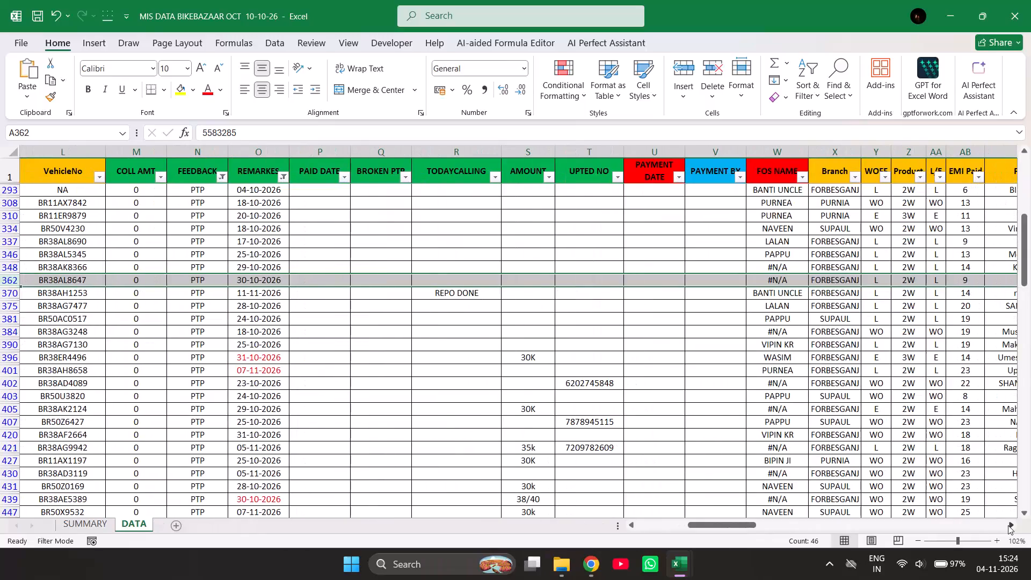
click(1008, 525)
click(1008, 525)
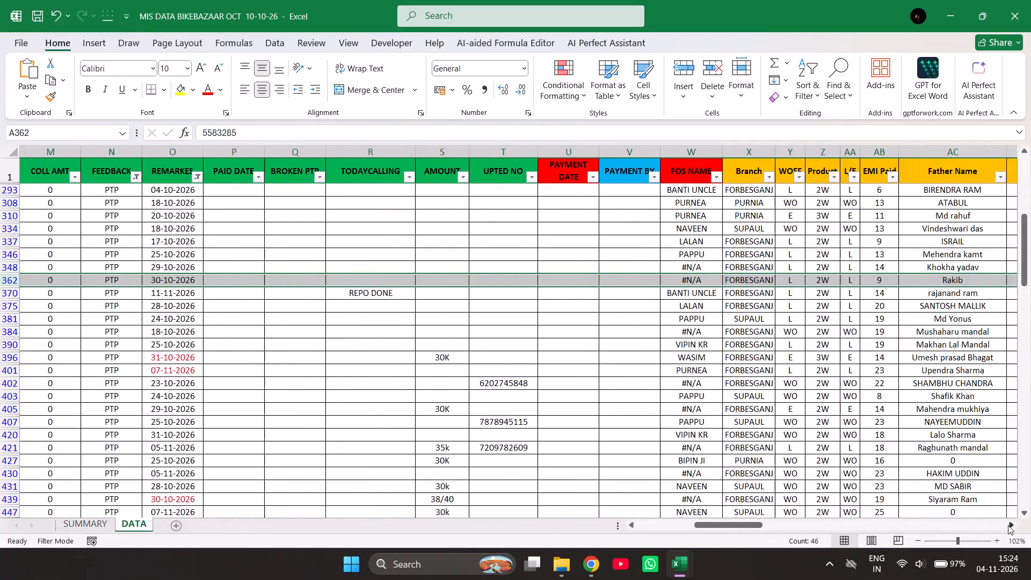
triple_click(1008, 525)
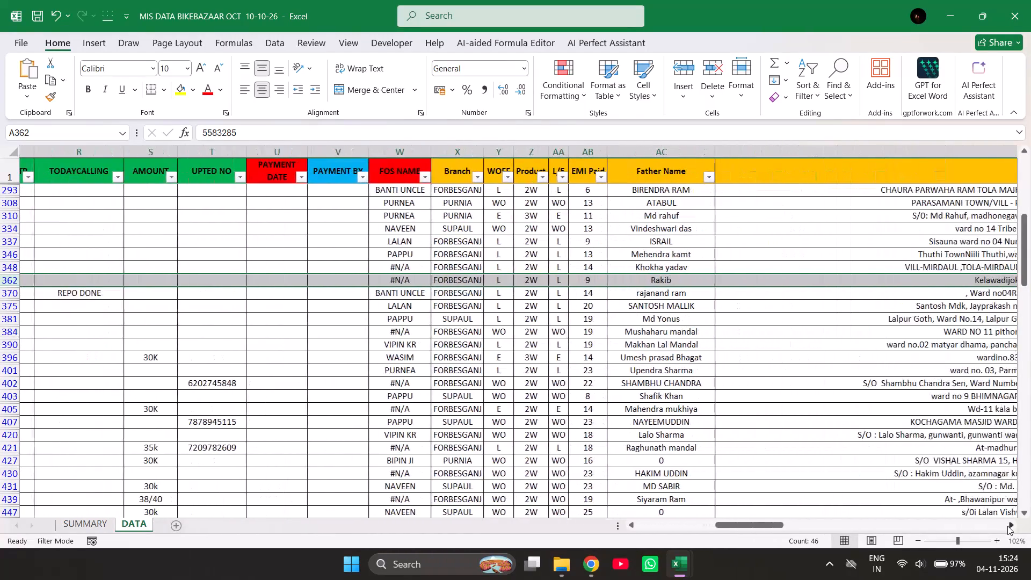
triple_click(1007, 526)
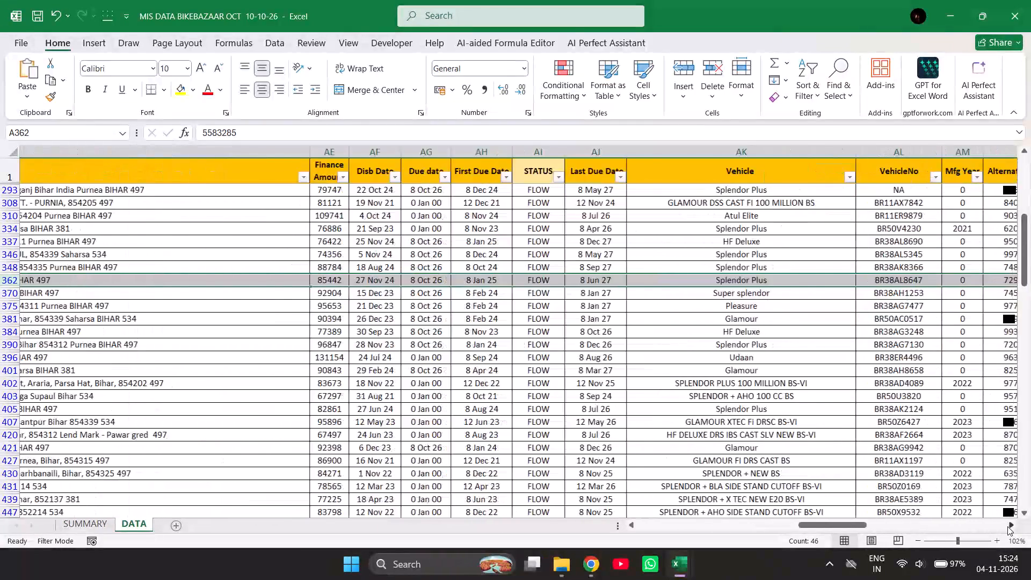
click(1007, 526)
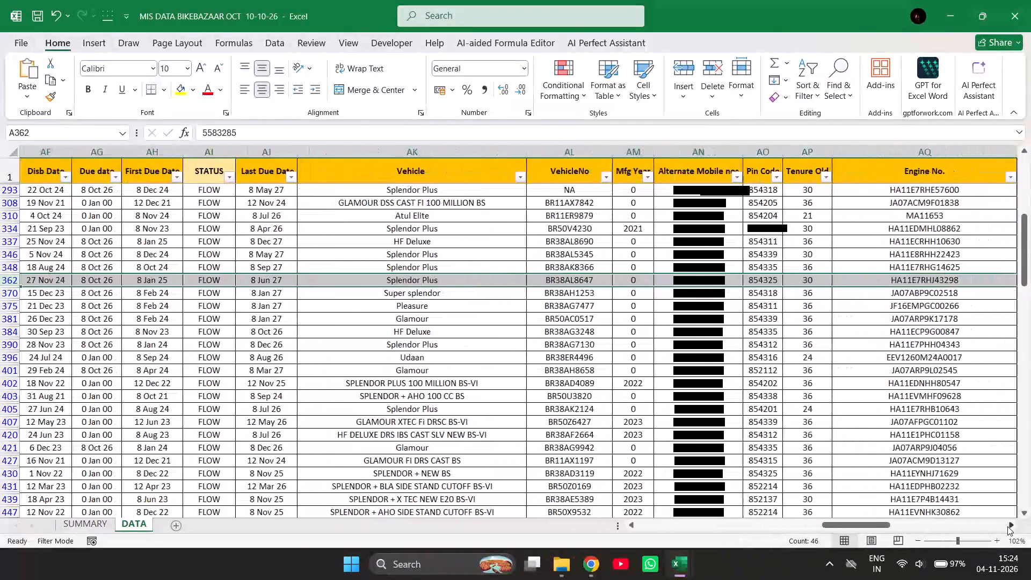
triple_click(1007, 526)
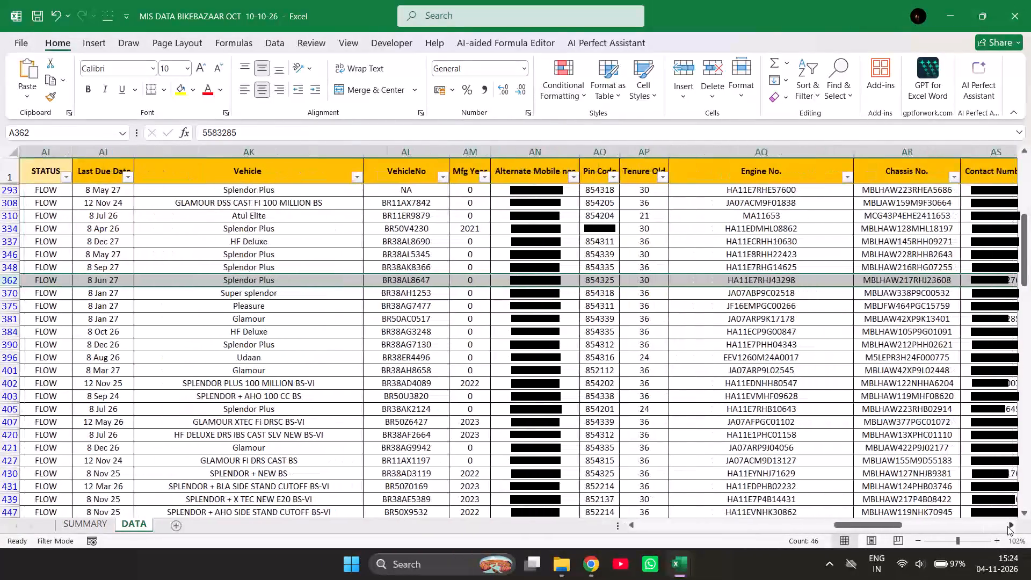
click(1007, 526)
click(1007, 526)
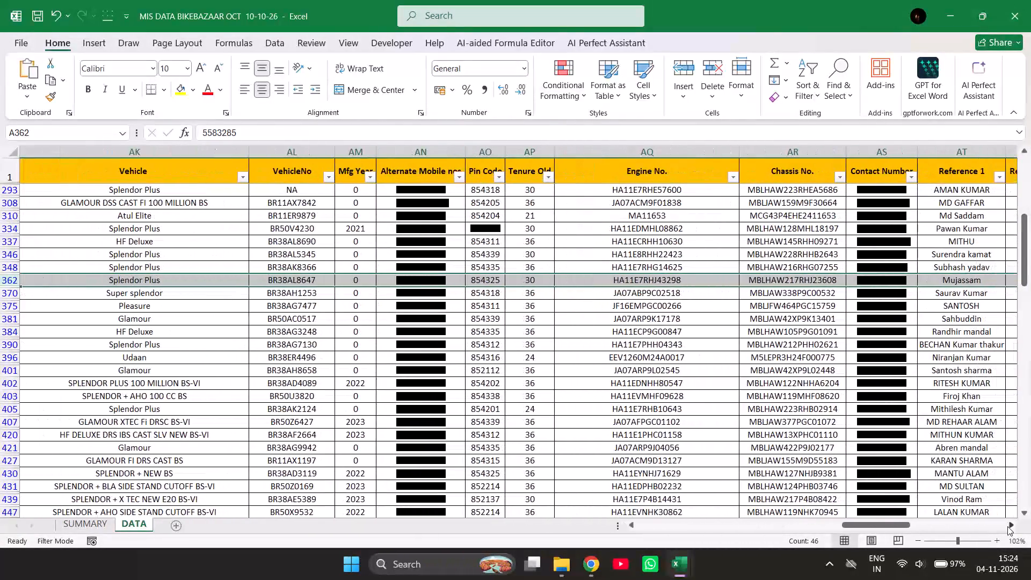
double_click(1007, 526)
click(1007, 526)
double_click(1007, 526)
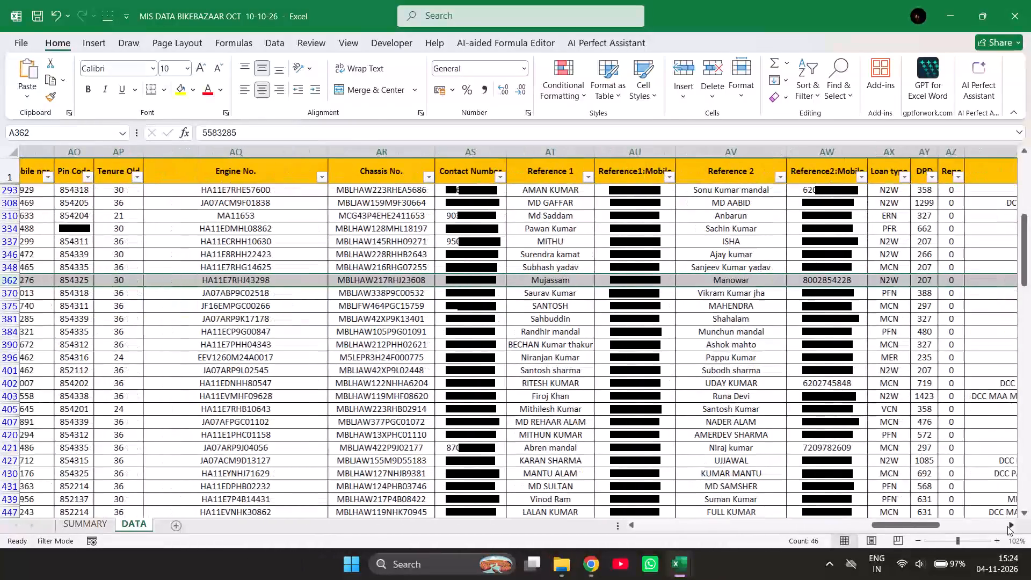
click(1007, 526)
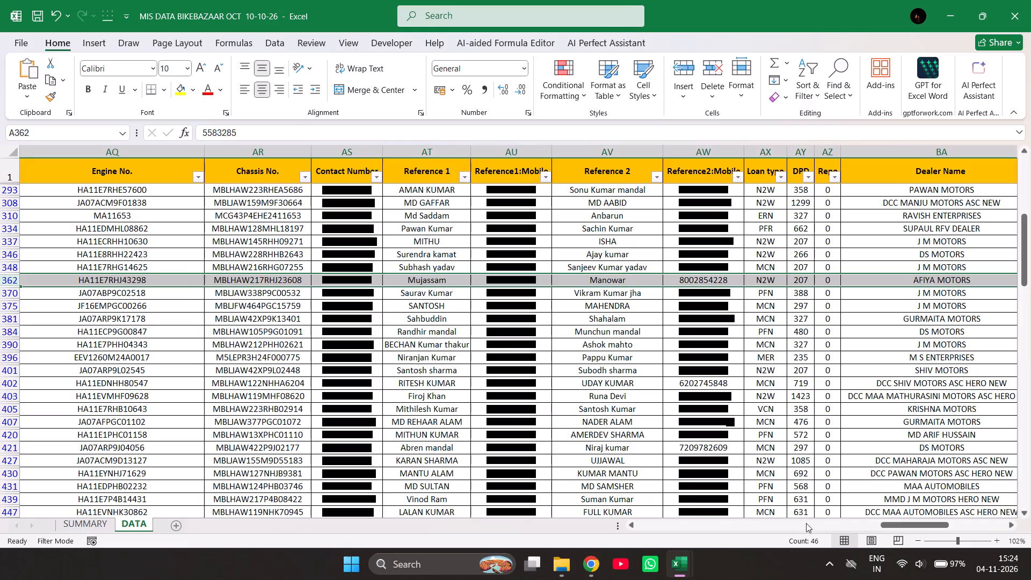
Recheck row 362 from the loan number and overdue columns through feedback, FOS name, father name and current address.
triple_click(684, 527)
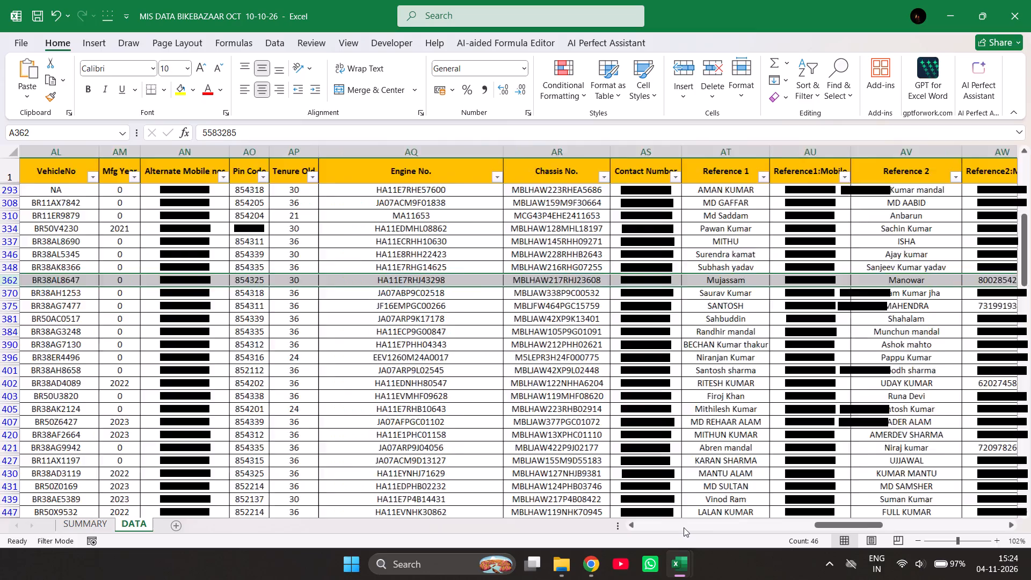
drag(684, 527, 631, 520)
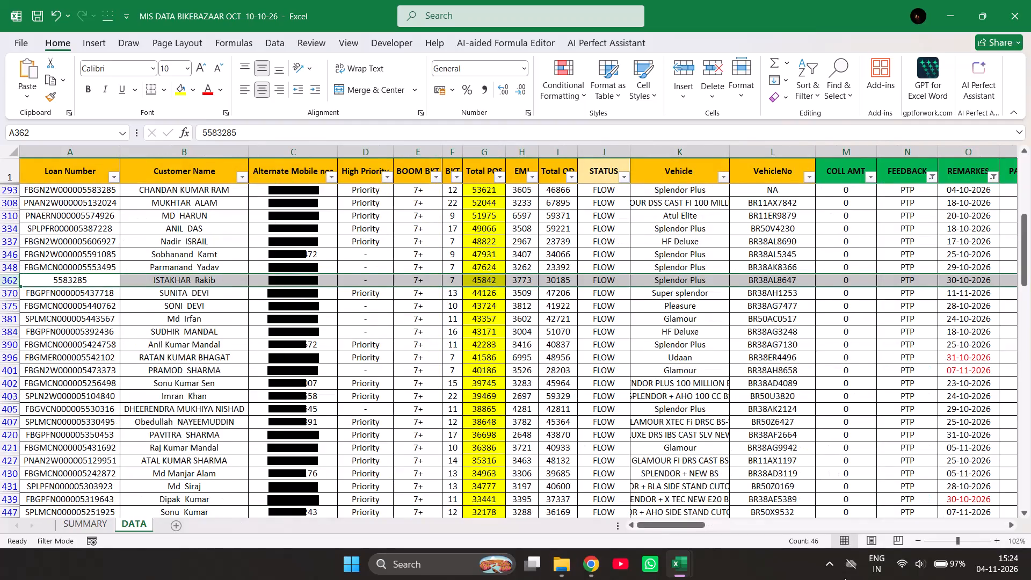
triple_click(1010, 526)
triple_click(1010, 526)
triple_click(1010, 526)
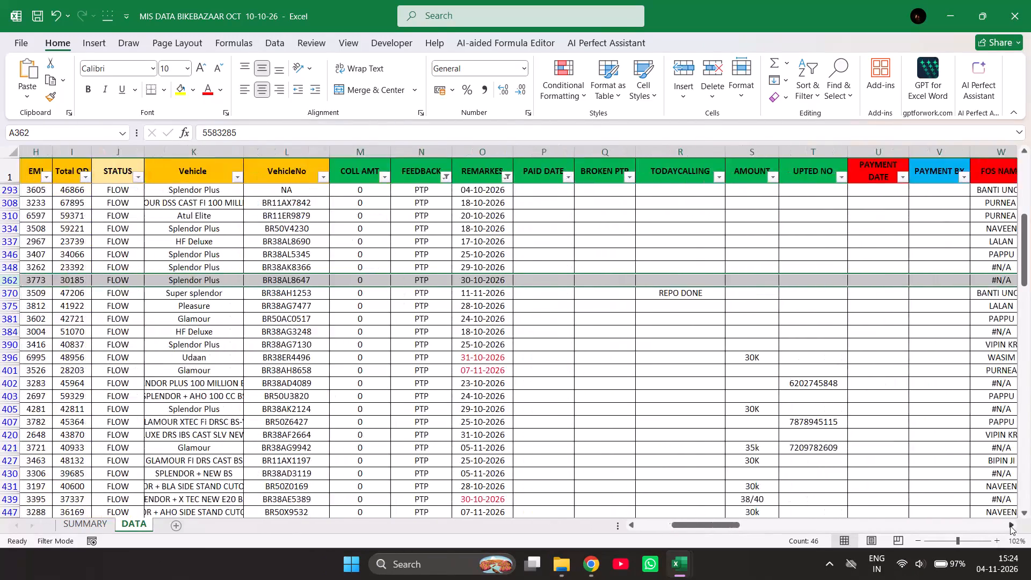
click(1010, 526)
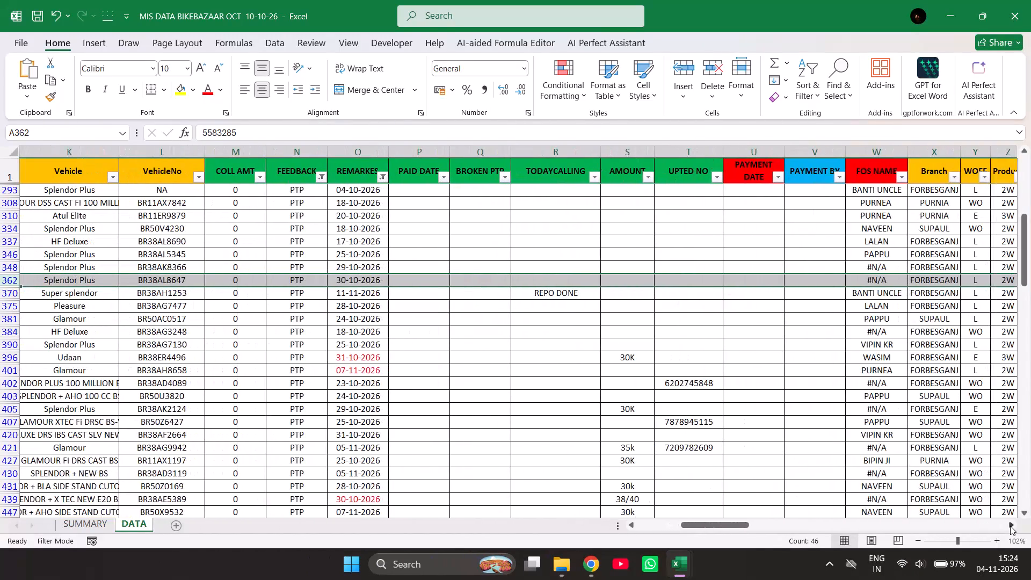
triple_click(1010, 526)
triple_click(1010, 526)
triple_click(1010, 526)
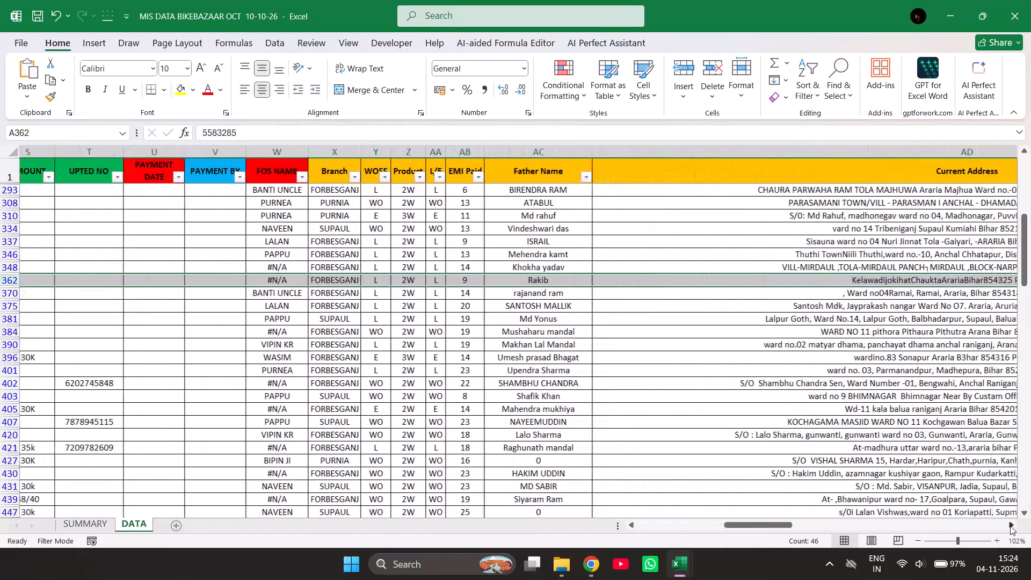
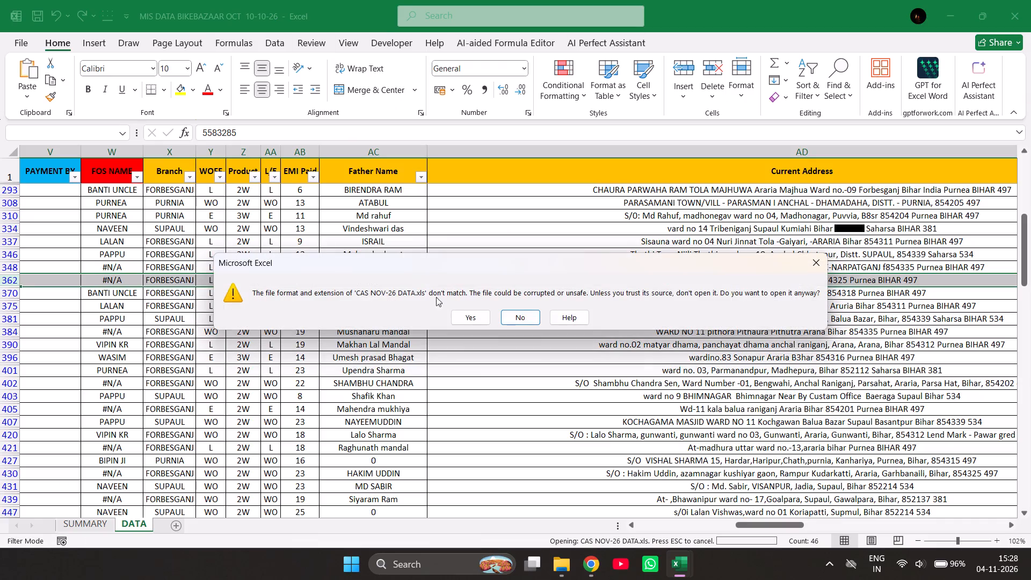
Decline opening the mismatched-format file CAS NOV-26 DATA.xls and return to the Bikebazaar October MIS workbook.
click(509, 318)
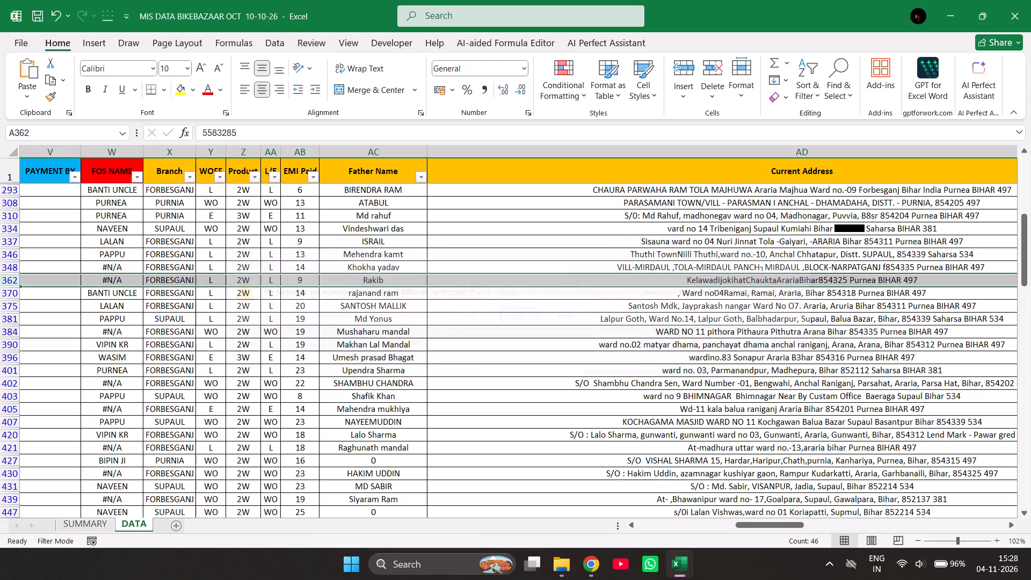
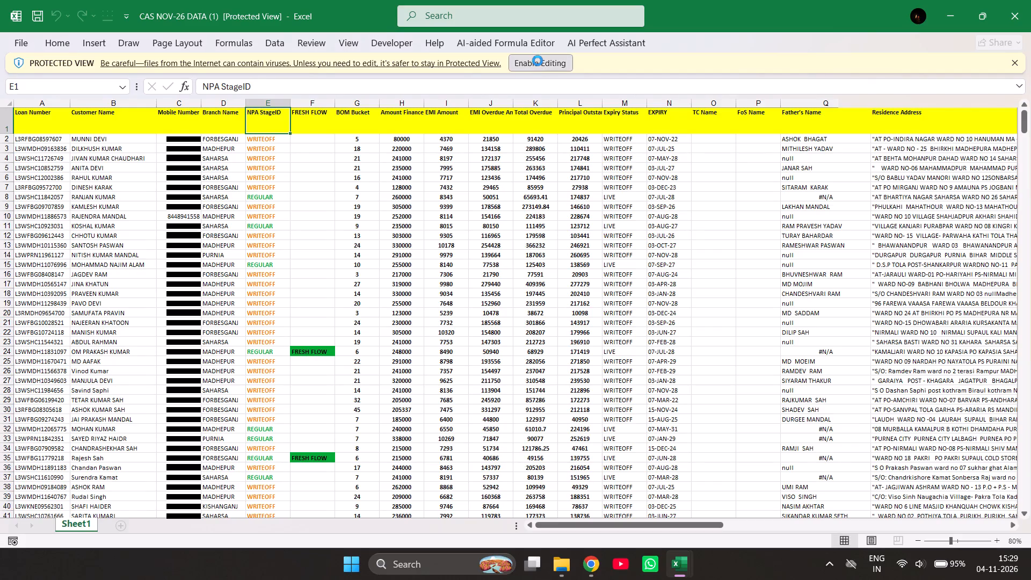
Turn on column filters for header row 1 of the CAS NOV-26 DATA (1) sheet.
click(537, 520)
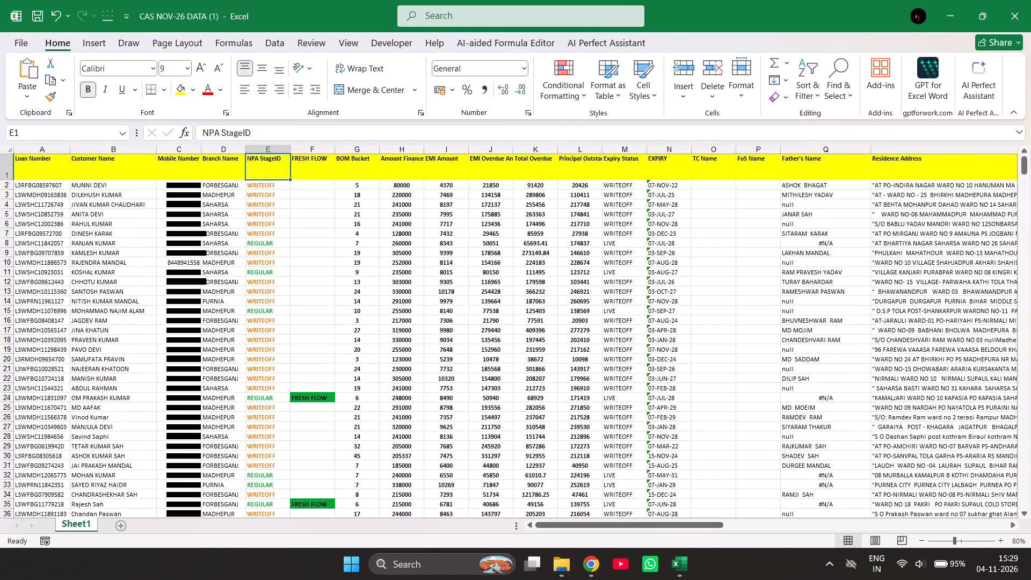
click(959, 543)
click(960, 541)
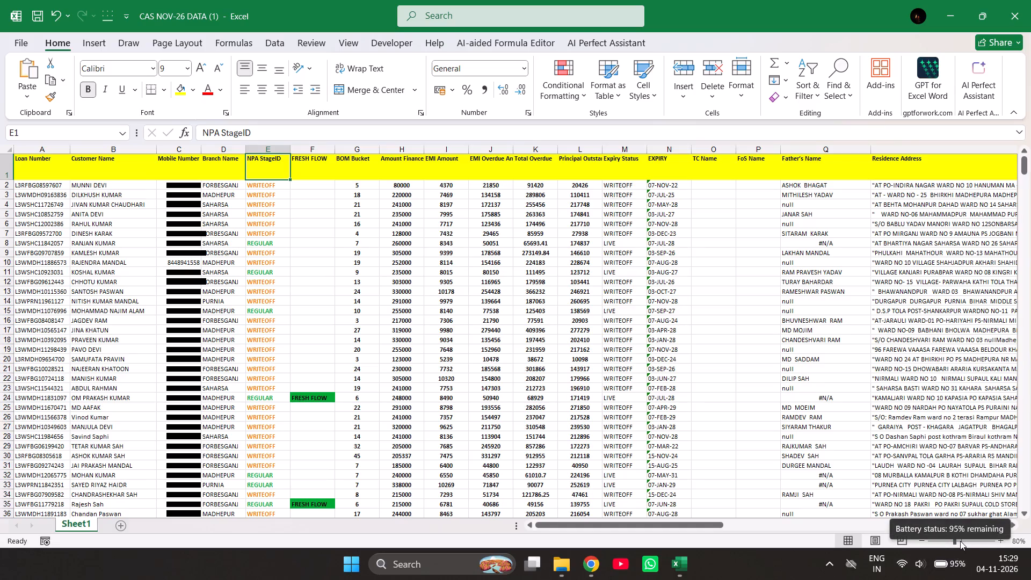
click(874, 499)
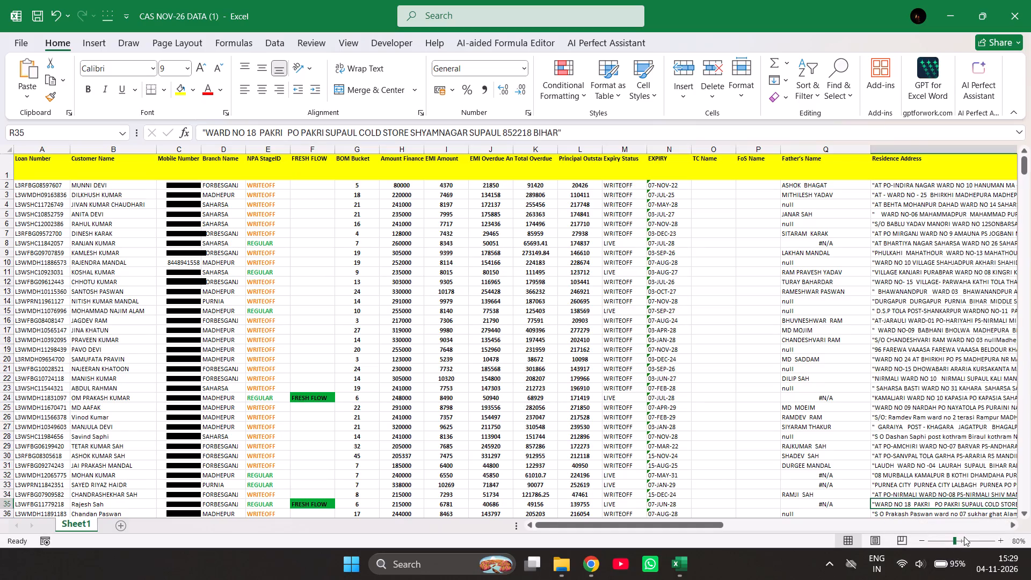
click(962, 540)
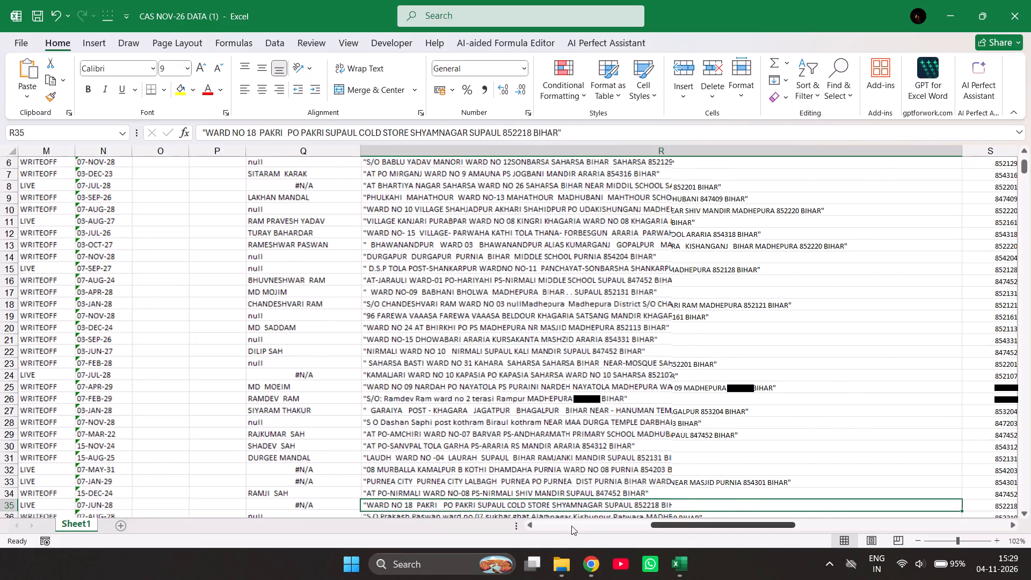
triple_click(571, 526)
double_click(571, 526)
double_click(571, 526)
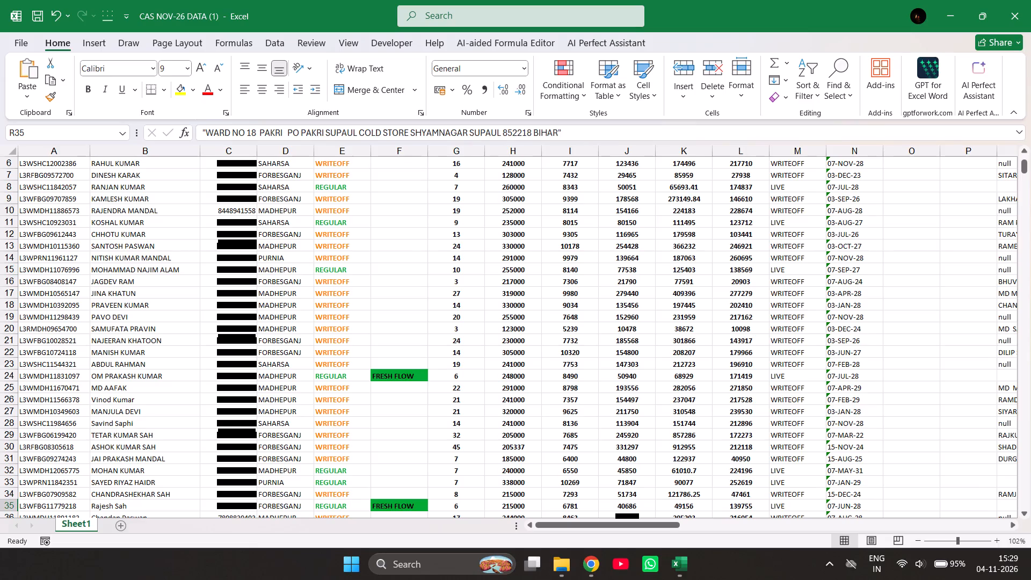
drag(1024, 163, 1025, 137)
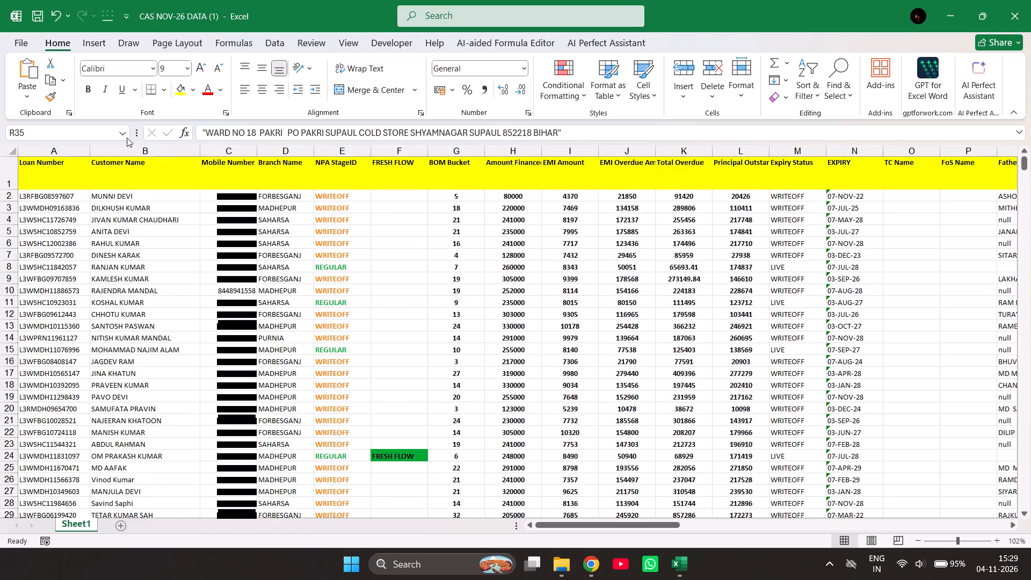
click(4, 170)
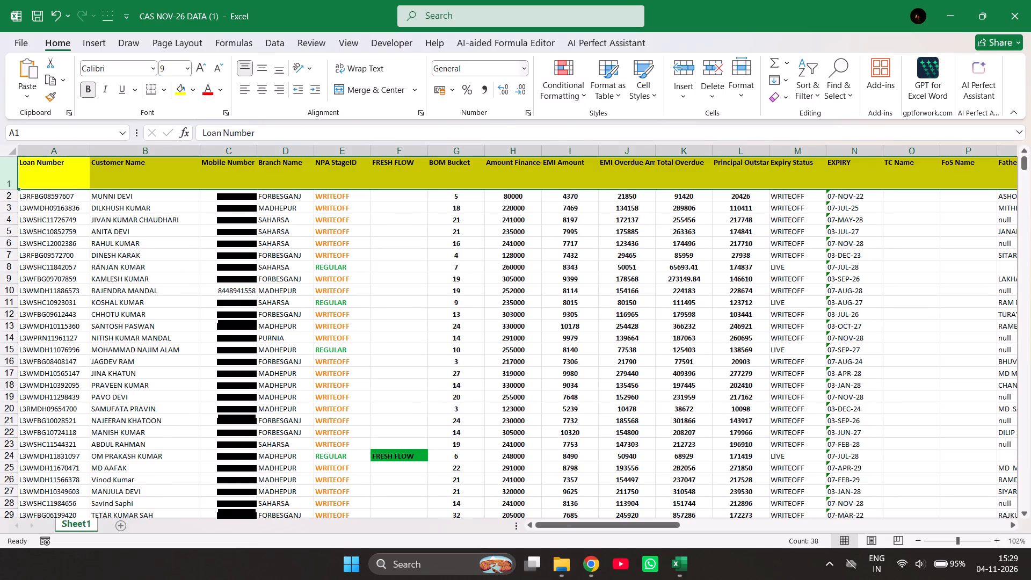
click(804, 93)
click(821, 169)
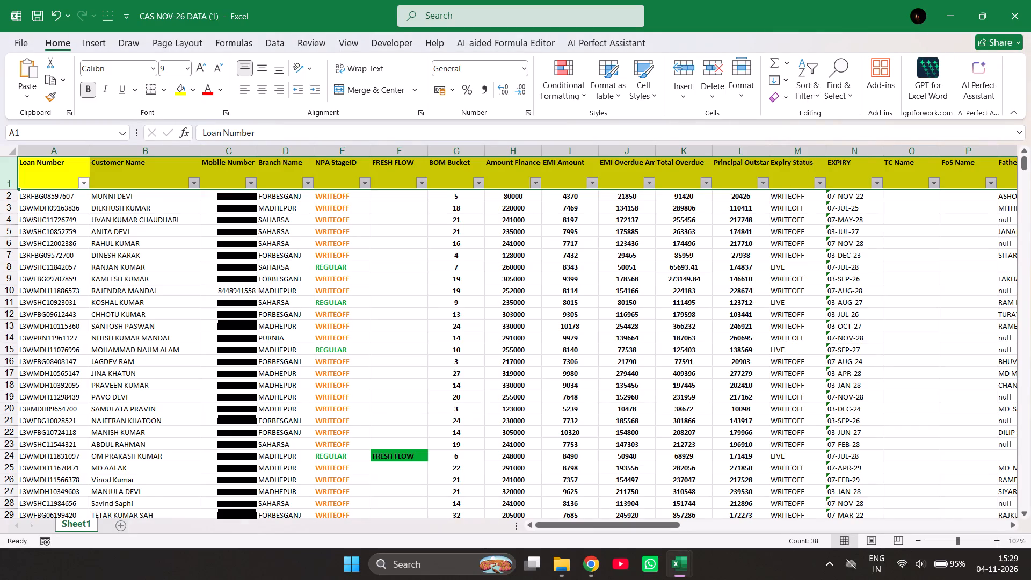
Examine the CAS NOV-26 columns from Loan Number through address, vehicle, dealer and reference details to Contact Person.
triple_click(1013, 523)
double_click(1013, 523)
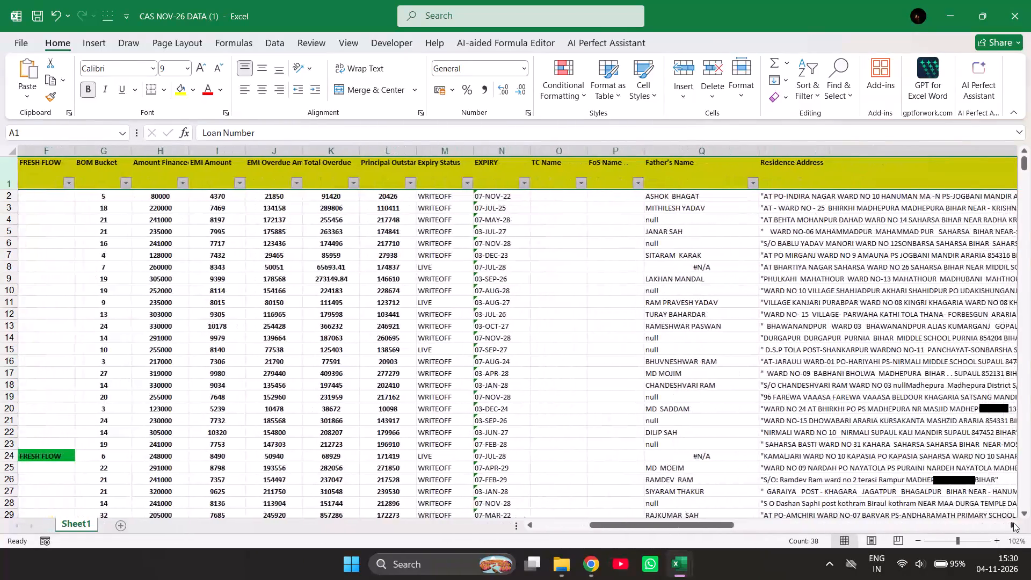
triple_click(1013, 523)
triple_click(1013, 523)
triple_click(1013, 523)
click(1013, 523)
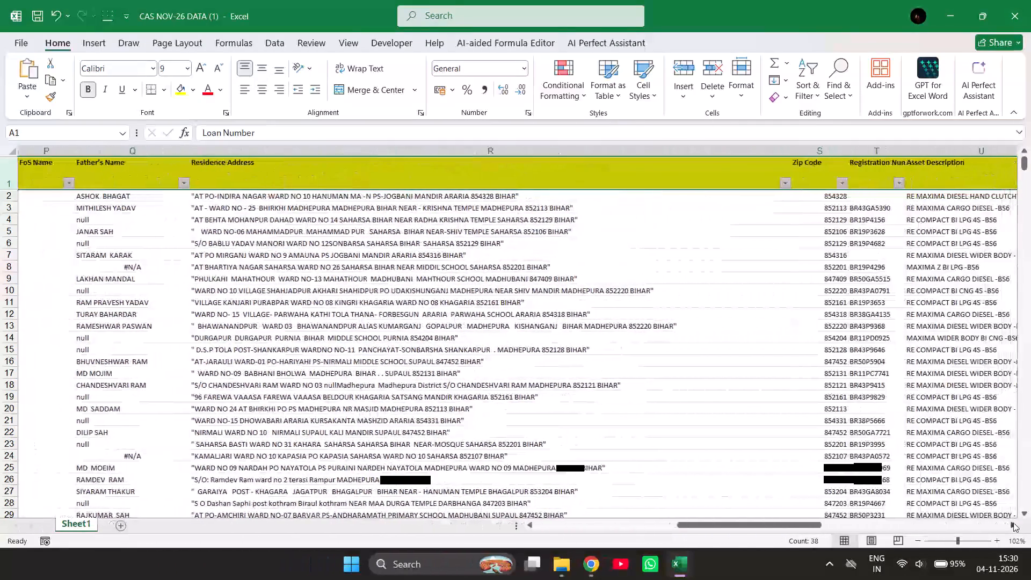
triple_click(1013, 523)
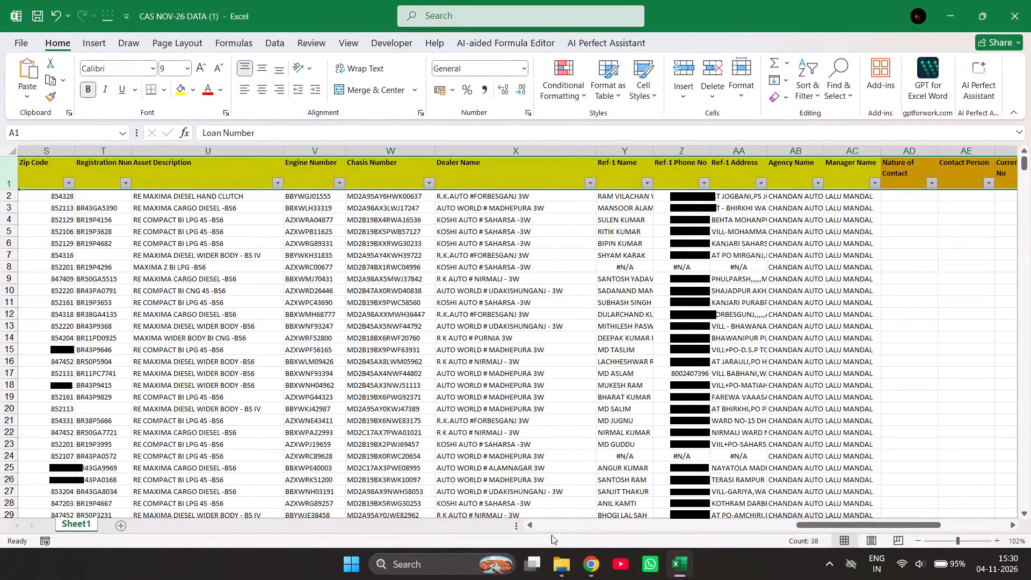
click(532, 524)
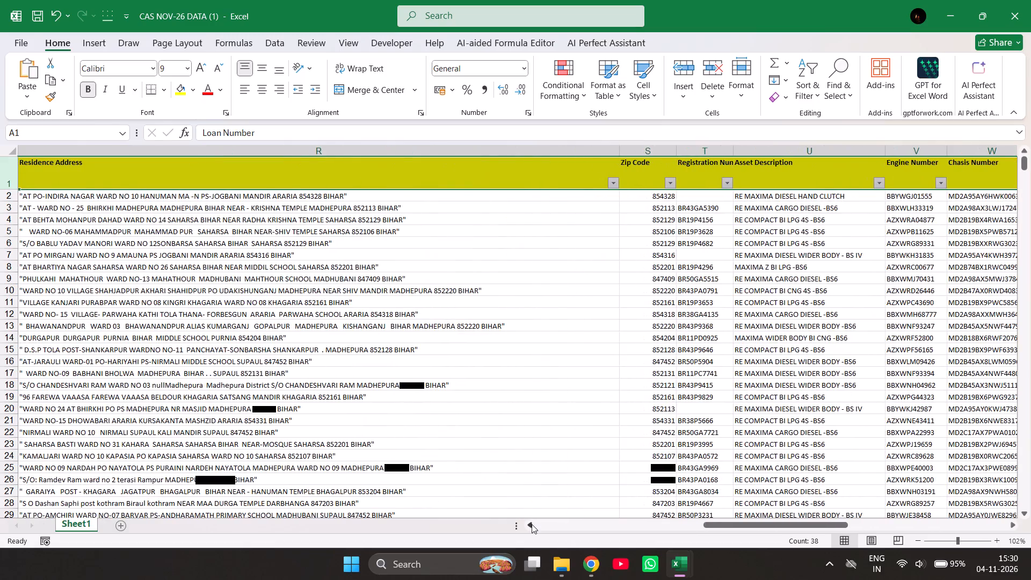
click(532, 524)
click(532, 524)
double_click(532, 524)
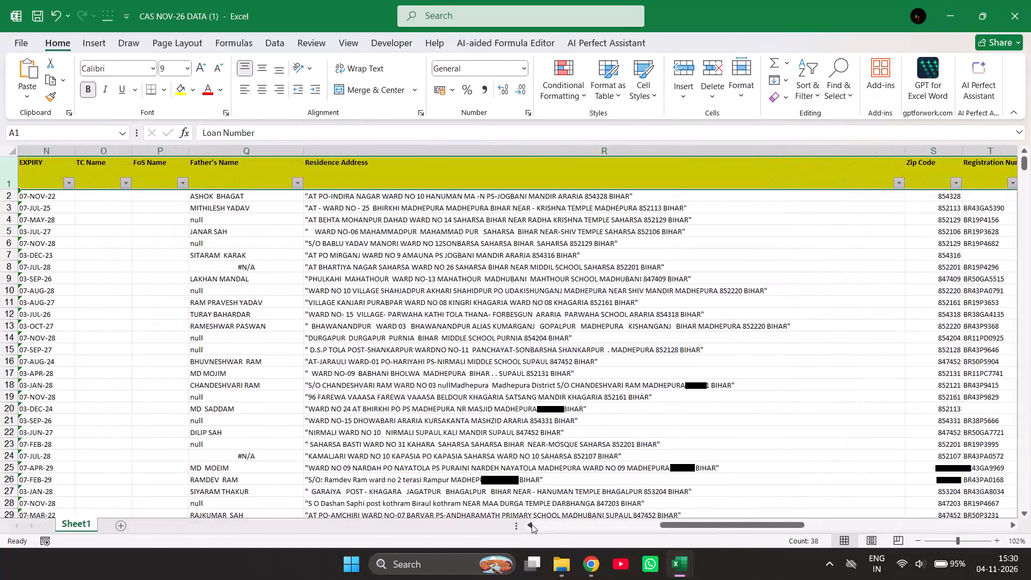
click(532, 524)
click(532, 524)
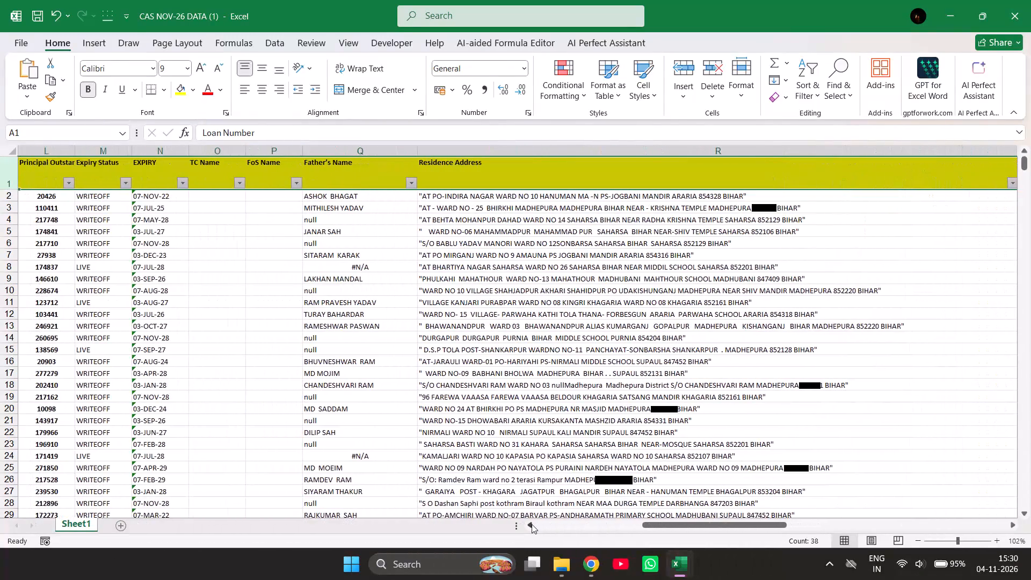
click(532, 524)
click(532, 524)
double_click(532, 524)
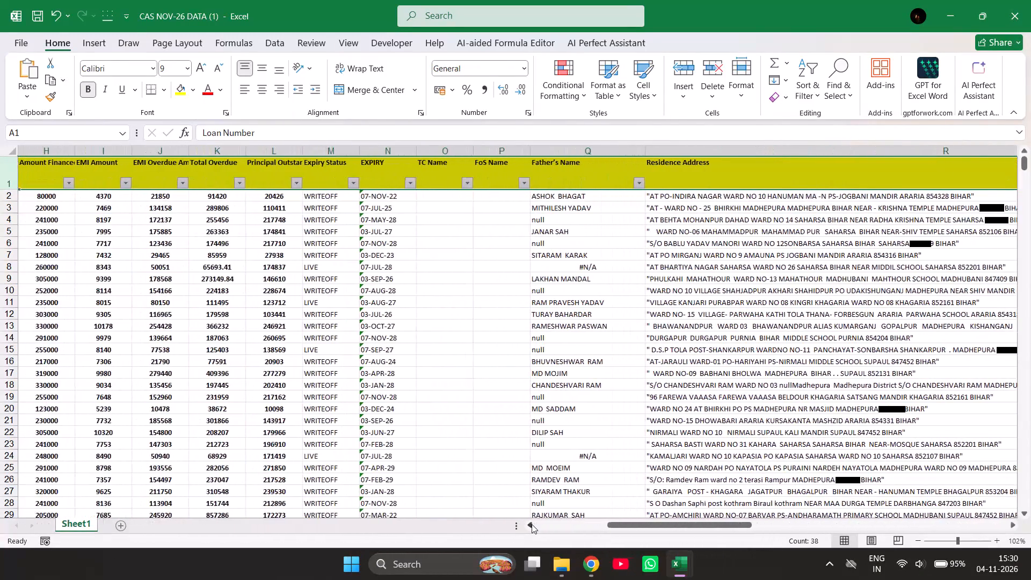
triple_click(532, 524)
double_click(532, 524)
double_click(532, 524)
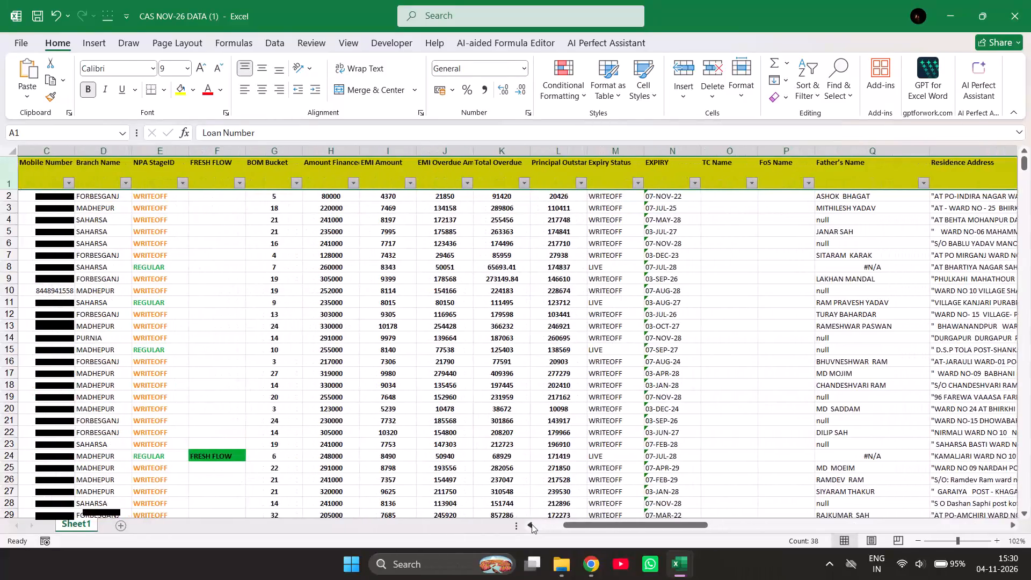
double_click(532, 524)
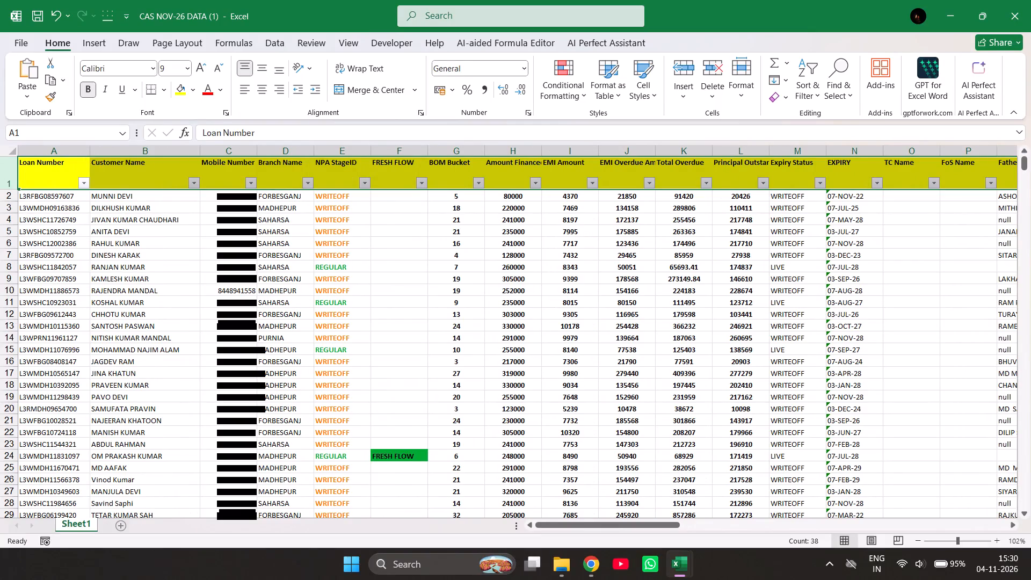
Recheck the CAS NOV-26 columns from the loan details through the PTP date, PTP Amount, PTP Type and Remarks in Details columns.
triple_click(1010, 524)
double_click(1010, 524)
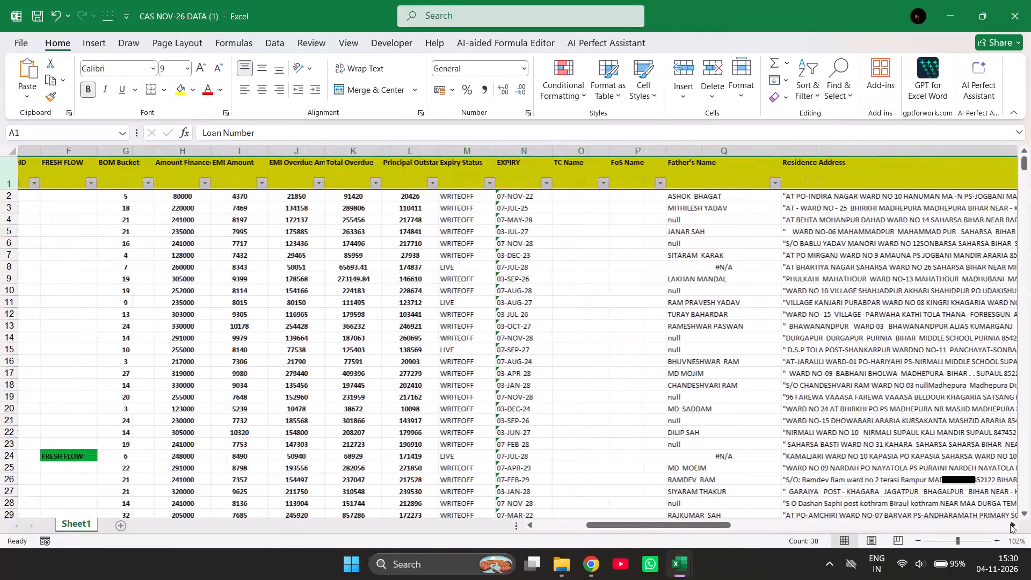
double_click(1010, 524)
triple_click(1010, 524)
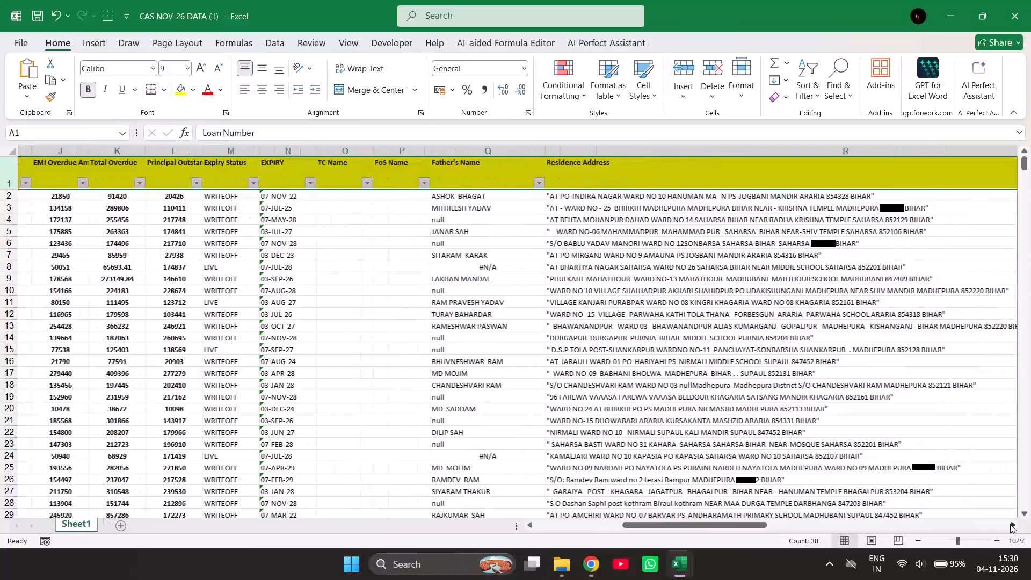
triple_click(1010, 524)
click(1010, 524)
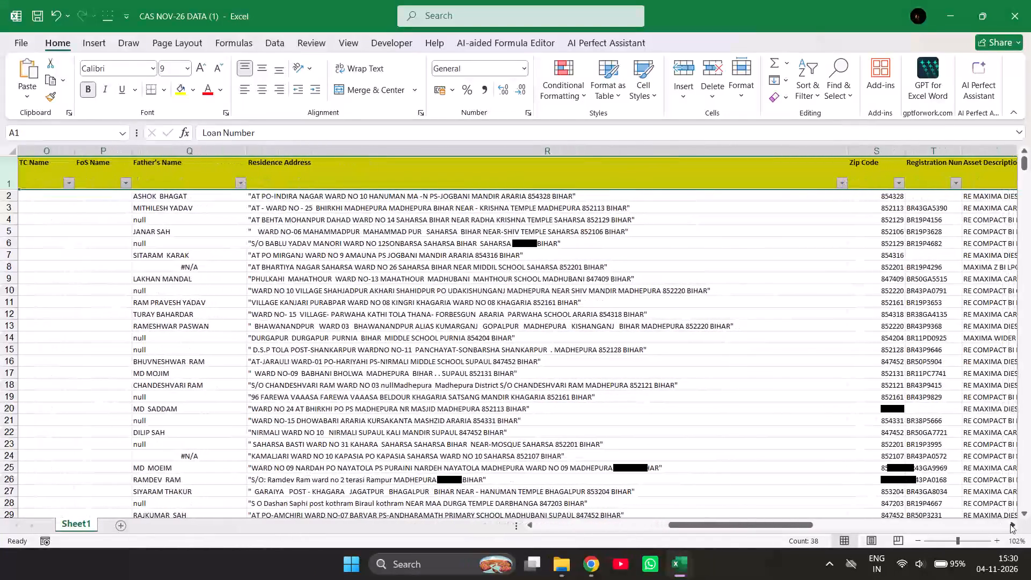
click(805, 99)
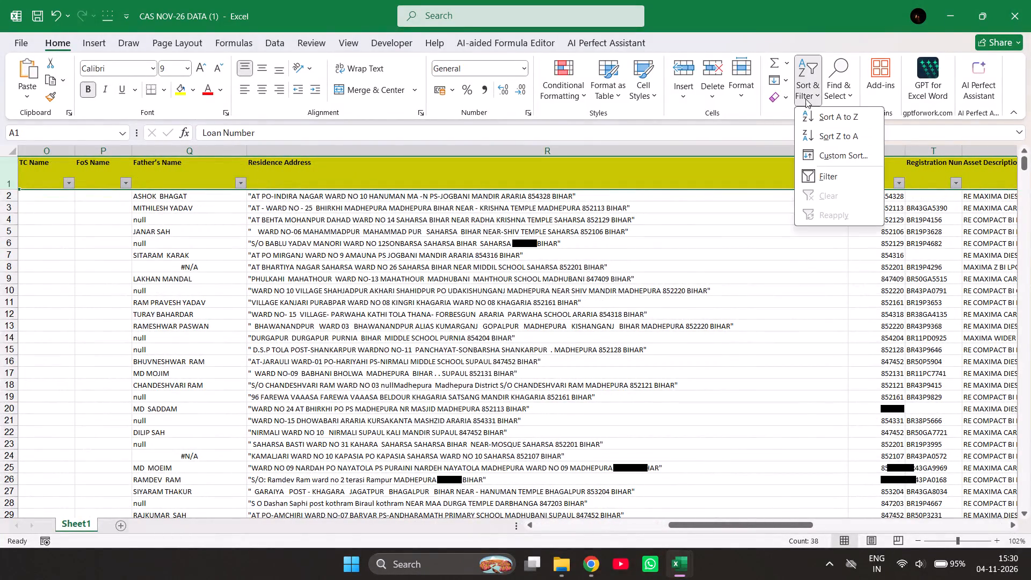
click(775, 220)
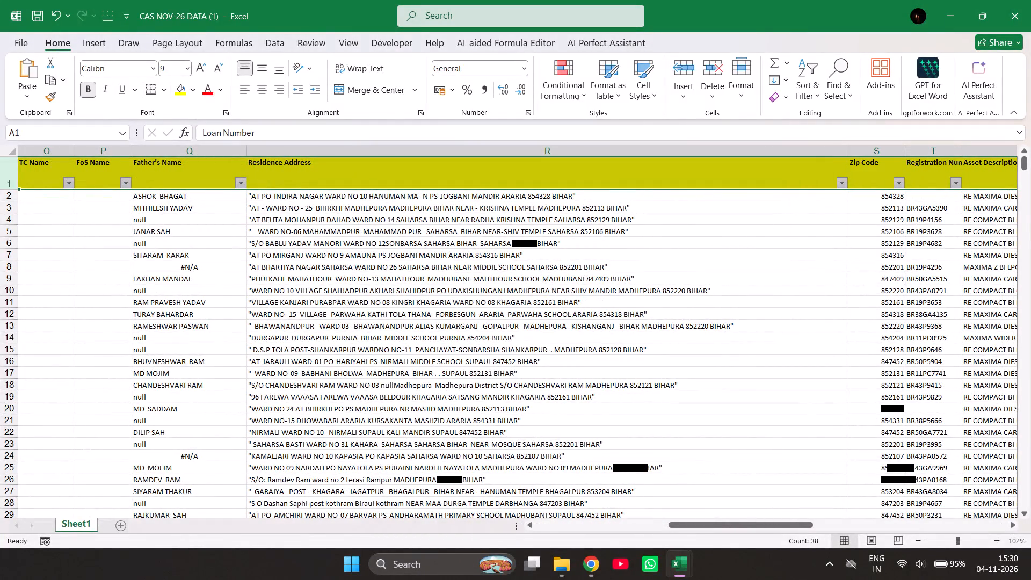
double_click(1005, 522)
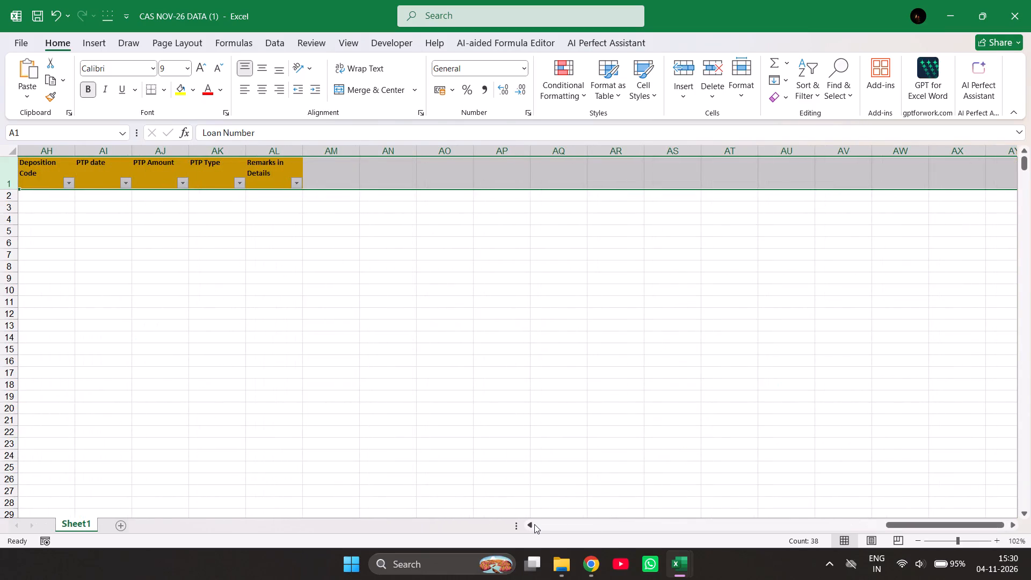
triple_click(534, 524)
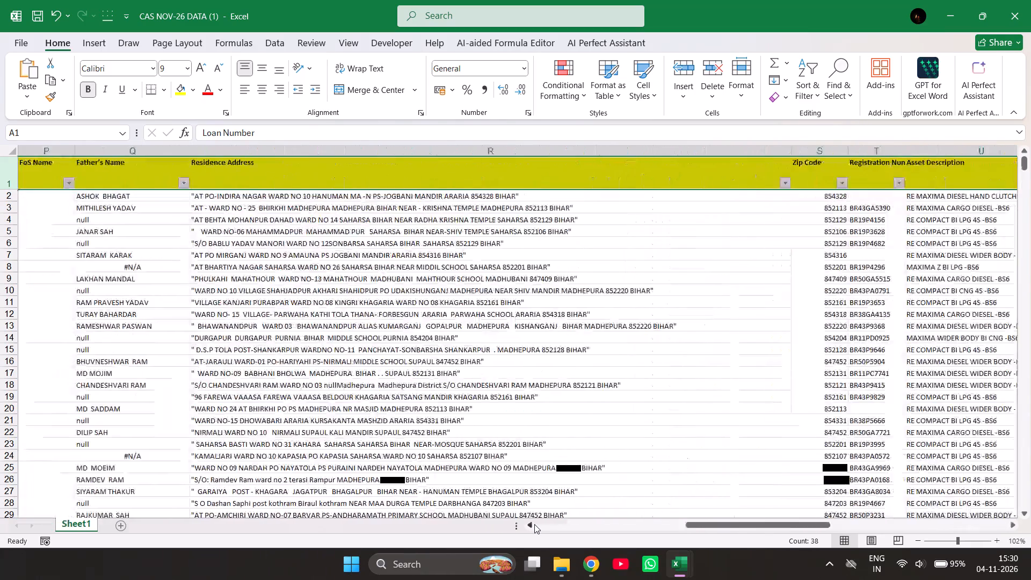
click(534, 524)
double_click(534, 524)
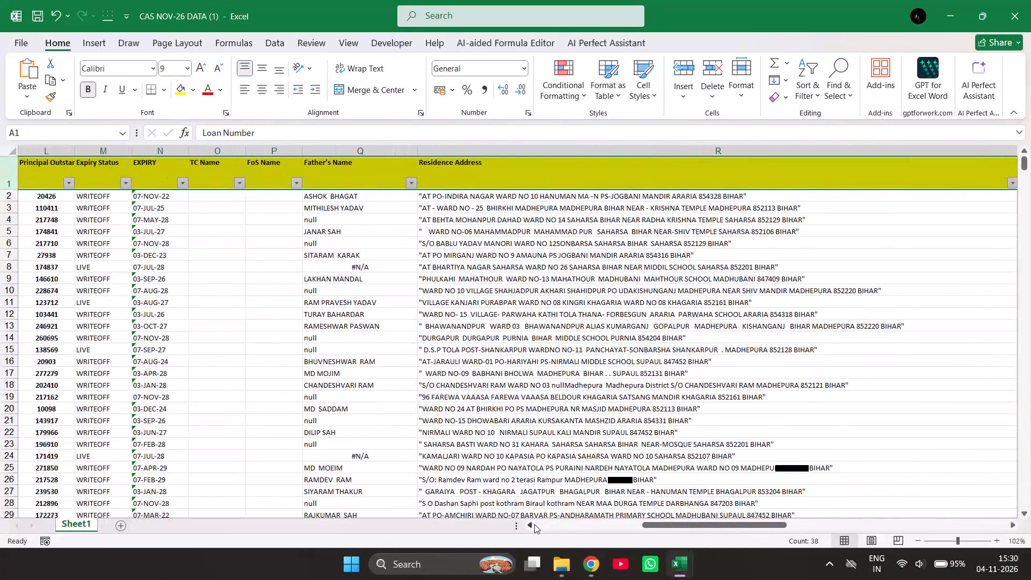
Check which filter values the TC Name column offers.
click(244, 183)
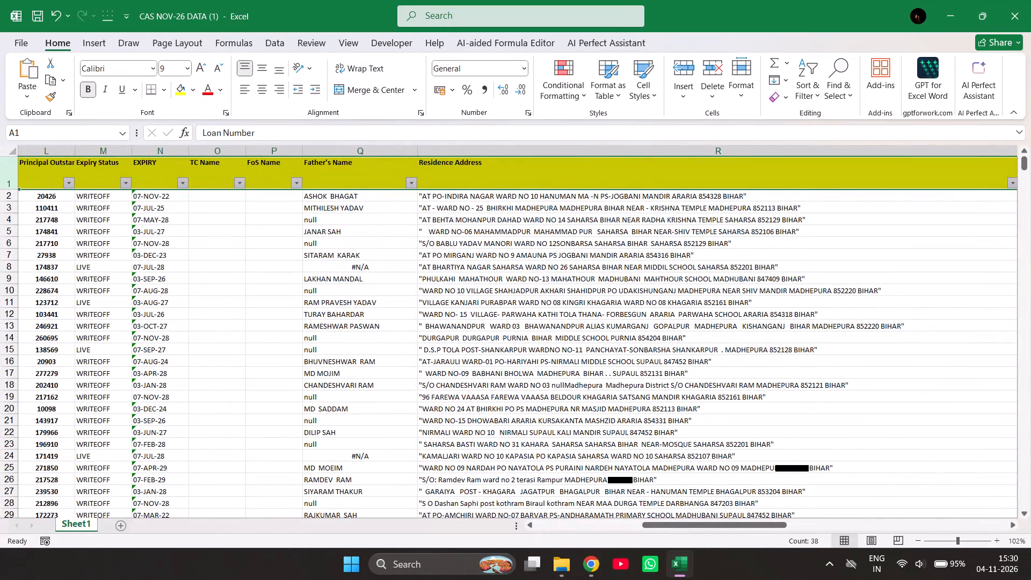
click(275, 357)
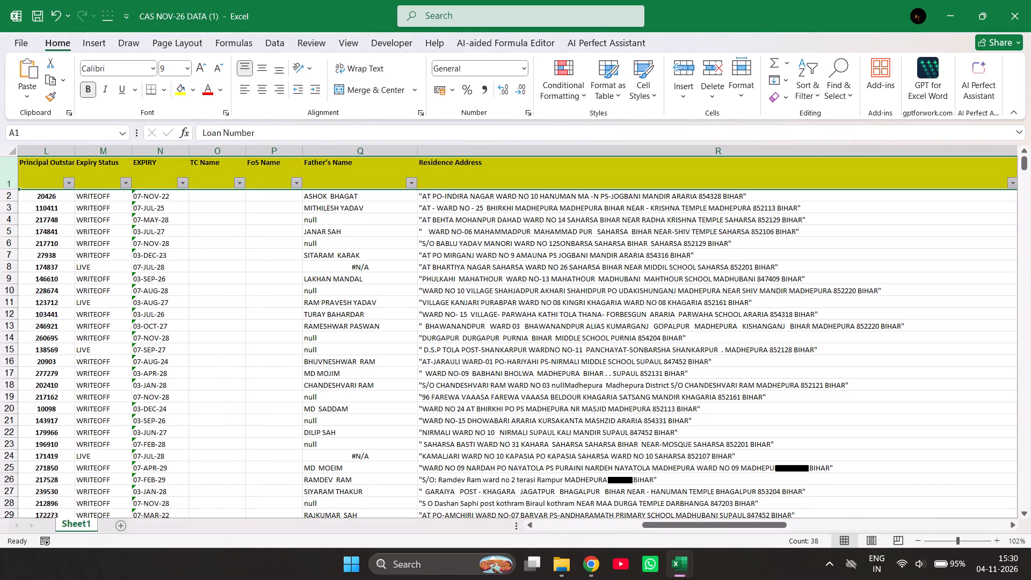
triple_click(549, 525)
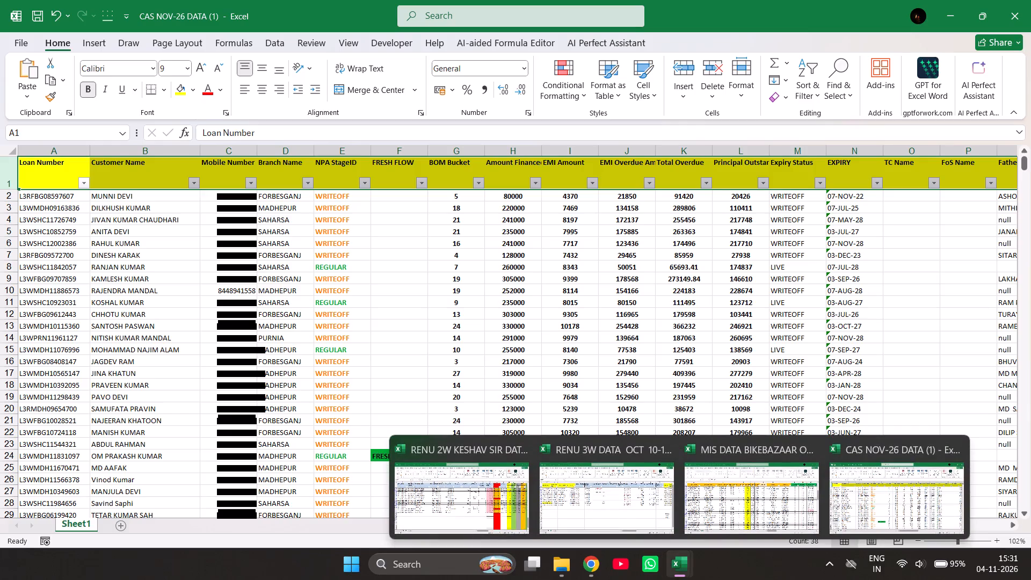
Switch to the RENU 3W DATA OCT 10-10-26 workbook and clear its PTP date and PTP Type filters.
click(623, 514)
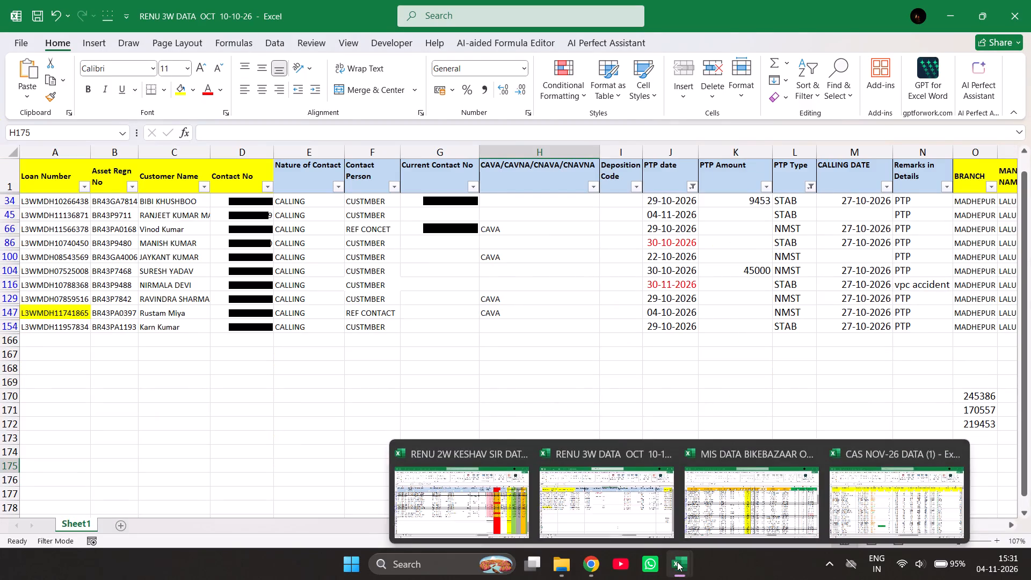
click(802, 96)
click(818, 173)
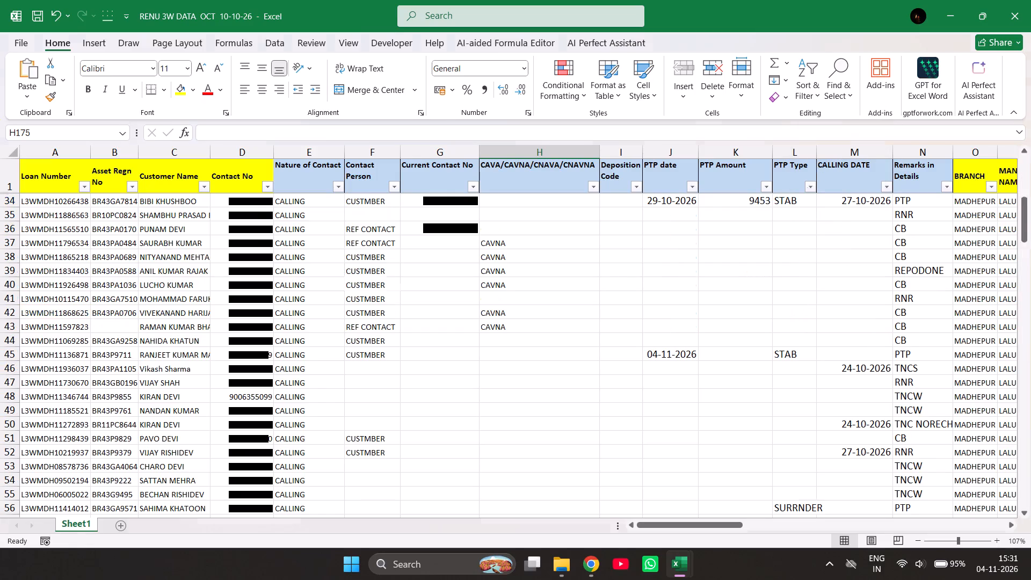
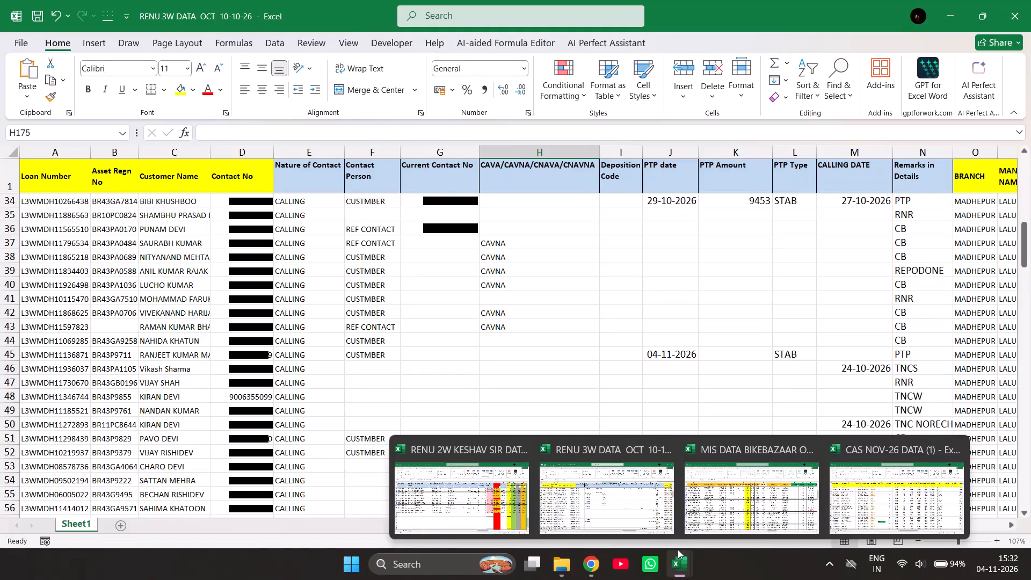
Switch to the CAS NOV-26 DATA (1) workbook and remove the filter from its header row.
click(918, 497)
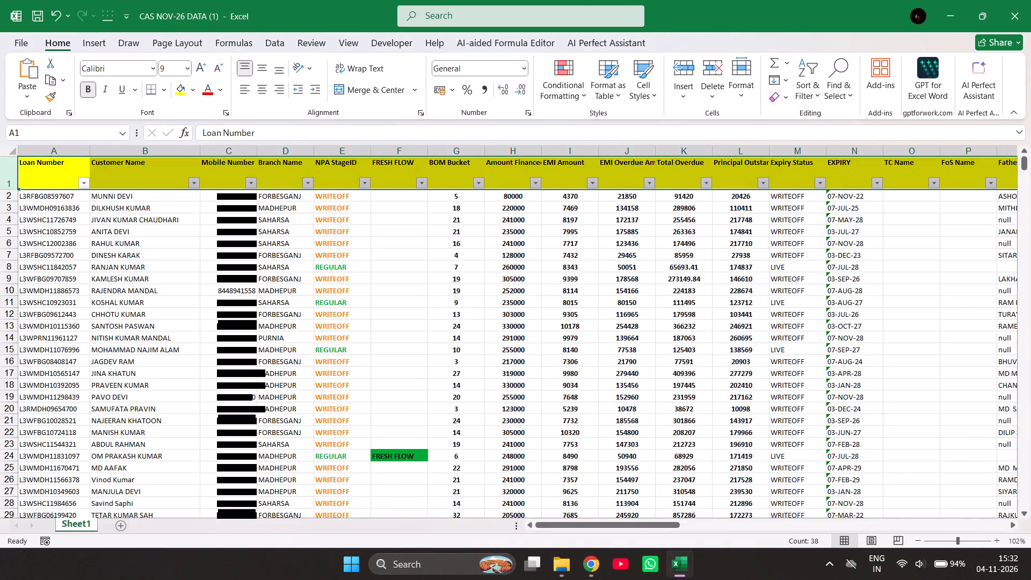
click(803, 99)
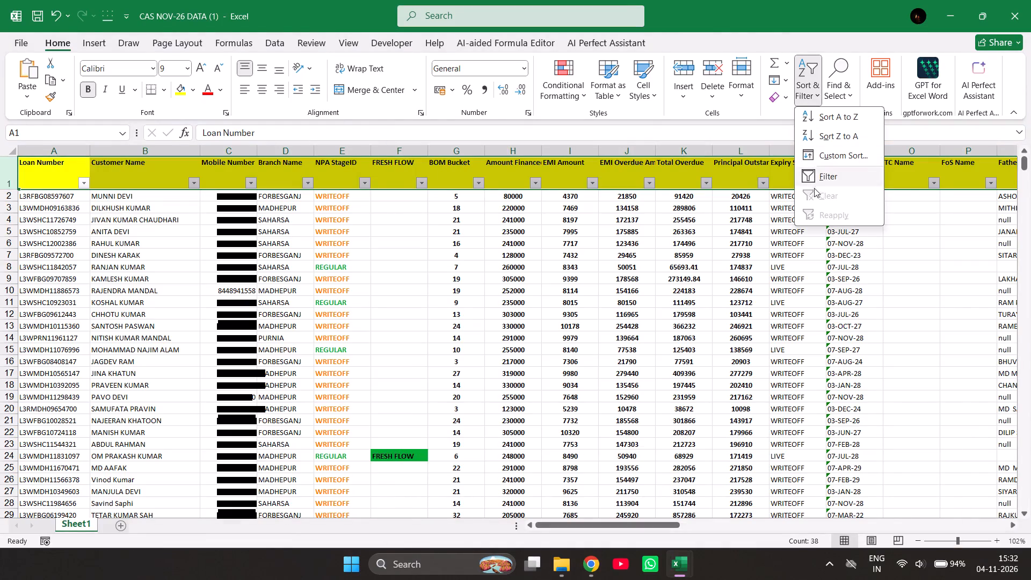
click(814, 179)
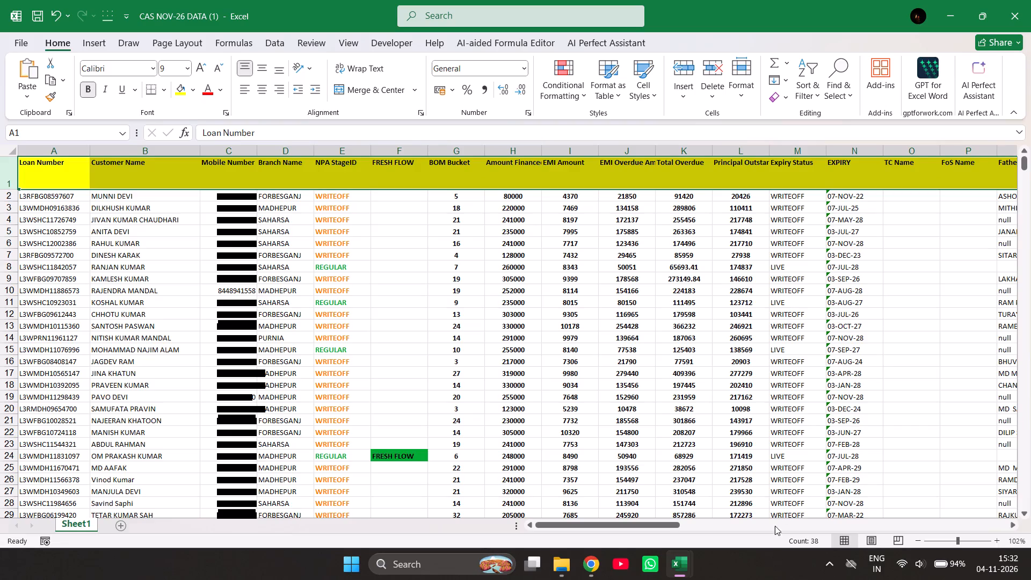
Switch to the RENU 3W DATA OCT 10-10-26 workbook and insert a blank column before Nature of Contact.
click(635, 517)
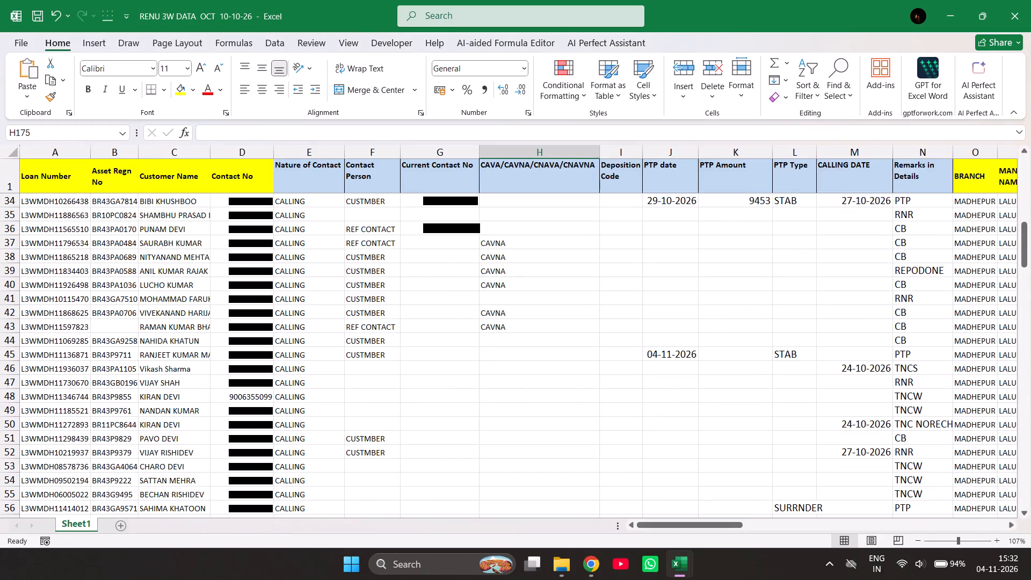
click(335, 149)
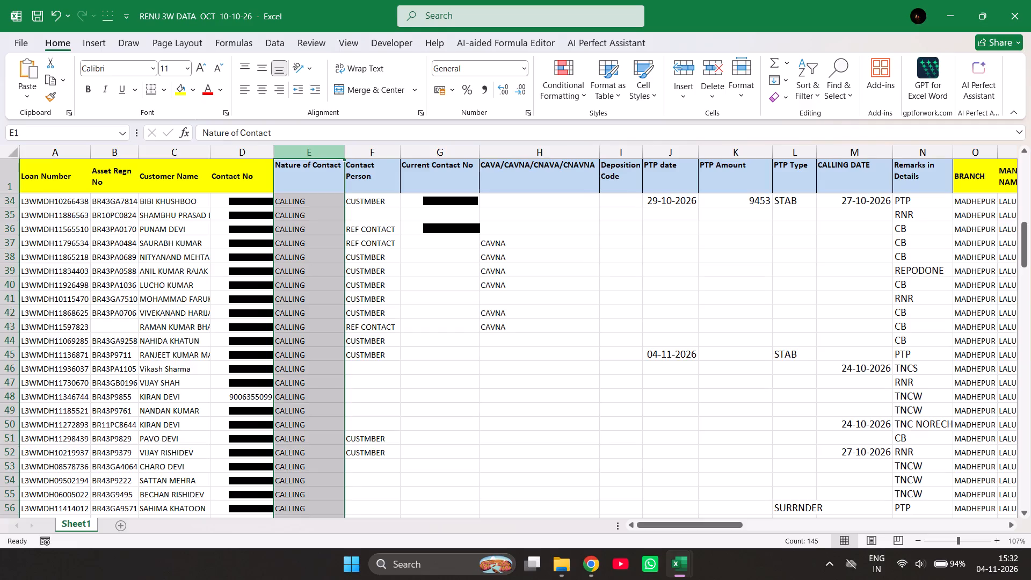
key(ctrl+plus)
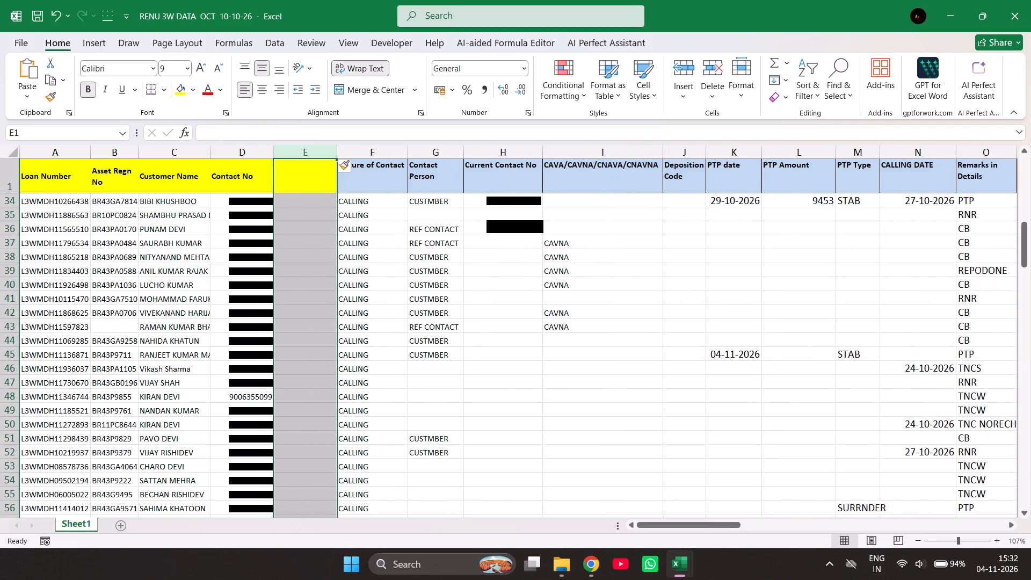
In E34, enter an exact-match VLOOKUP of column A against CAS NOV-26 DATA (1) columns A:B, returning column 2, and accept the suggested @A:A formula.
click(289, 206)
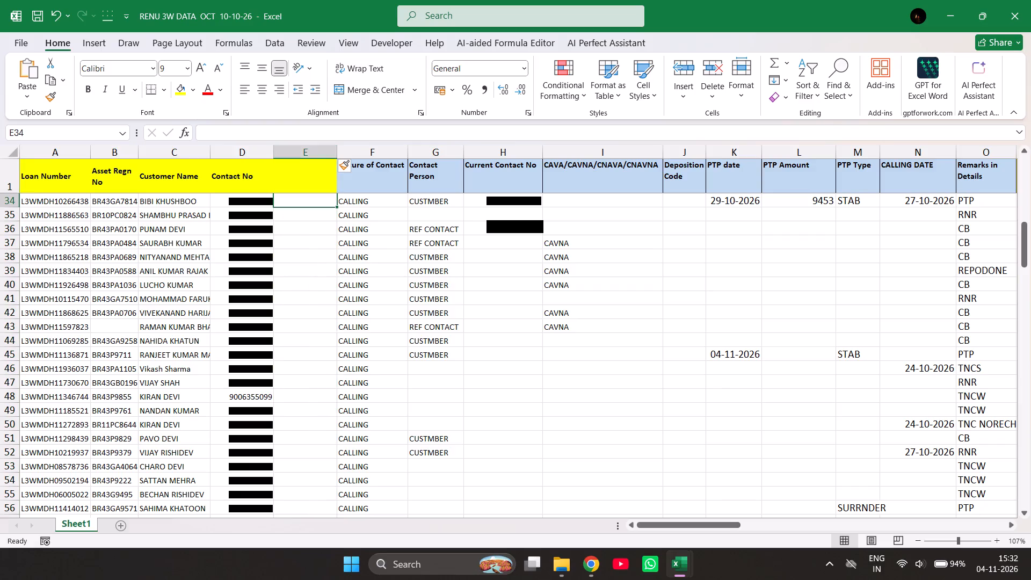
key(equal)
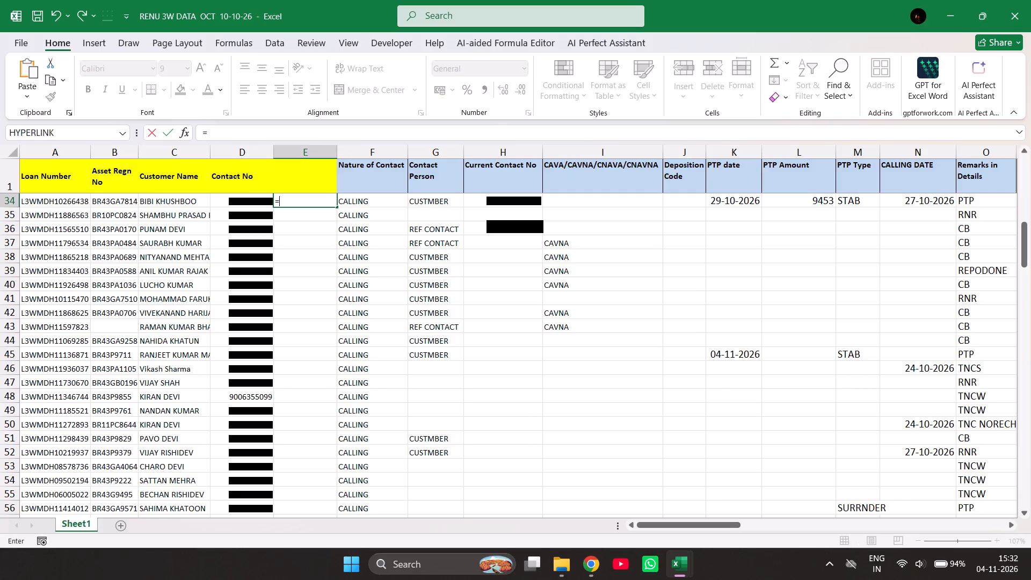
key(v)
key(l)
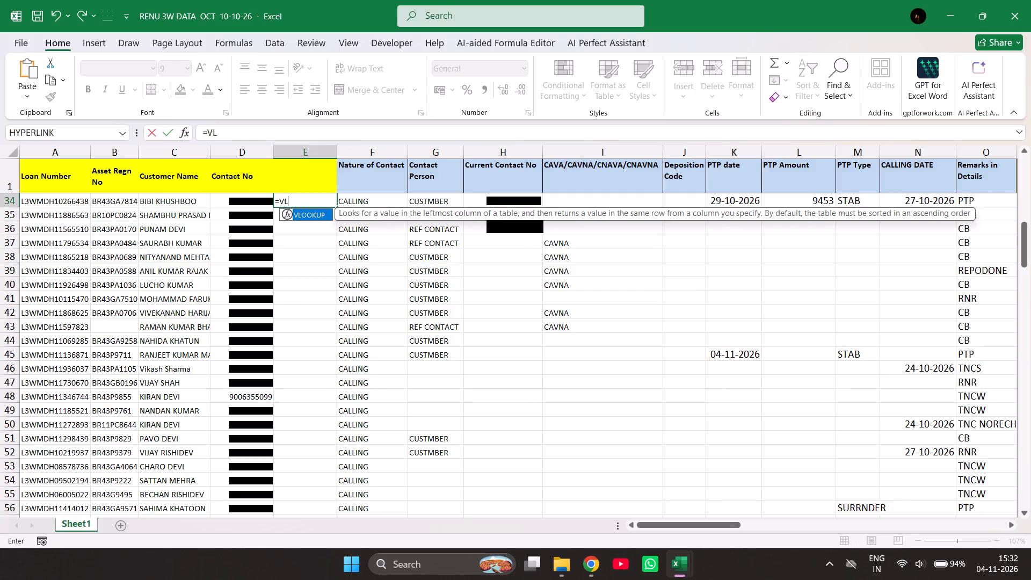
key(Tab)
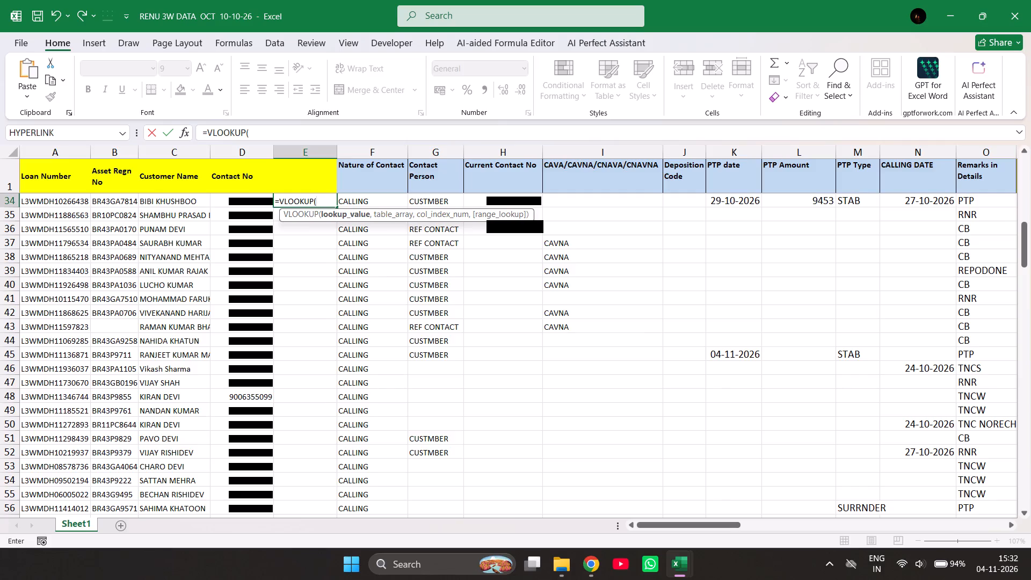
click(72, 153)
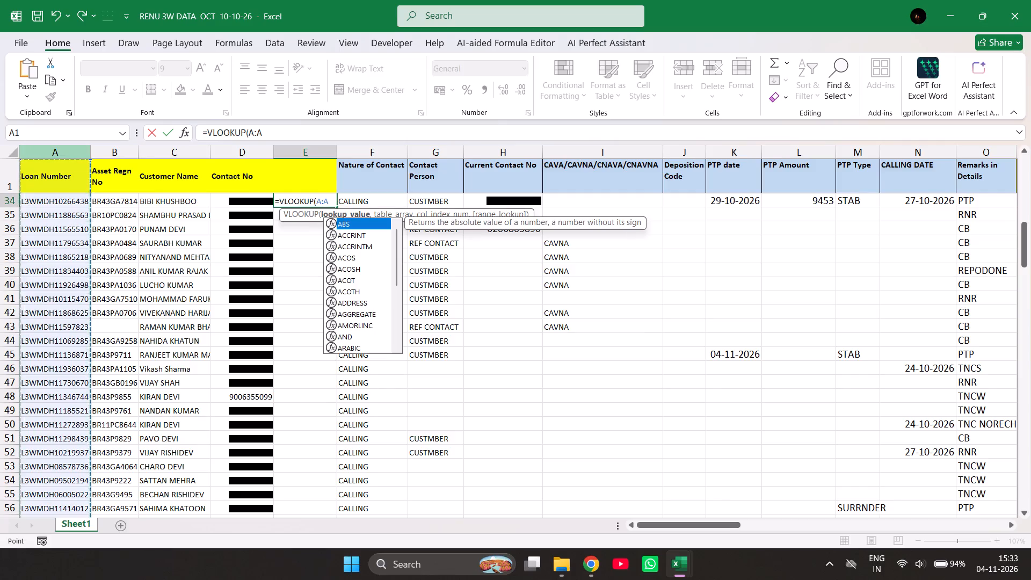
key(comma)
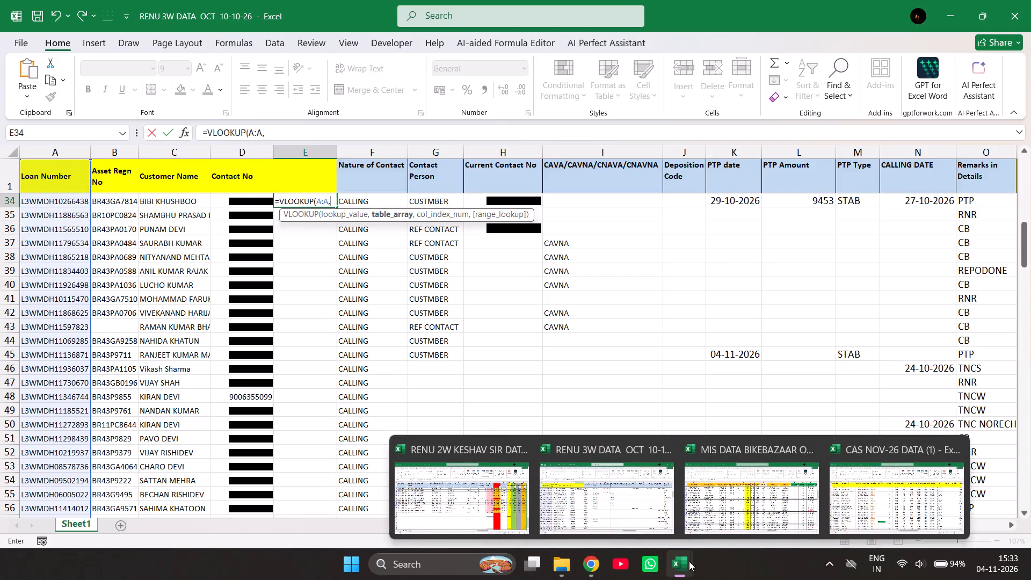
click(842, 495)
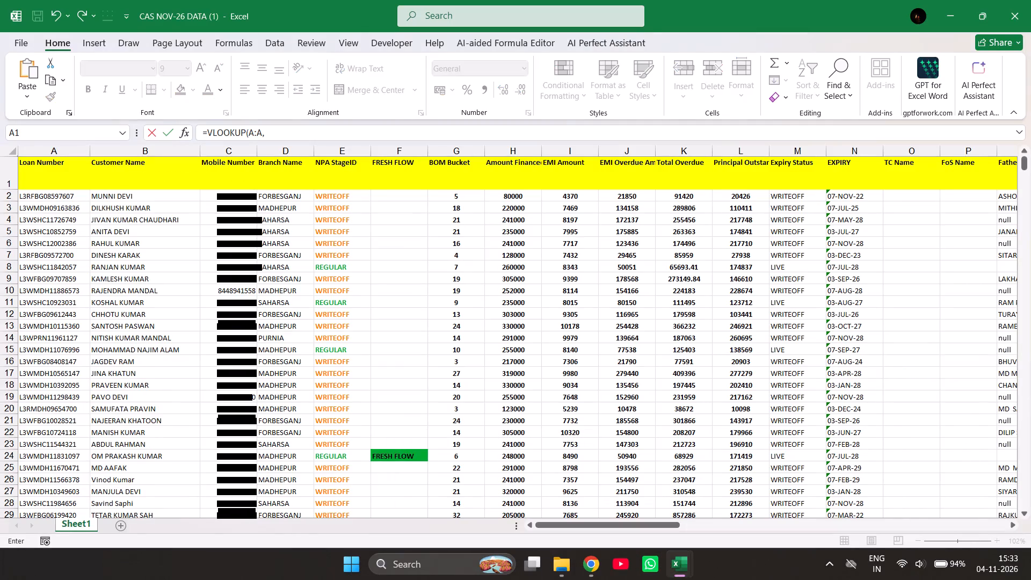
click(70, 146)
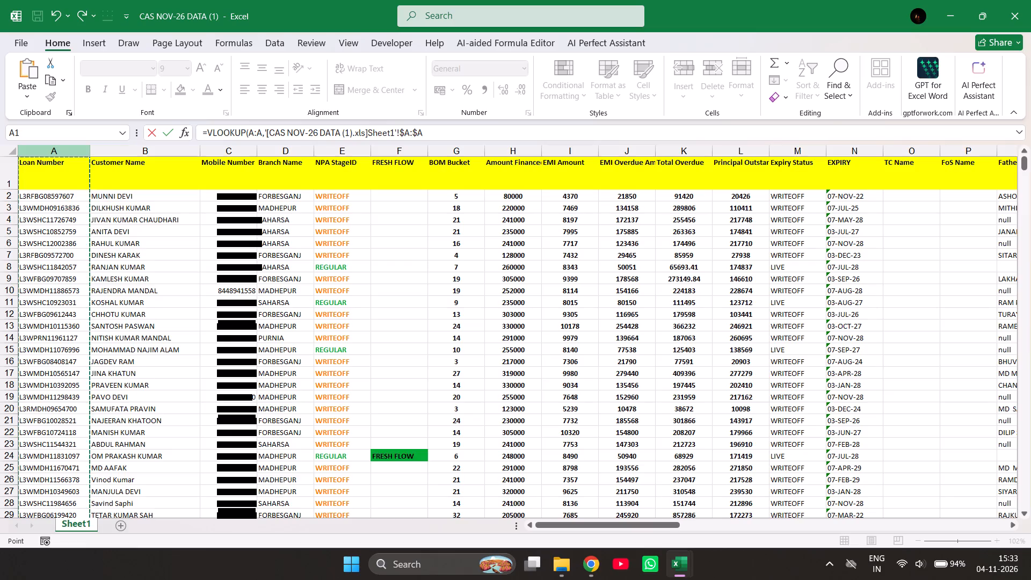
key(shift+Right)
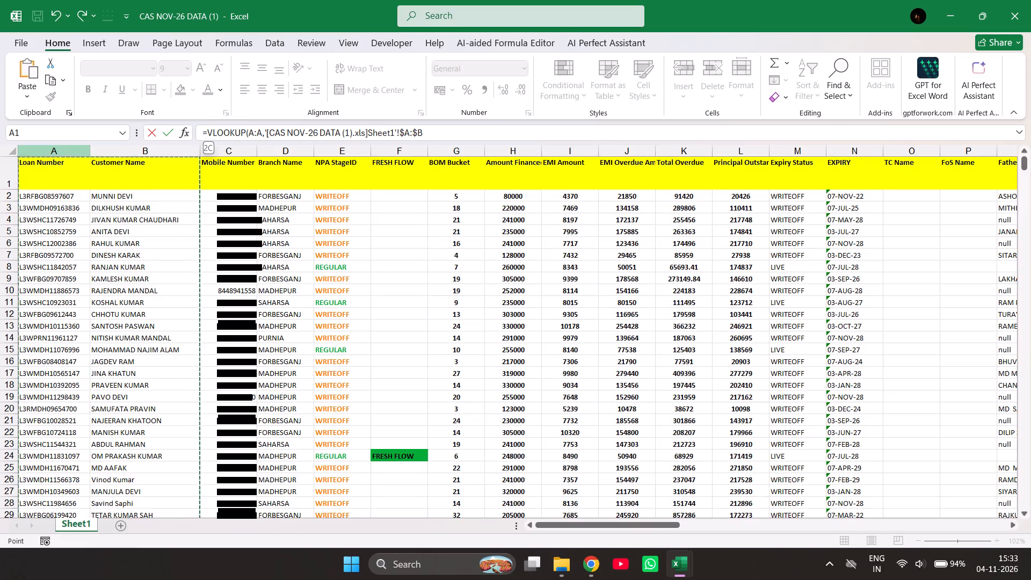
key(comma)
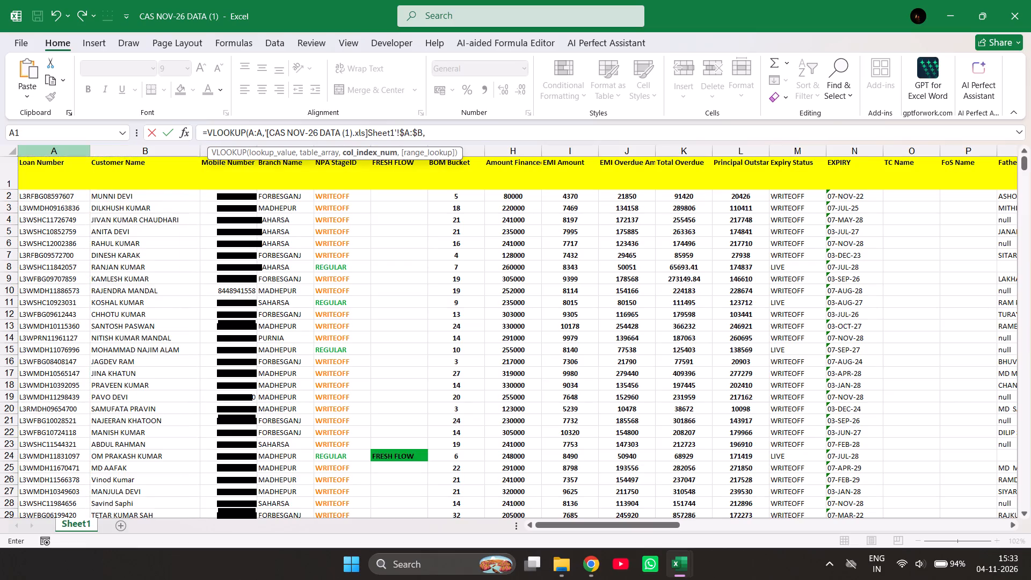
key(2)
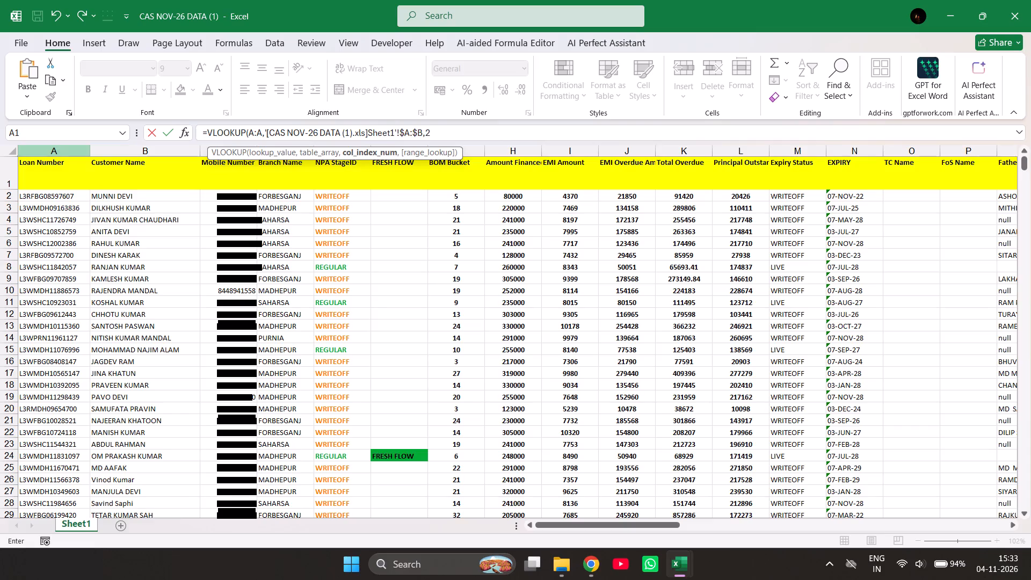
key(comma)
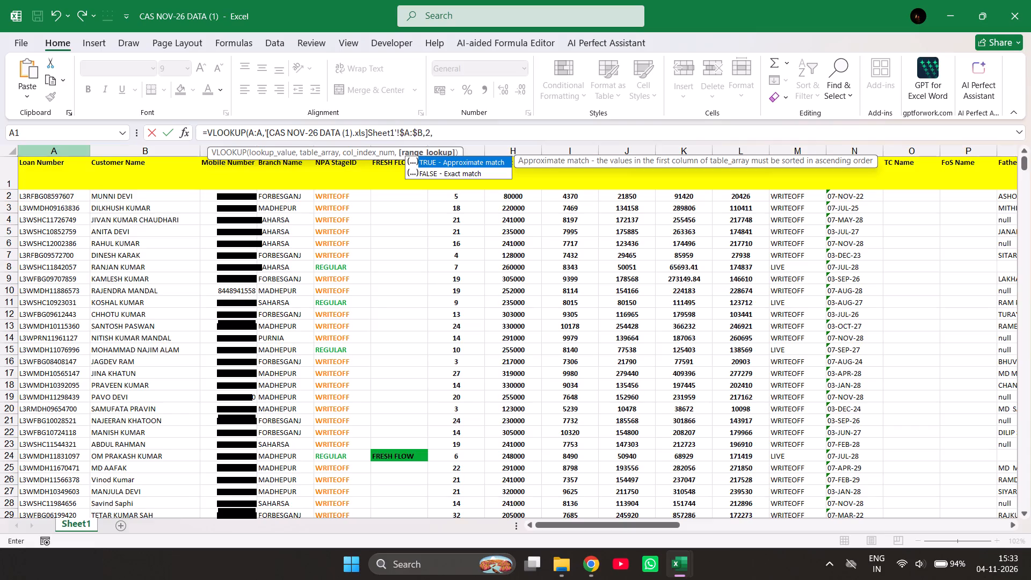
key(0)
key(Return)
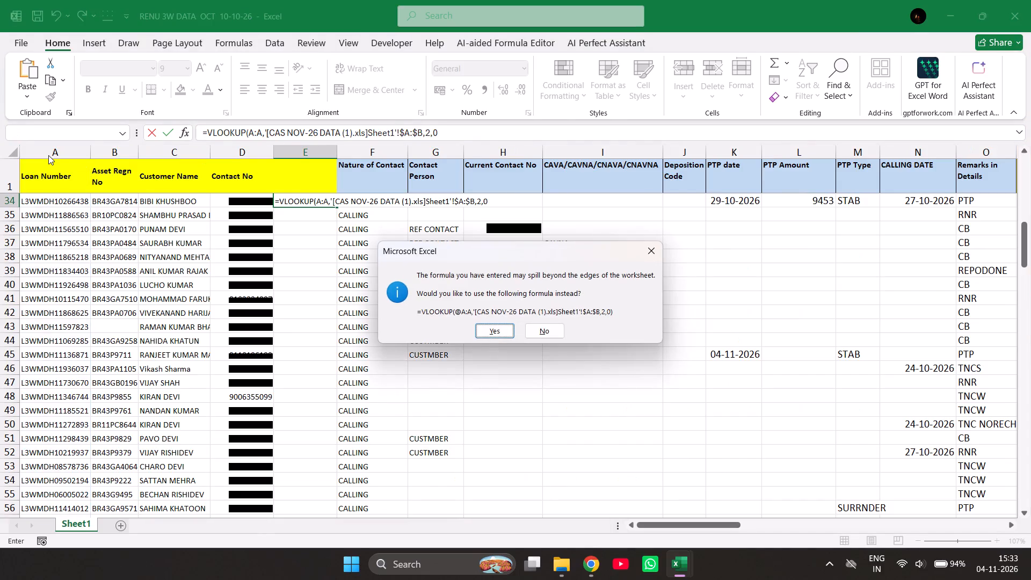
click(488, 329)
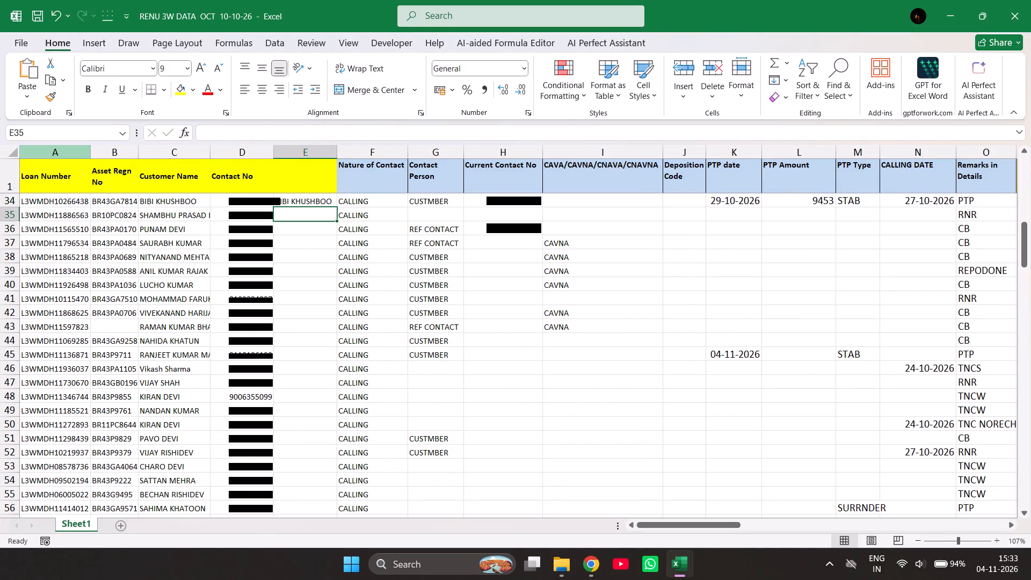
Select the range E34:E165, from the VLOOKUP formula cell down to the last loan account row.
click(309, 200)
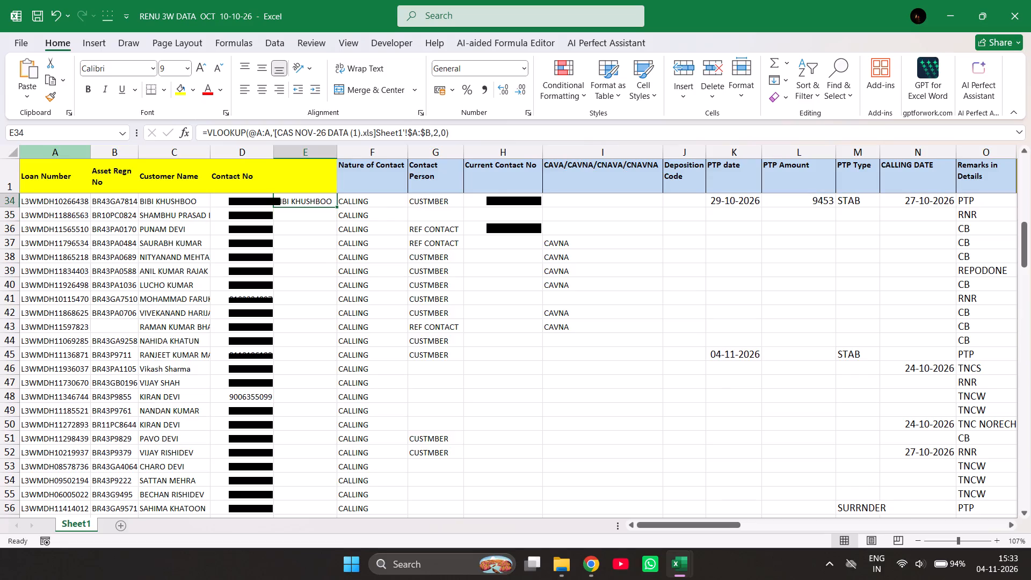
key(shift+Down)
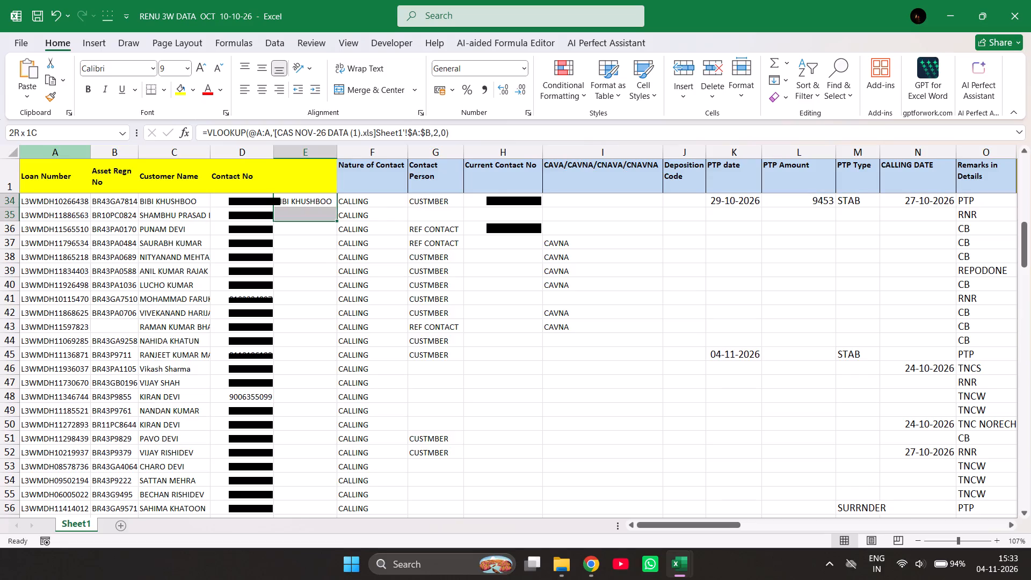
key(shift+Down)
key(shift+Down)
key(shift+Down)
key(shift+Down)
key(shift+Down)
key(shift+Down)
key(shift+Down)
key(shift+Down)
key(shift+Down)
key(shift+Down)
key(shift+Down)
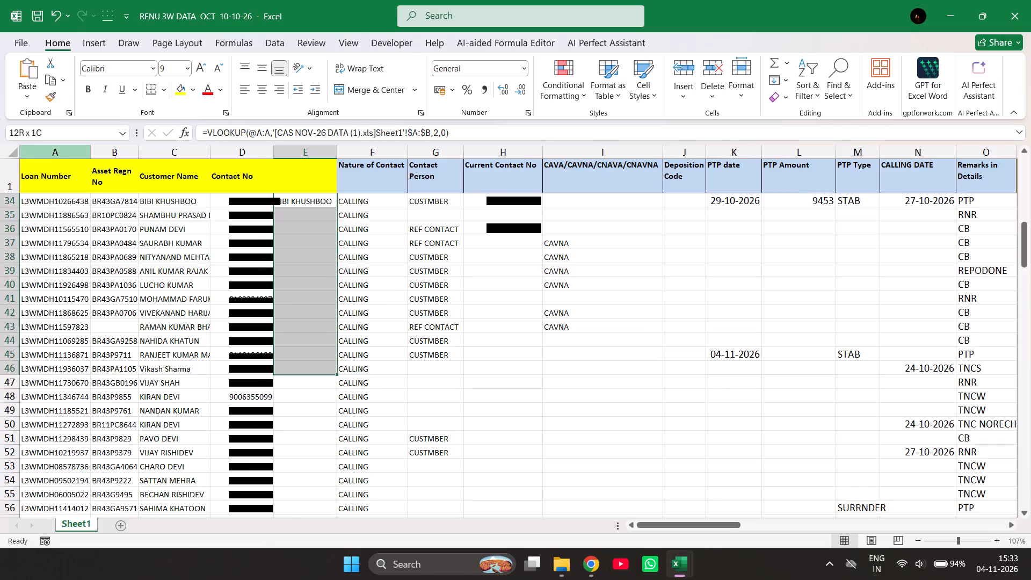
key(shift+Down)
key(shift+Down)
key(shift+Down)
key(shift+Down)
key(shift+Down)
key(shift+Down)
key(shift+Down)
key(shift+Down)
key(shift+Down)
key(shift+Down)
key(shift+Down)
key(shift+Down)
key(shift+Down)
key(shift+Down)
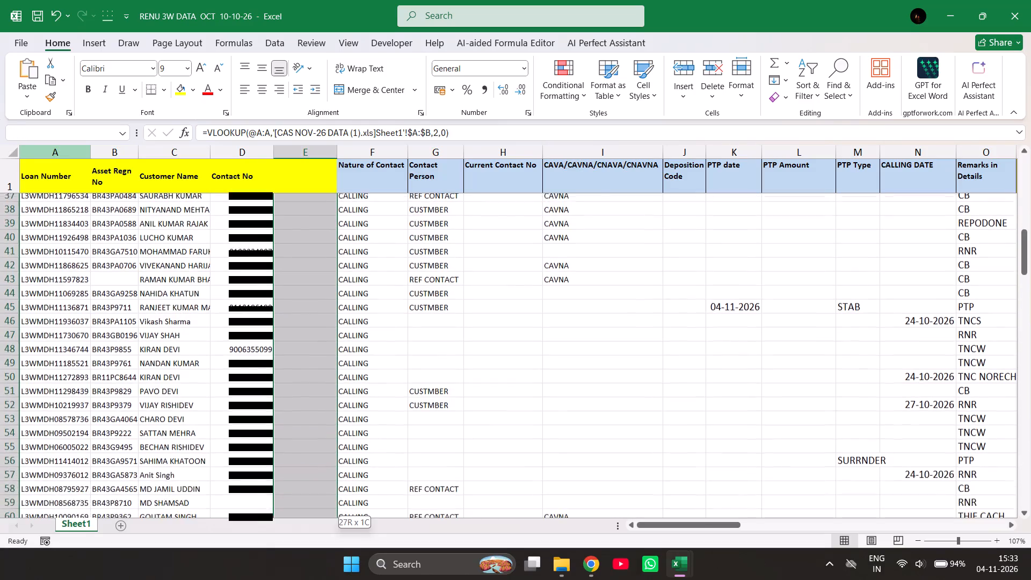
key(shift+Down)
key(shift+Down)
key(shift+Down)
key(shift+Down)
key(shift+Down)
key(shift+Down)
key(shift+Down)
key(shift+Down)
key(shift+Down)
key(shift+Down)
key(shift+Down)
key(shift+Down)
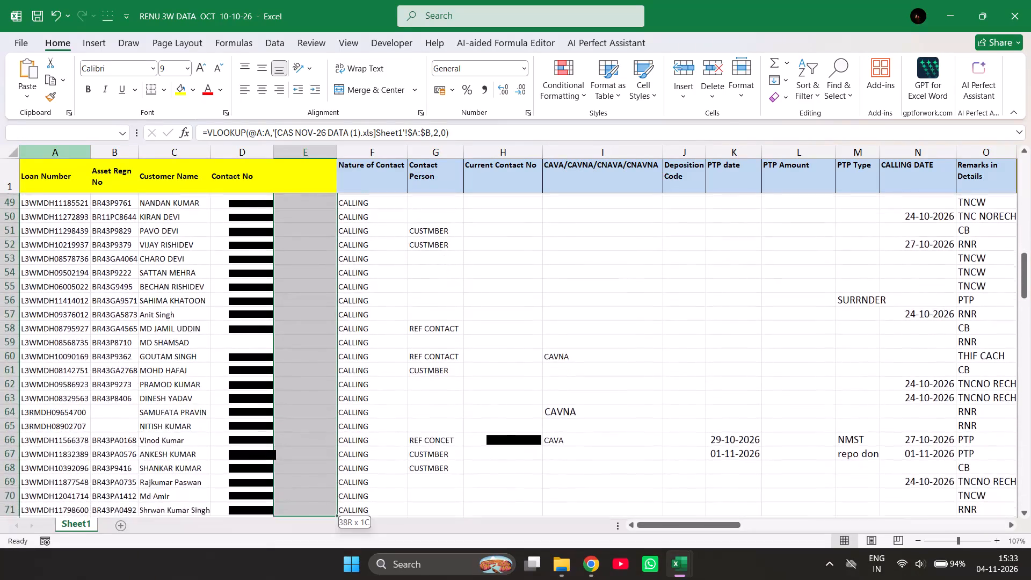
key(shift+Down)
key(shift+Down)
key(shift+Down)
key(shift+Down)
key(shift+Down)
key(shift+Down)
key(shift+Down)
key(shift+Down)
key(shift+Down)
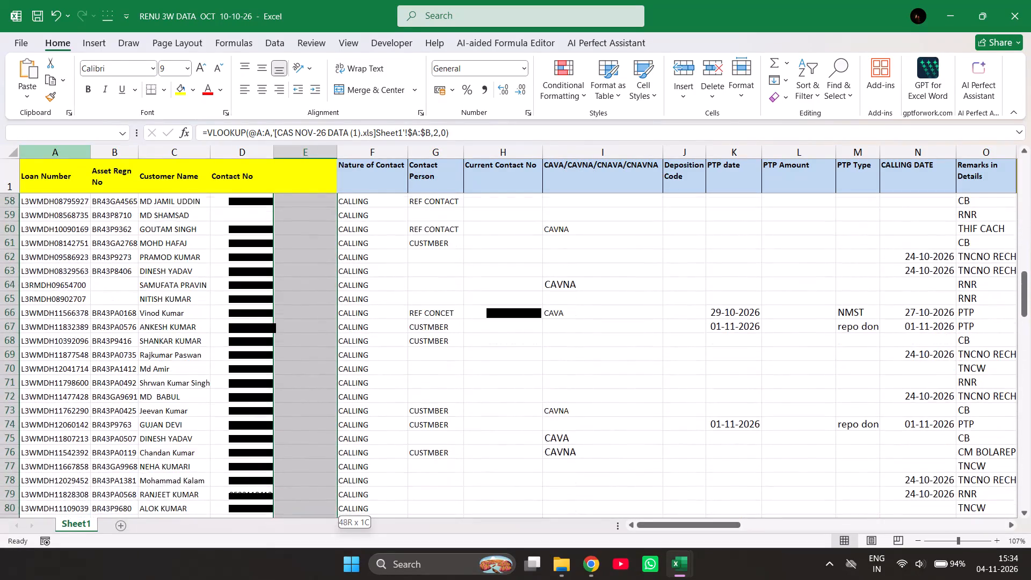
key(shift+Down)
key(shift+Down)
key(shift+Down)
key(shift+Down)
key(shift+Down)
key(shift+Down)
key(shift+Down)
key(shift+Down)
key(shift+Down)
key(shift+Down)
key(shift+Down)
key(shift+Down)
key(shift+Down)
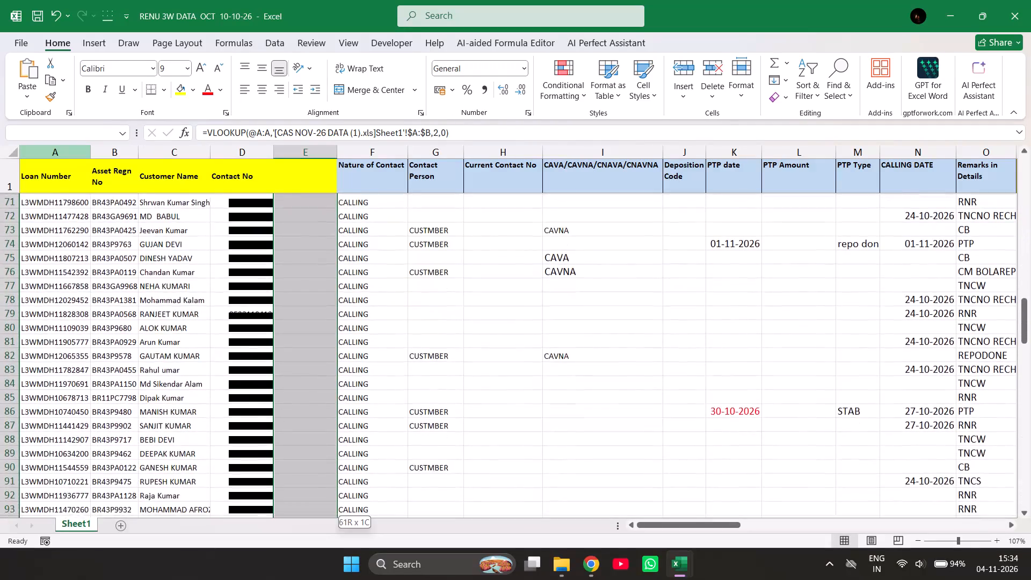
key(shift+Down)
key(shift+Down)
key(shift+Down)
key(shift+Down)
key(shift+Down)
key(shift+Down)
key(shift+Down)
key(shift+Down)
key(shift+Down)
key(shift+Down)
key(shift+Down)
key(shift+Down)
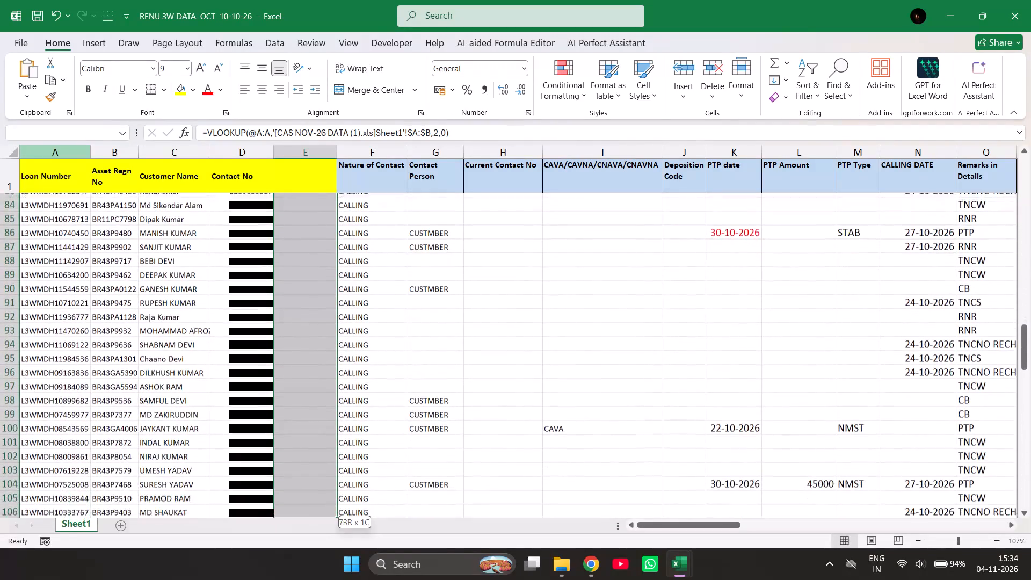
key(shift+Down)
key(shift+Down)
key(shift+Down)
key(shift+Down)
key(shift+Down)
key(shift+Down)
key(shift+Down)
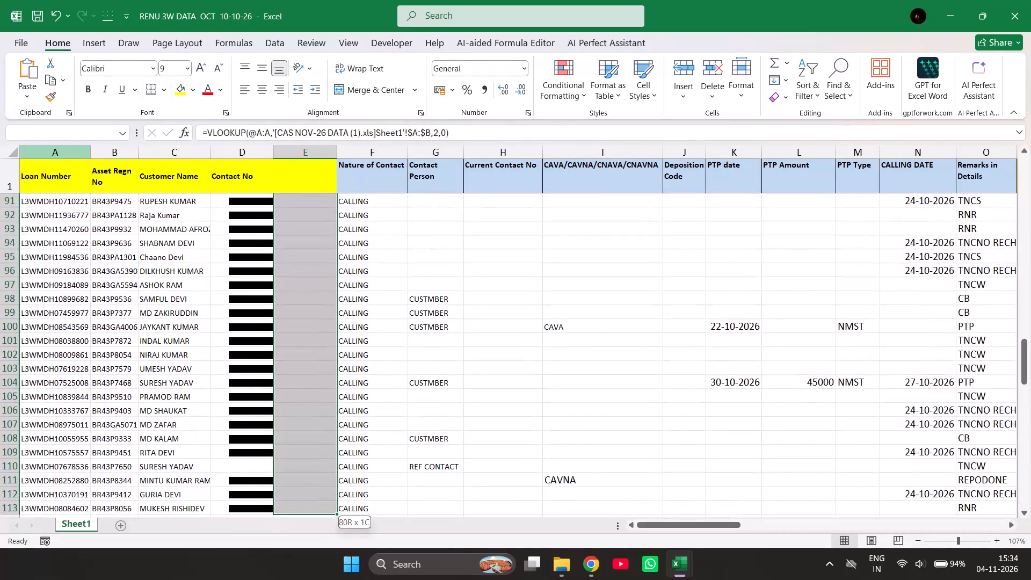
key(shift+Down)
key(shift+Down)
key(shift+Down)
key(shift+Down)
key(shift+Down)
key(shift+Down)
key(shift+Down)
key(shift+Down)
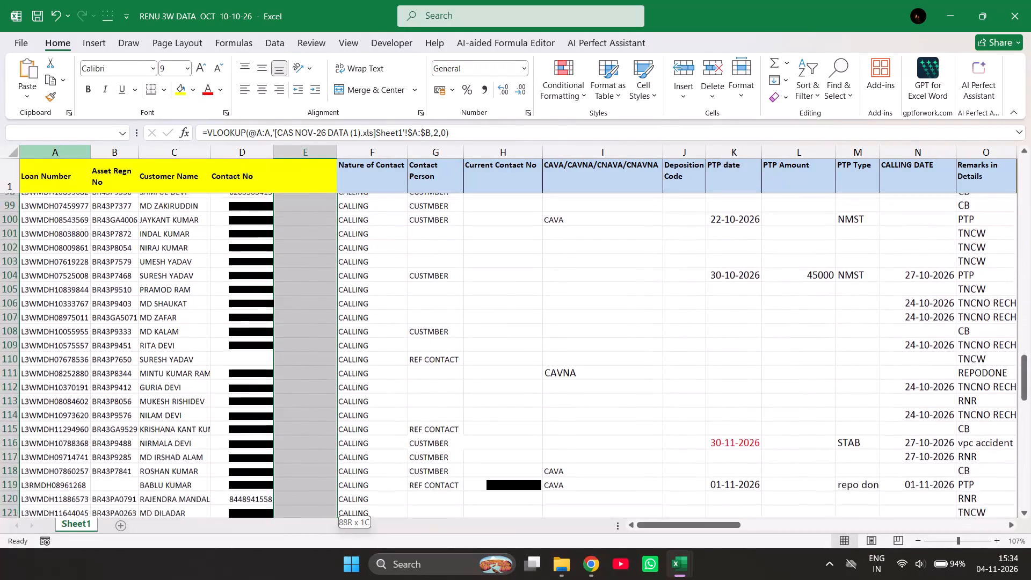
key(shift+Down)
key(shift+Down)
key(shift+Down)
key(shift+Down)
key(shift+Down)
key(shift+Down)
key(shift+Down)
key(shift+Down)
key(shift+Down)
key(shift+Down)
key(shift+Down)
key(shift+Down)
key(shift+Down)
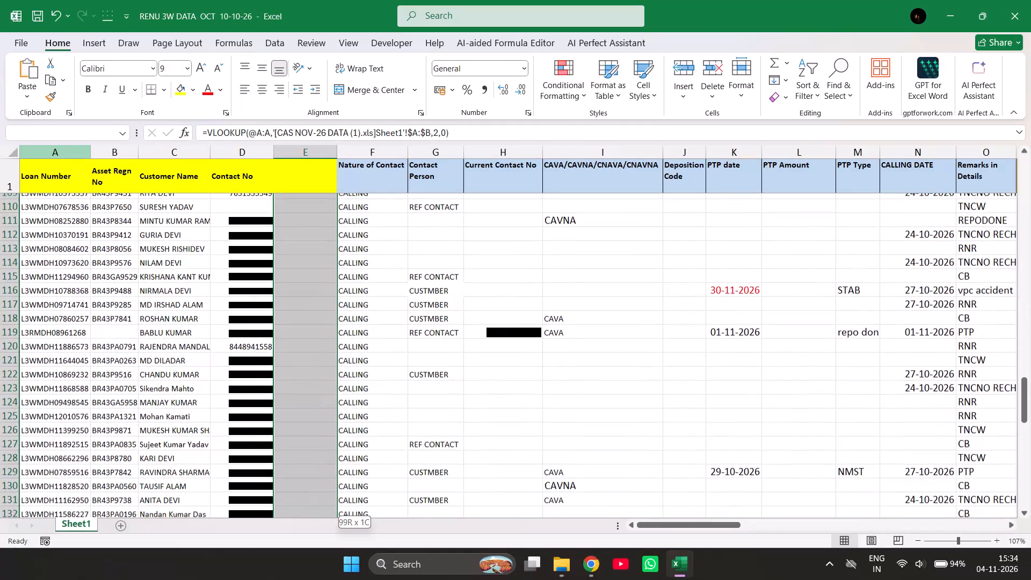
key(shift+Down)
key(shift+Down)
key(shift+Down)
key(shift+Down)
key(shift+Down)
key(shift+Down)
key(shift+Down)
key(shift+Down)
key(shift+Down)
key(shift+Down)
key(shift+Down)
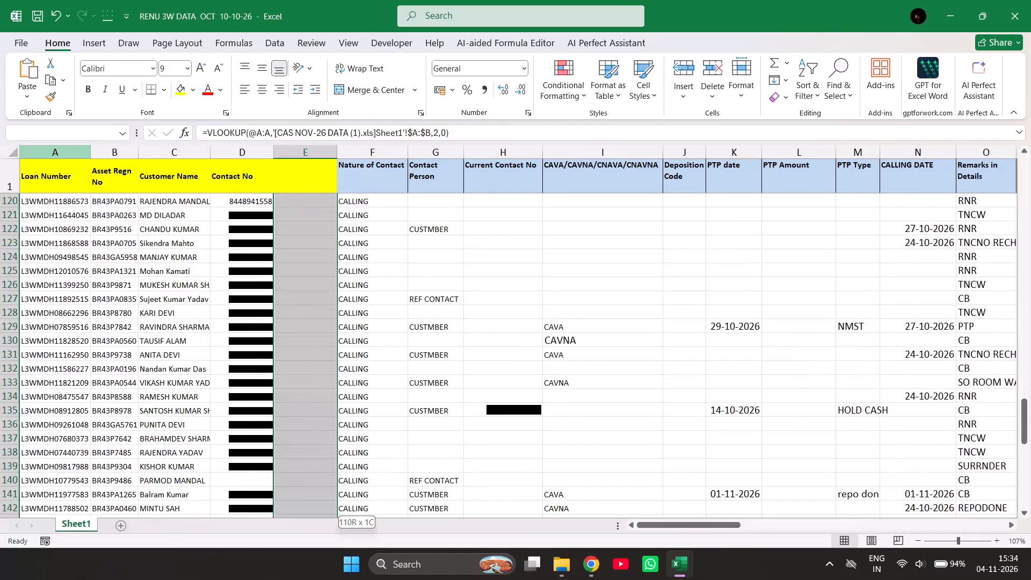
key(shift+Down)
key(shift+Down)
key(shift+Down)
key(shift+Down)
key(shift+Down)
key(shift+Down)
key(shift+Down)
key(shift+Down)
key(shift+Down)
key(shift+Down)
key(shift+Down)
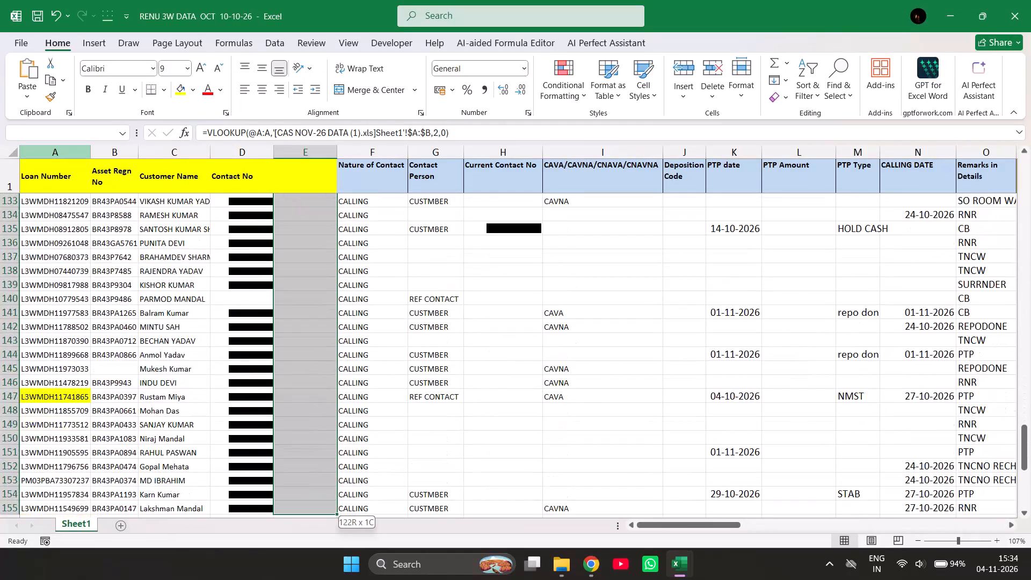
key(shift+Down)
key(shift+Down)
key(shift+Down)
key(shift+Down)
key(shift+Down)
key(shift+Down)
key(shift+Down)
key(shift+Down)
key(shift+Down)
key(shift+Down)
key(shift+Down)
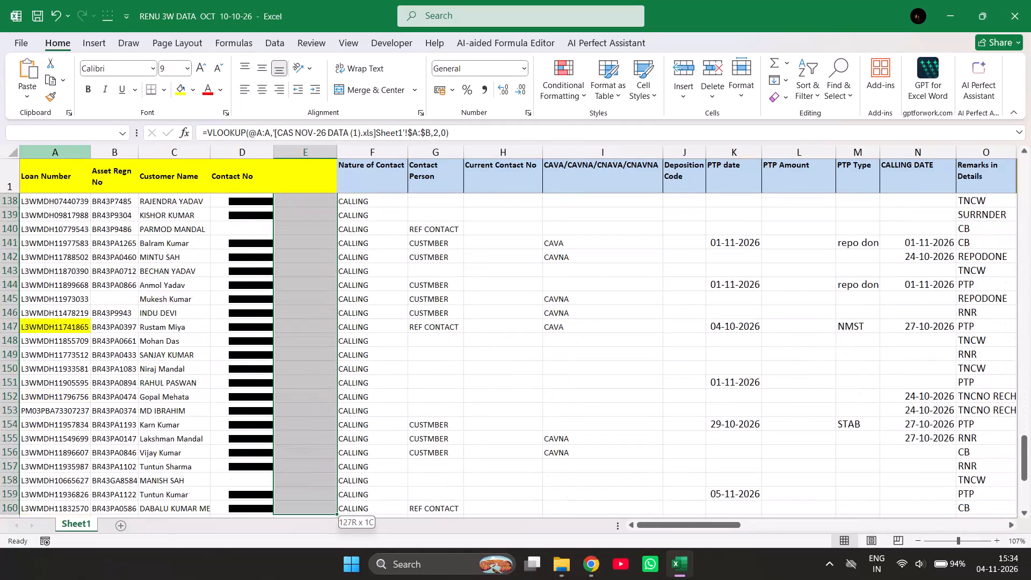
key(shift+Down)
key(shift+Down)
key(shift+Down)
key(shift+Down)
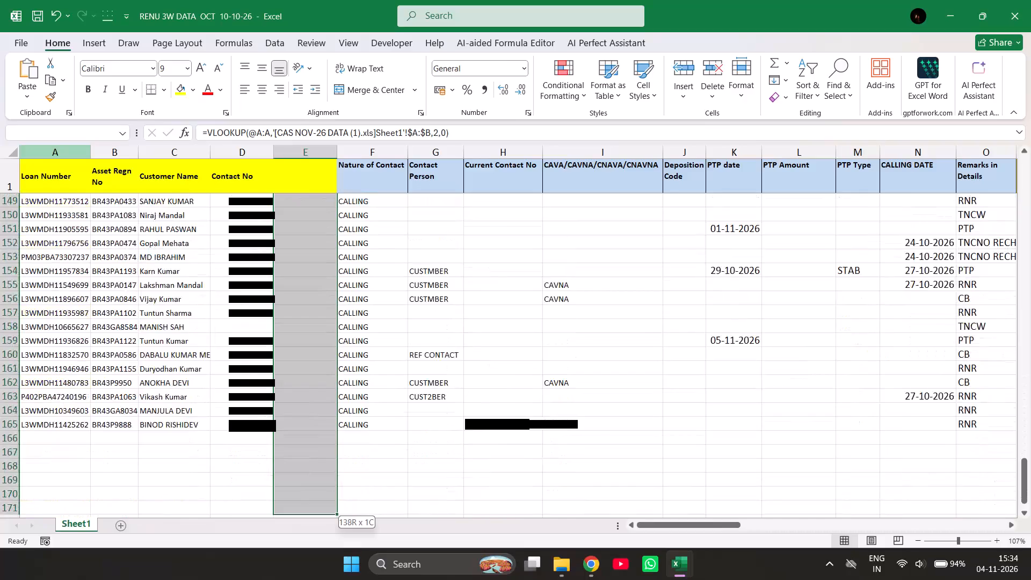
key(shift+Up)
key(shift+Up)
key(shift+Up)
shift+click(278, 197)
key(shift+Up)
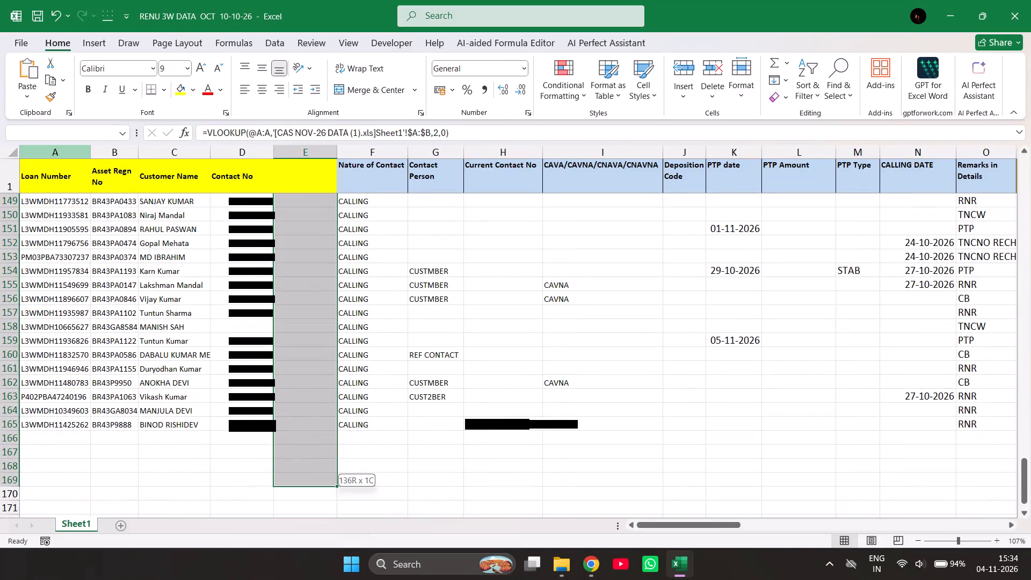
key(shift+Up)
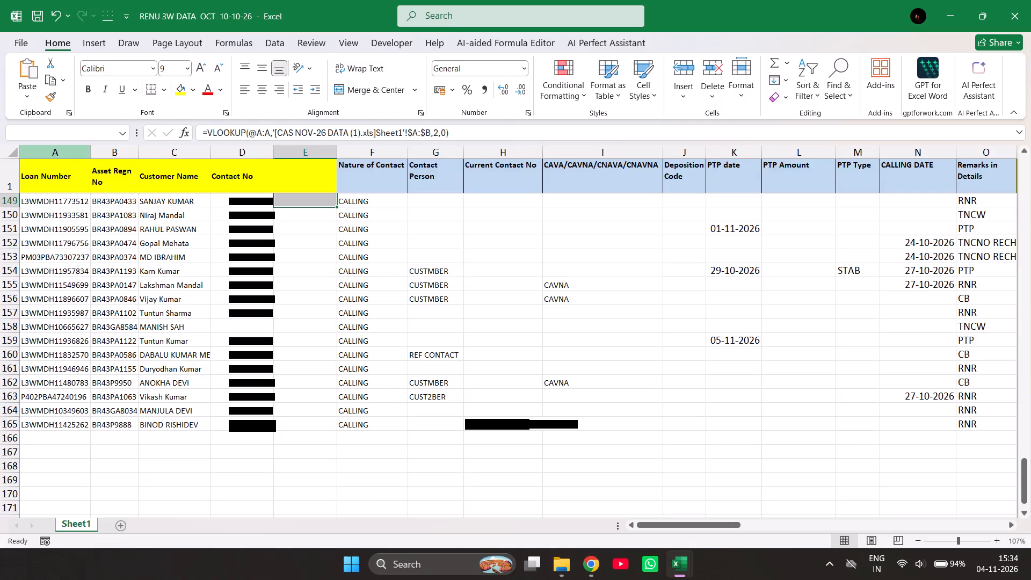
key(shift+Down)
key(shift+Down)
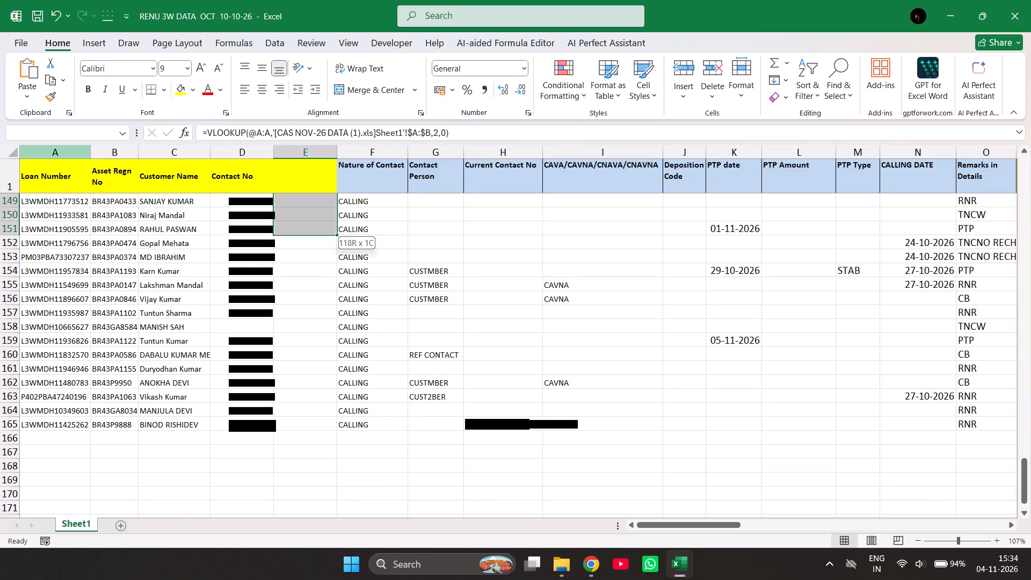
key(shift+Down)
key(shift+Down)
key(shift+Down)
key(shift+Down)
key(shift+Down)
key(shift+Down)
key(shift+Down)
key(shift+Down)
key(shift+Down)
key(shift+Down)
key(shift+Down)
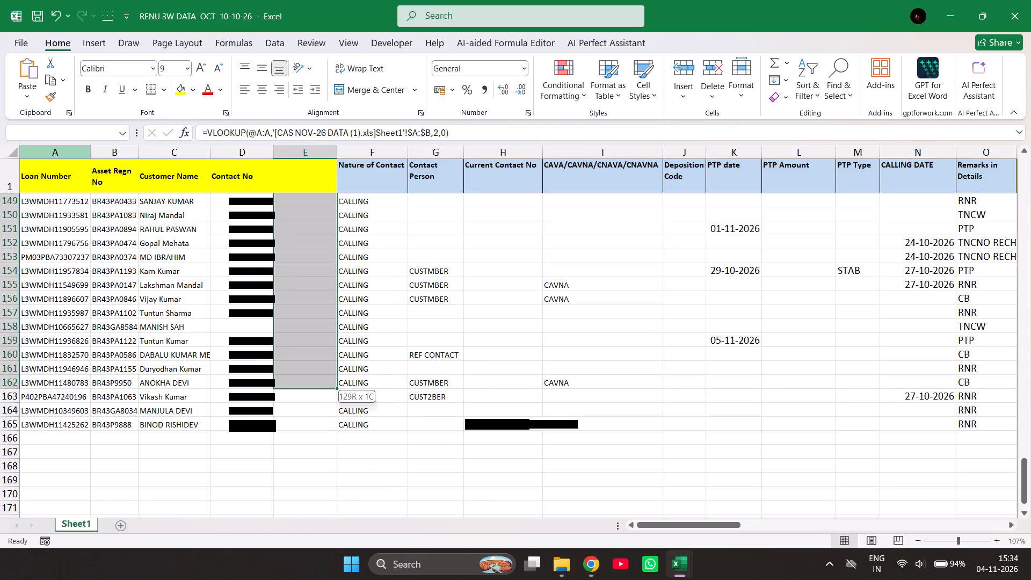
key(shift+Down)
key(shift+Down)
key(shift+Down)
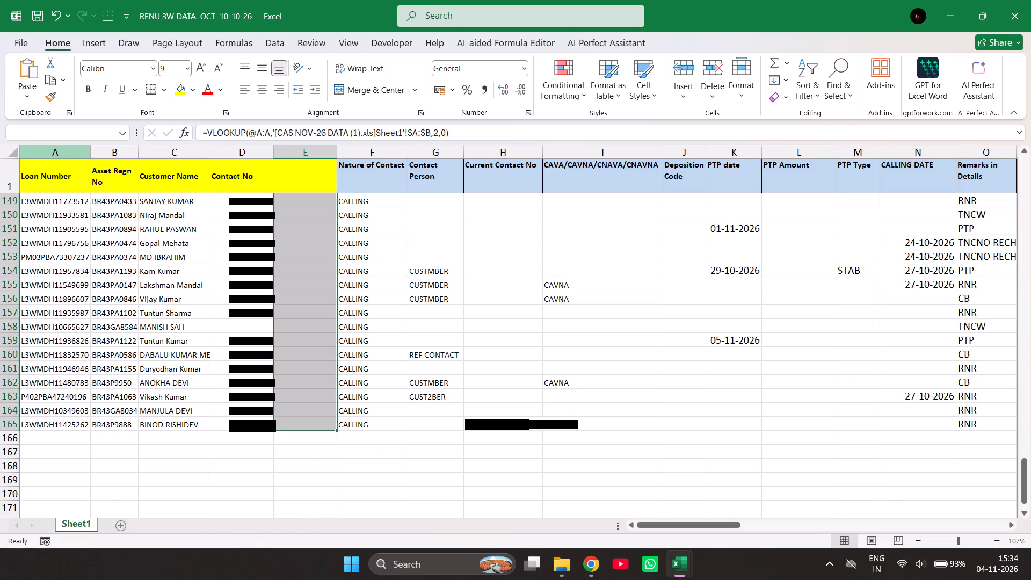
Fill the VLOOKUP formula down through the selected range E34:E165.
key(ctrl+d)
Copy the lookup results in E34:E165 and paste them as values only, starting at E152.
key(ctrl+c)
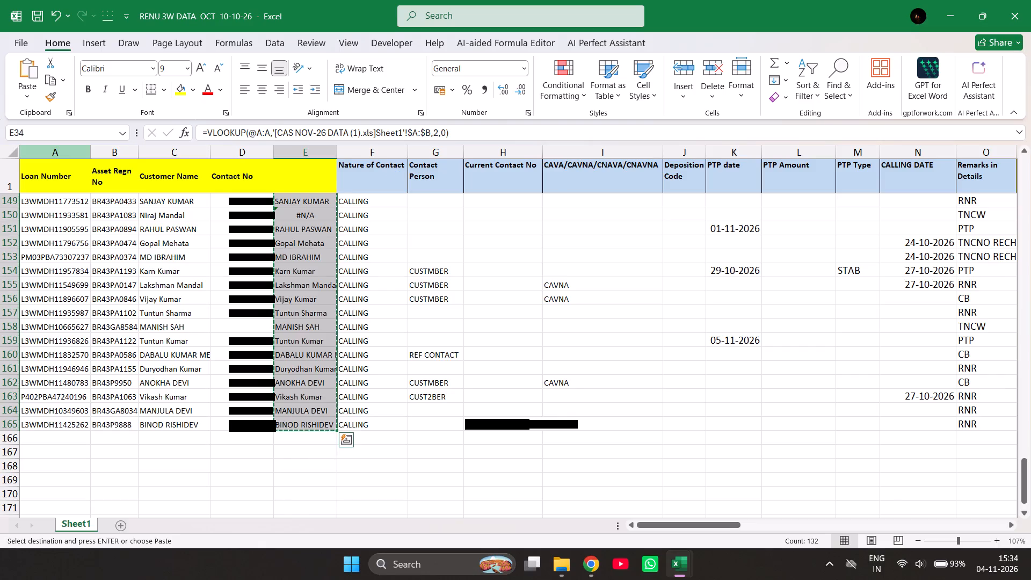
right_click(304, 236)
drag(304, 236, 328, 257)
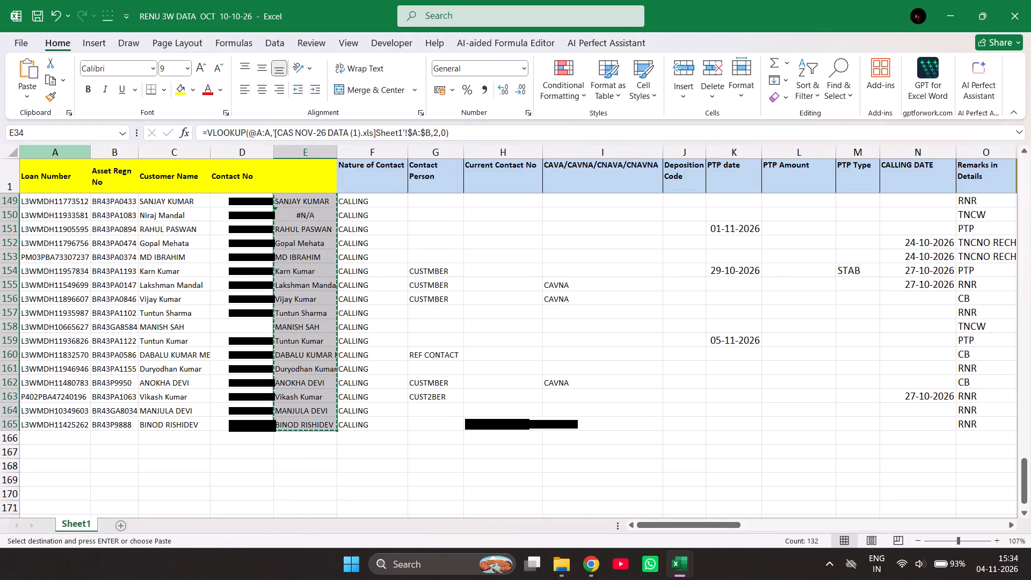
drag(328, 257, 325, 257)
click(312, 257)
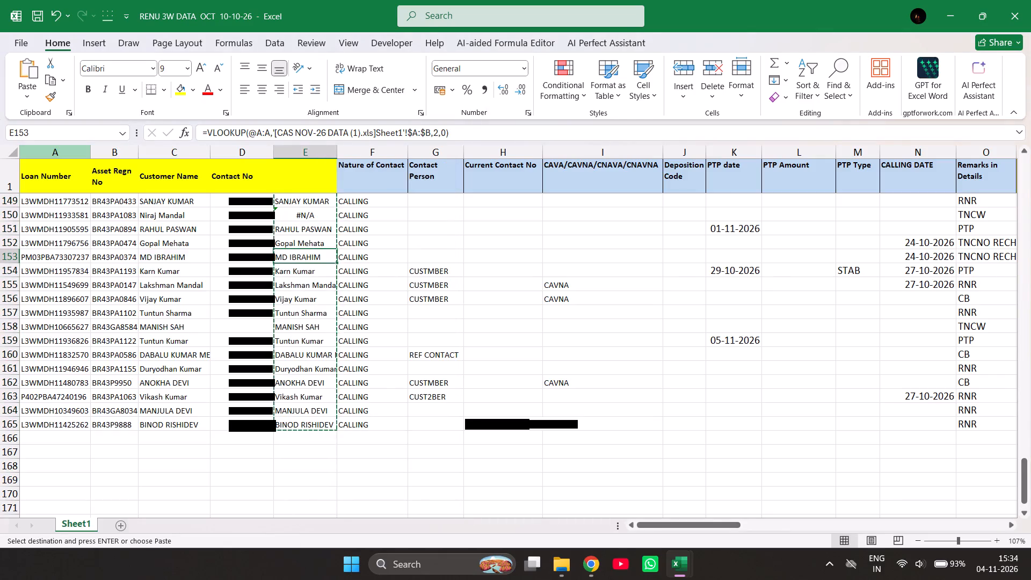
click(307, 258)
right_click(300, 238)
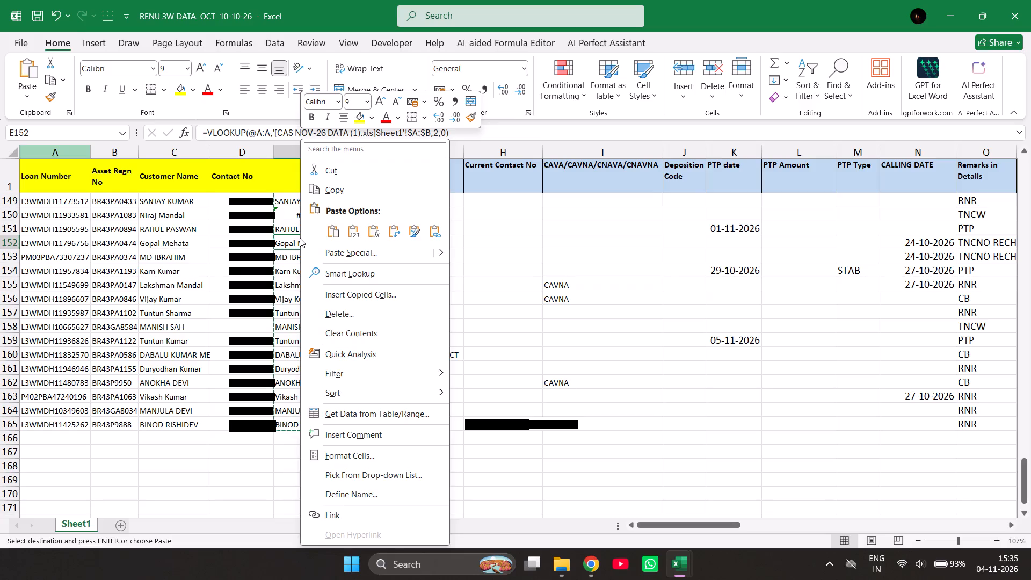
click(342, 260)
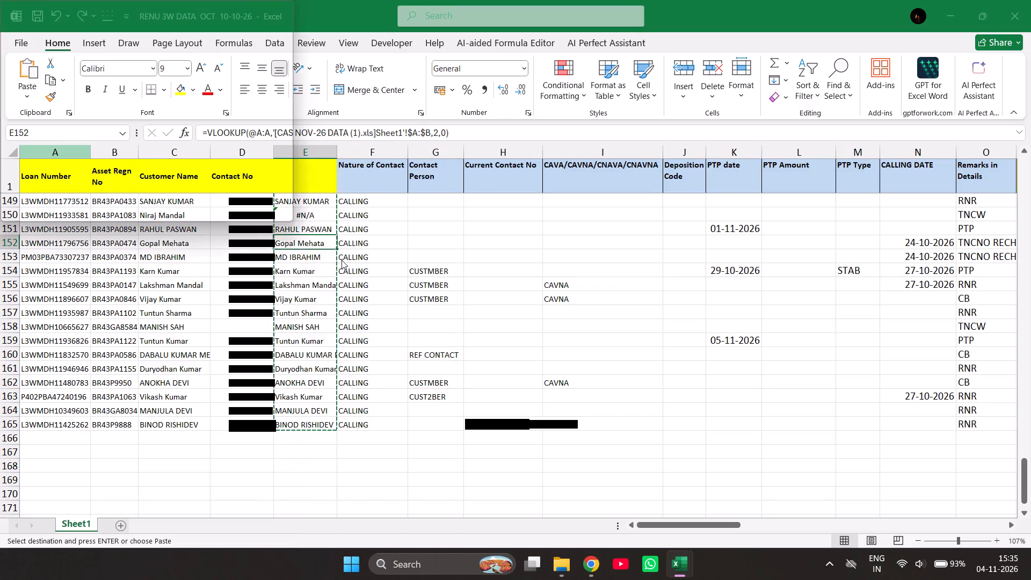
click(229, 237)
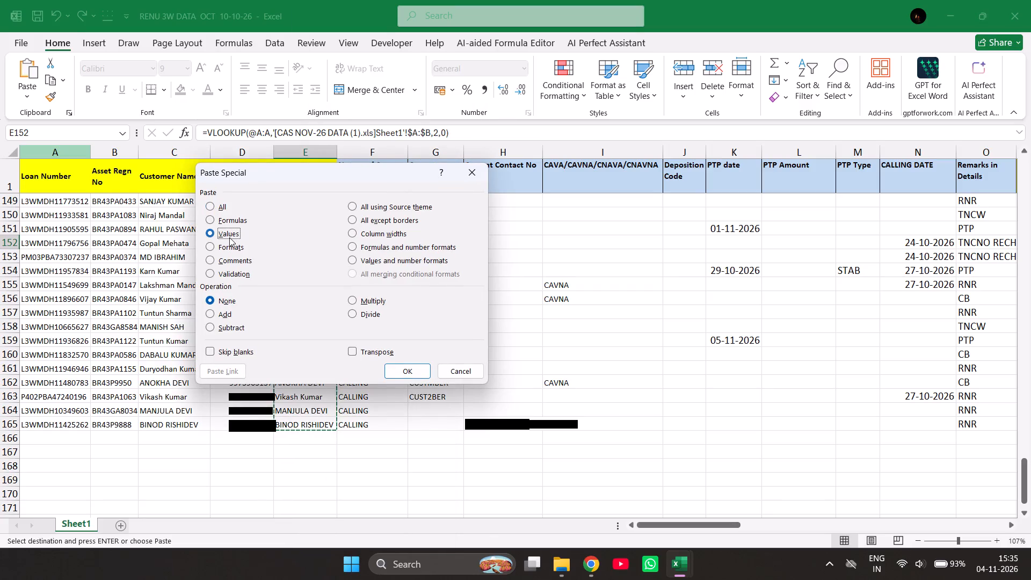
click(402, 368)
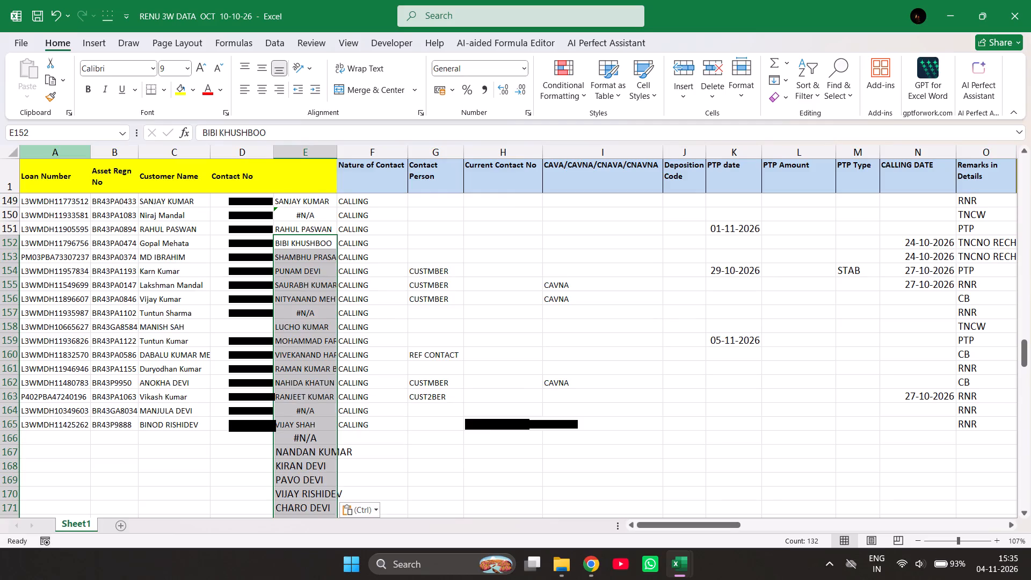
Clear all contents of column E, then return to the first loan account rows.
click(296, 200)
click(289, 155)
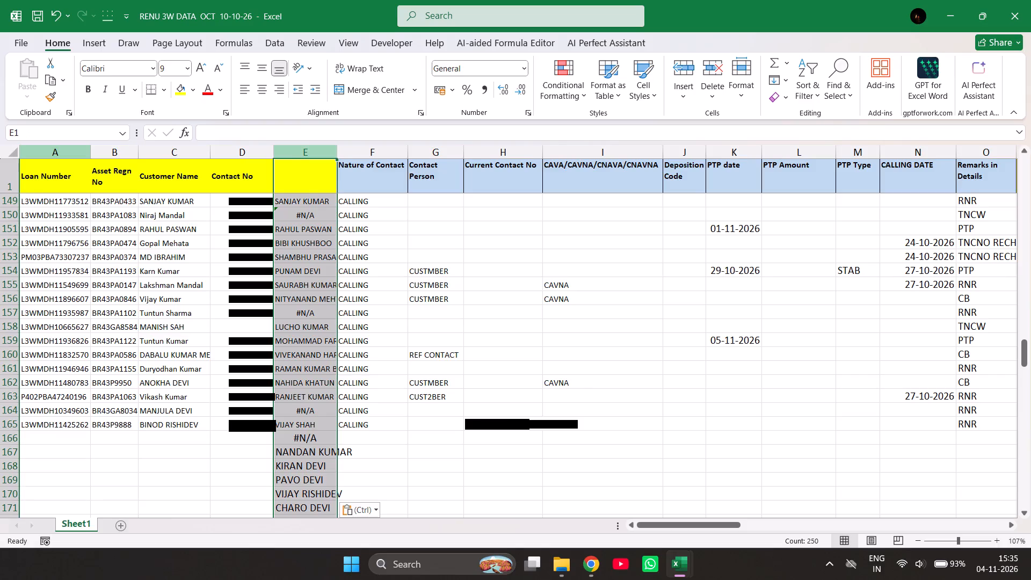
key(Delete)
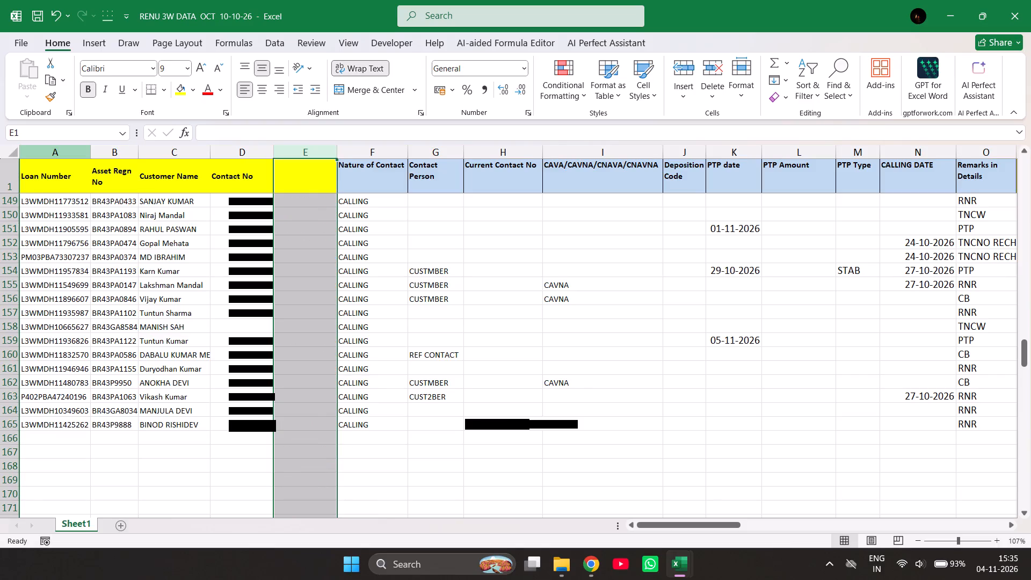
drag(1027, 347, 1007, 241)
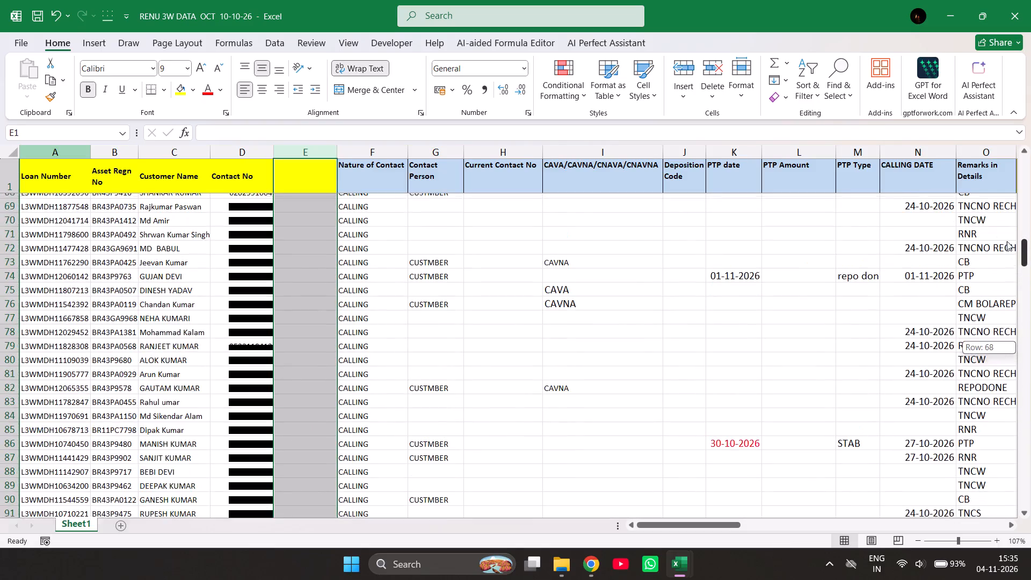
drag(1007, 241, 994, 153)
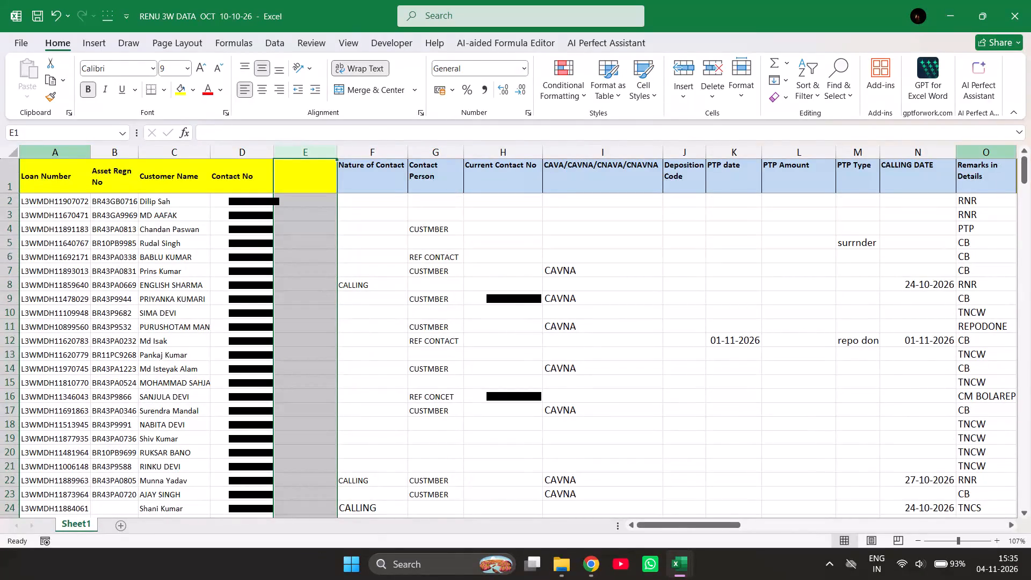
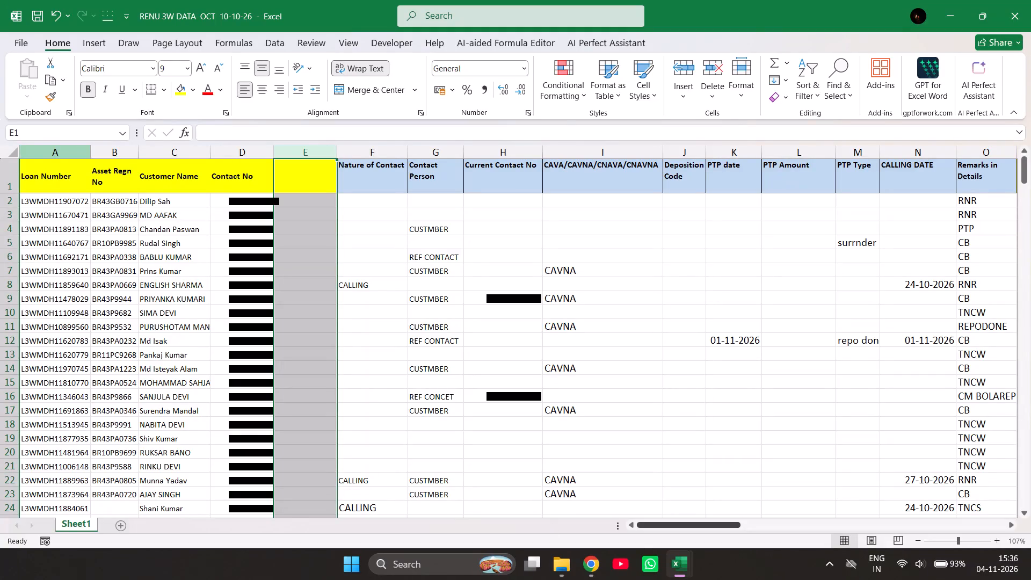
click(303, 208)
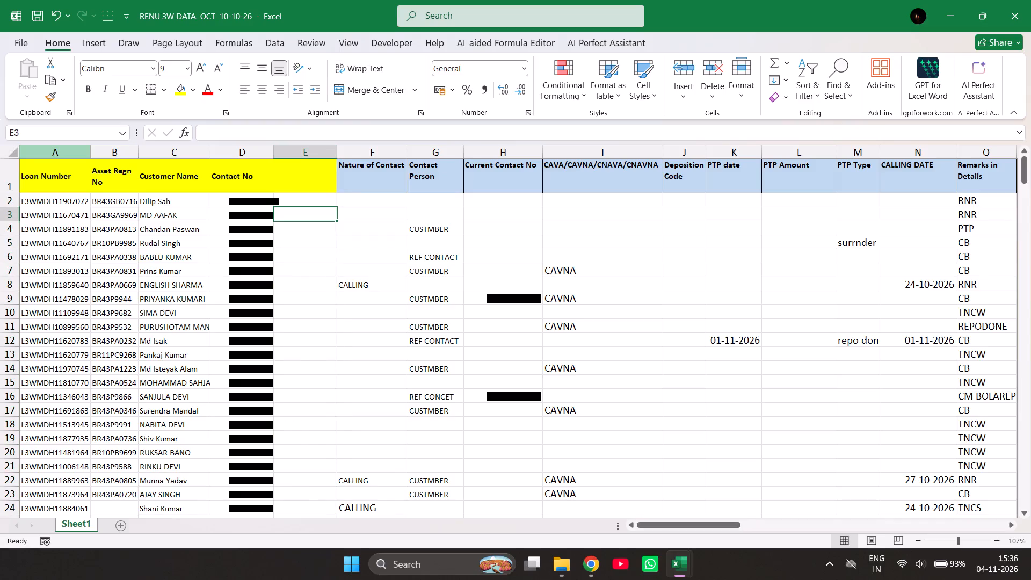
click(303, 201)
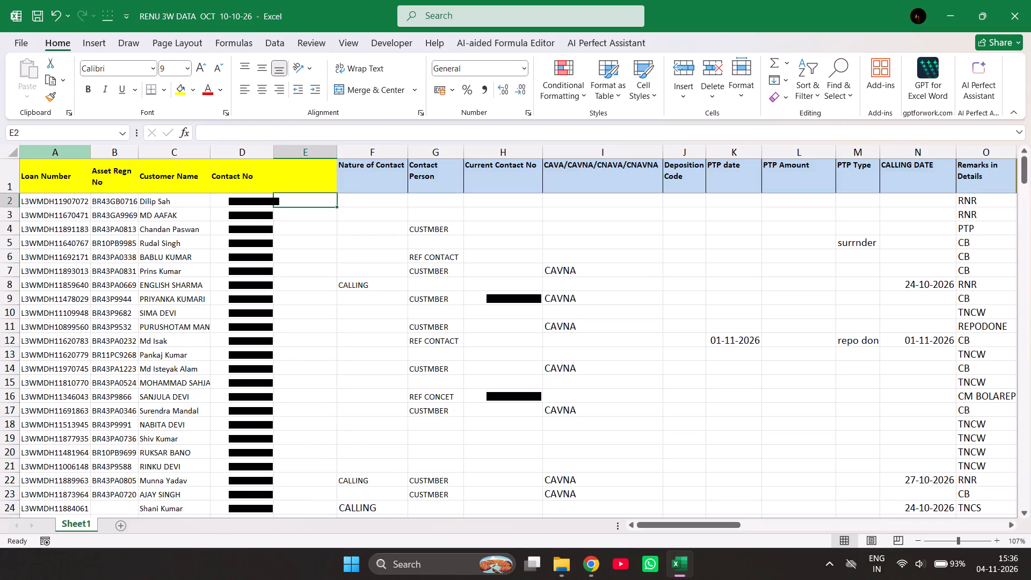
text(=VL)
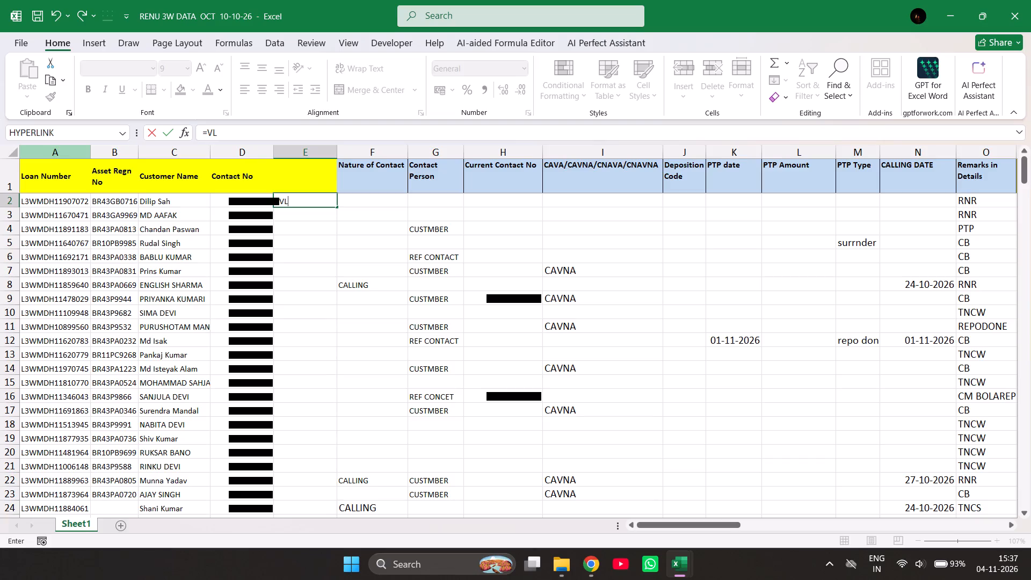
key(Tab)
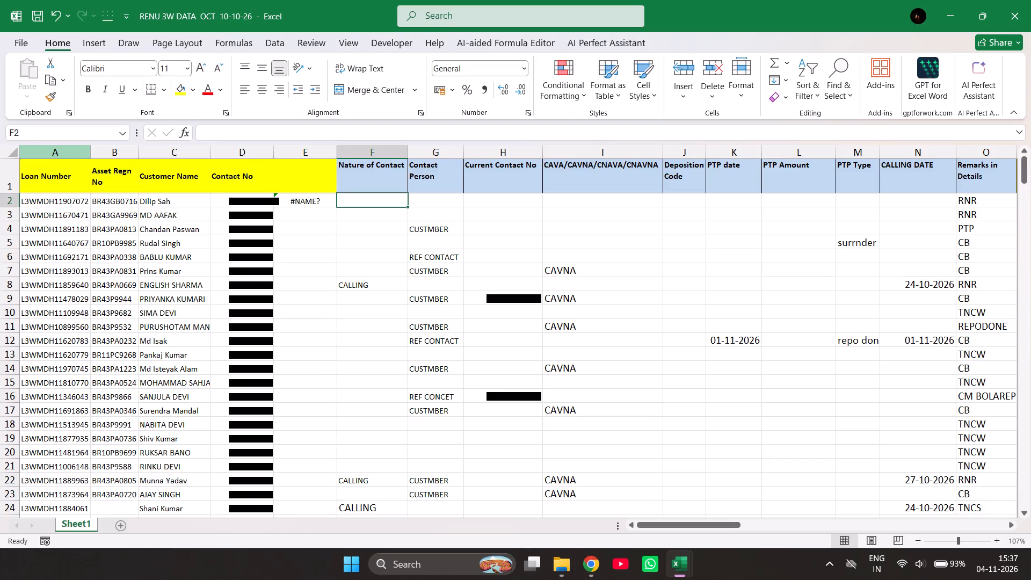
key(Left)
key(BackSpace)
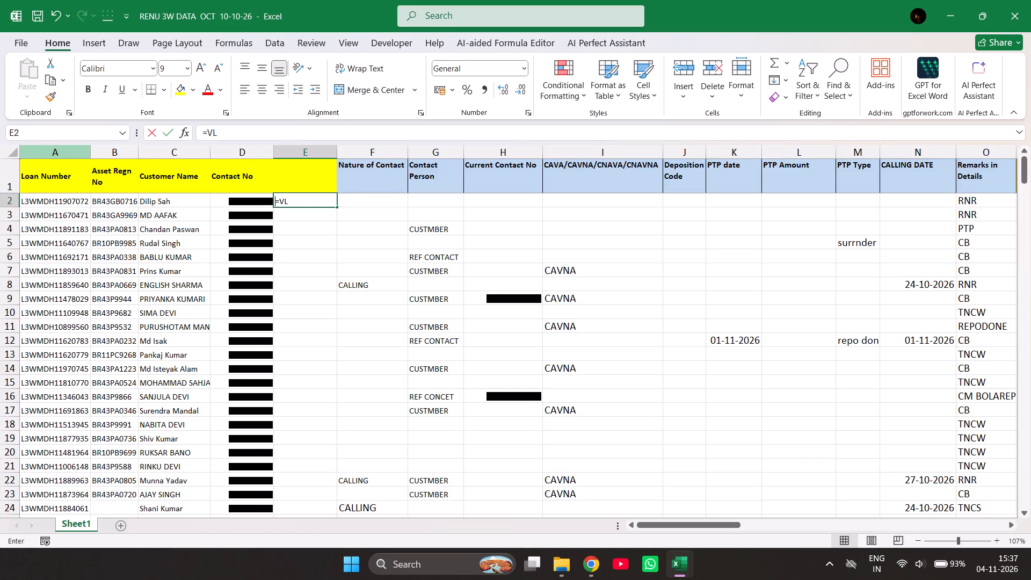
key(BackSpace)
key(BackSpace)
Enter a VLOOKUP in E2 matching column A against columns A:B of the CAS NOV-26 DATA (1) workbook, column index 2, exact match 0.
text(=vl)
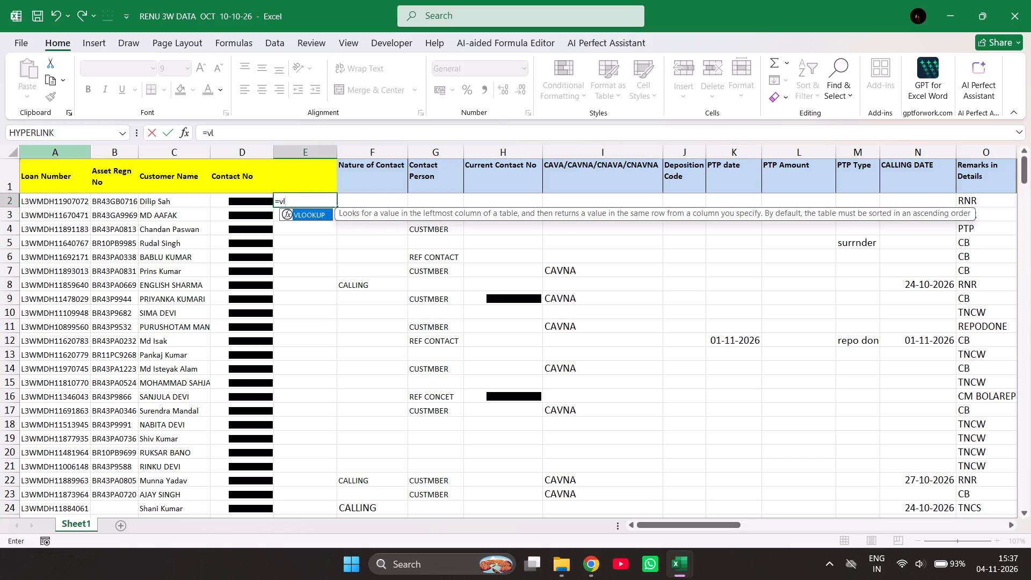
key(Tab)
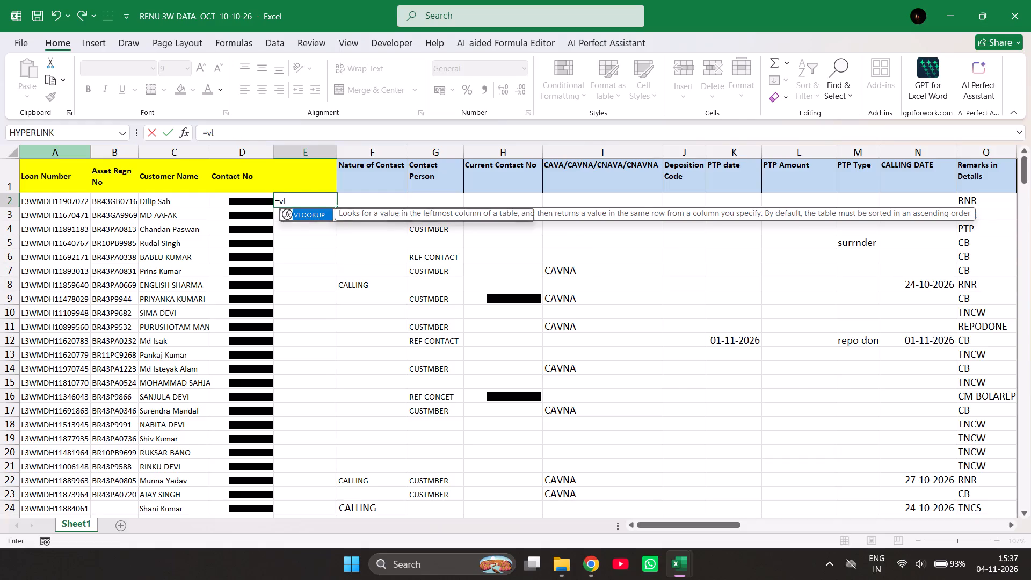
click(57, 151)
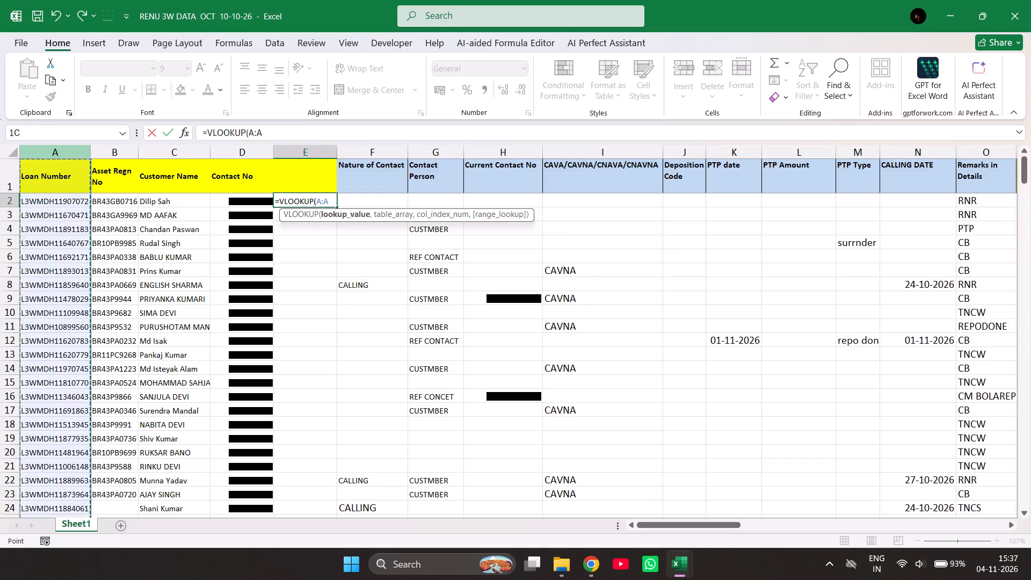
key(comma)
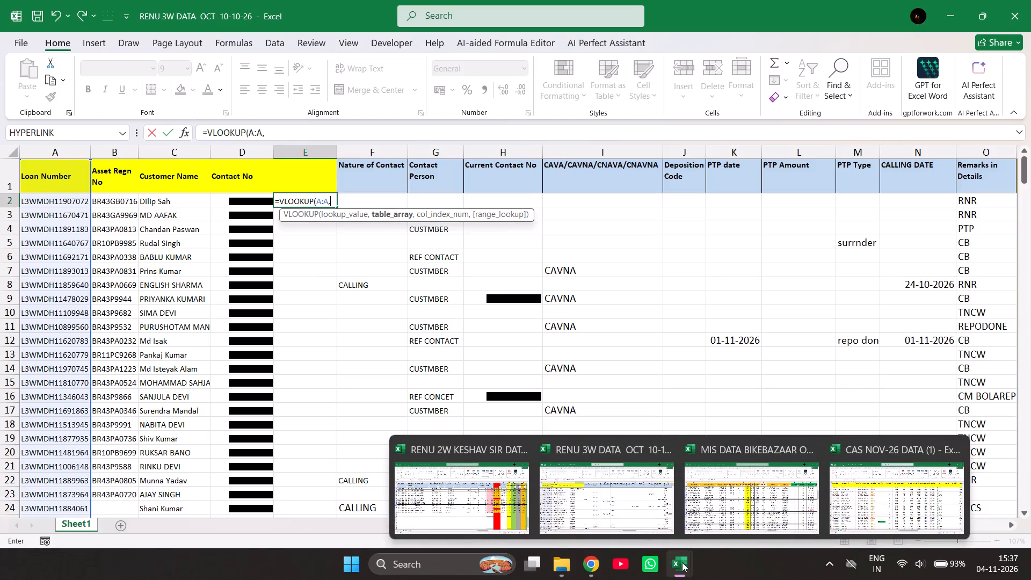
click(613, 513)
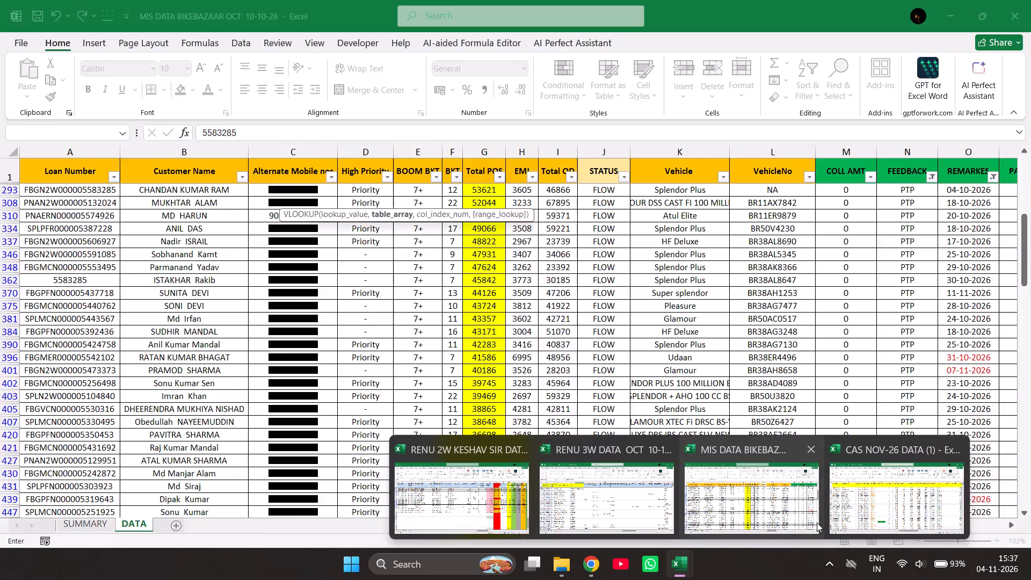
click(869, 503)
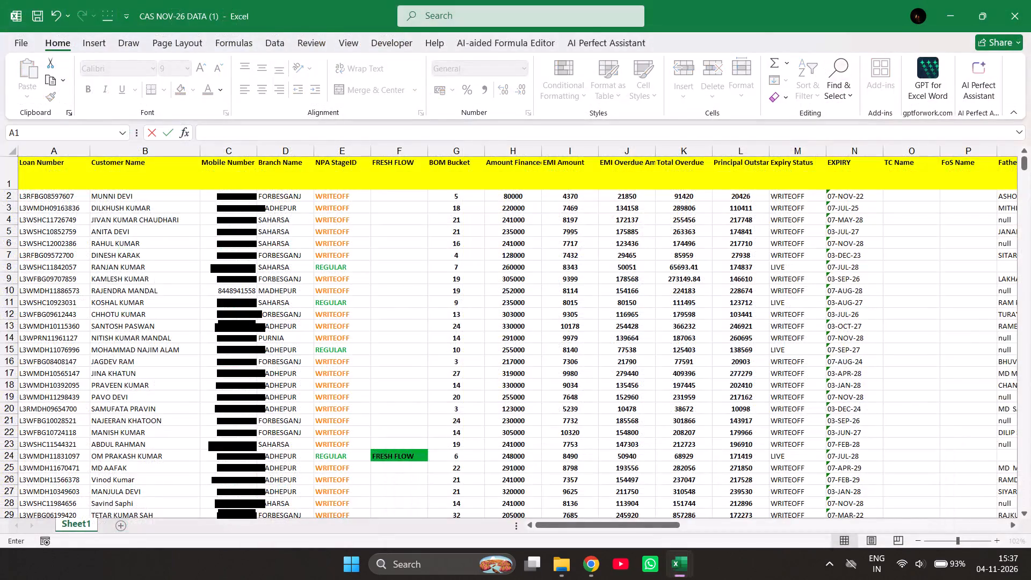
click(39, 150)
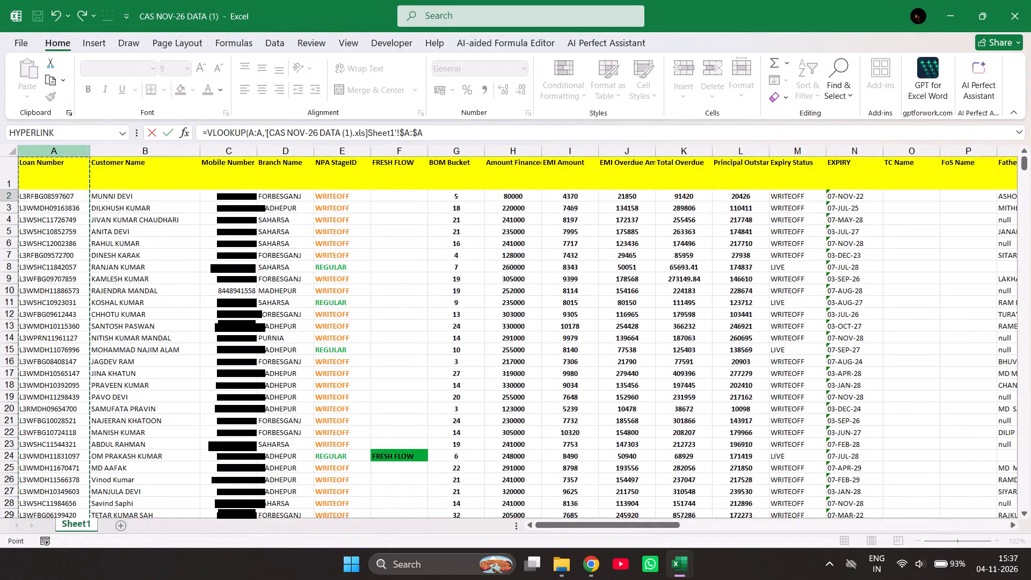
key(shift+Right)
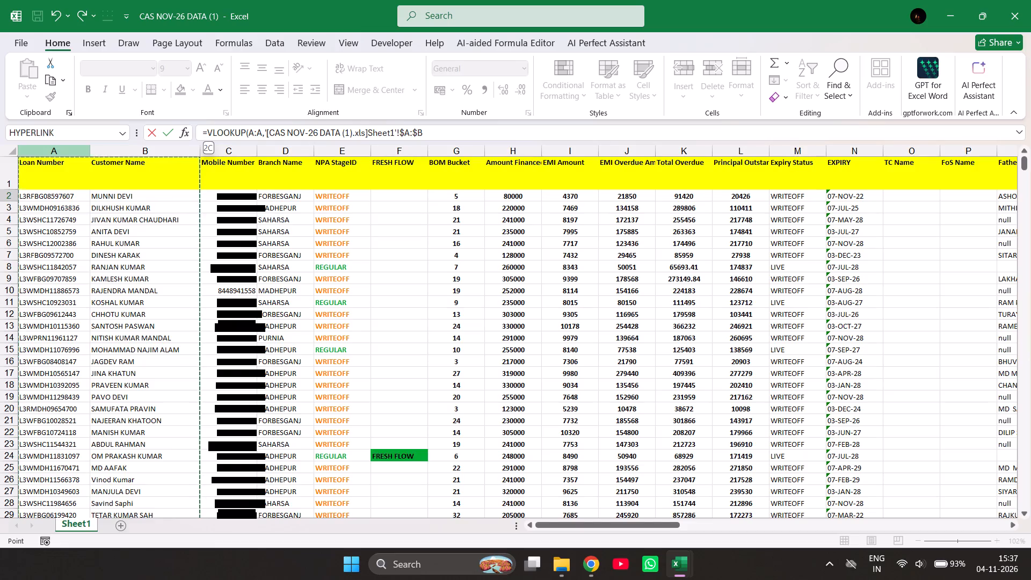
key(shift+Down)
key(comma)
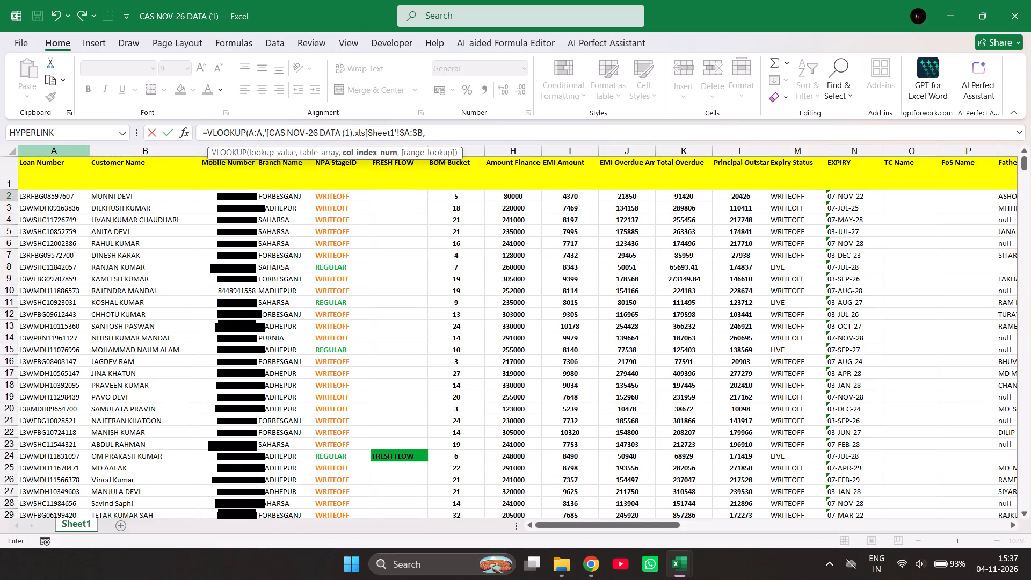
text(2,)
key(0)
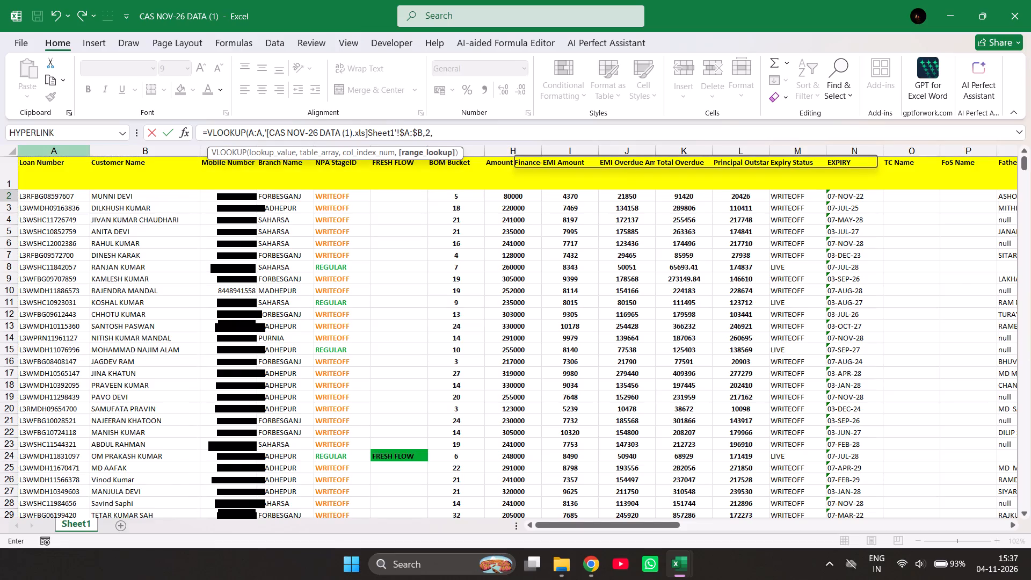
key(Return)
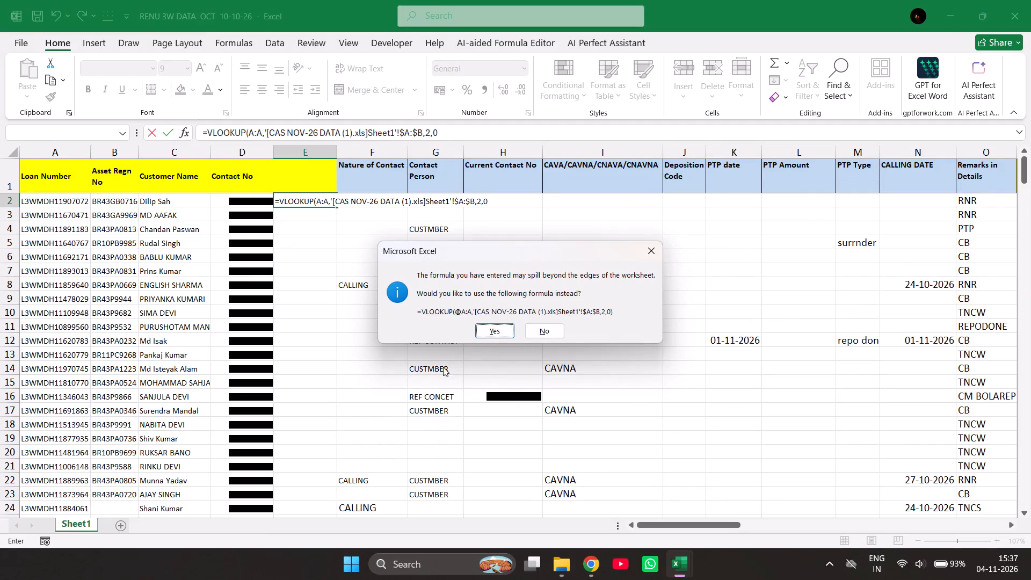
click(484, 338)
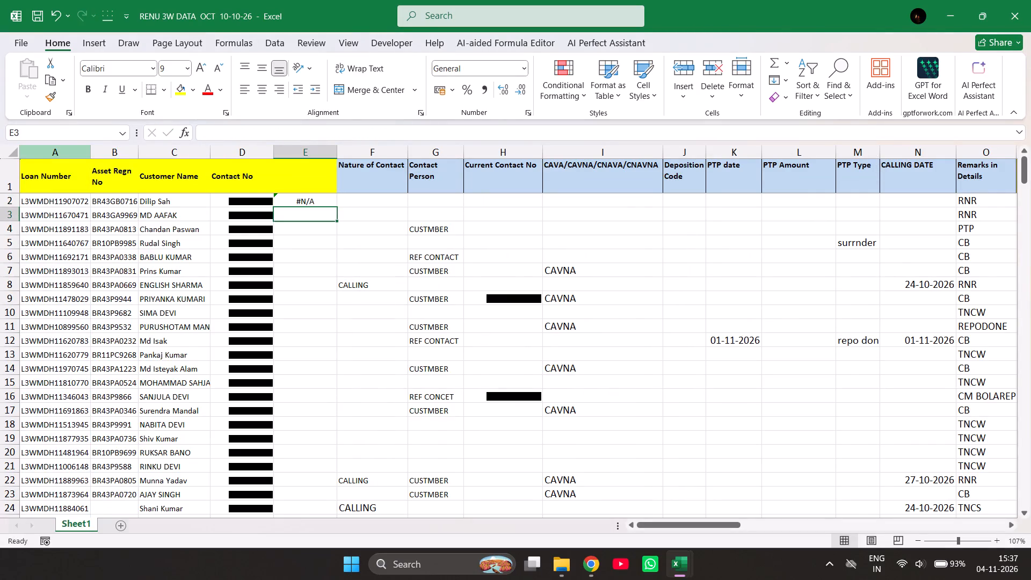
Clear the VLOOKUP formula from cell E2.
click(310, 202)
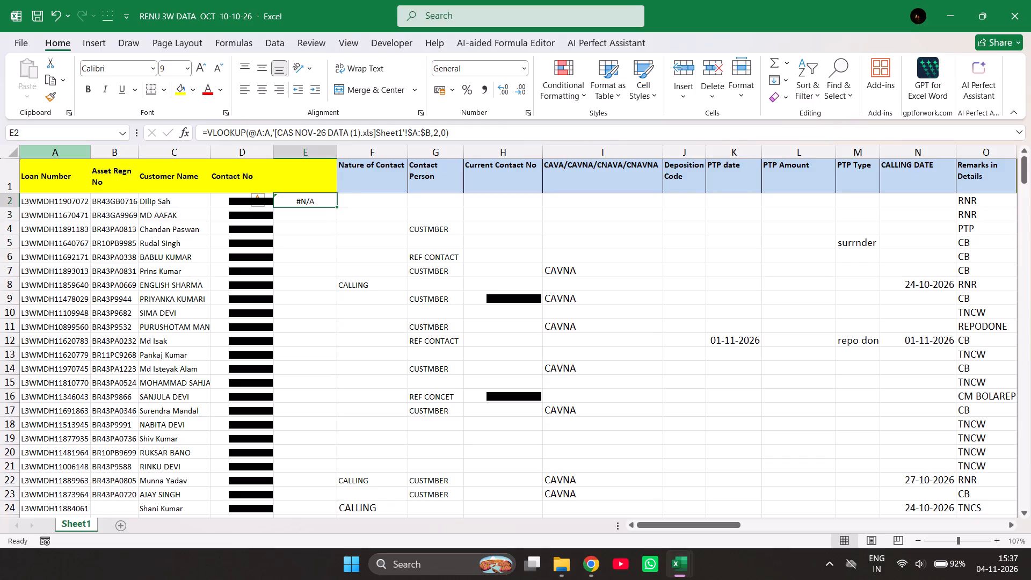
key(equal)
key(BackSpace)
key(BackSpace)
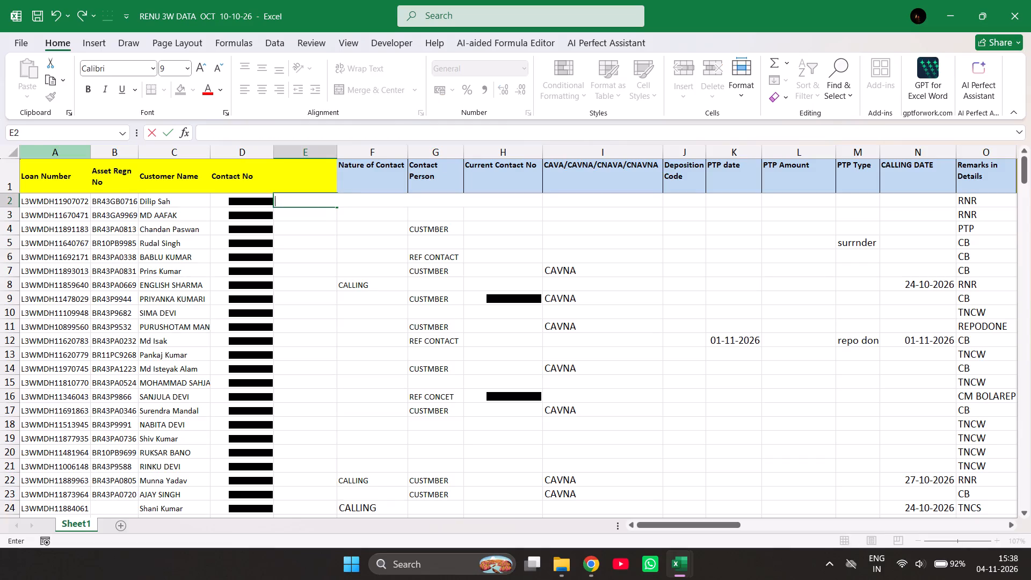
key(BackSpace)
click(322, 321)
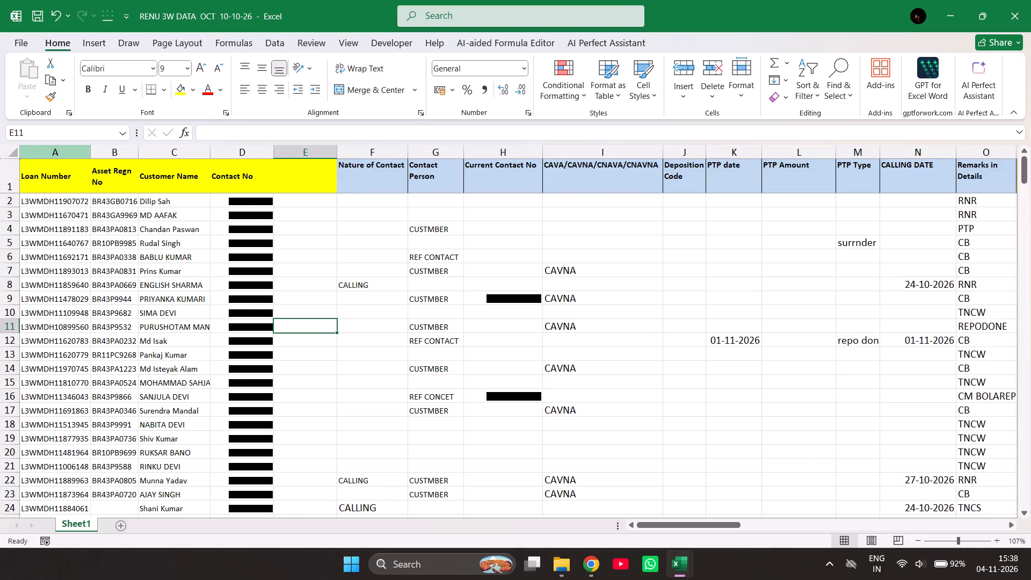
Enter a VLOOKUP in E2 matching column A against CAS NOV-26 DATA (1) Sheet1 columns A:B, column index 2, exact match 0, accepting the @A:A form.
click(306, 201)
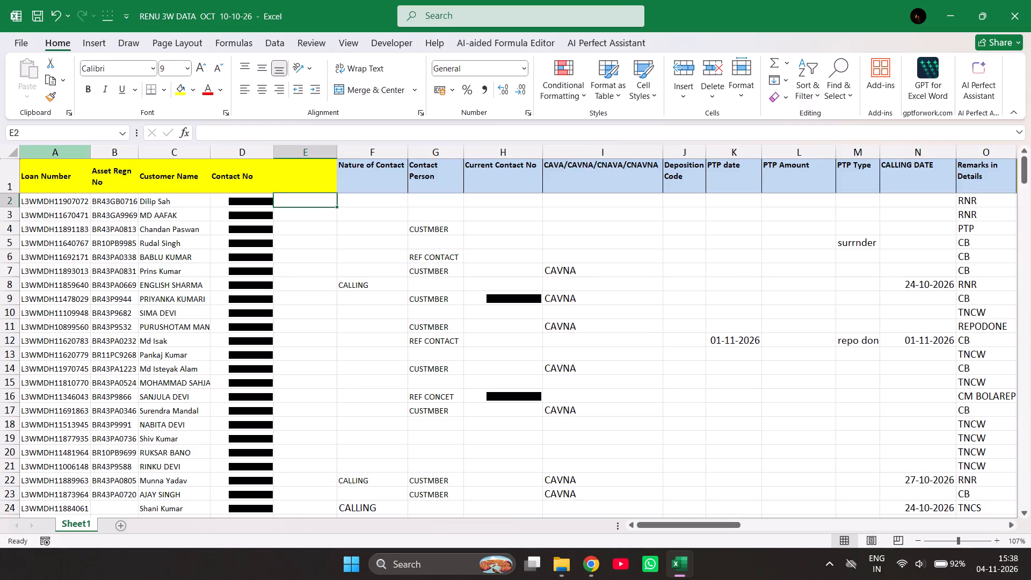
text(=vl)
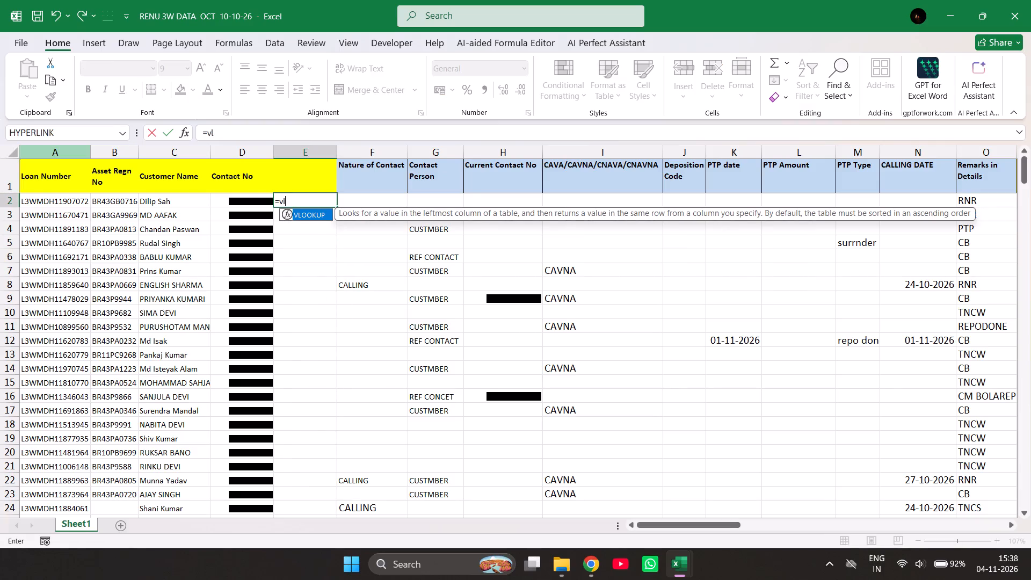
key(Tab)
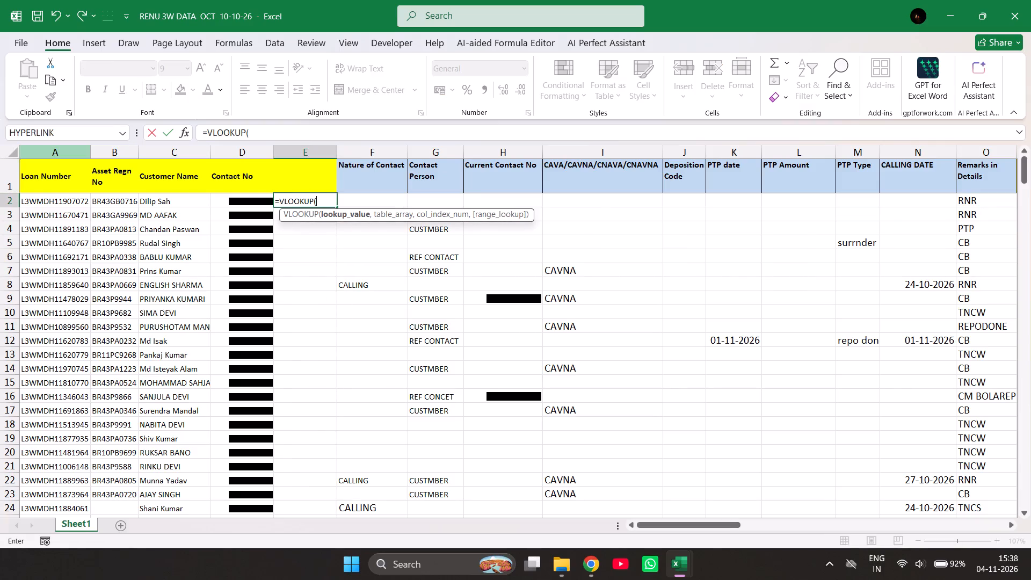
click(58, 153)
key(comma)
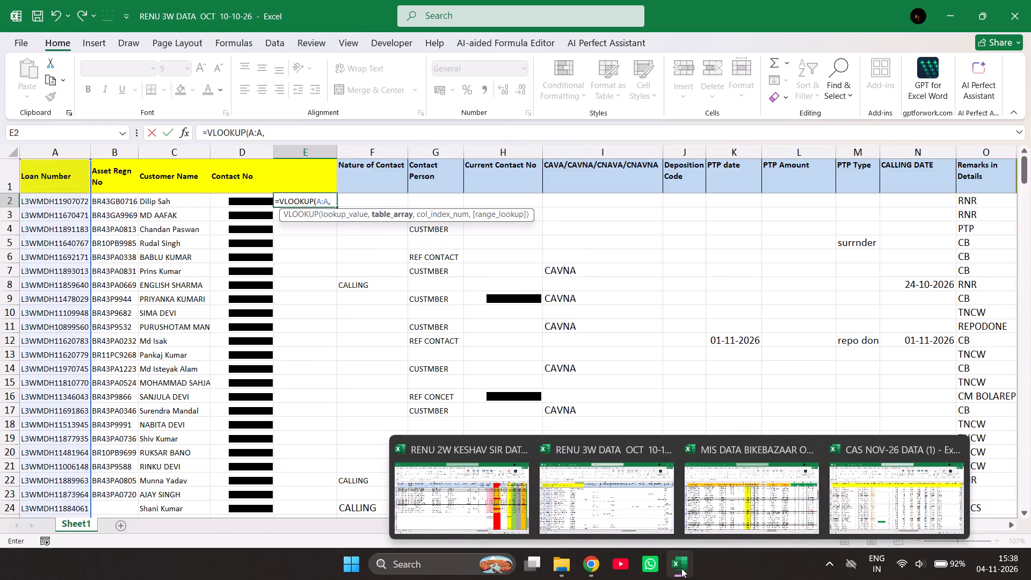
click(861, 516)
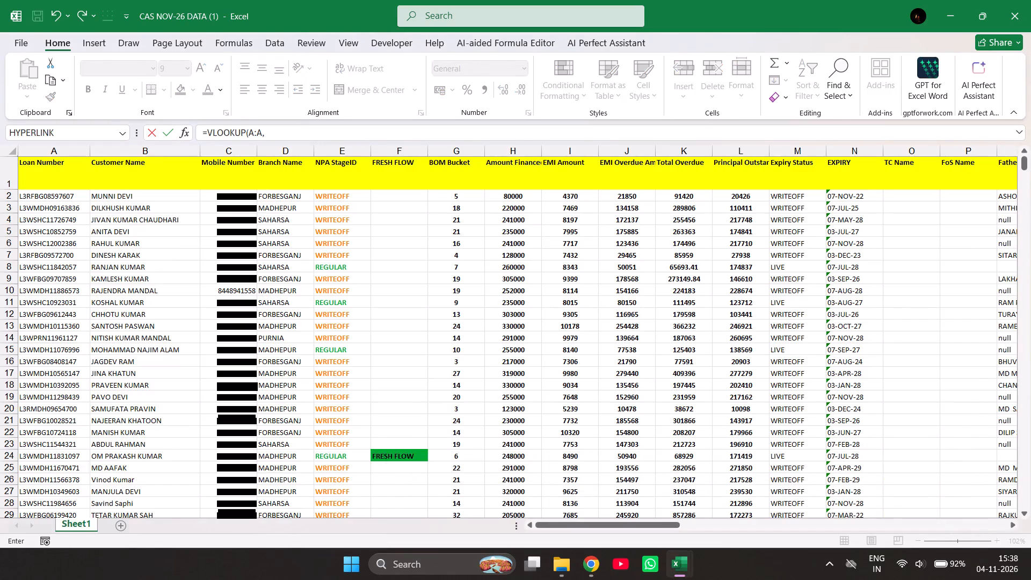
click(40, 151)
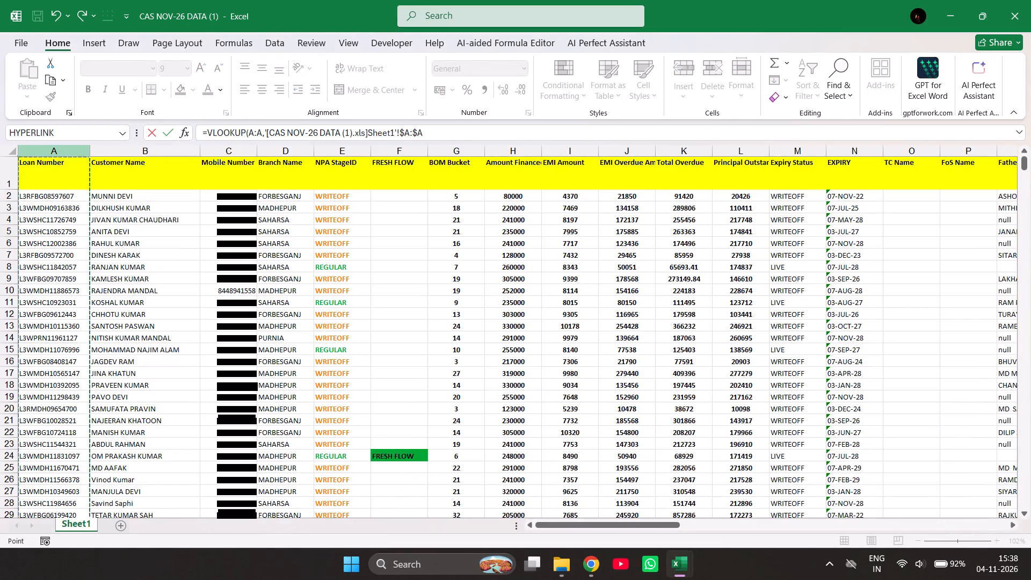
key(shift+Right)
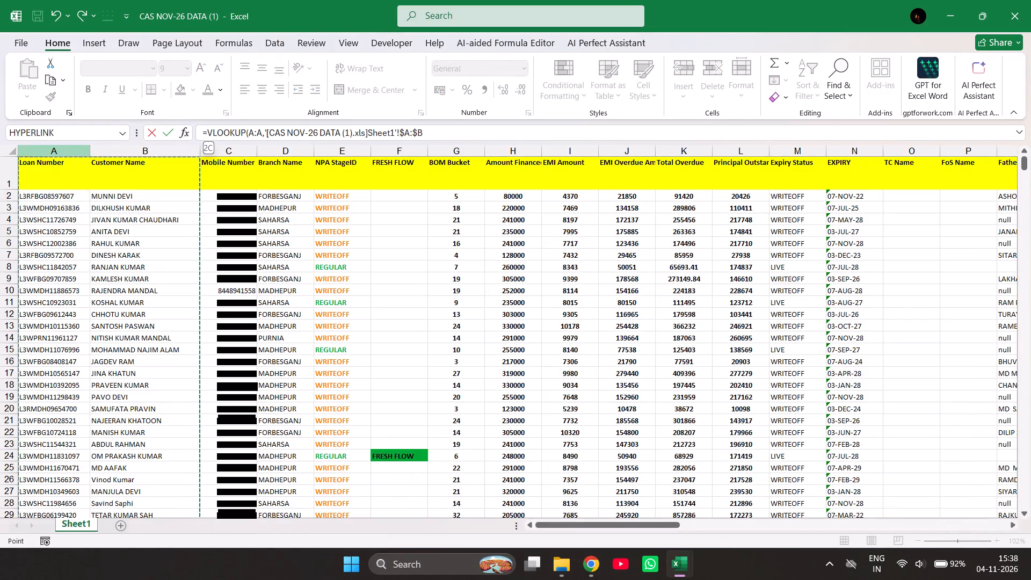
text(,2,0)
key(Return)
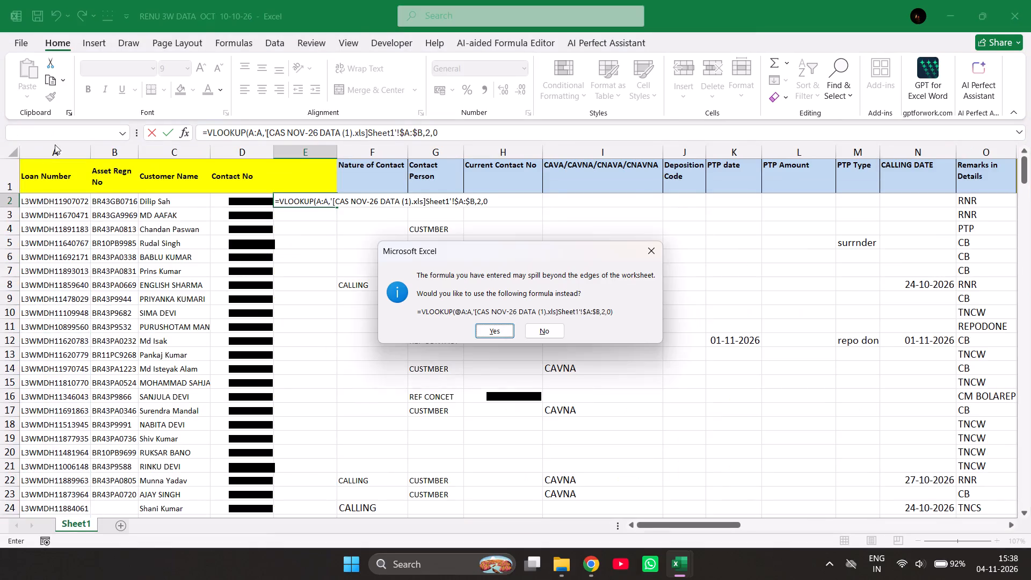
click(494, 333)
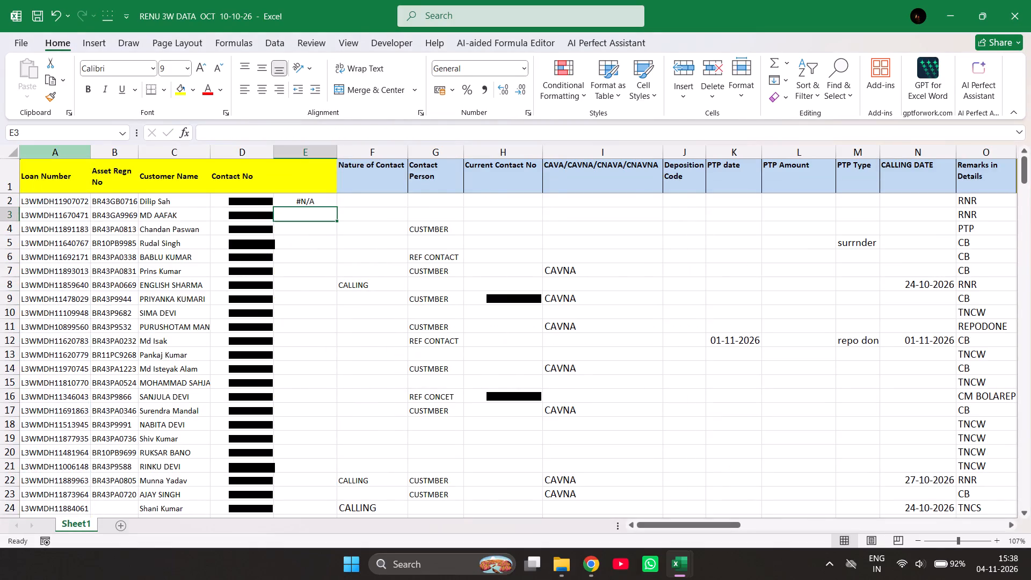
Fill the VLOOKUP formula from E2 down column E to the last loan account in row 165.
click(328, 197)
drag(328, 197, 330, 579)
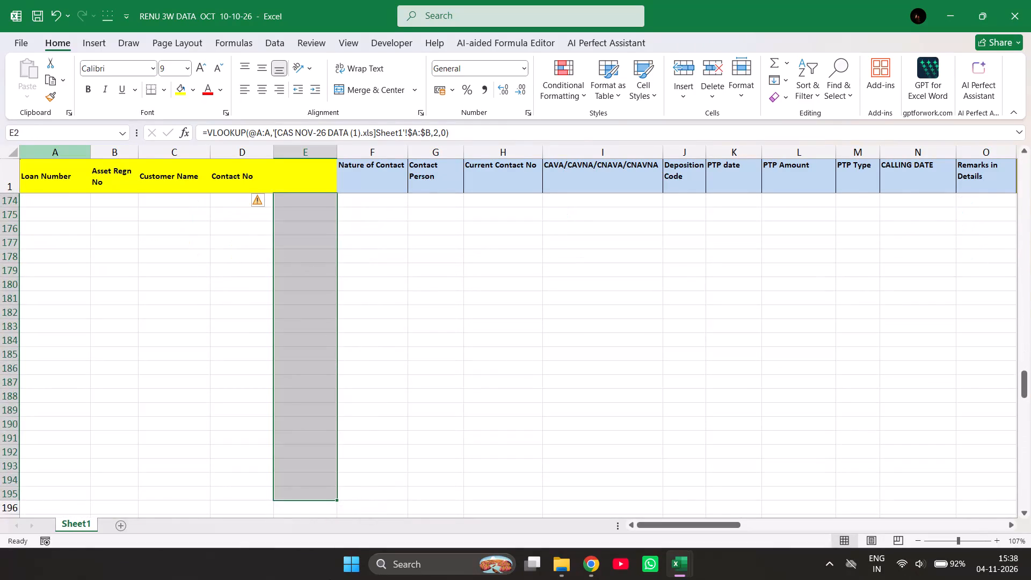
key(shift+Up)
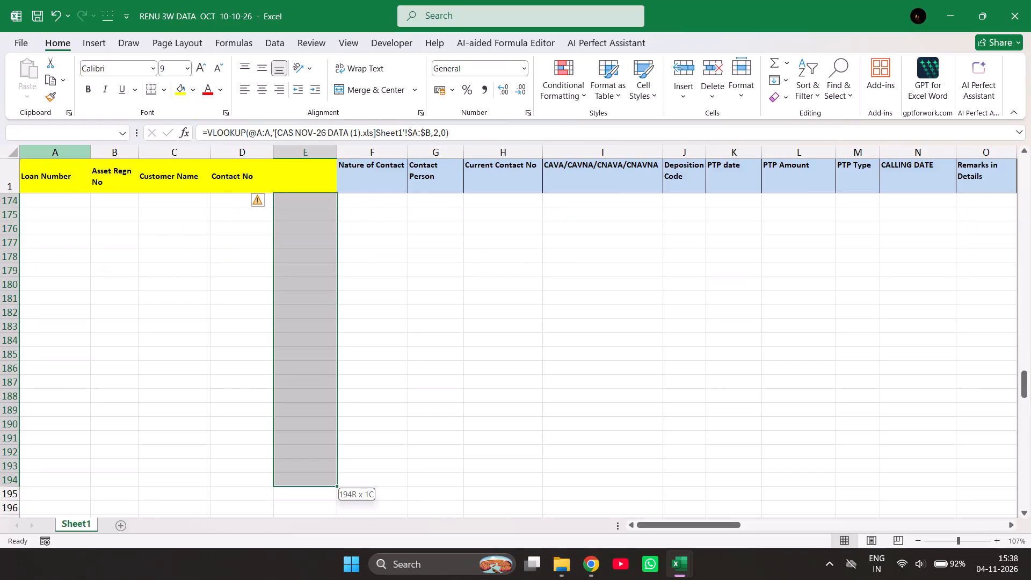
key(shift+Up)
key(shift+Up)
key(shift+Up)
key(shift+Up)
key(shift+Up)
key(shift+Up)
key(shift+Up)
key(shift+Up)
key(shift+Up)
key(shift+Up)
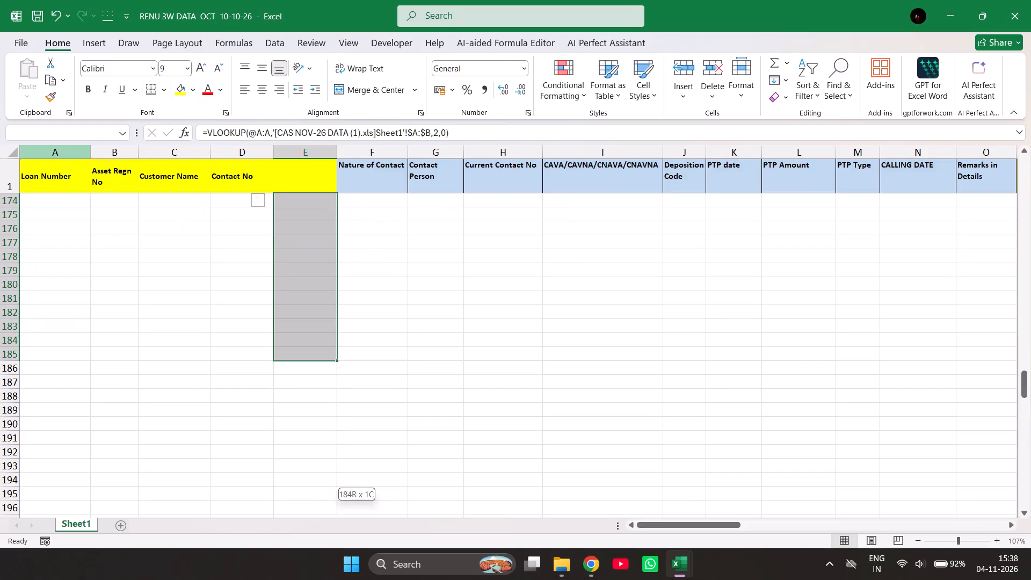
key(shift+Up)
key(shift+Up)
key(shift+Up)
key(shift+Up)
key(shift+Up)
key(shift+Up)
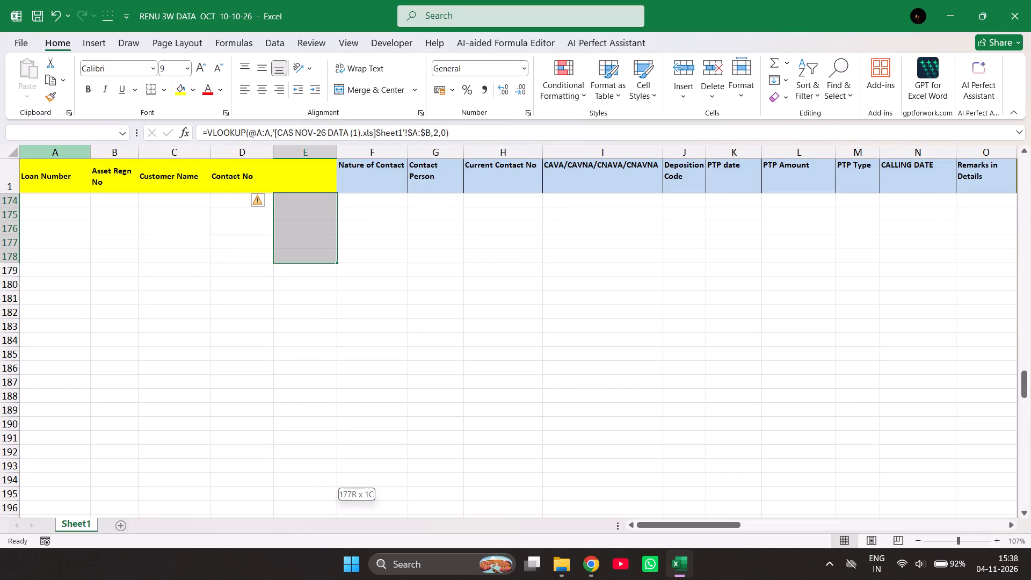
key(shift+Up)
key(shift+Up)
key(shift+Up)
key(shift+Up)
key(shift+Up)
key(shift+Up)
key(shift+Up)
key(shift+Up)
key(shift+Up)
key(shift+Up)
key(shift+Up)
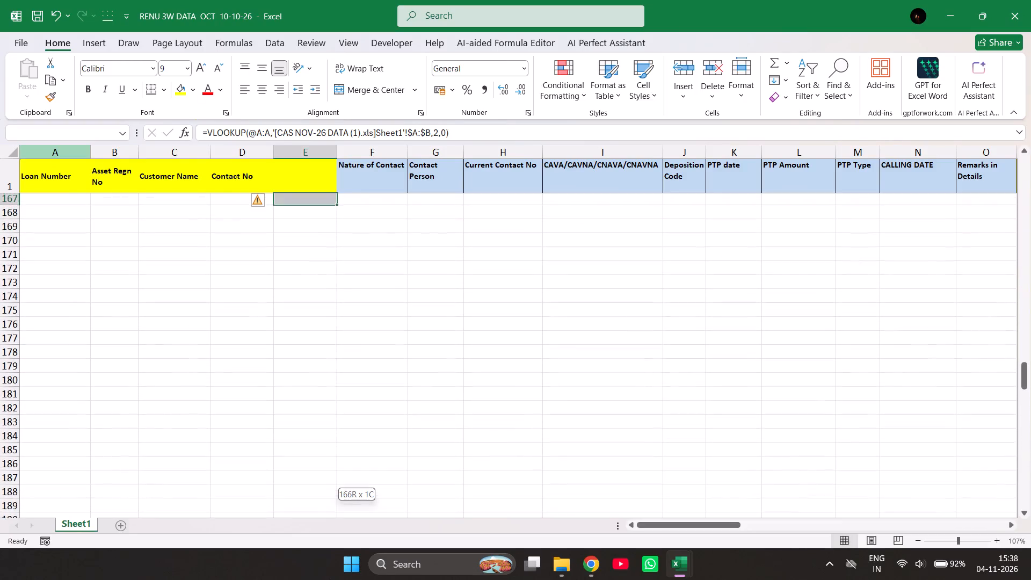
key(shift+Up)
key(shift+Up)
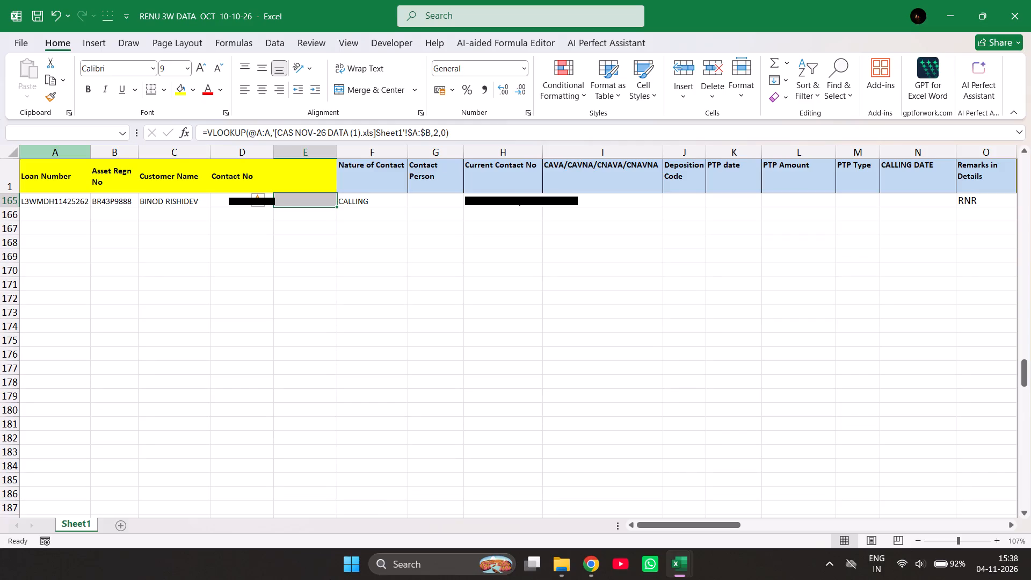
key(ctrl+d)
Replace the VLOOKUP formulas in E2:E165 with their values using Paste Special Values, and save the workbook.
key(ctrl+c)
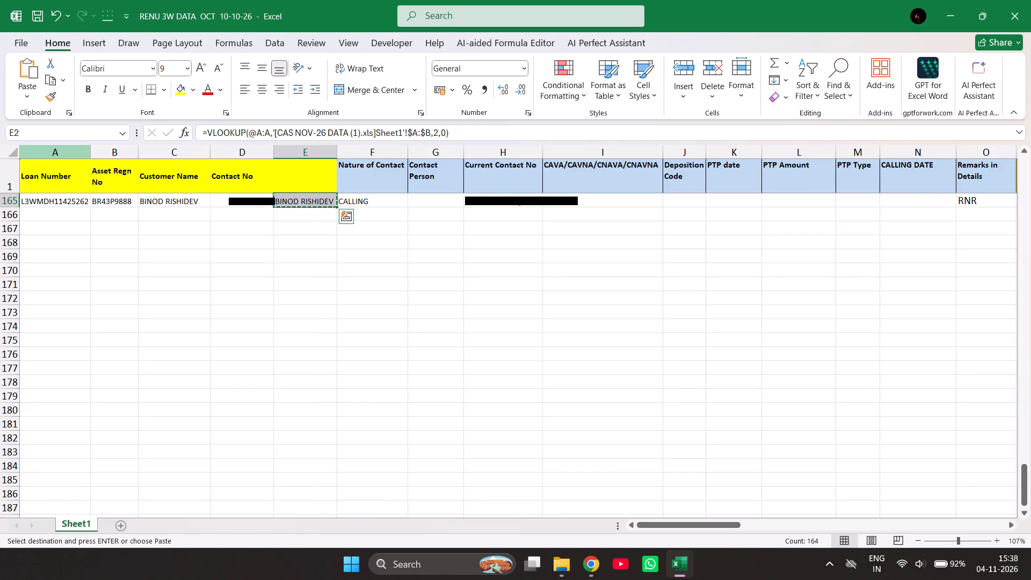
right_click(308, 198)
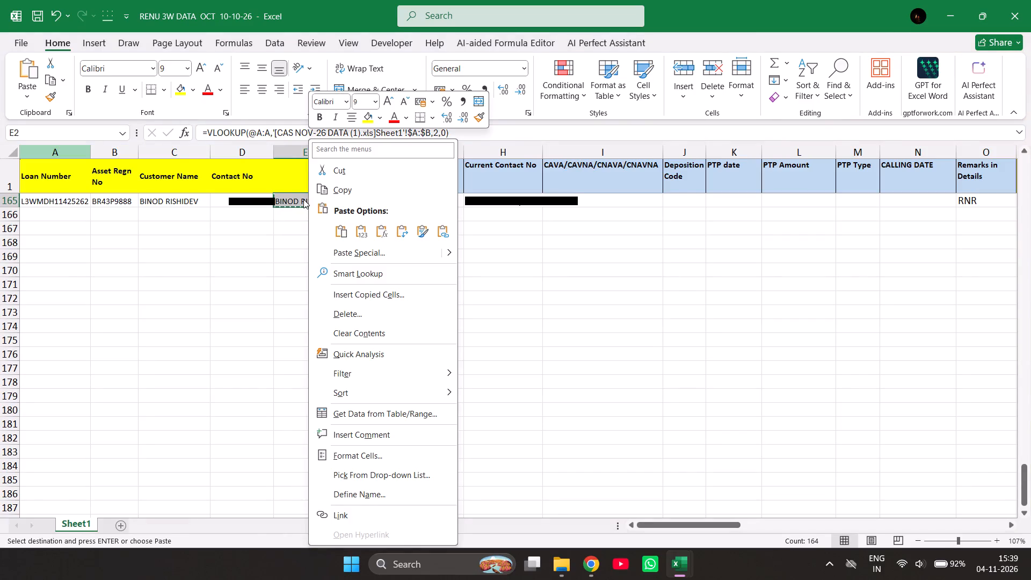
click(347, 251)
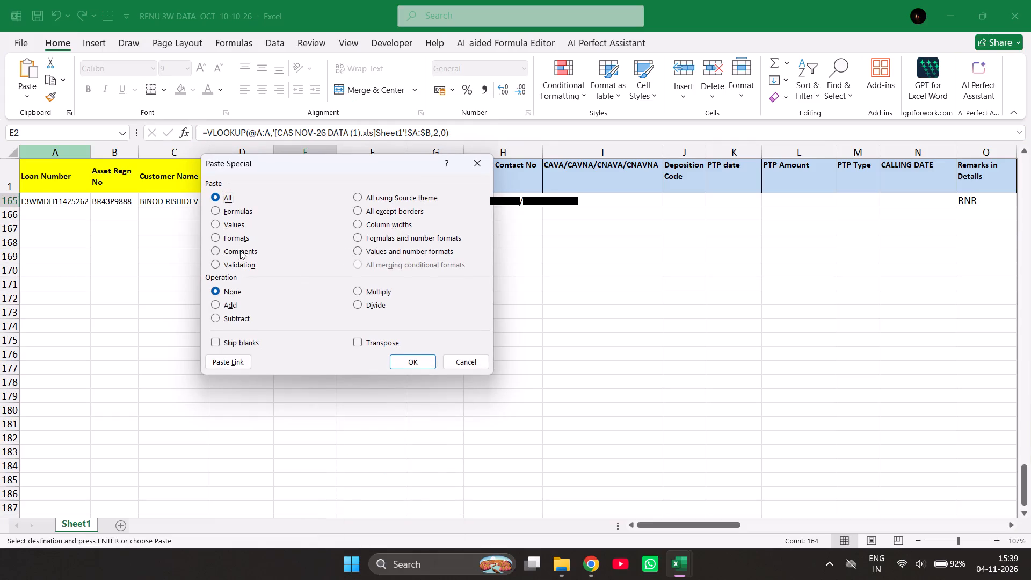
click(231, 224)
click(404, 365)
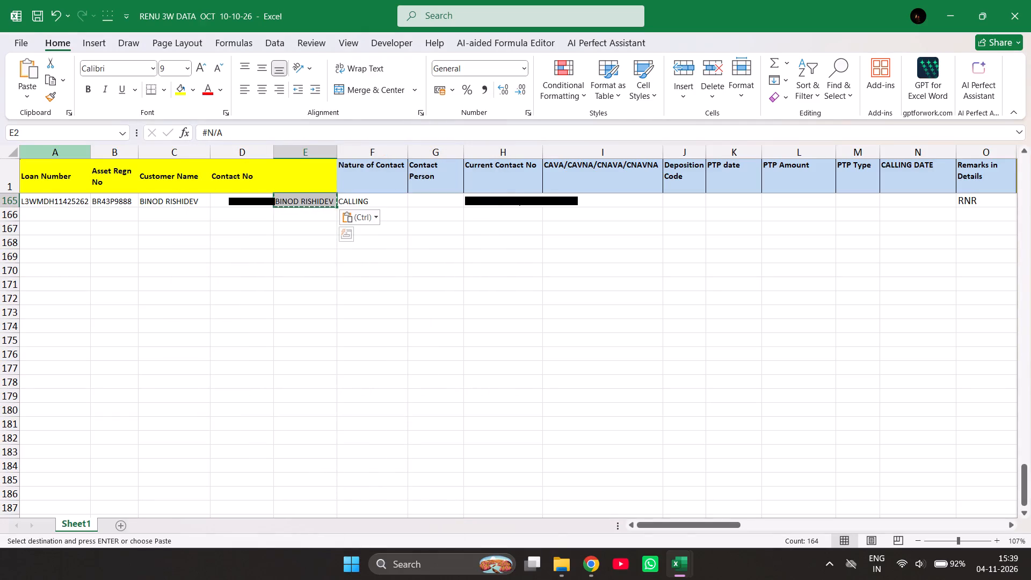
key(ctrl+s)
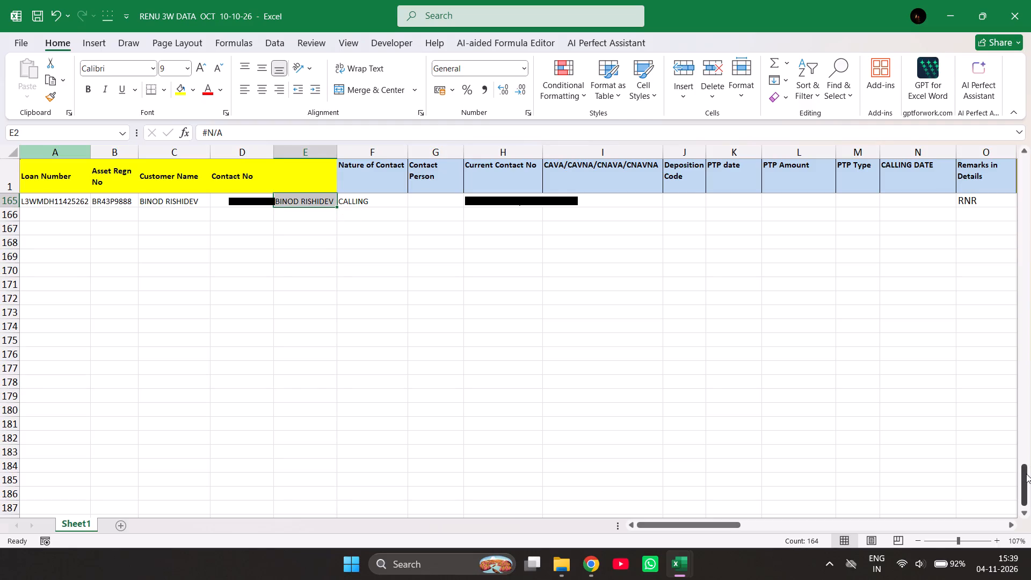
Turn on filtering for the header row of the loan accounts table, starting from cell E2.
drag(1026, 474, 989, 103)
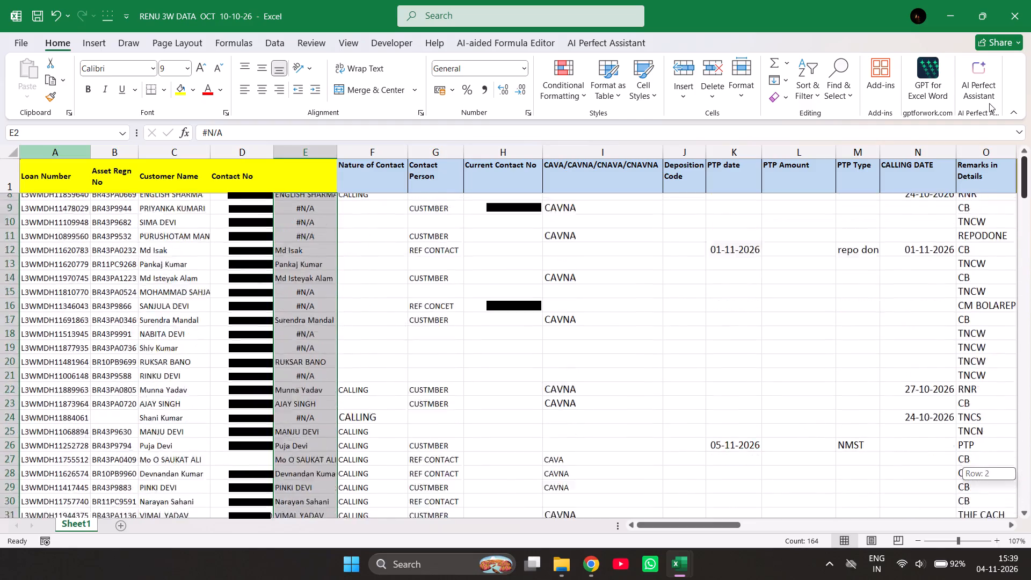
drag(989, 103, 991, 100)
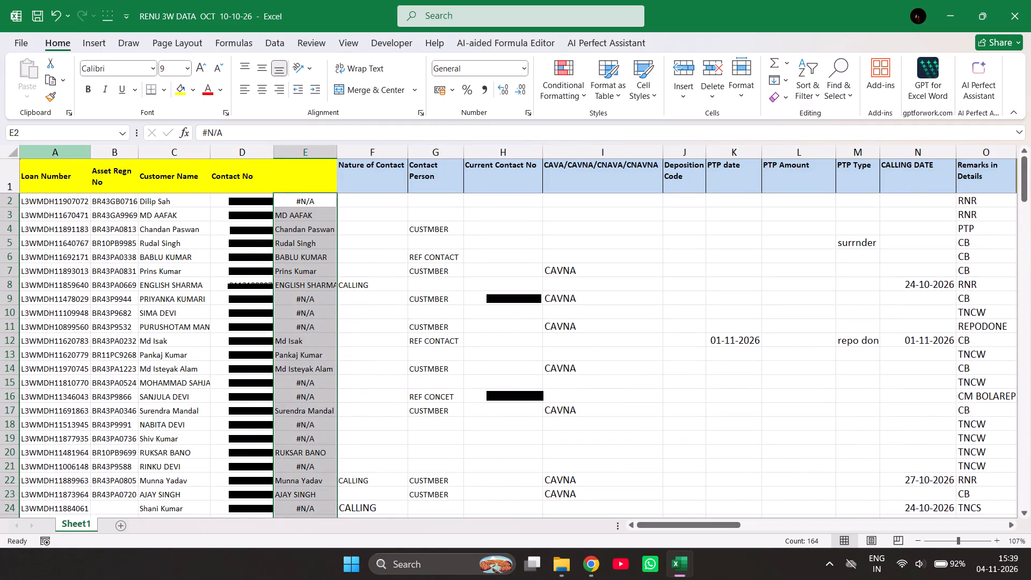
click(294, 206)
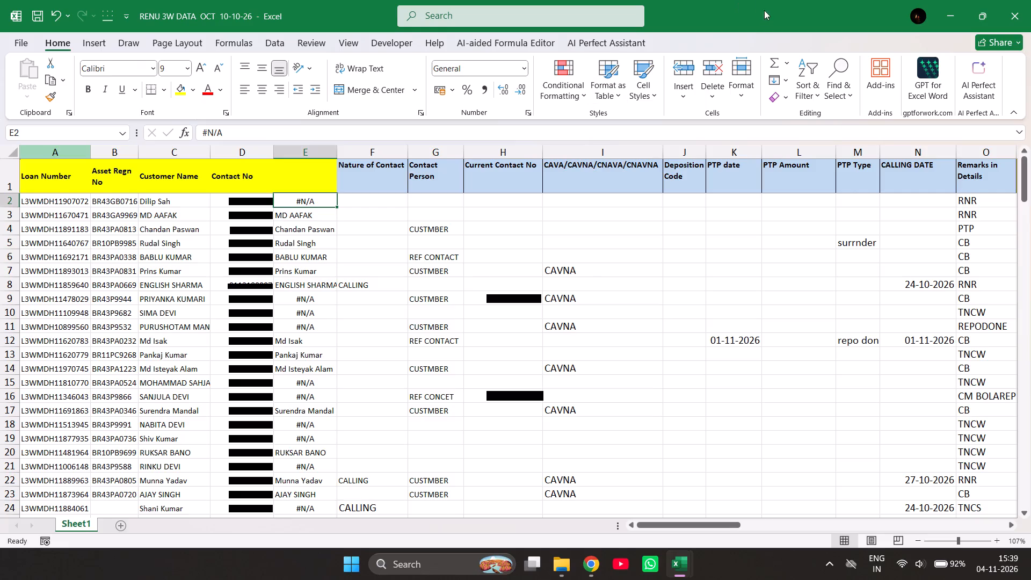
click(802, 86)
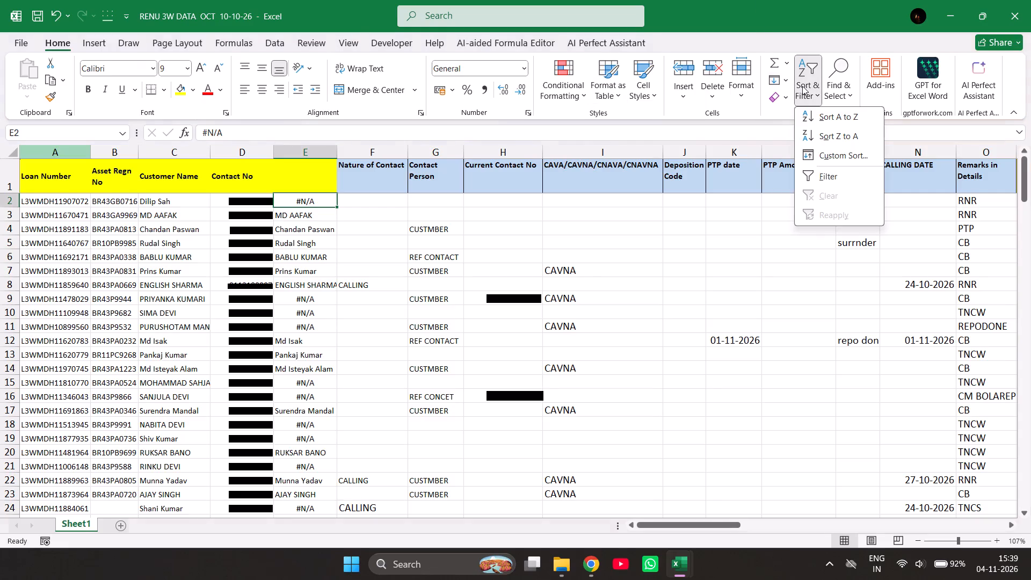
click(822, 180)
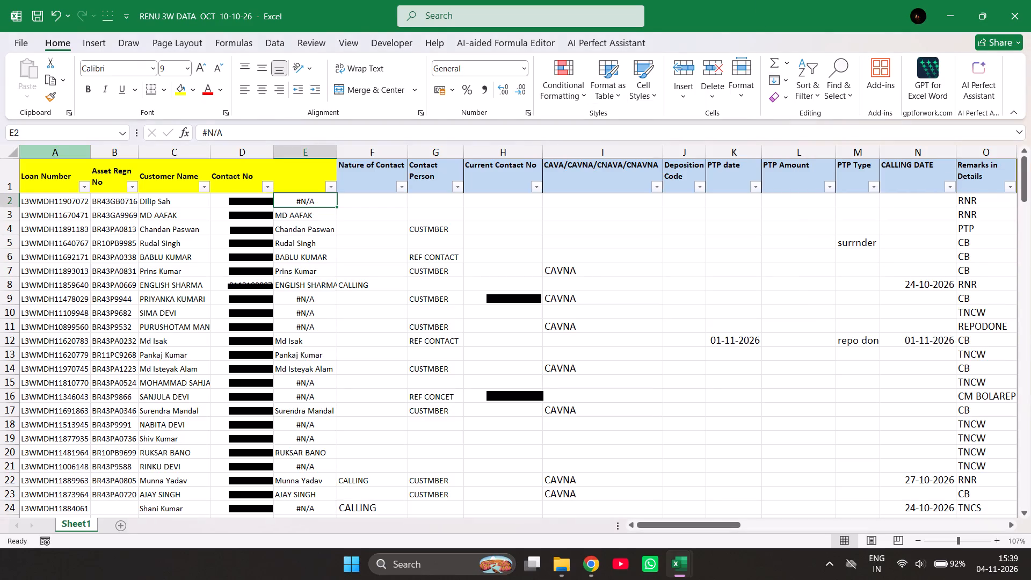
Filter column E so that only the #N/A rows are shown.
click(329, 189)
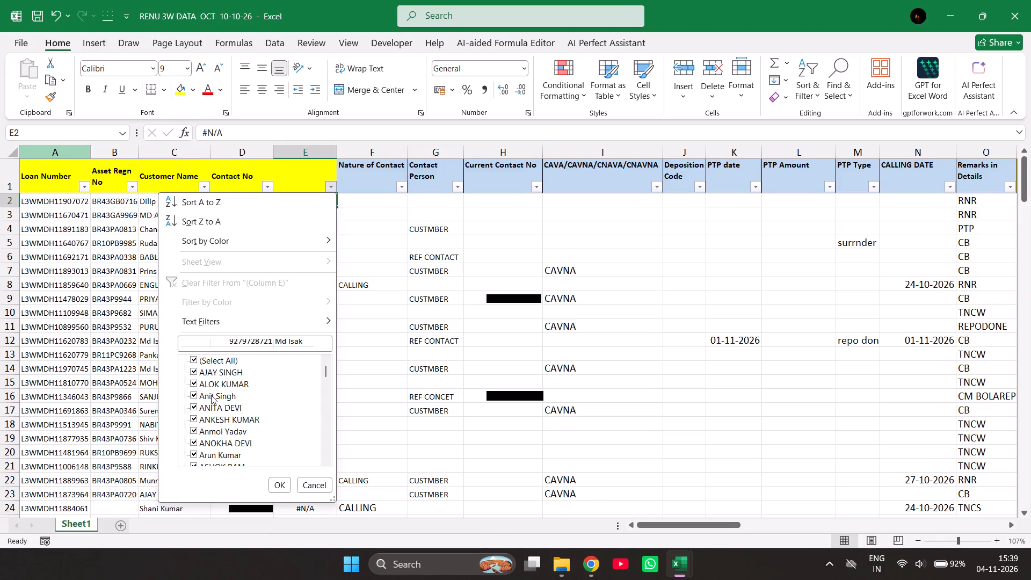
click(228, 366)
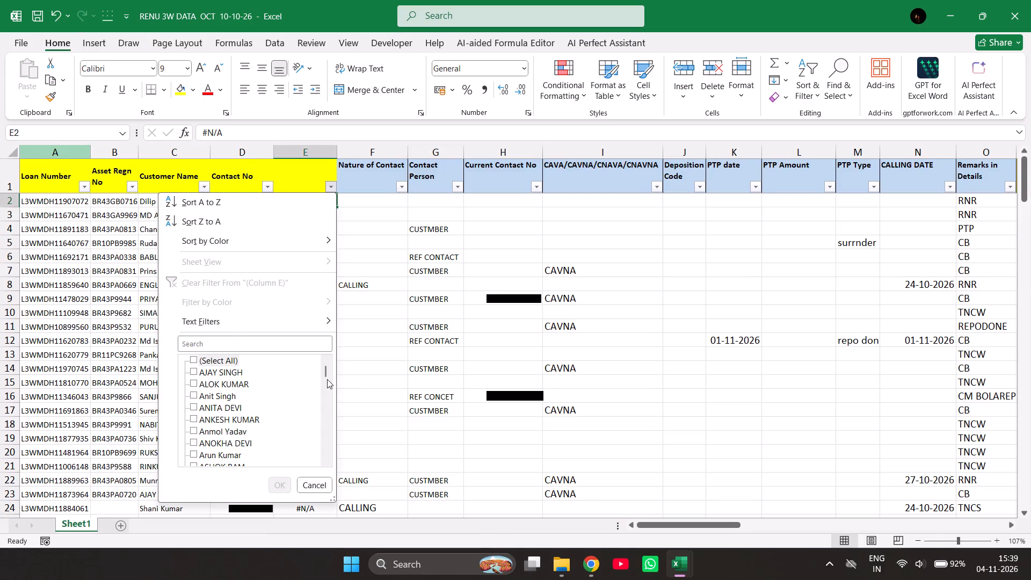
drag(327, 379, 308, 519)
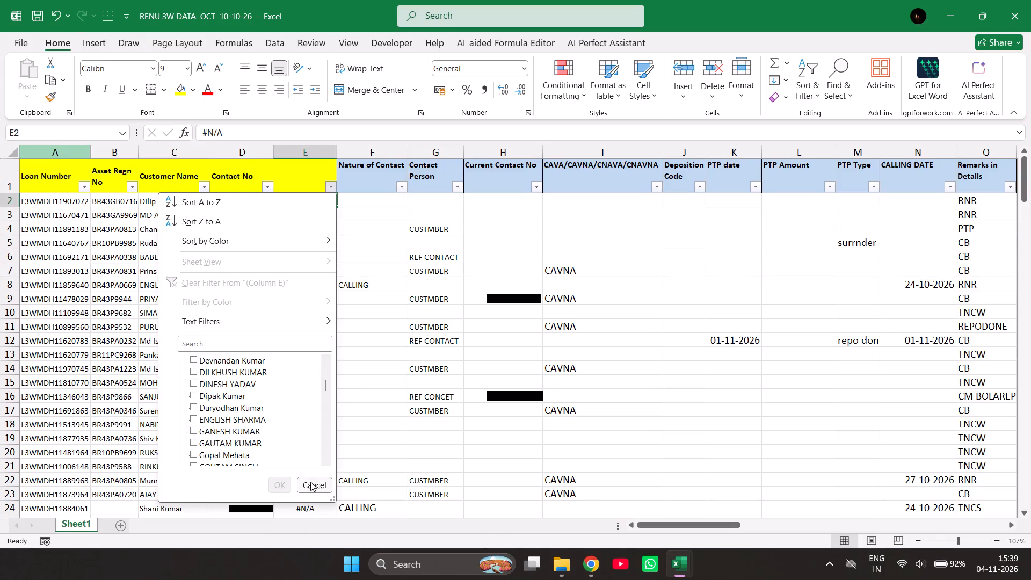
drag(328, 379, 319, 403)
drag(326, 379, 324, 470)
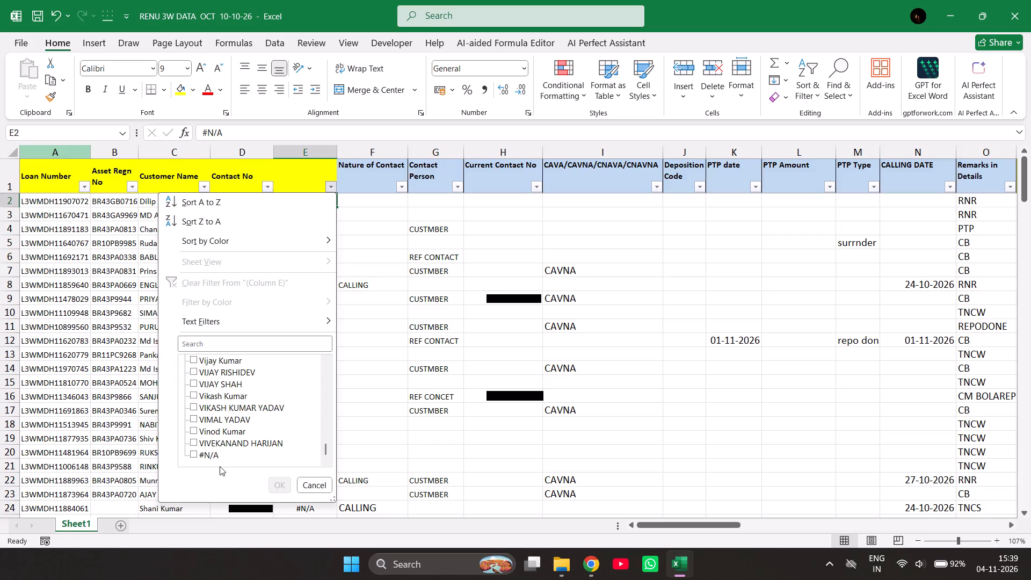
click(203, 454)
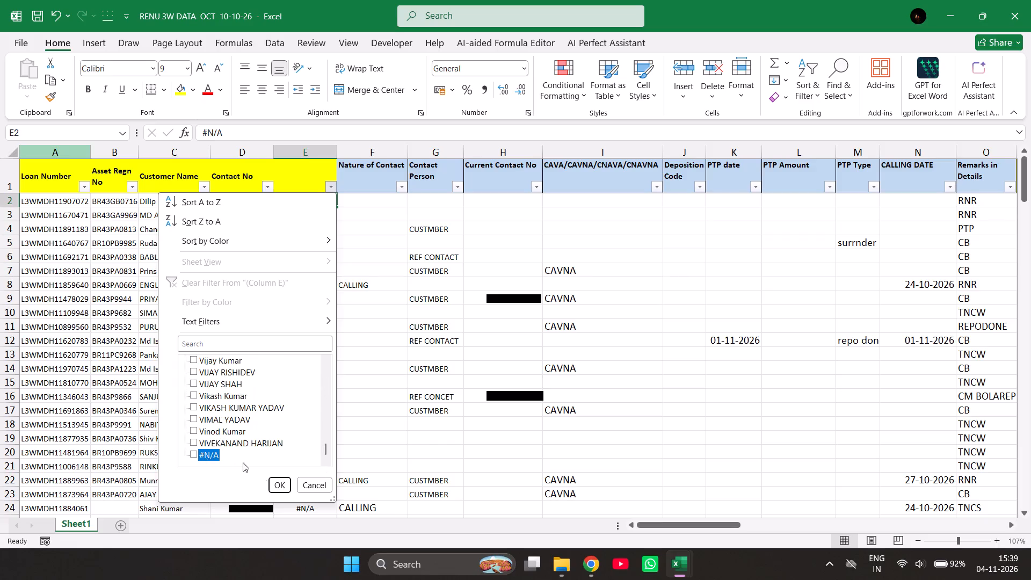
click(286, 491)
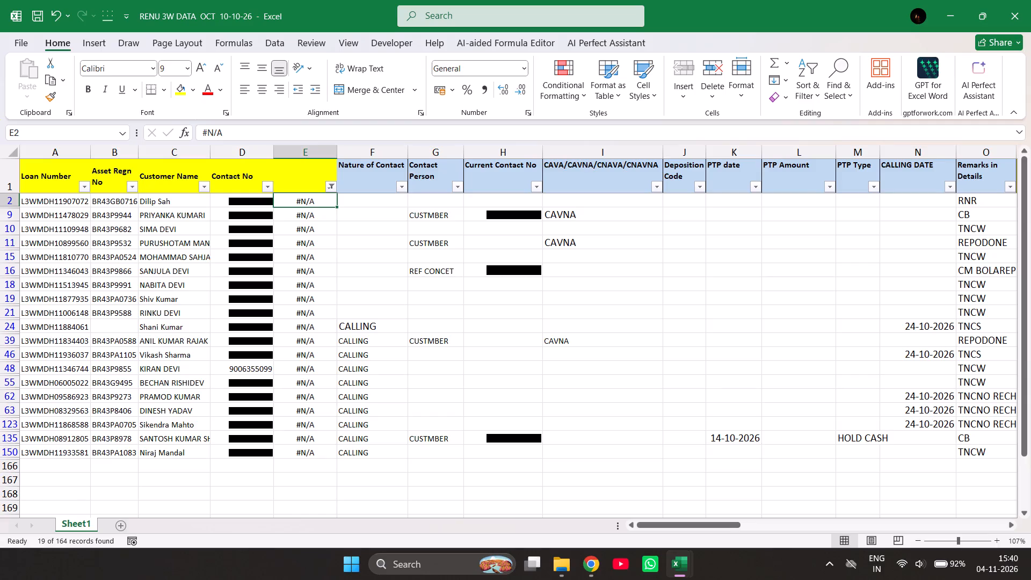
Examine the filtered unmatched loan accounts across their customer, remarks, FOS name, NPA stage and Bom Bucket columns.
click(157, 294)
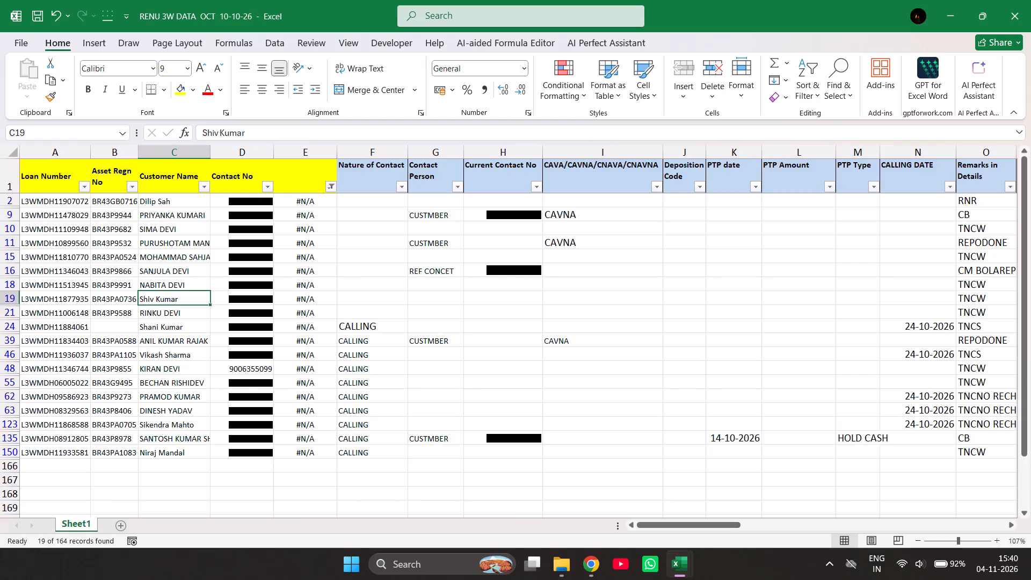
click(159, 342)
click(161, 359)
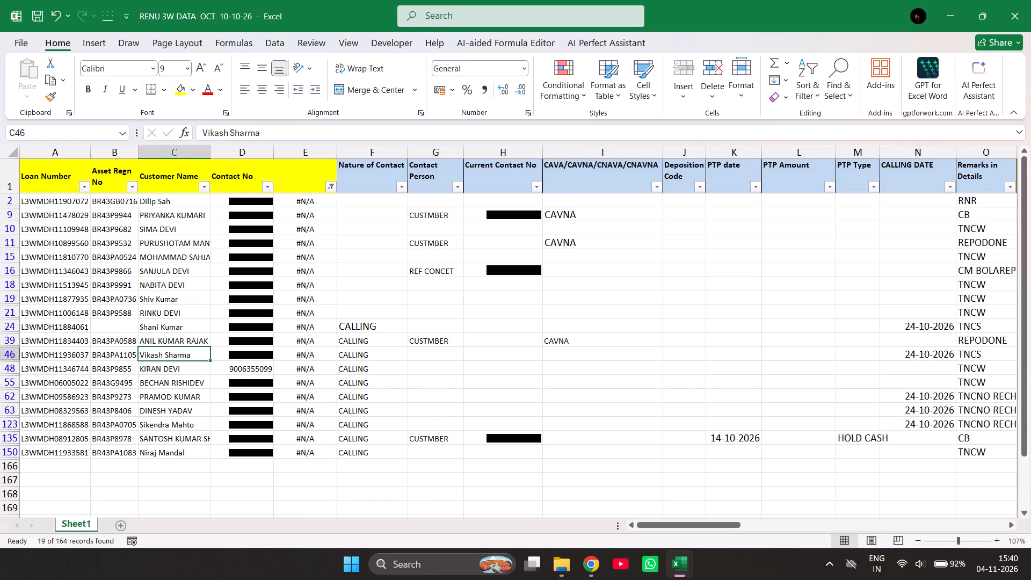
click(157, 371)
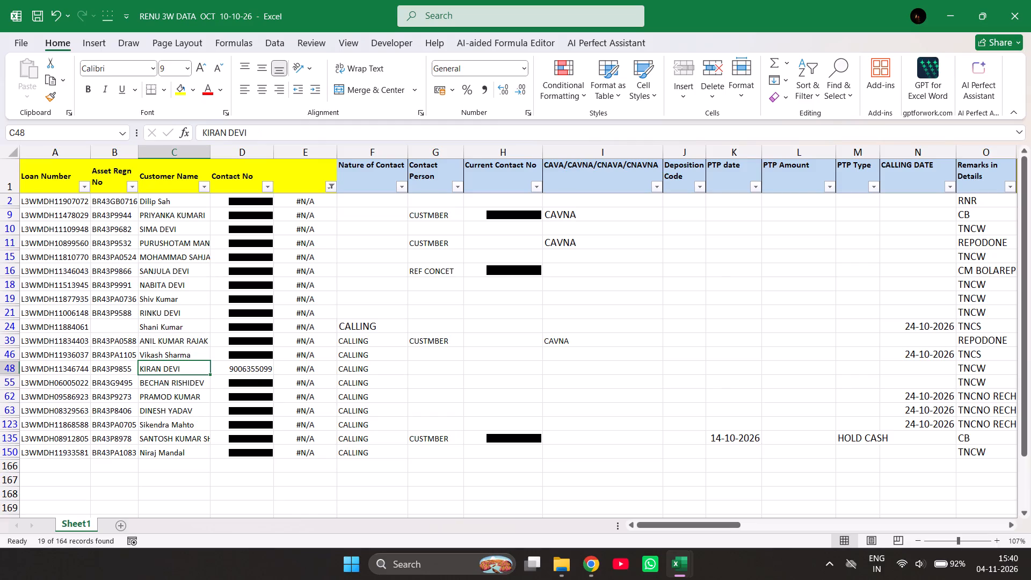
triple_click(1012, 523)
triple_click(1012, 523)
triple_click(1012, 523)
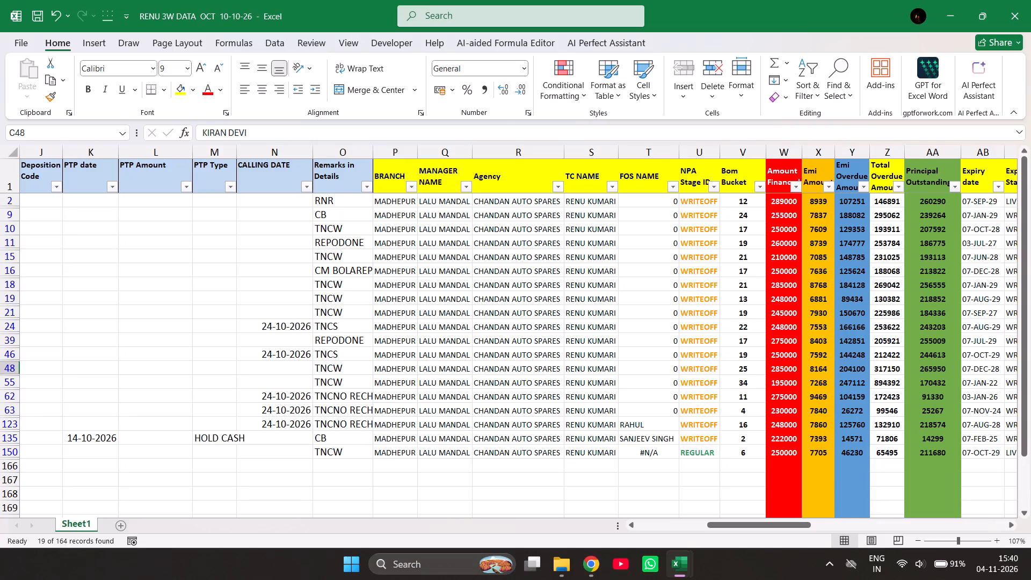
click(739, 459)
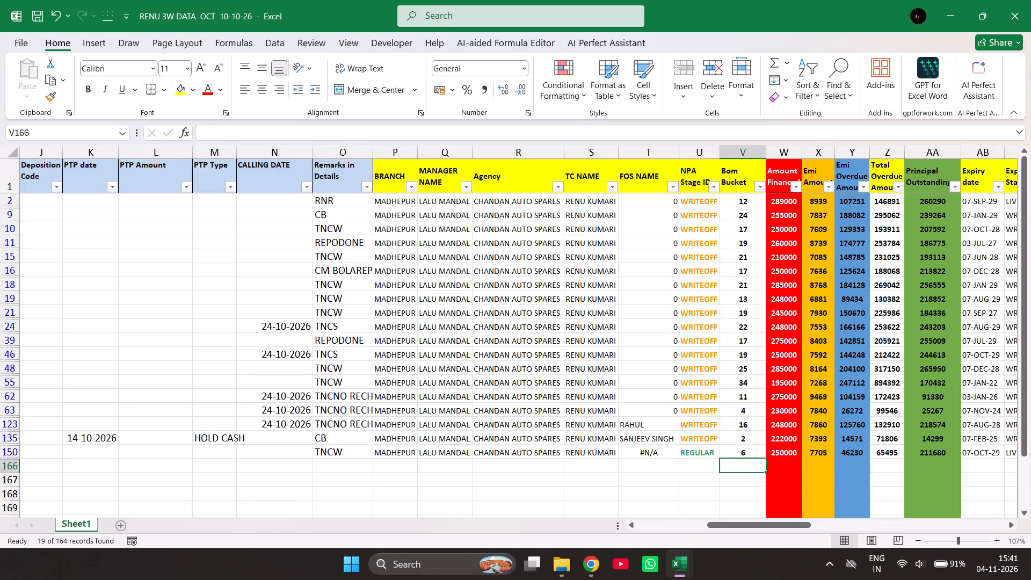
key(Up)
key(Left)
key(Left)
key(Left)
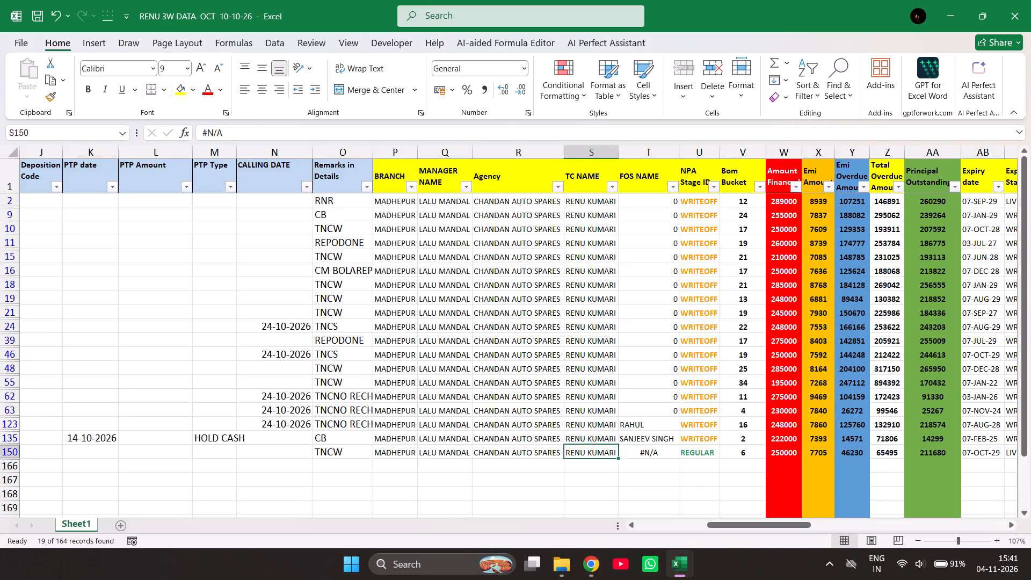
key(Left)
key(Left)
key(Left)
key(Left)
key(Left)
key(Left)
key(Left)
key(Left)
key(Left)
key(Left)
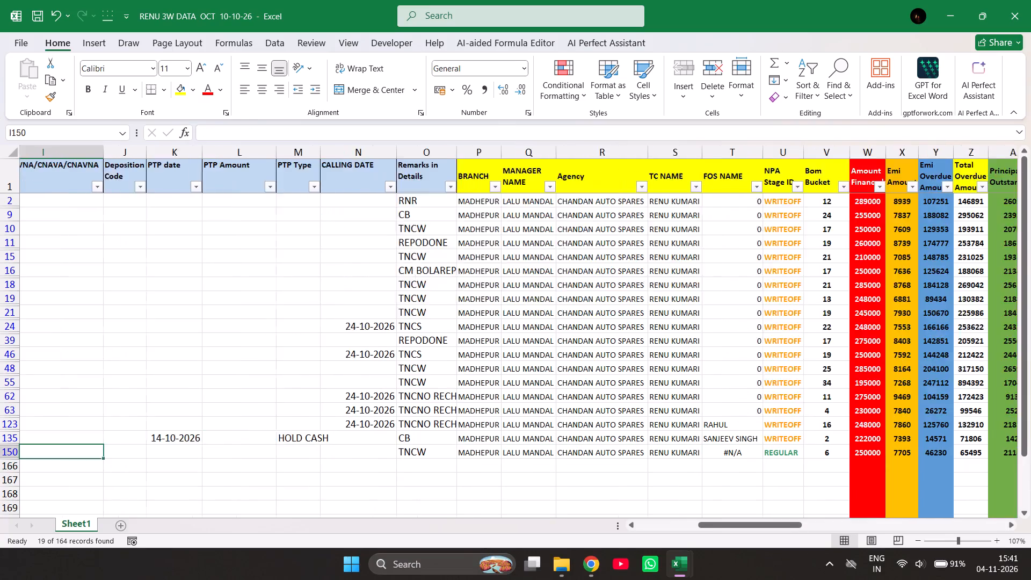
key(Left)
key(Left)
key(Left)
key(Left)
key(Left)
key(Left)
key(Left)
key(Left)
key(Left)
key(Left)
key(Left)
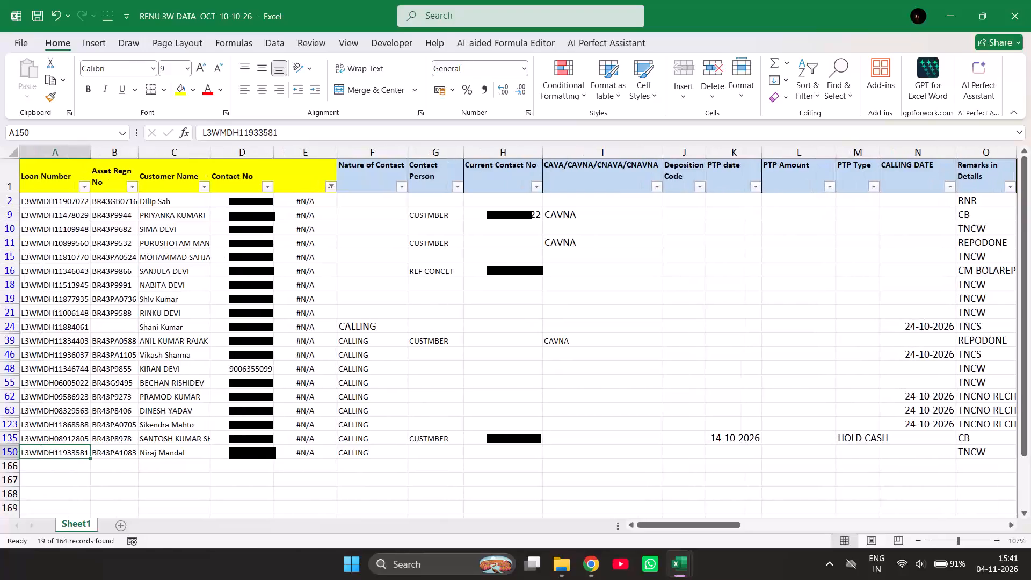
key(Right)
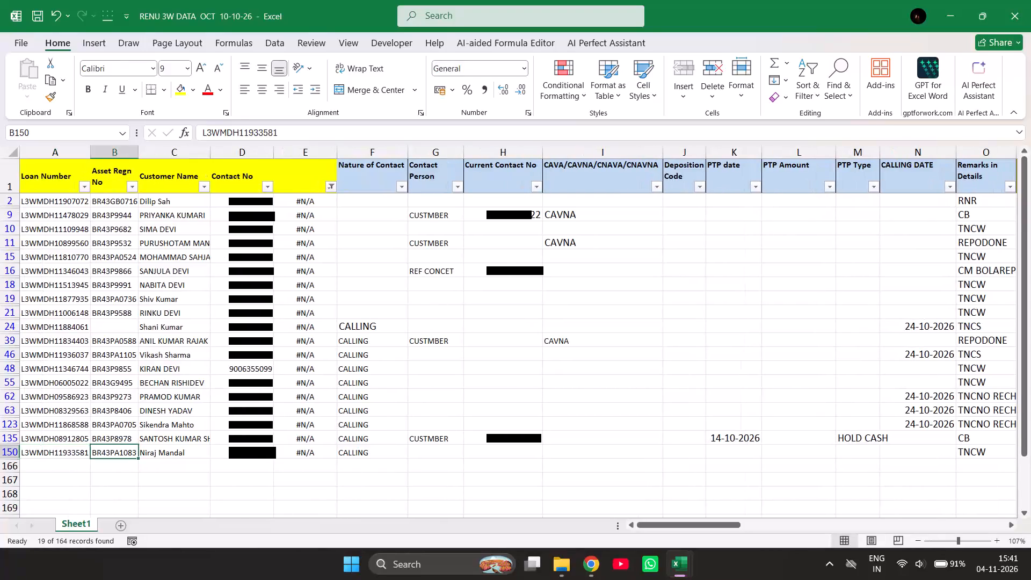
key(Right)
key(Right)
key(Right)
key(Right)
key(Right)
key(Right)
key(Right)
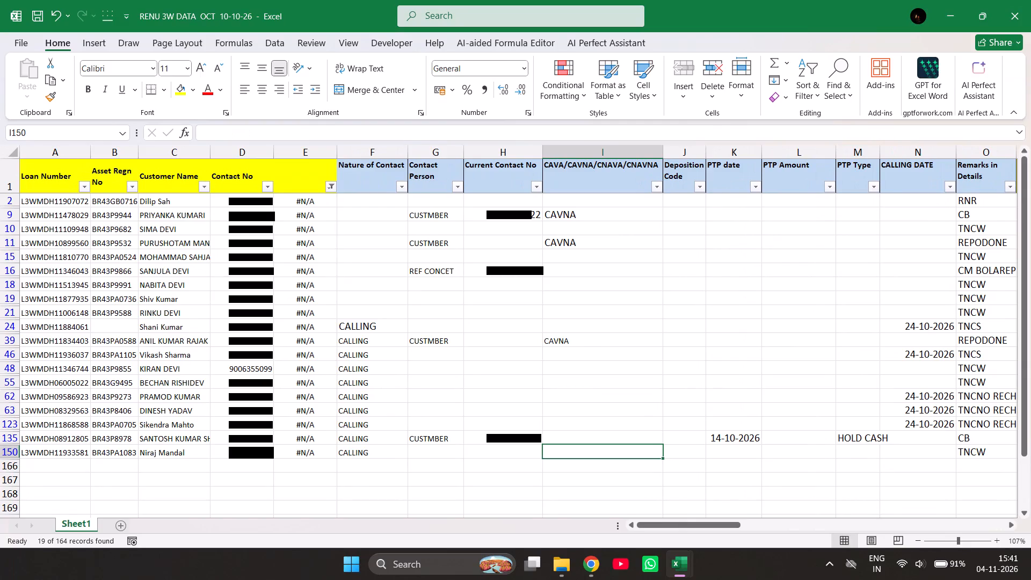
click(739, 459)
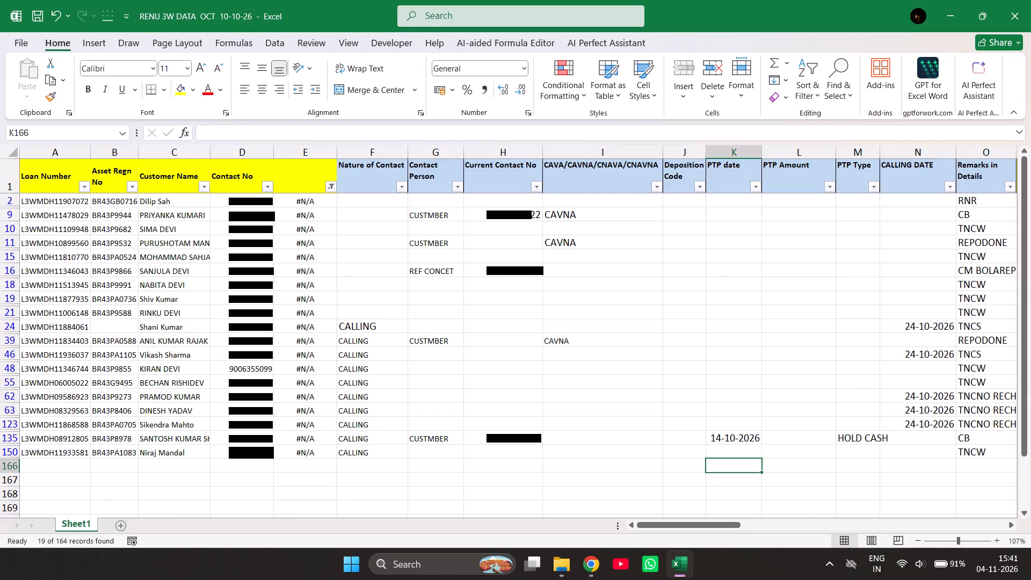
Check how many unmatched loan accounts are filtered, using the count for the Loan Number column.
click(70, 147)
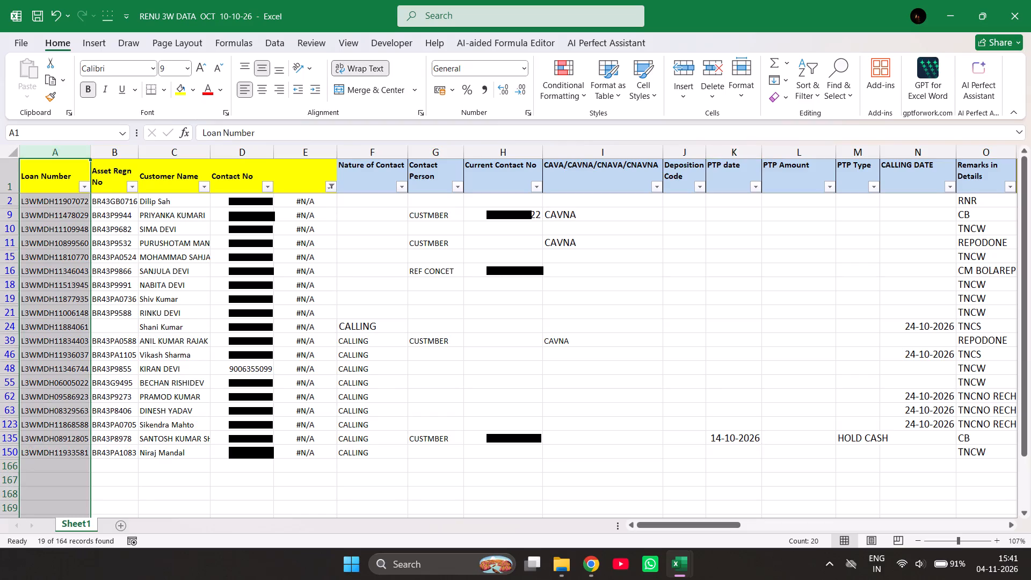
click(553, 368)
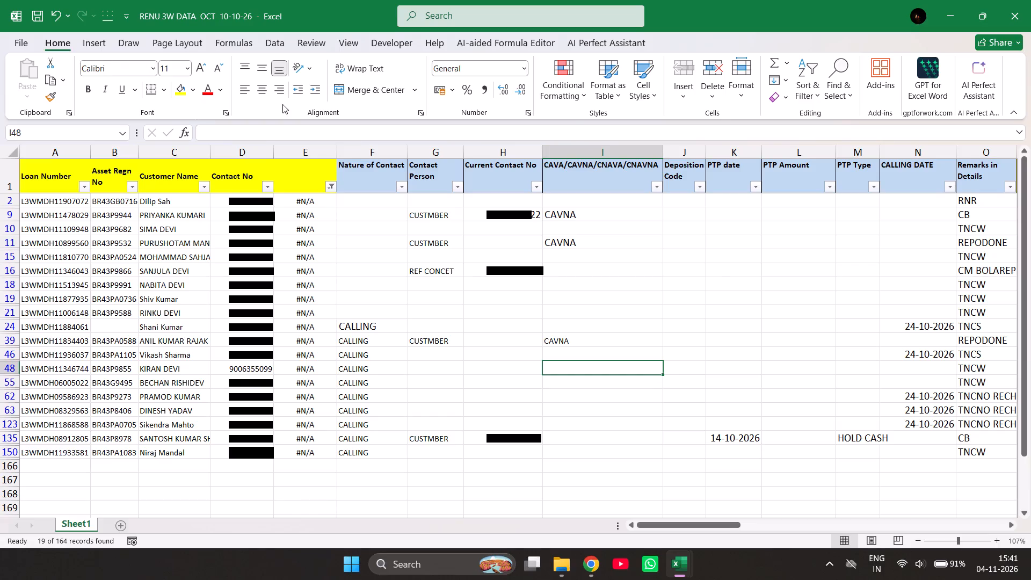
Remove the filter from the loan accounts table so all rows show, and save the workbook.
click(19, 47)
click(41, 222)
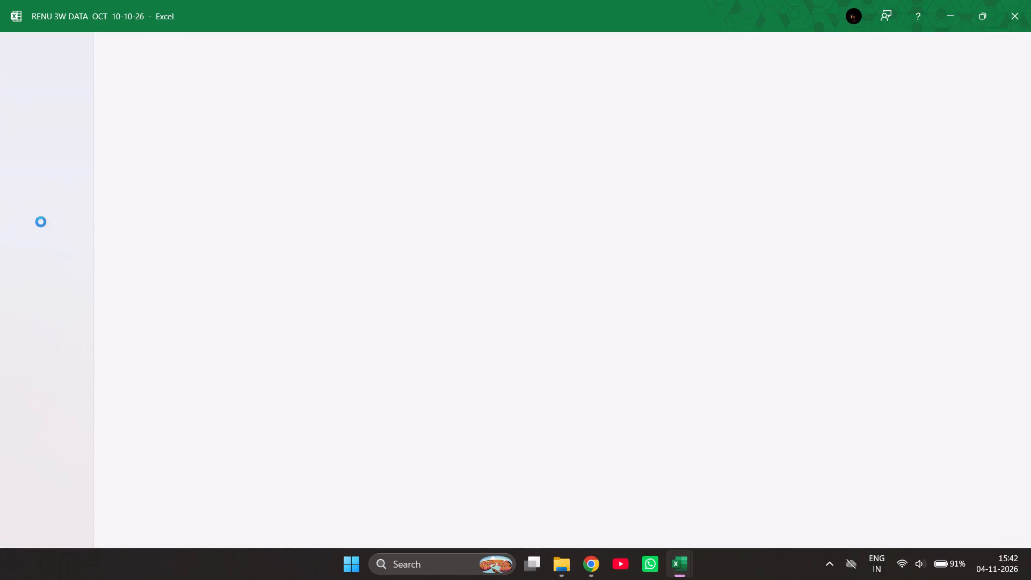
click(802, 98)
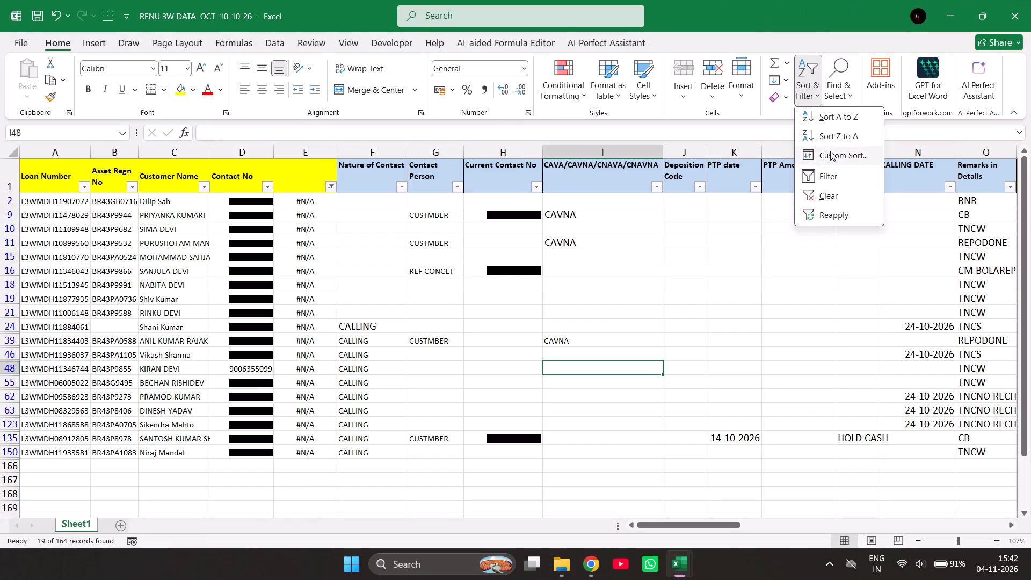
click(826, 172)
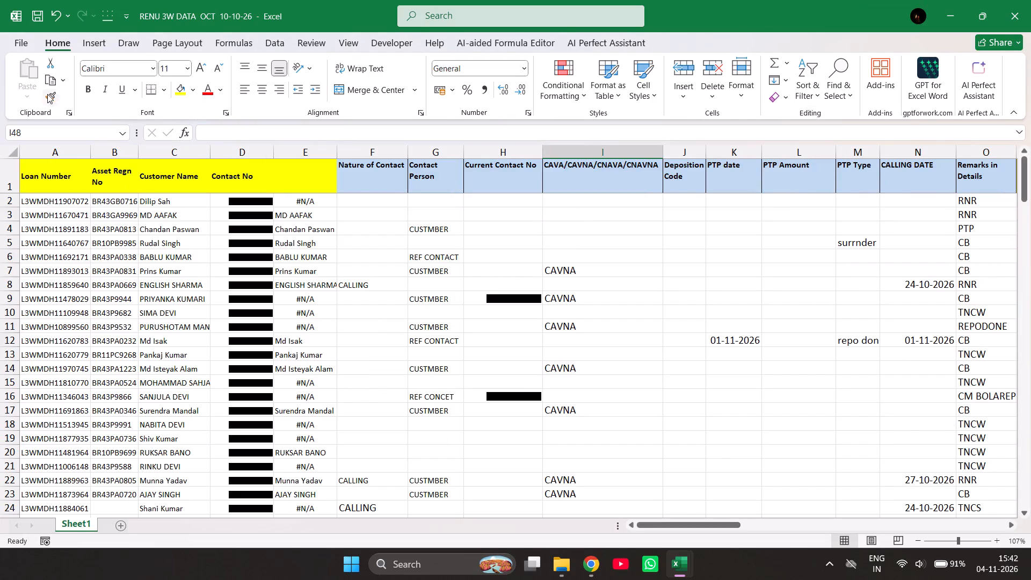
click(16, 38)
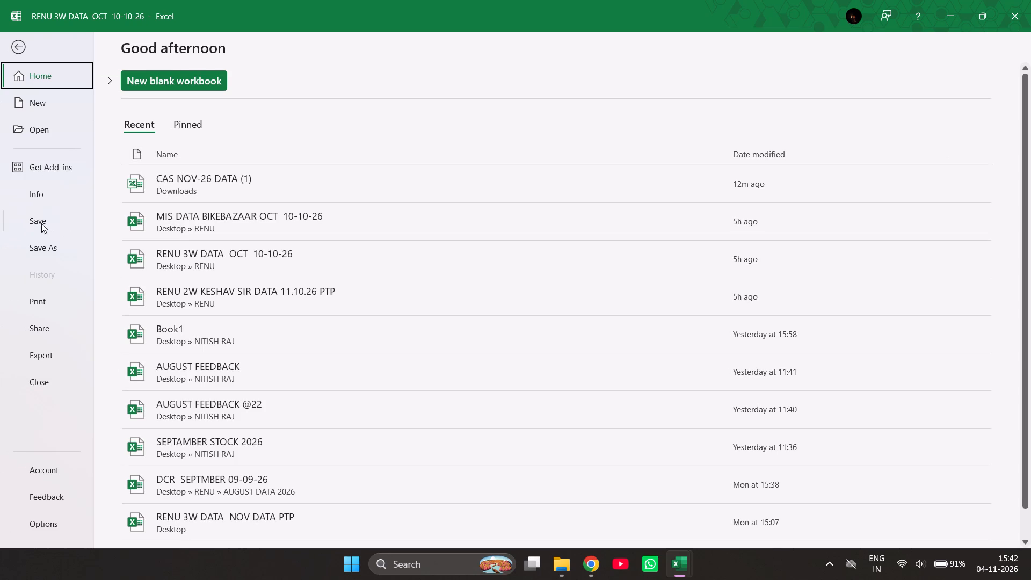
click(41, 223)
click(18, 38)
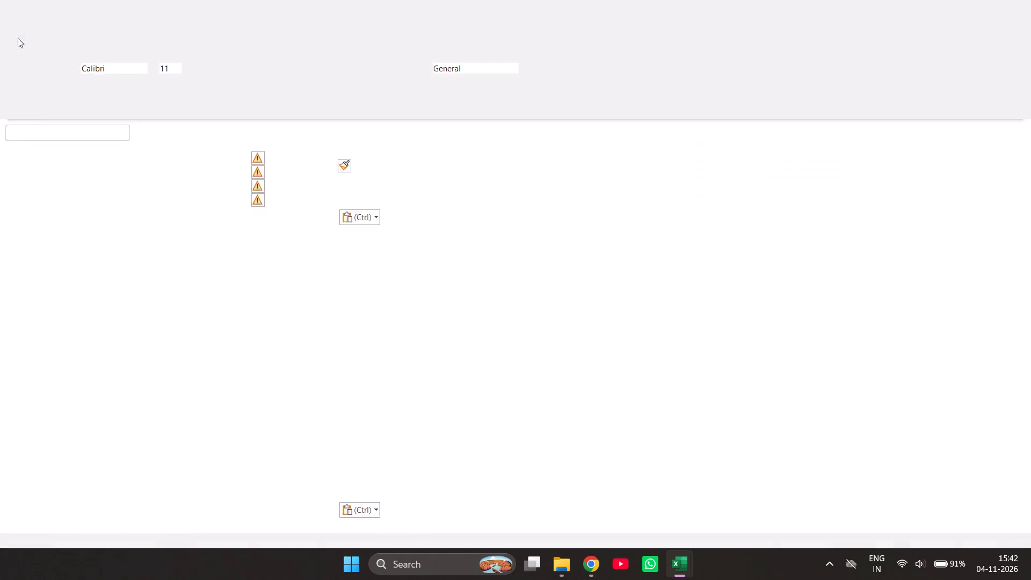
click(42, 228)
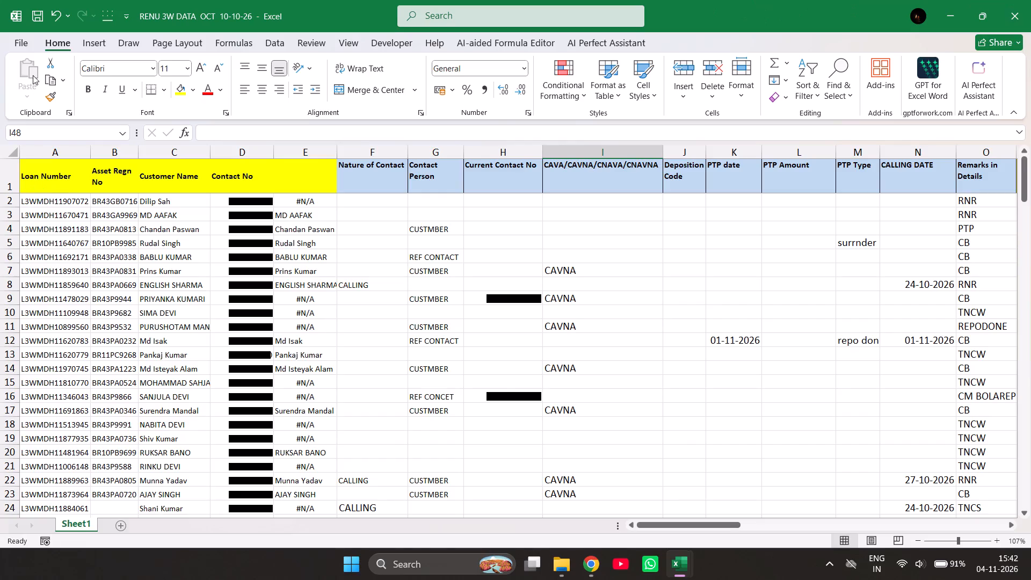
click(22, 40)
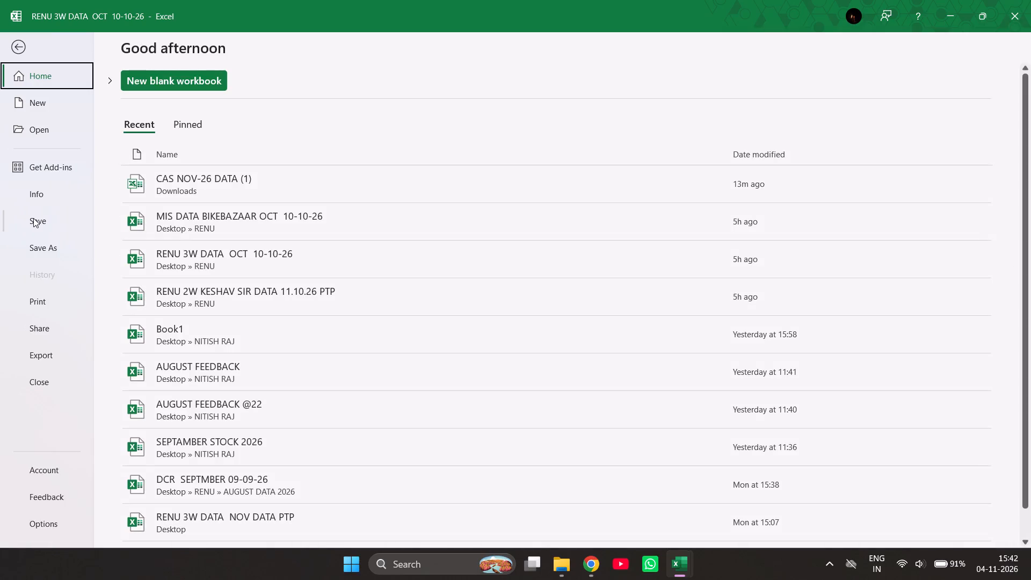
click(33, 218)
click(24, 37)
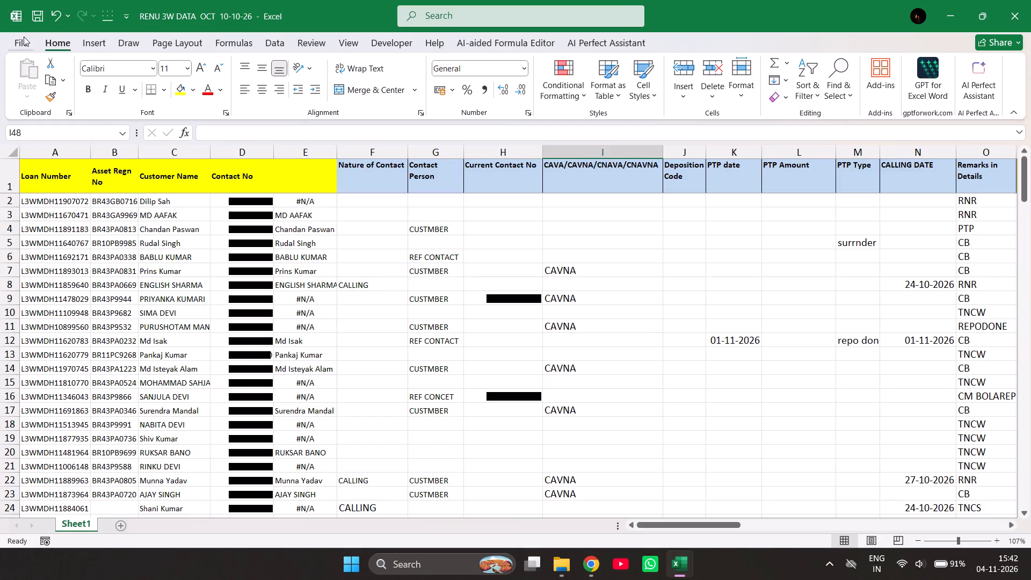
click(41, 224)
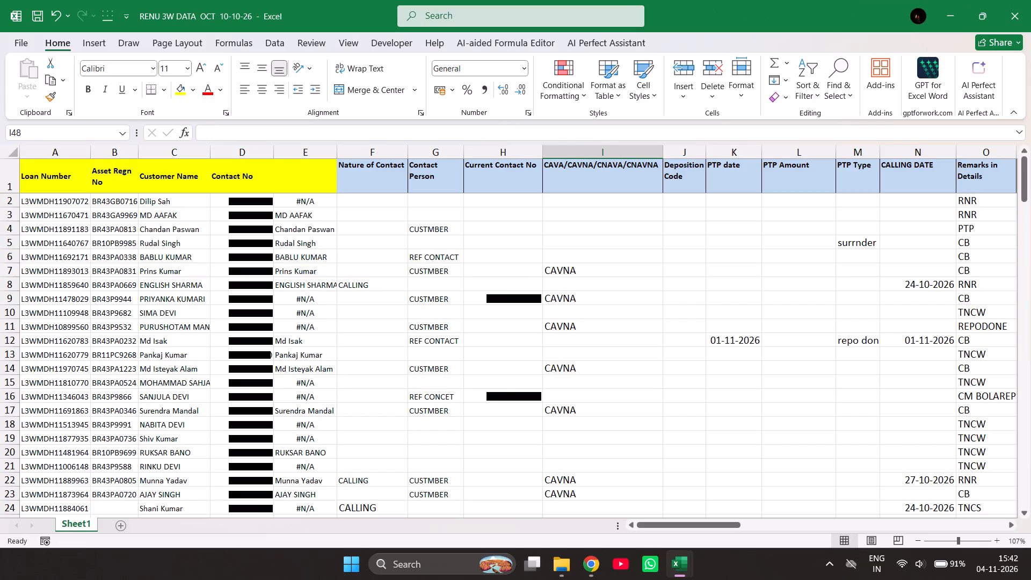
click(19, 40)
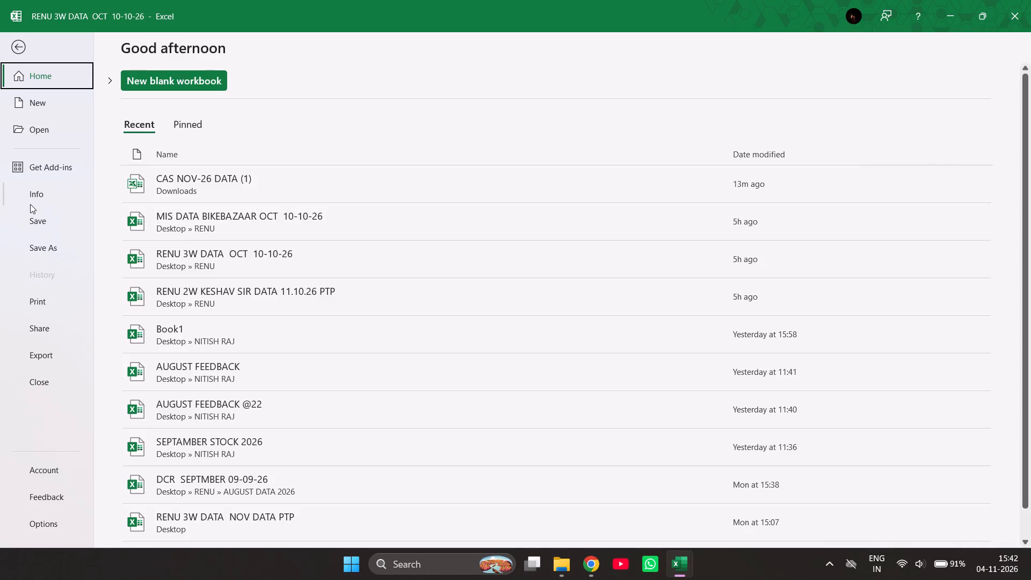
click(34, 218)
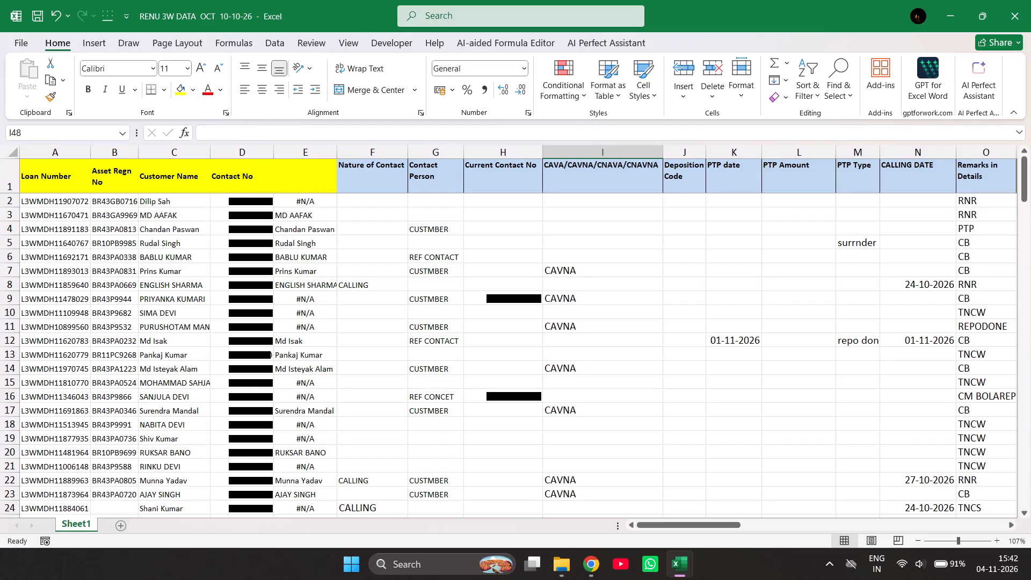
Turn filtering on again for header row 1 of the loan accounts table.
click(5, 175)
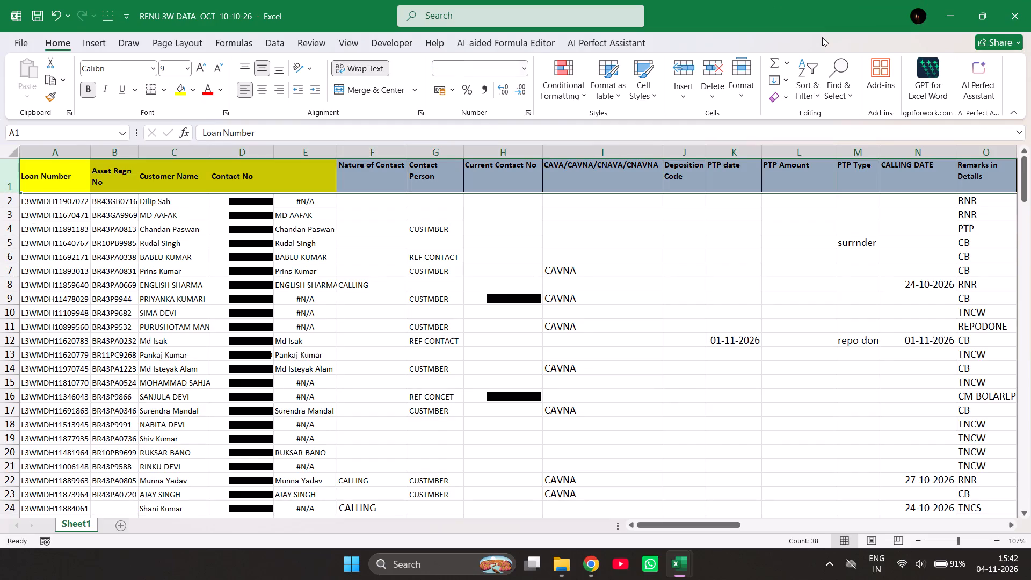
click(808, 92)
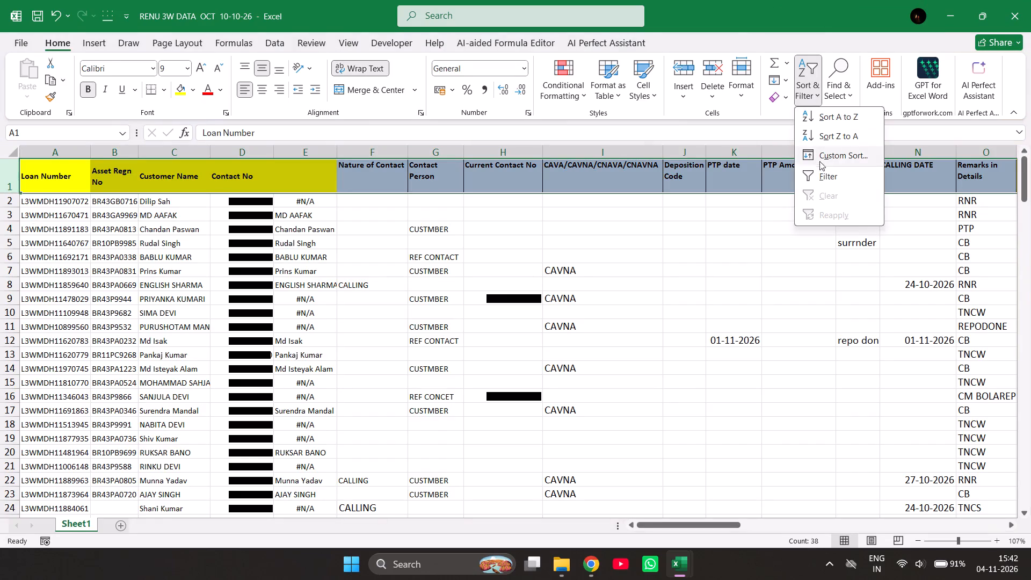
click(821, 169)
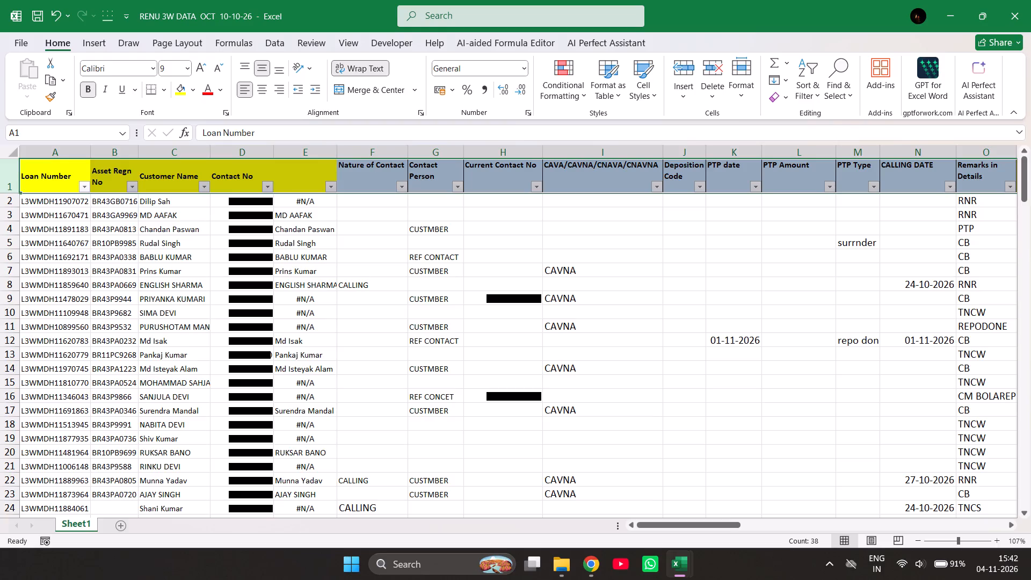
Filter column E to exclude the #N/A rows, leaving only the accounts matched by name.
click(332, 186)
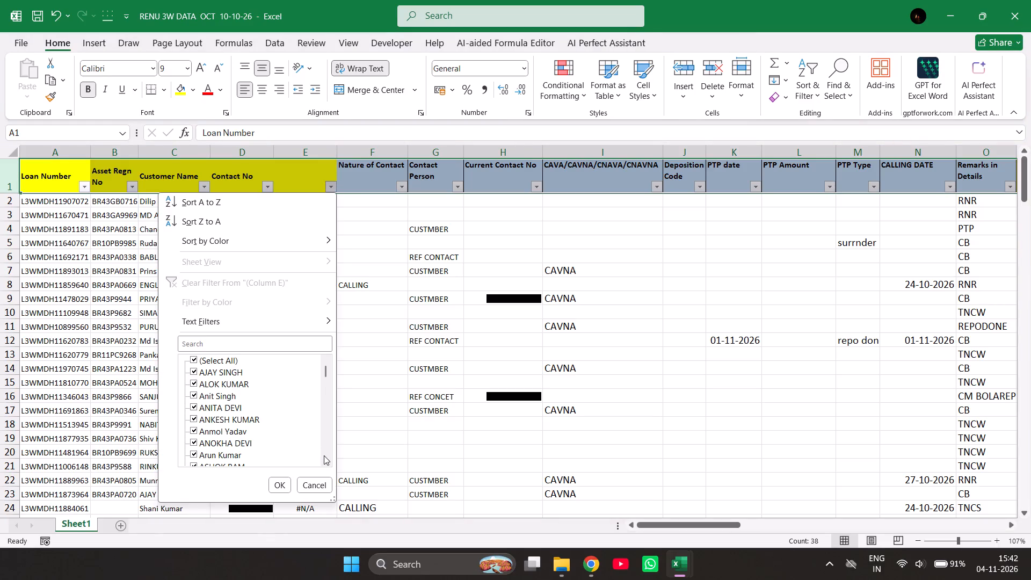
triple_click(324, 455)
triple_click(324, 455)
triple_click(324, 455)
triple_click(324, 455)
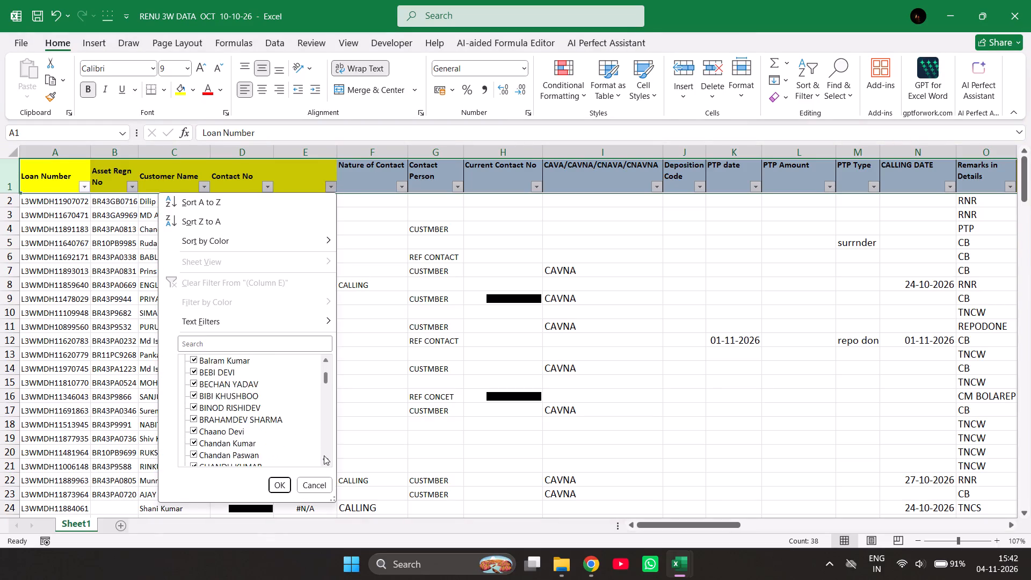
triple_click(324, 455)
triple_click(324, 455)
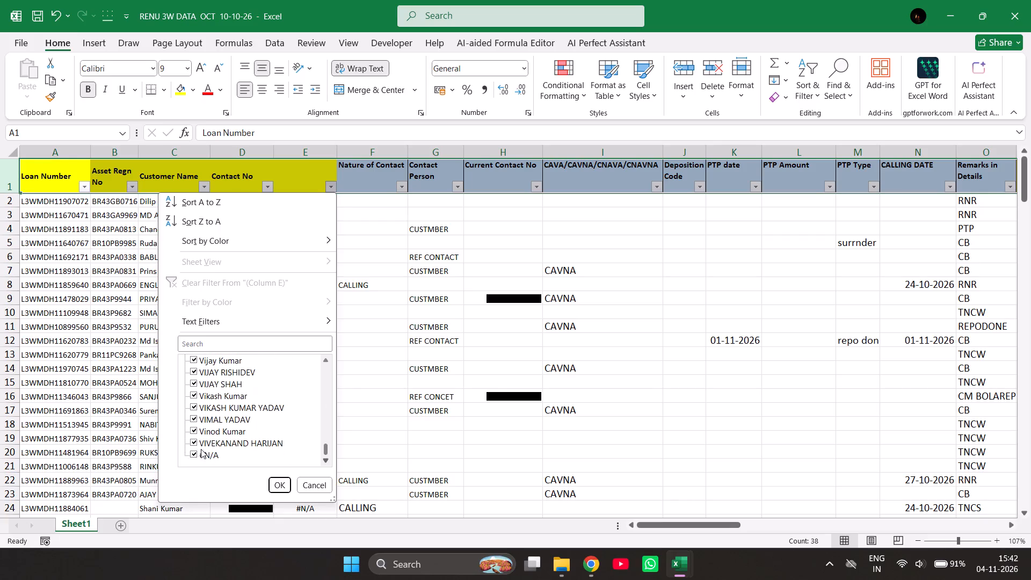
click(202, 449)
click(280, 484)
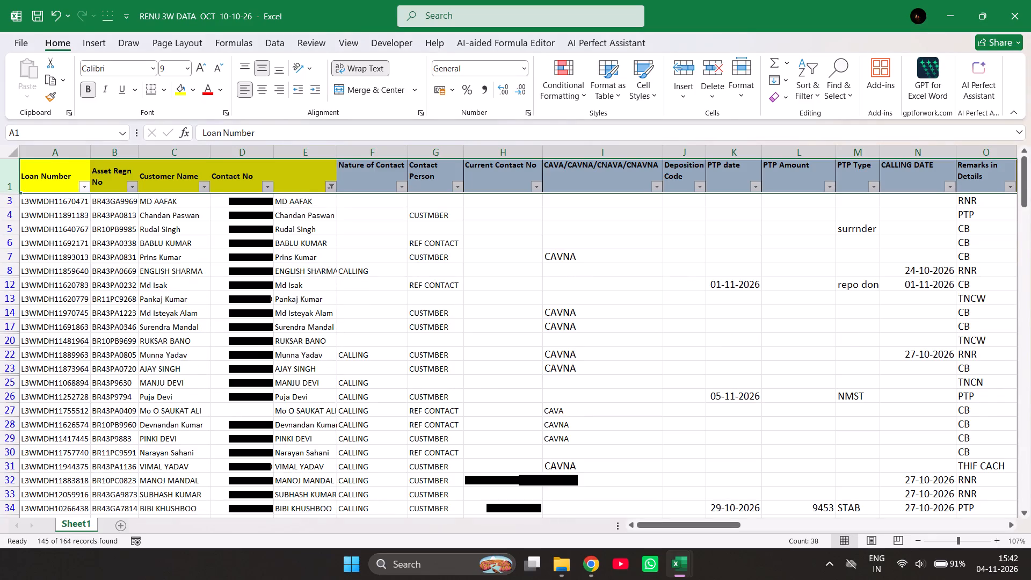
Check how many matched loan accounts are filtered, using the count for the Loan Number column.
click(64, 149)
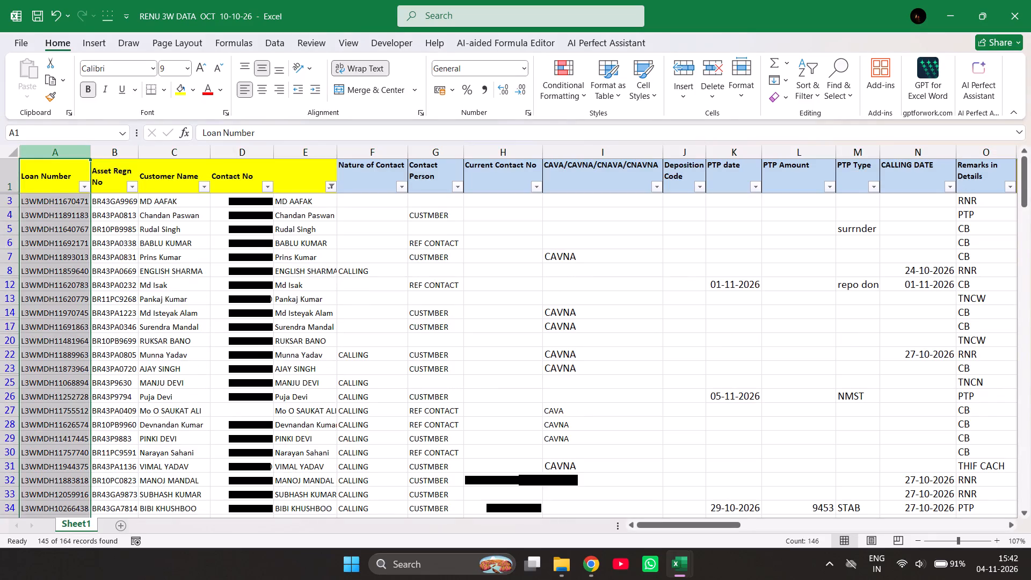
click(652, 314)
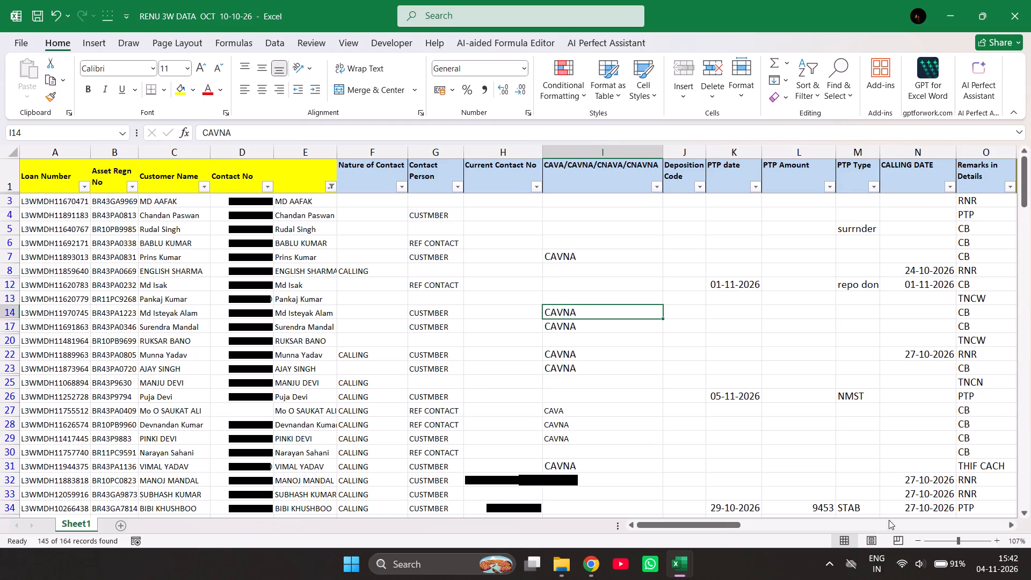
Filter the NPA Stage ID column to exclude WRITEOFF, so only the REGULAR accounts are shown.
triple_click(1008, 524)
triple_click(1008, 524)
triple_click(1008, 524)
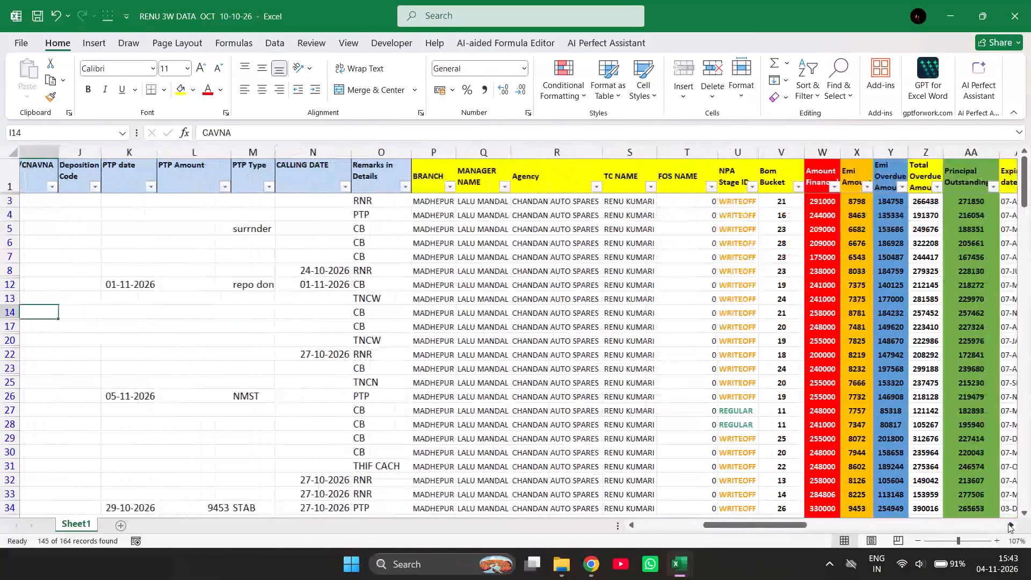
click(713, 185)
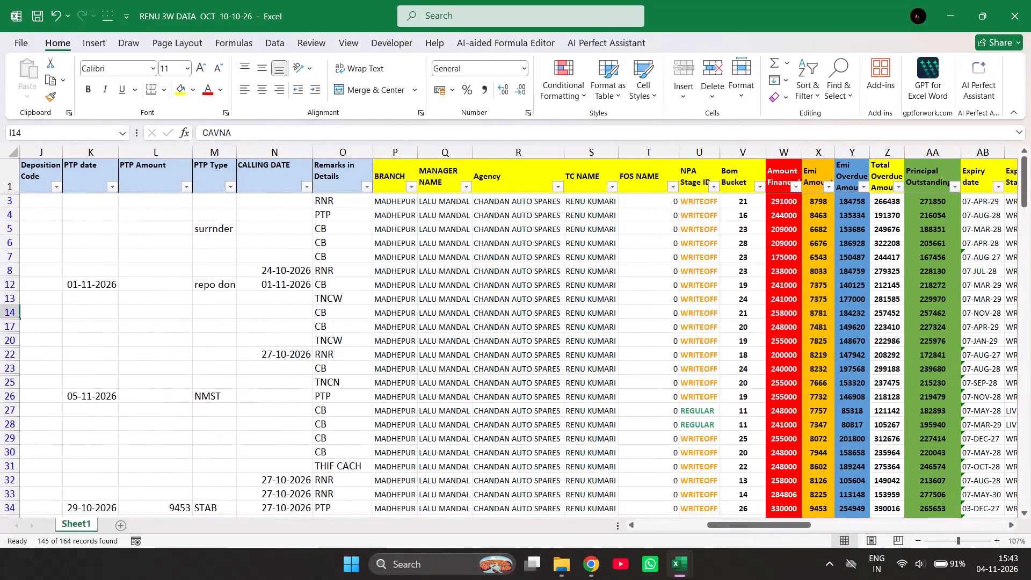
click(600, 381)
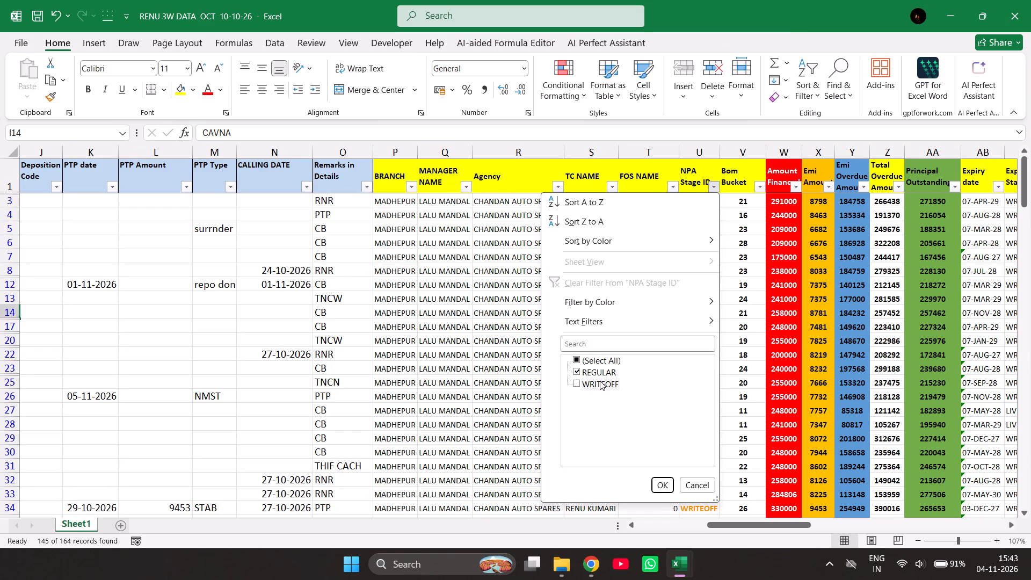
click(660, 489)
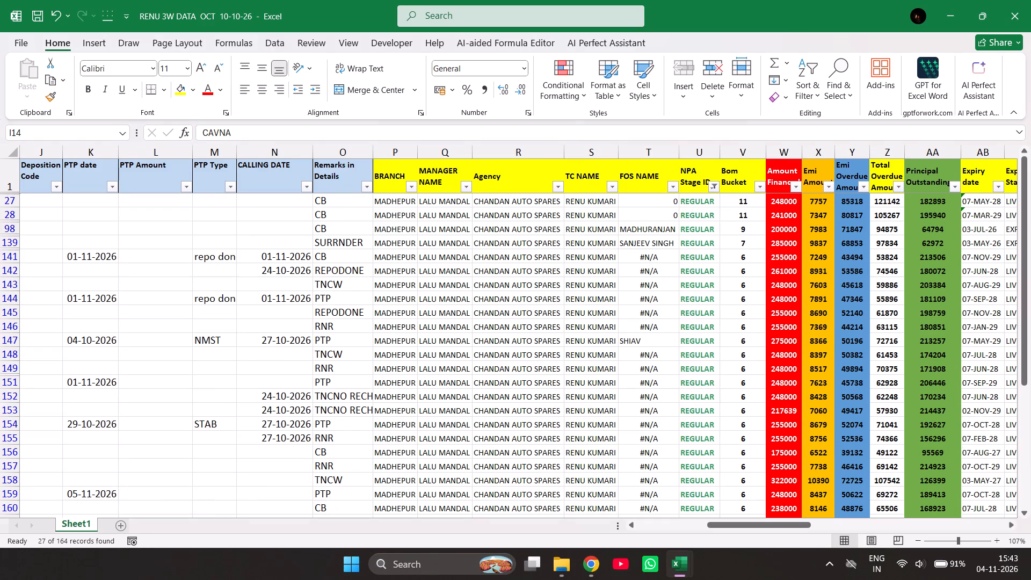
Select the FOS NAME column of the filtered accounts and save the workbook.
click(669, 153)
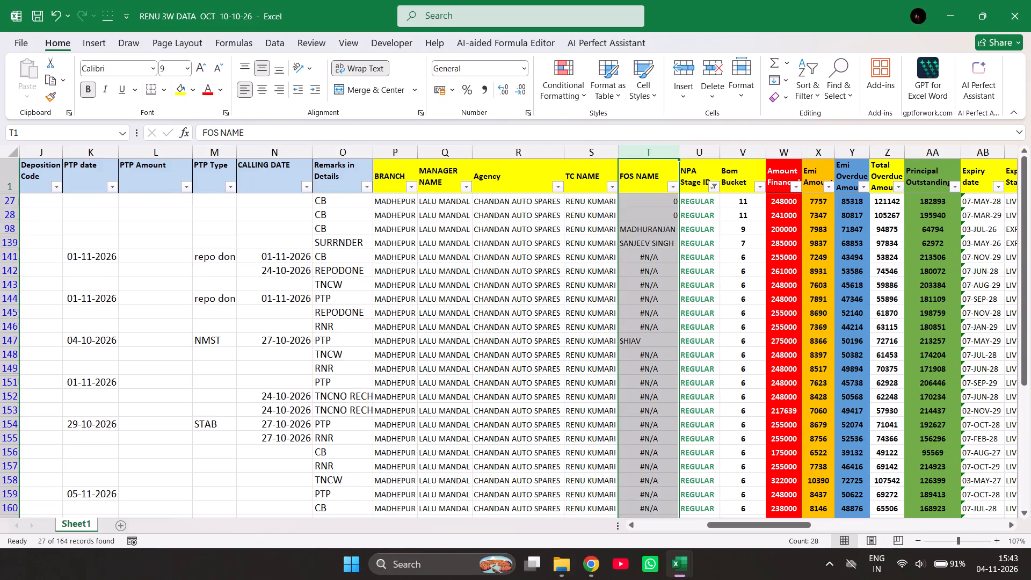
triple_click(652, 524)
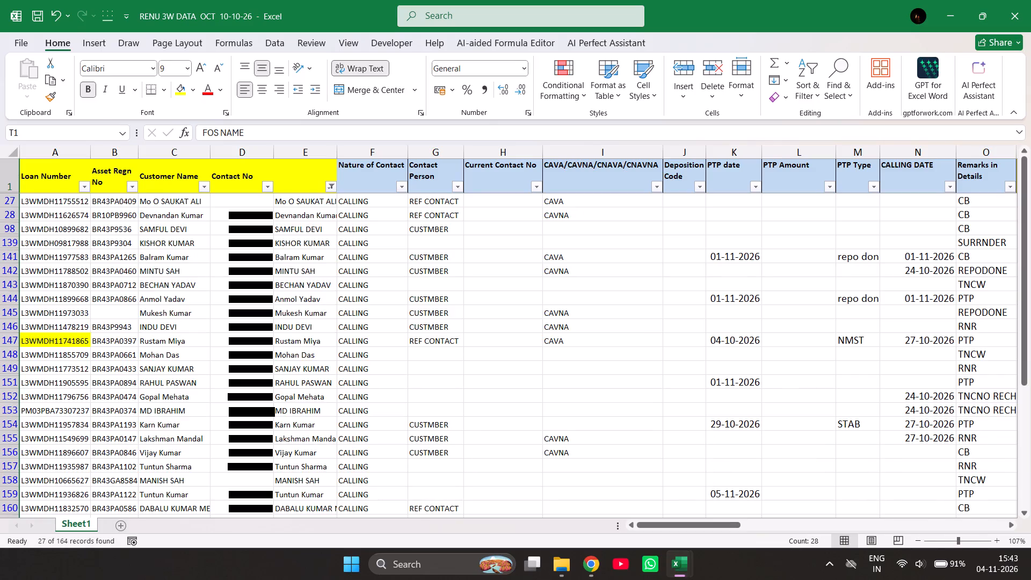
click(21, 44)
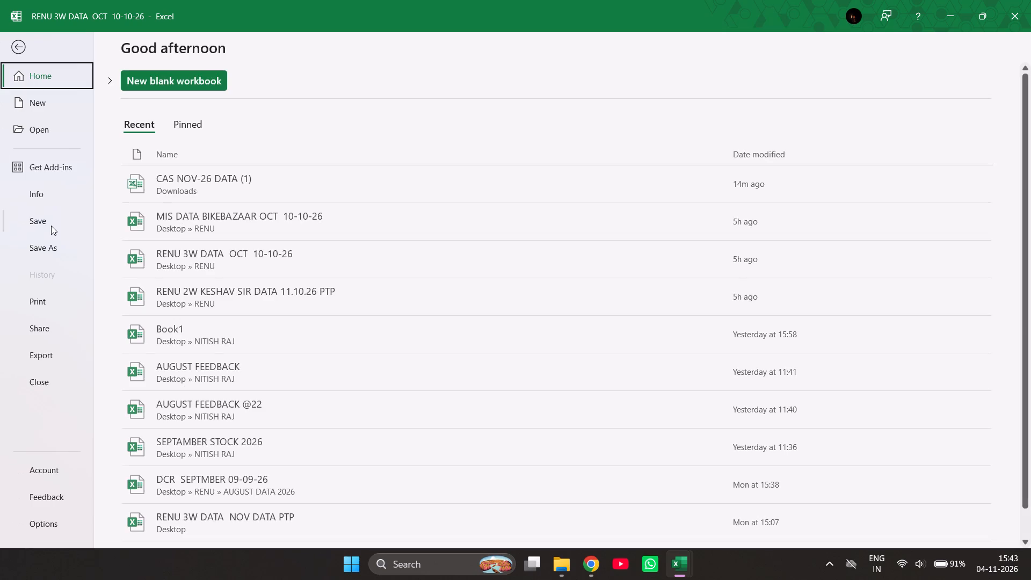
click(42, 219)
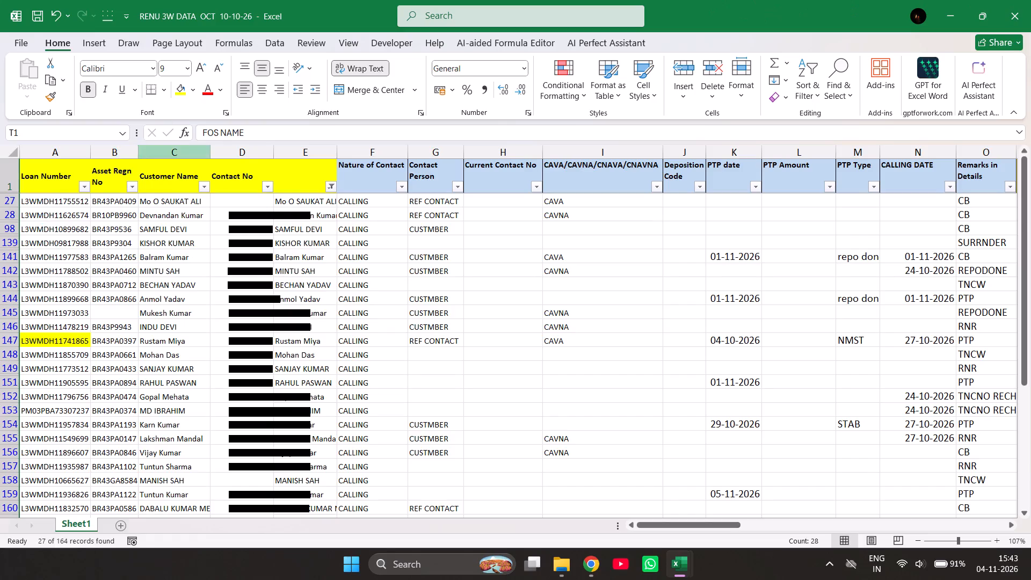
Widen the Asset Regn No column, the Contact No column and the untitled column E of matched names.
drag(141, 151, 141, 151)
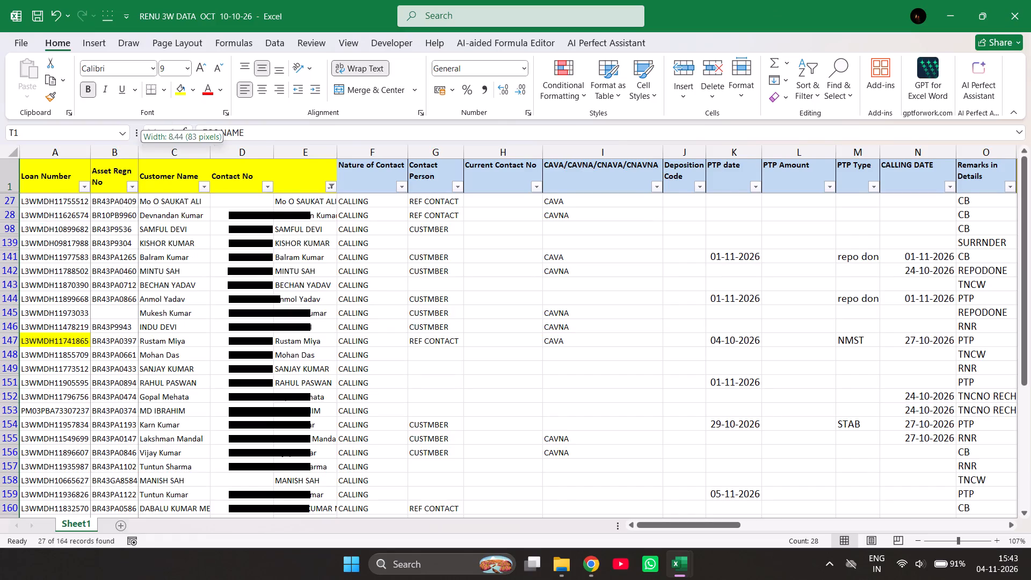
drag(141, 151, 158, 151)
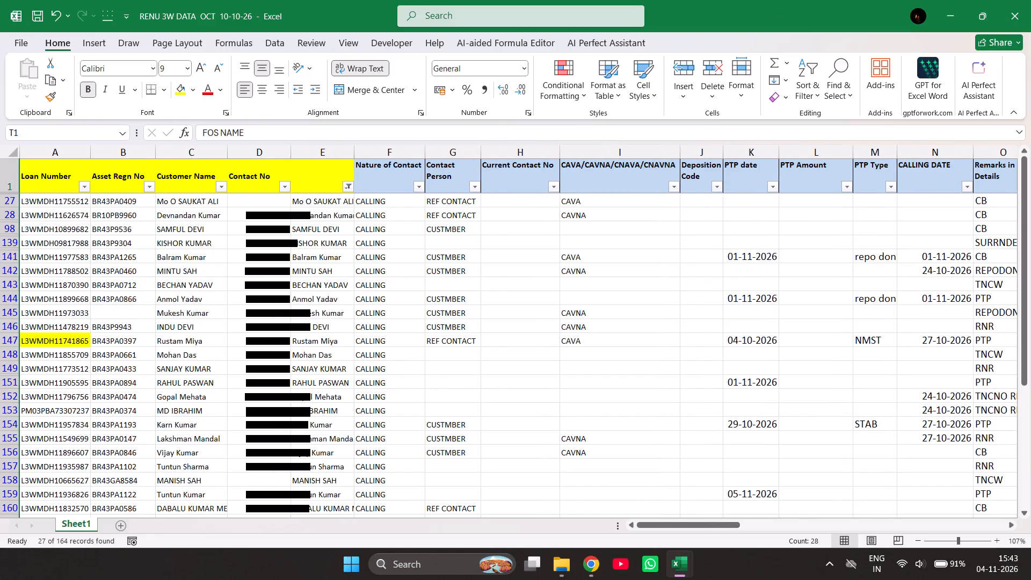
drag(292, 154, 311, 154)
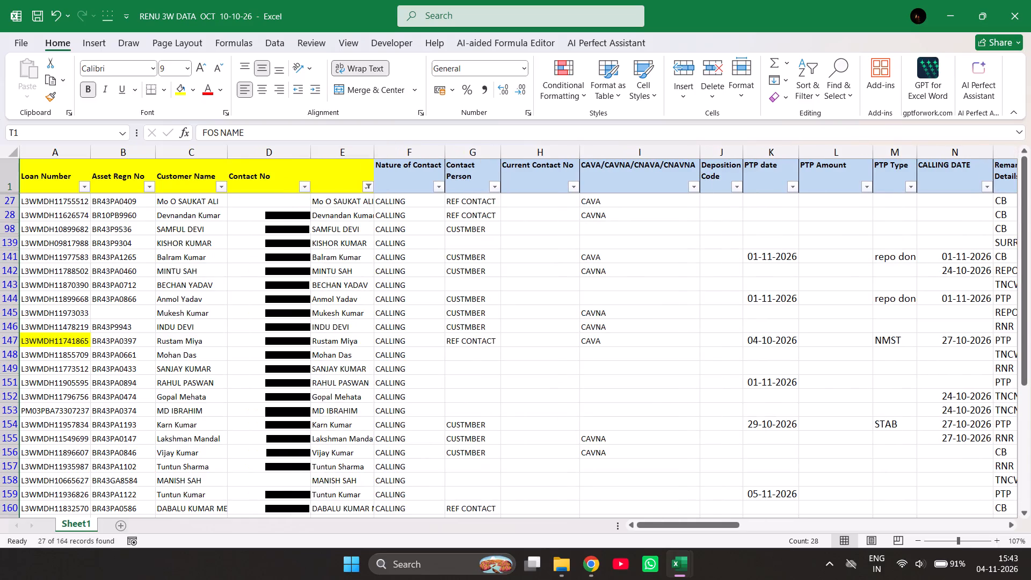
drag(311, 148, 296, 146)
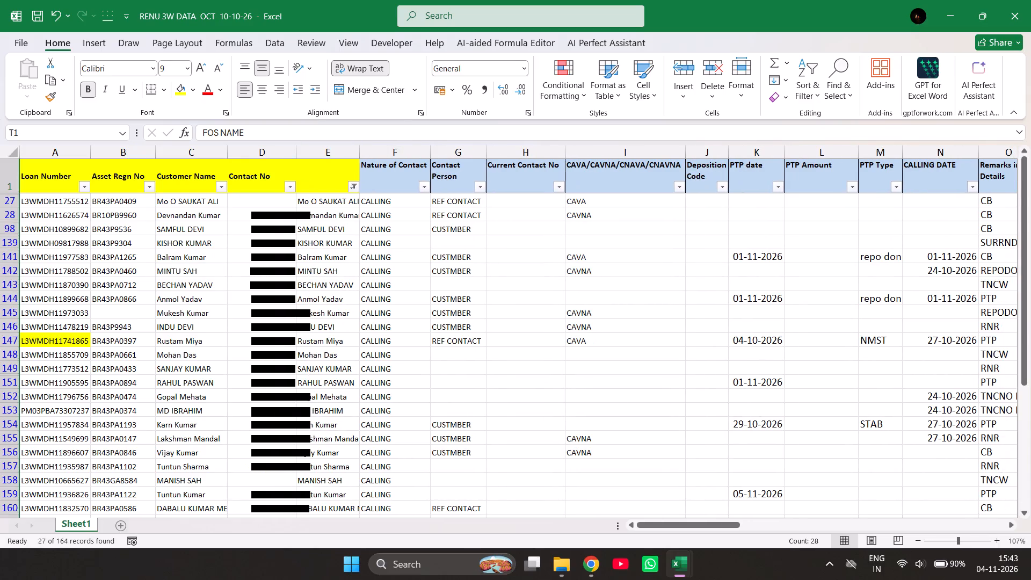
drag(358, 146, 377, 146)
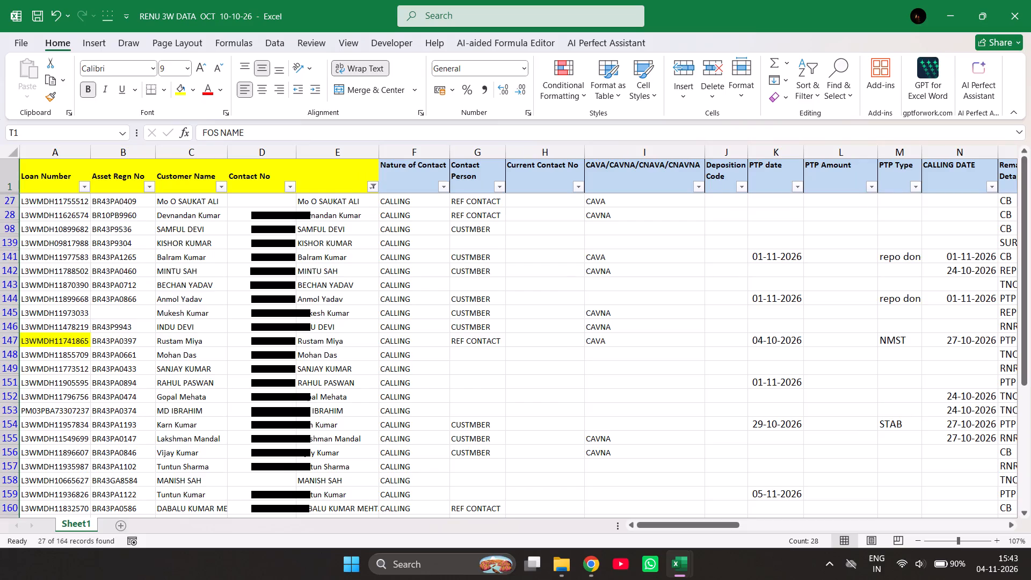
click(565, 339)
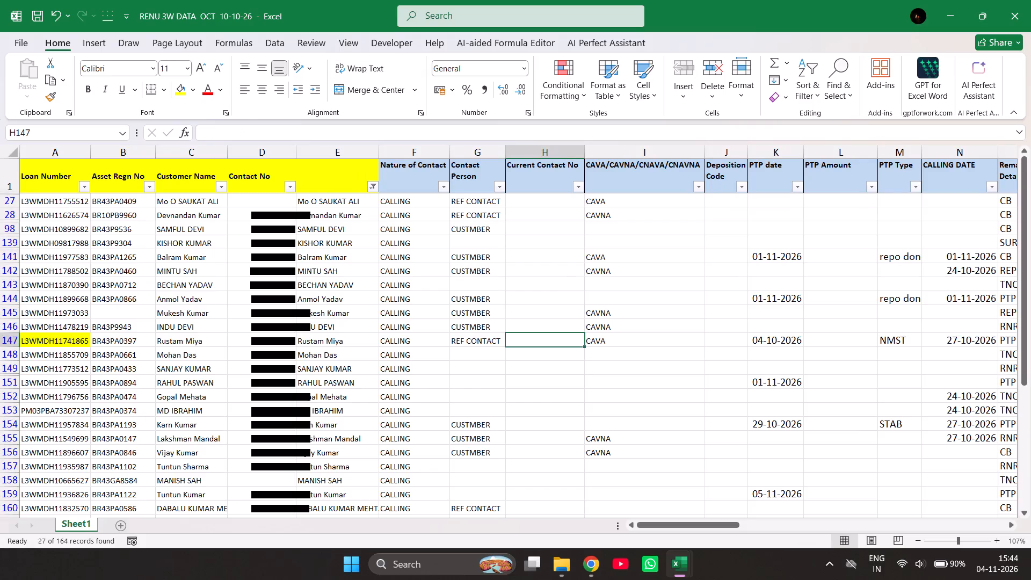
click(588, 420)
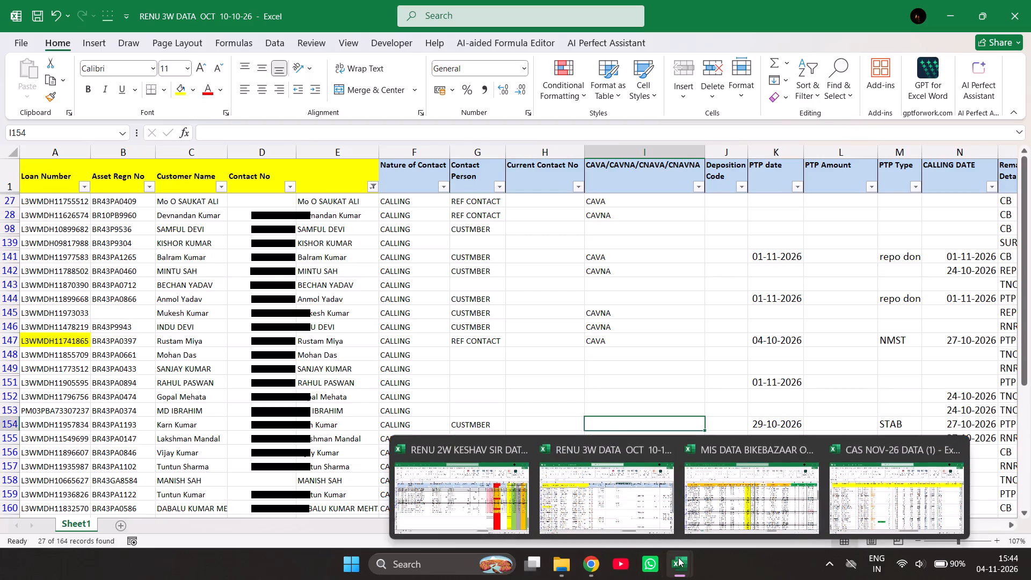
Switch to the RENU 2W workbook and examine its filtered PTP accounts row by row, across to the dealer and reference contact columns.
drag(740, 516, 615, 494)
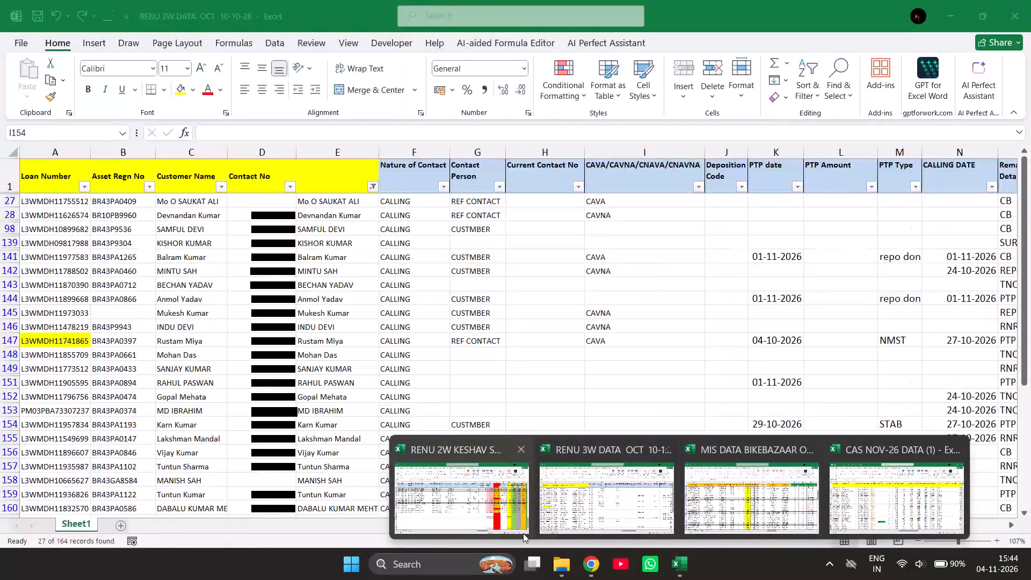
click(491, 513)
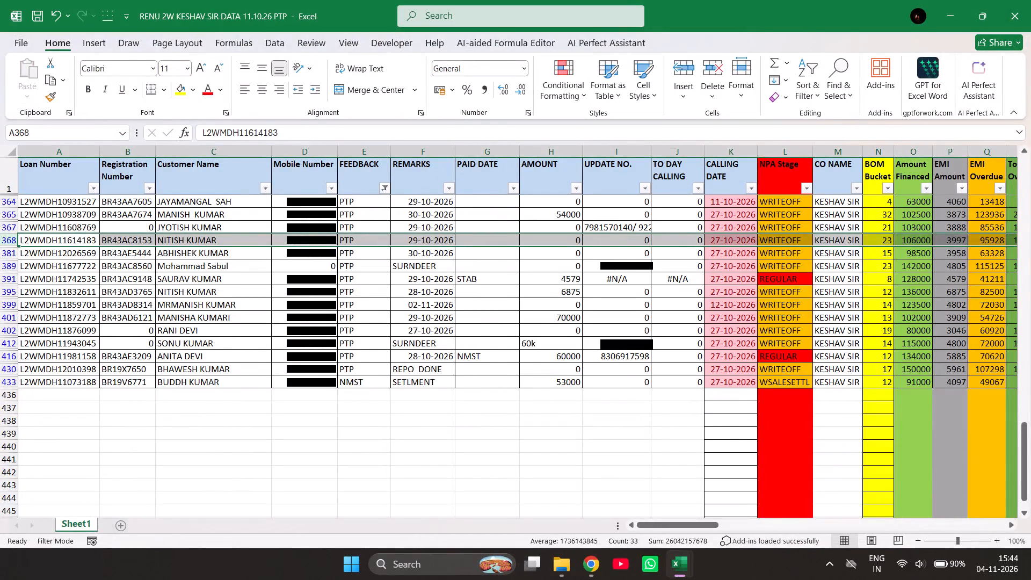
click(9, 254)
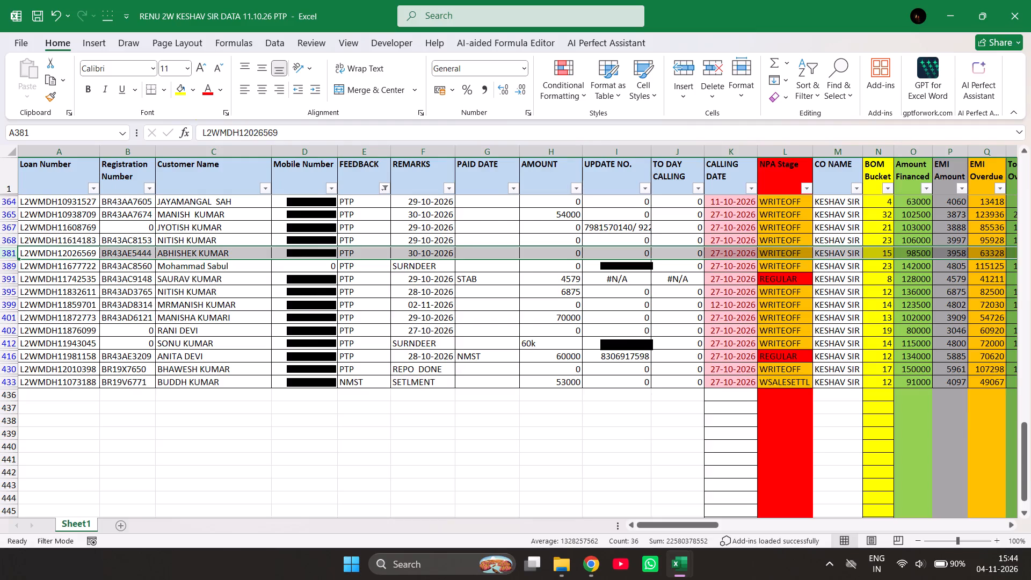
click(4, 278)
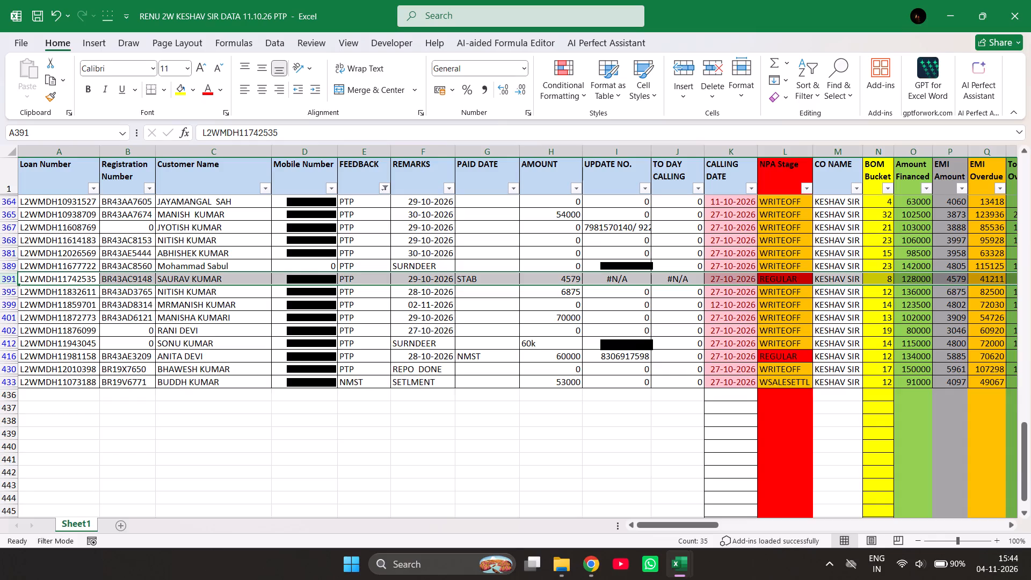
click(6, 293)
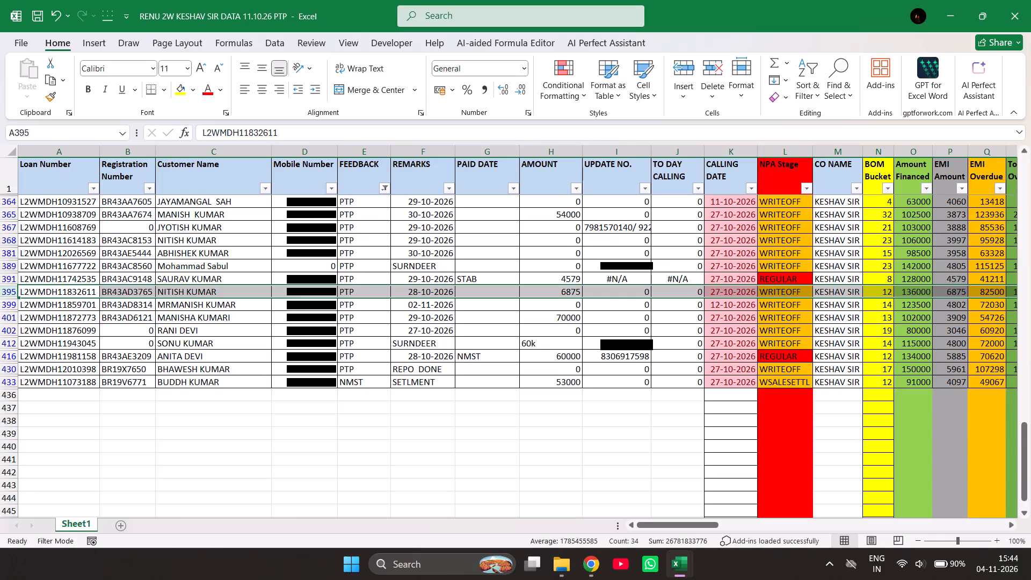
click(10, 306)
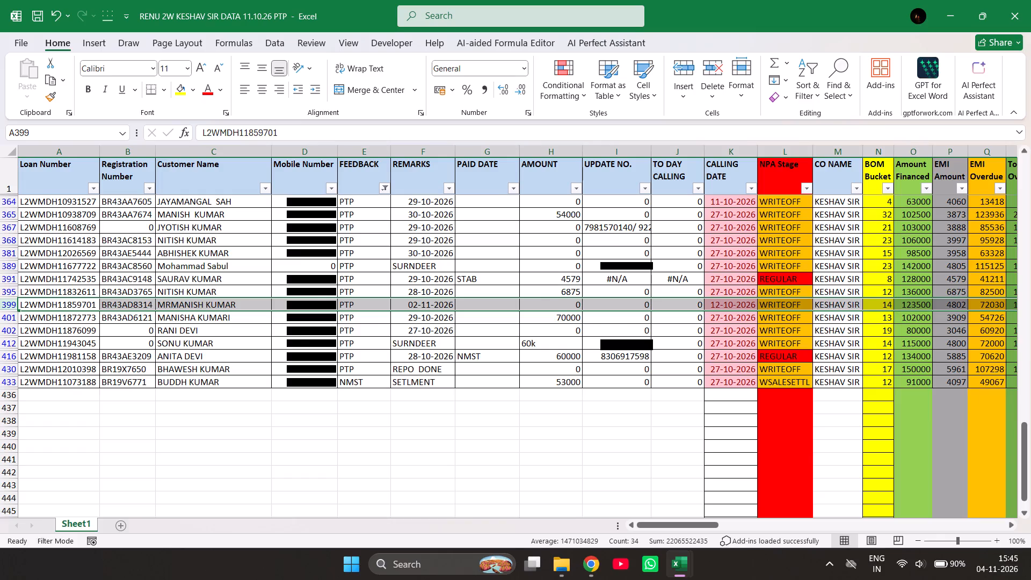
triple_click(1025, 511)
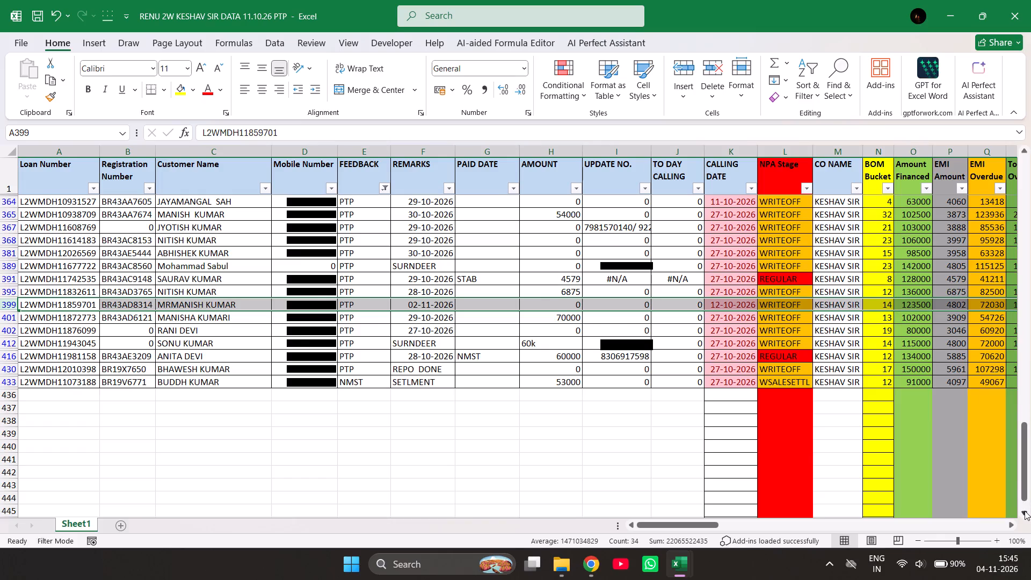
triple_click(1025, 511)
click(1025, 511)
click(1025, 511)
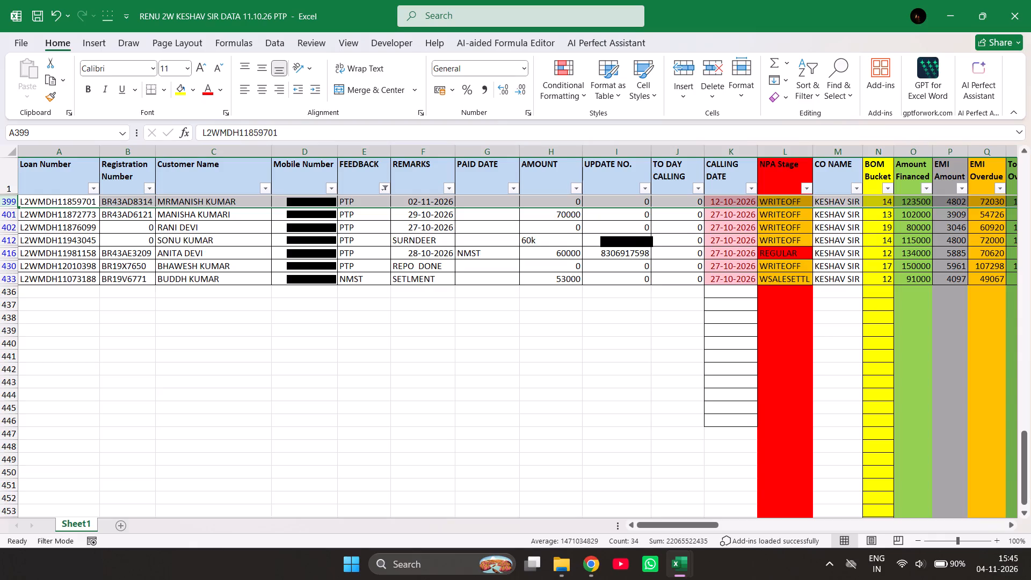
click(10, 280)
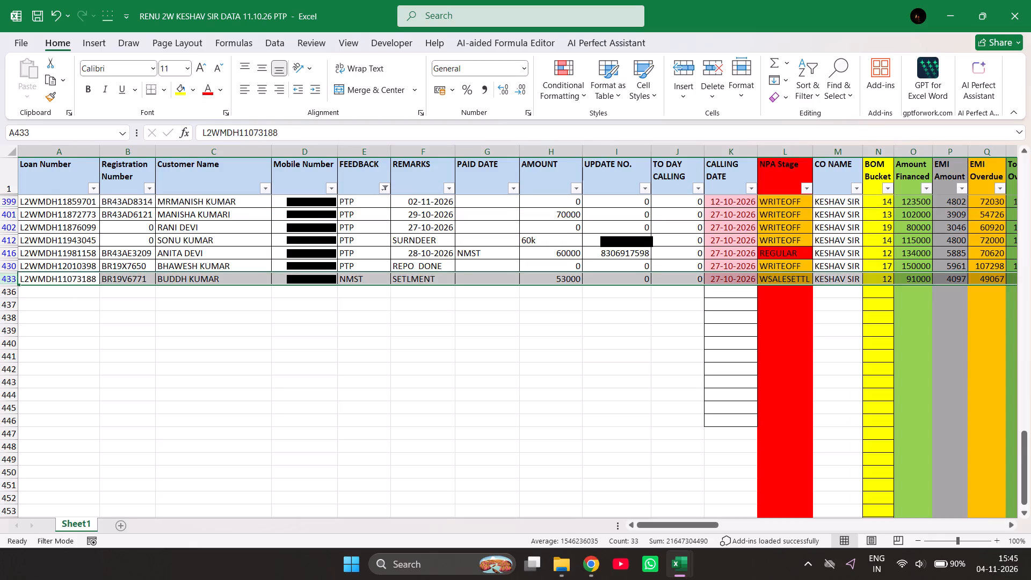
triple_click(1011, 524)
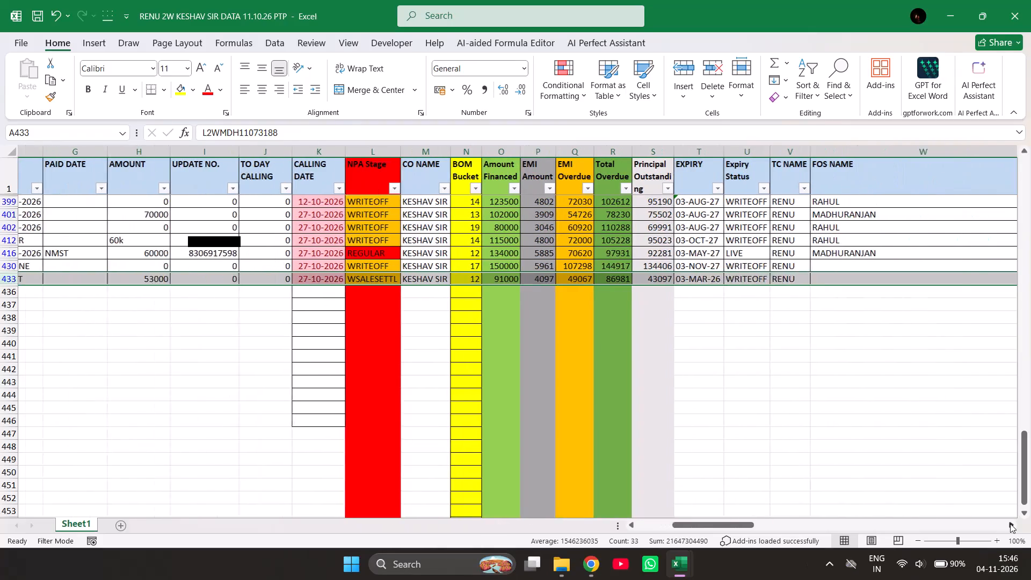
click(1010, 524)
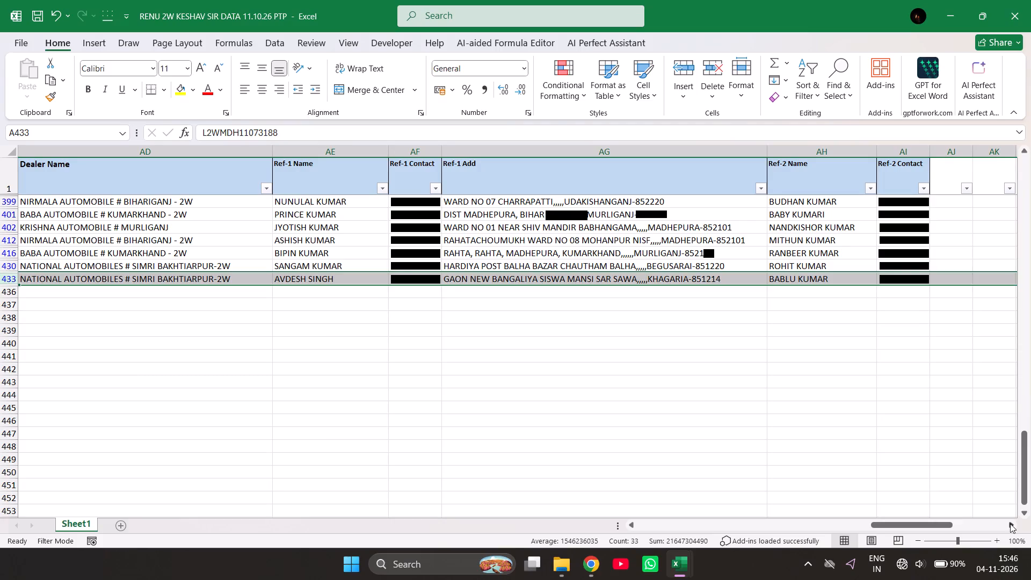
triple_click(664, 525)
click(664, 525)
drag(664, 525, 632, 525)
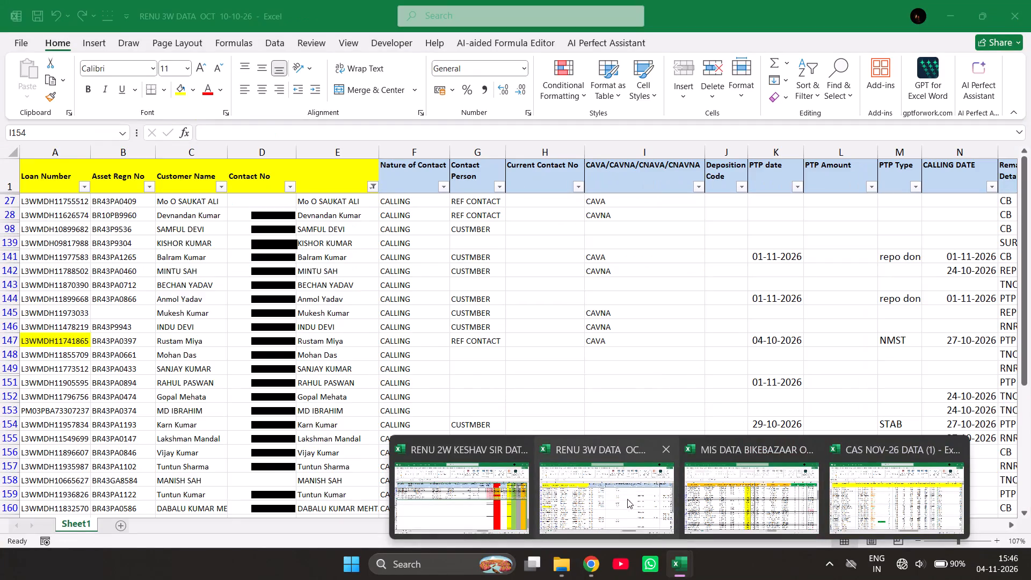
Return to the RENU 3W DATA OCT workbook and save it.
click(612, 499)
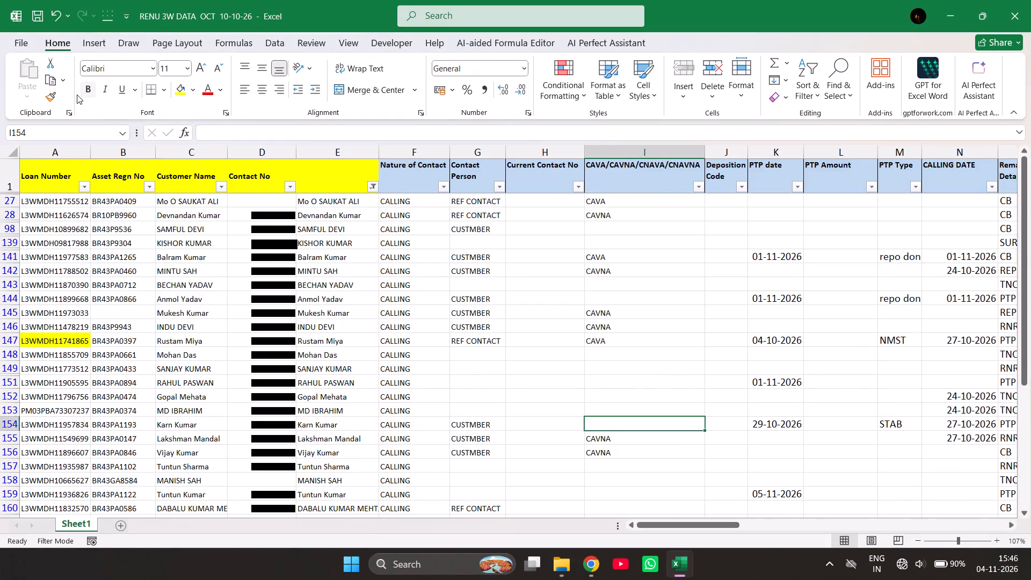
click(17, 39)
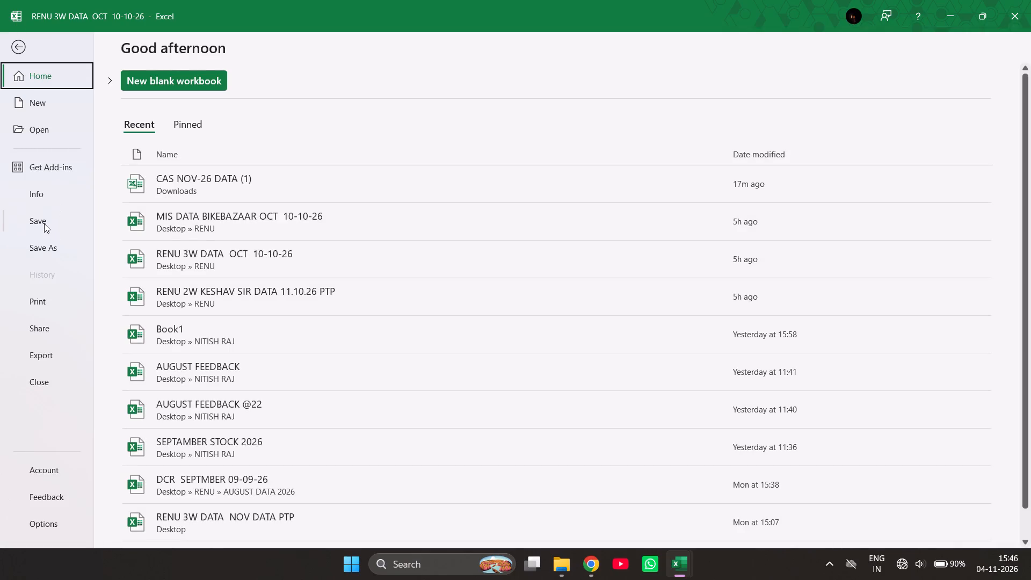
click(44, 223)
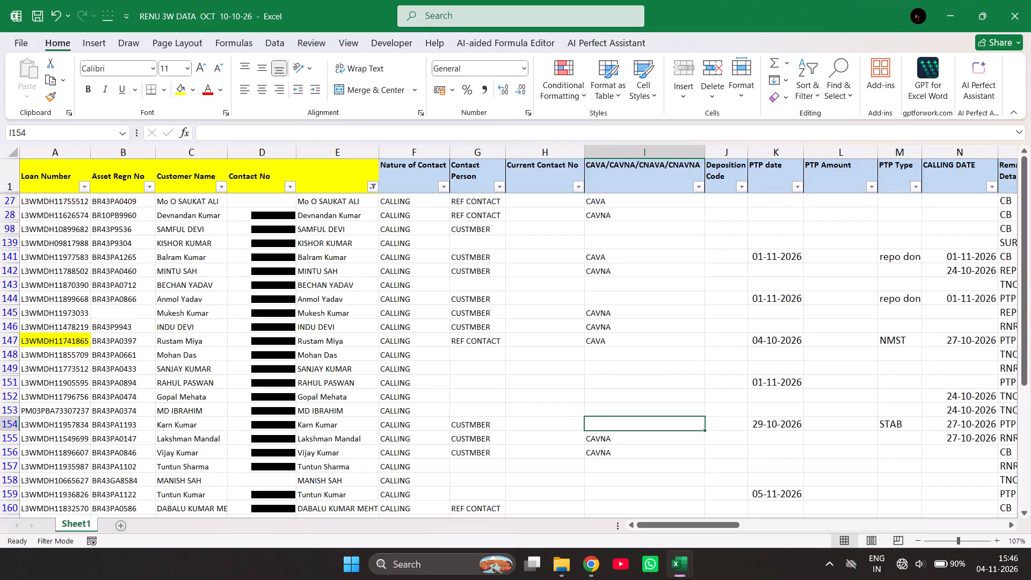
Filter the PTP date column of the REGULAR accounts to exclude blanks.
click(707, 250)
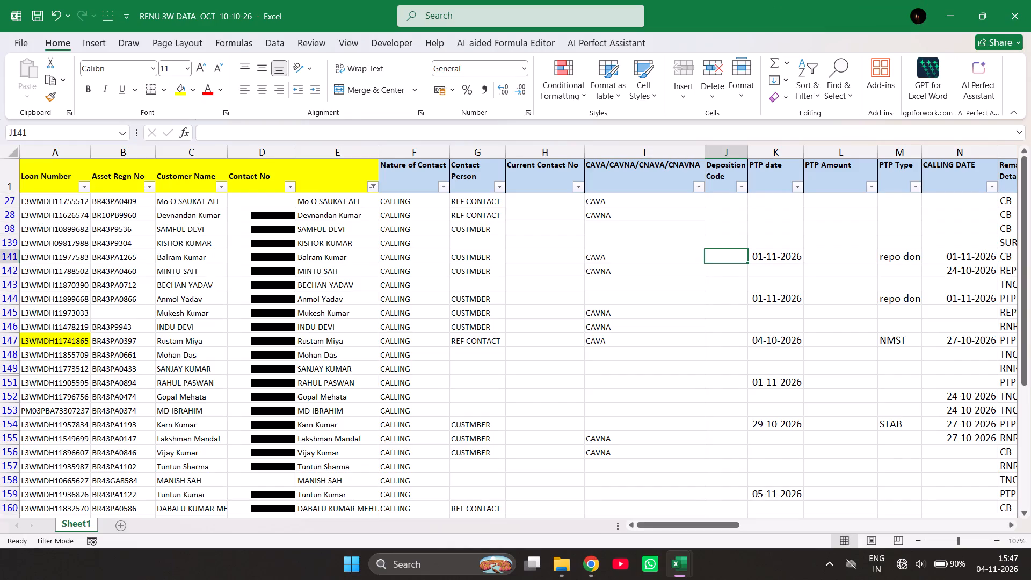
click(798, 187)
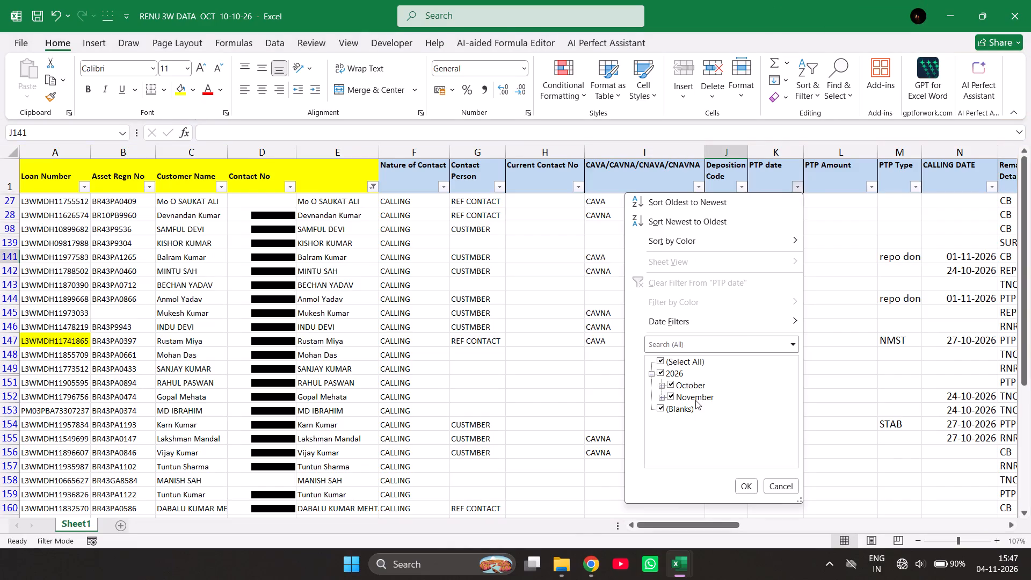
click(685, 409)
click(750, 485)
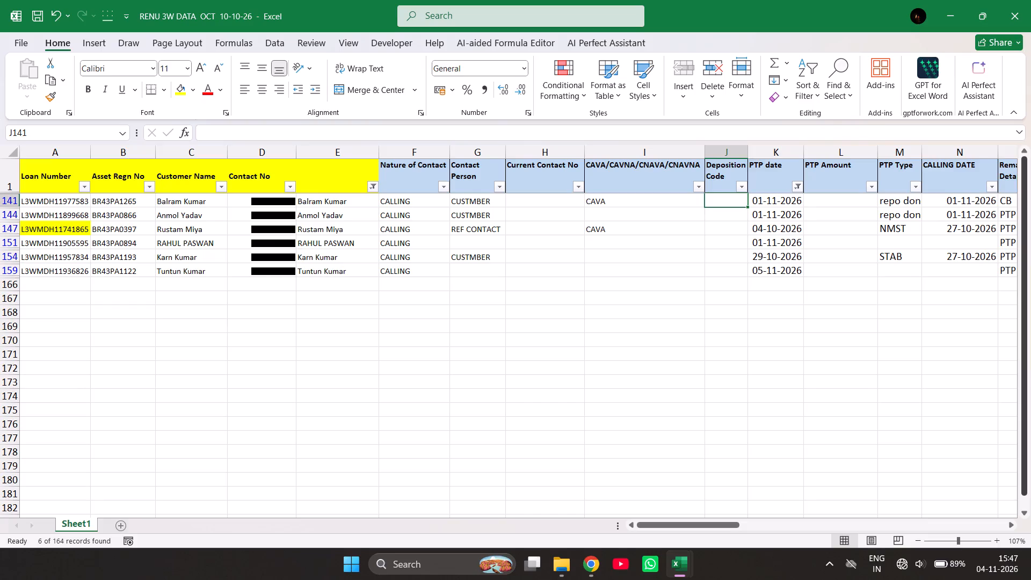
Remove all filters from the sheet and turn filtering back on for the whole header row.
click(797, 96)
click(825, 177)
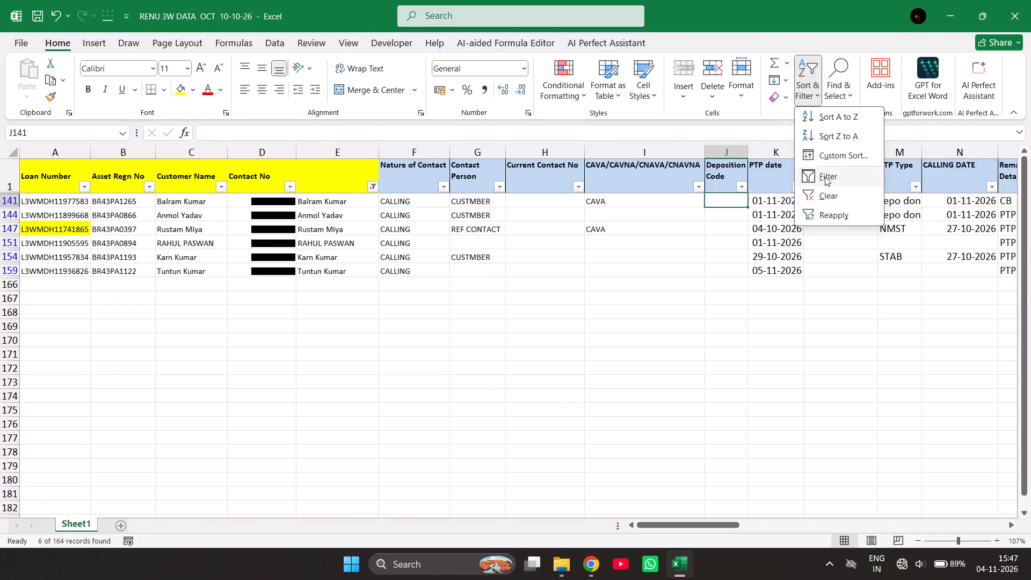
click(1023, 182)
drag(1023, 182, 1014, 126)
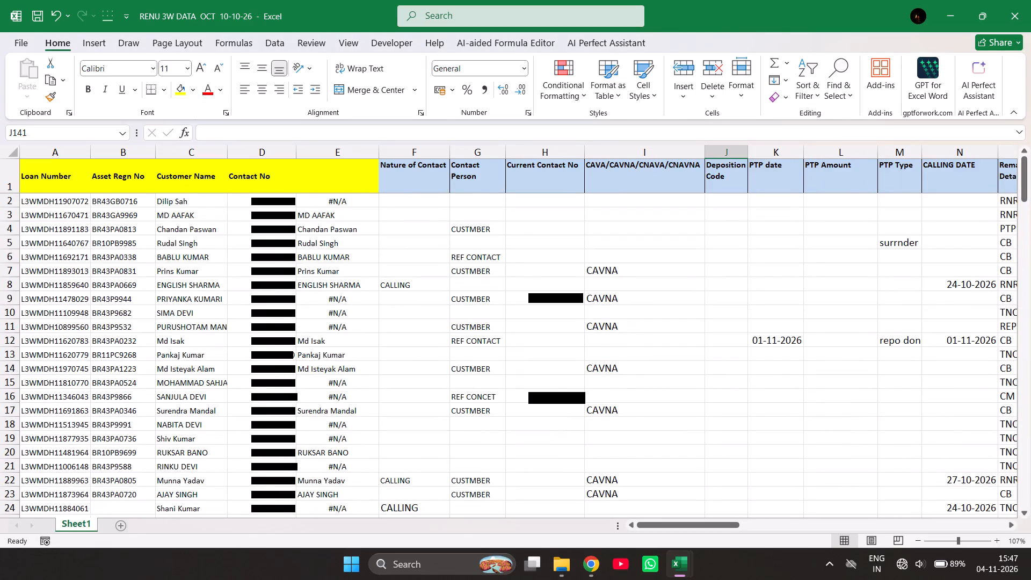
click(5, 170)
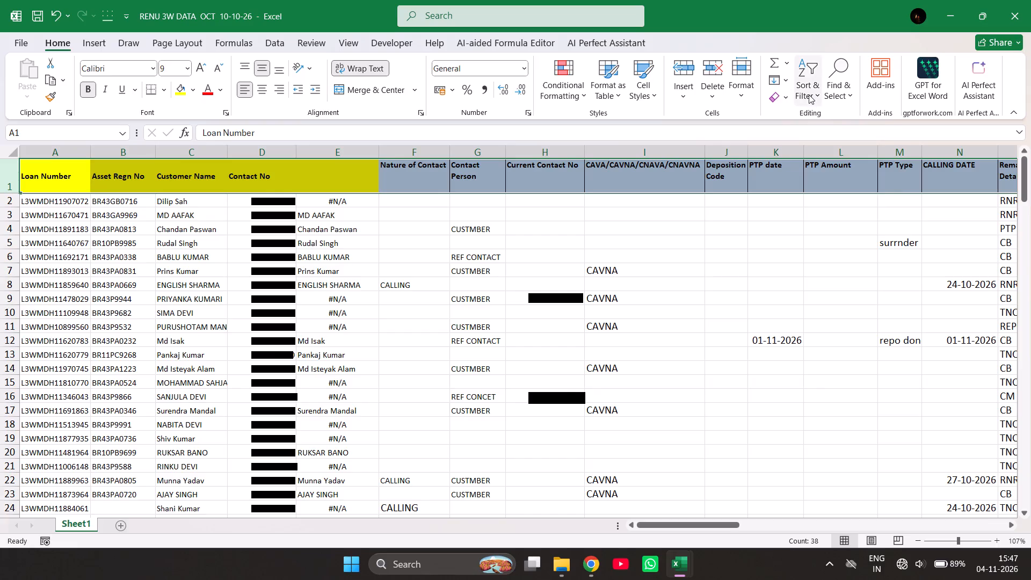
click(809, 95)
click(825, 172)
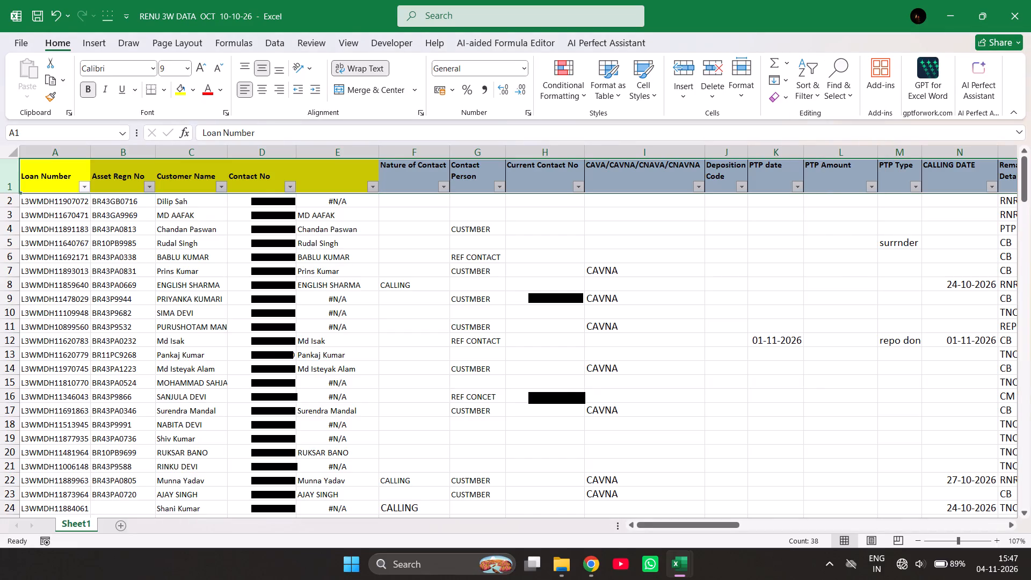
Filter the PTP date column to exclude blanks across all accounts.
click(801, 185)
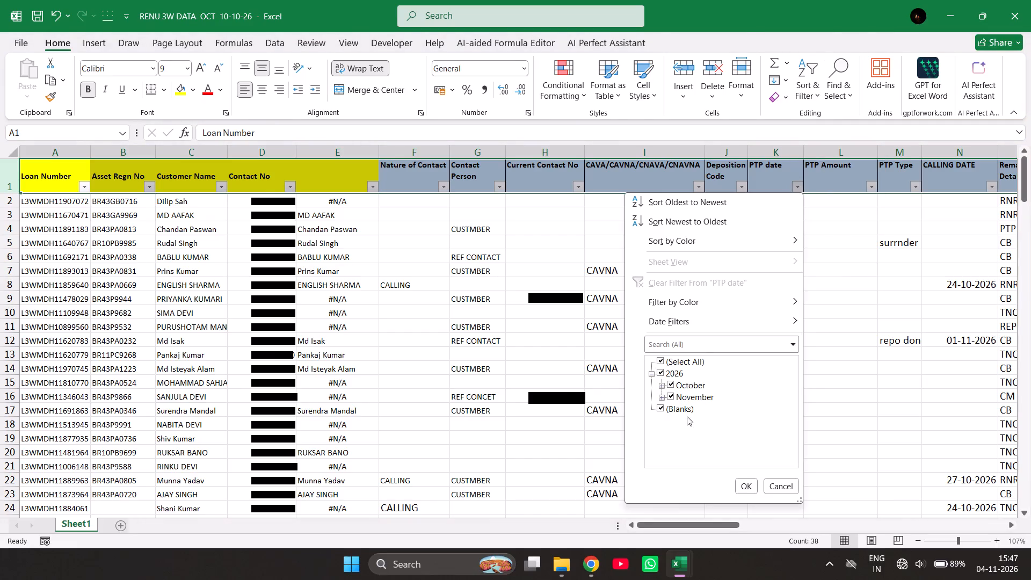
click(681, 412)
click(746, 483)
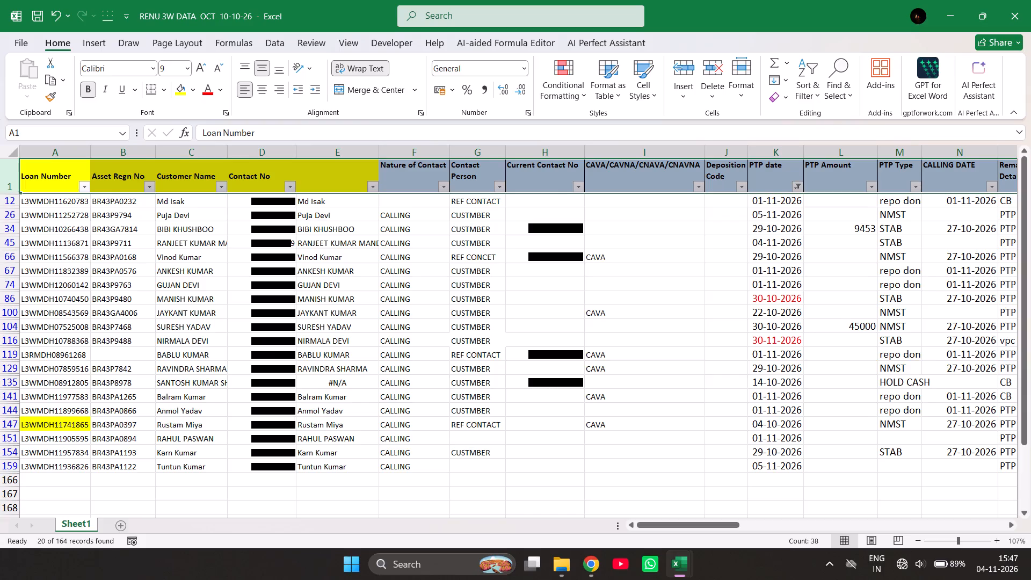
Filter the PTP Type column to show only NMST and STAB.
click(913, 186)
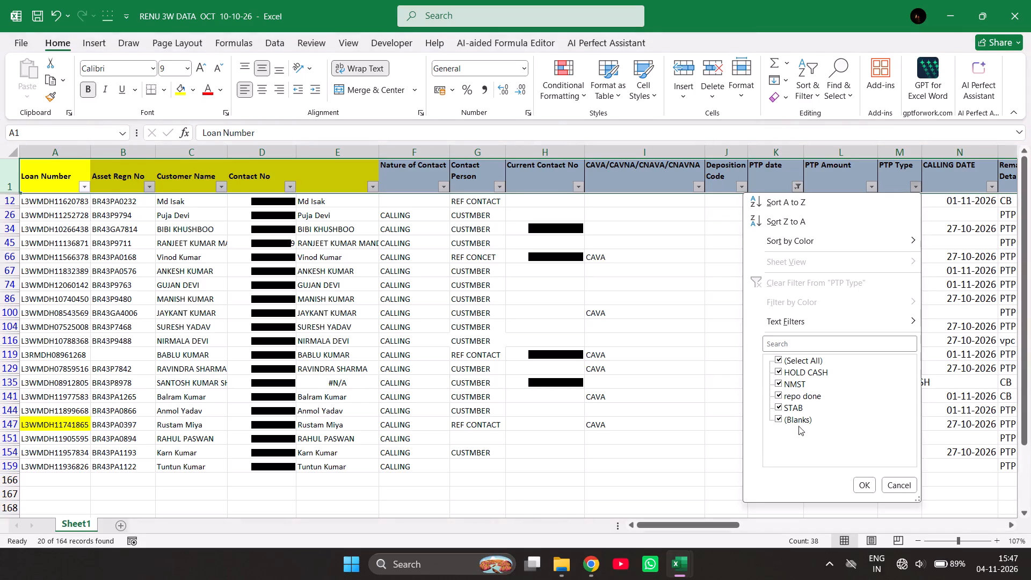
click(809, 358)
click(809, 373)
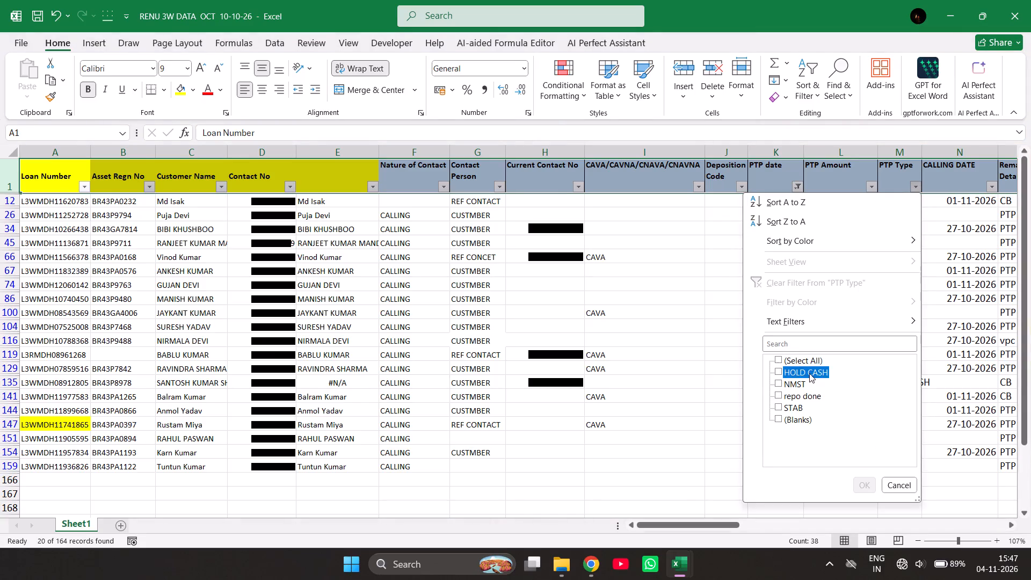
click(809, 373)
click(790, 381)
click(790, 381)
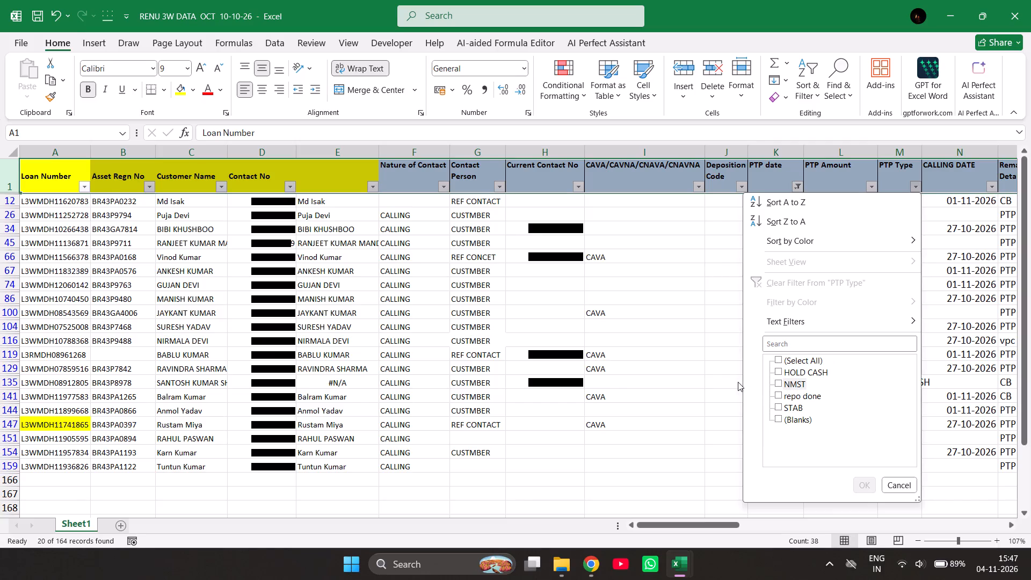
click(793, 382)
click(793, 407)
click(857, 480)
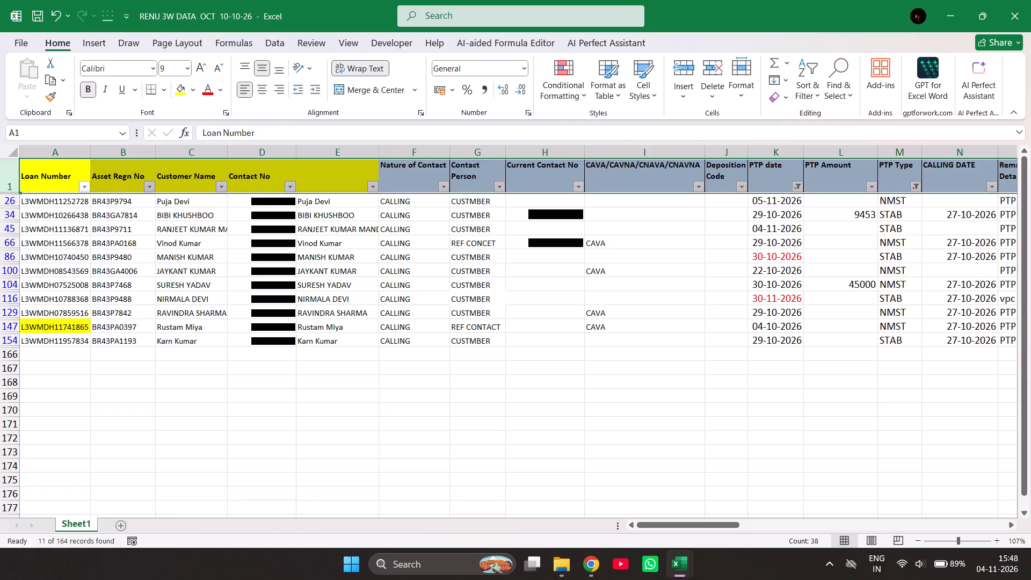
Check the contact numbers of the filtered accounts in rows 100 and 147, and select the Loan Number column.
click(282, 269)
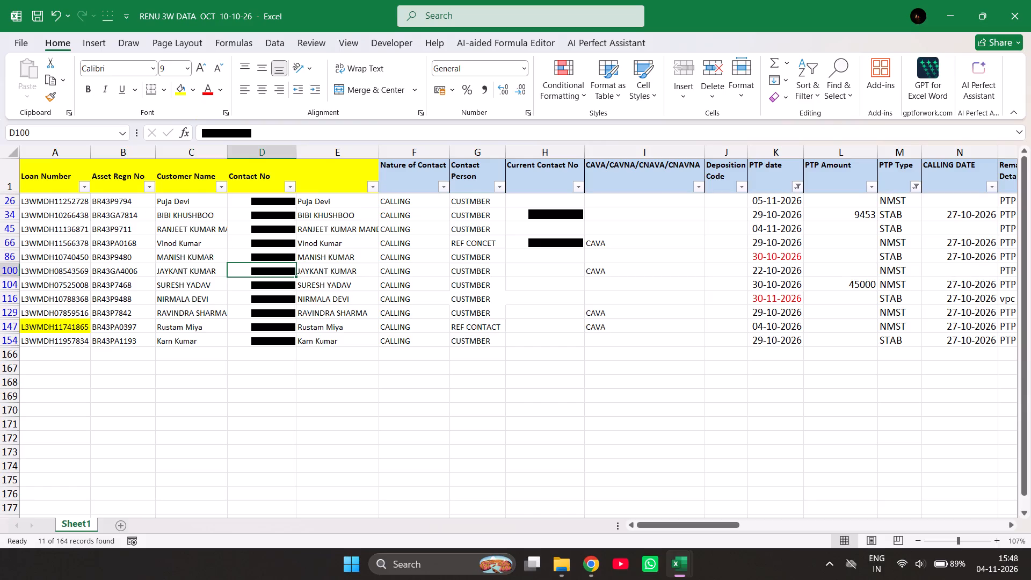
click(274, 328)
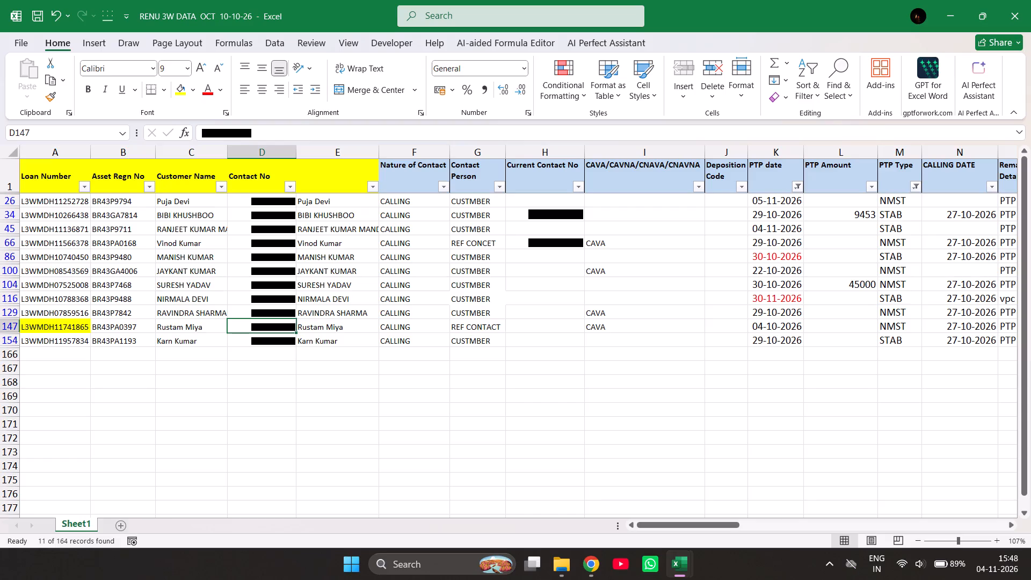
click(50, 151)
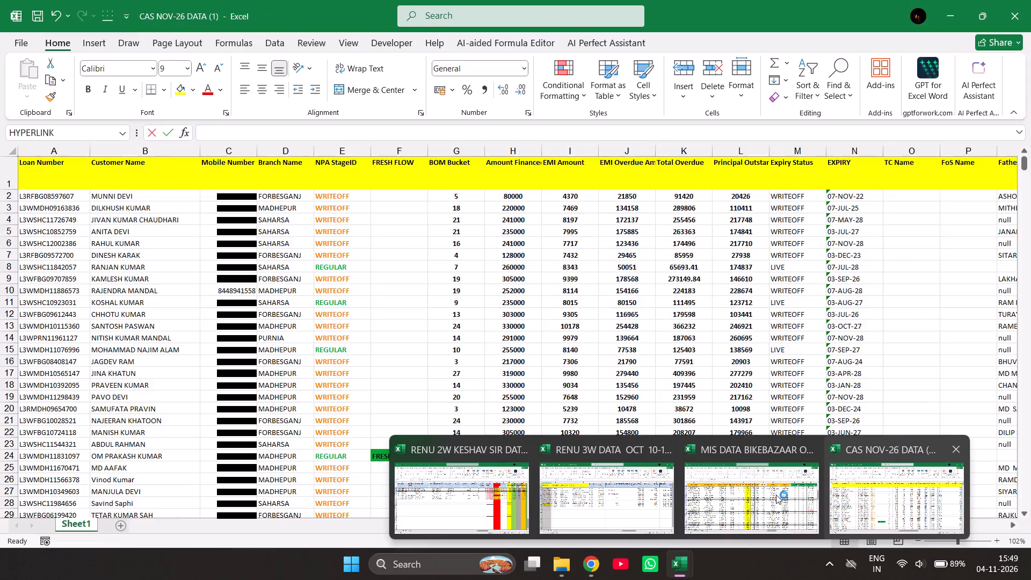
Switch to the MIS DATA BIKEBAZAAR OCT workbook and turn off filtering on the DATA sheet so all loans are listed.
click(773, 495)
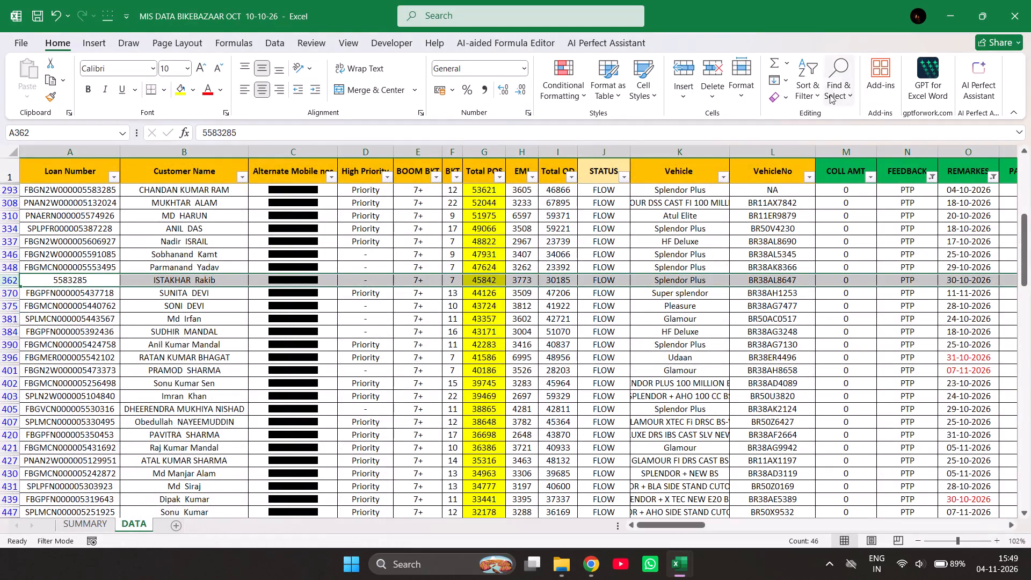
click(812, 96)
click(838, 173)
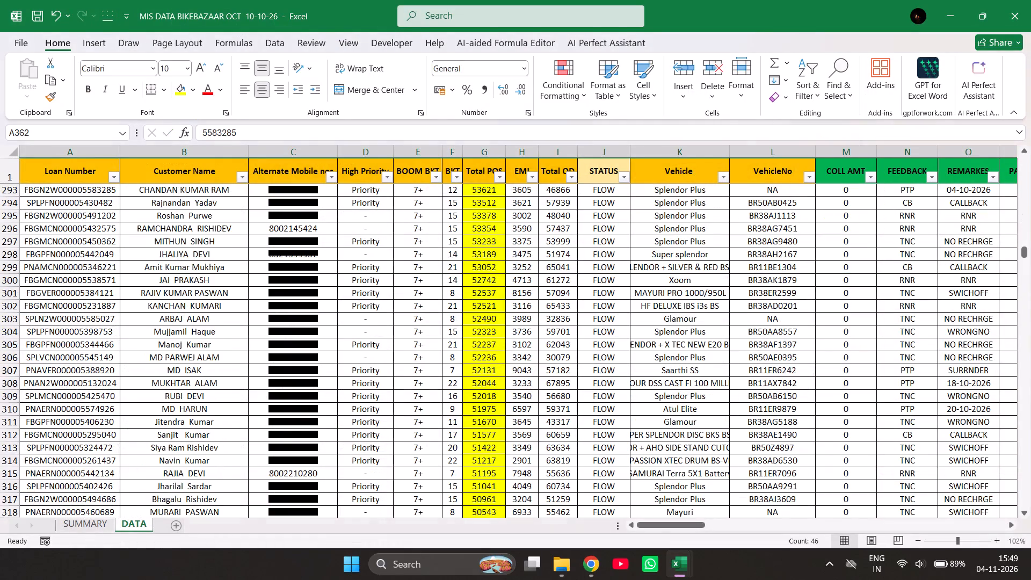
triple_click(1024, 182)
triple_click(1024, 182)
double_click(1024, 182)
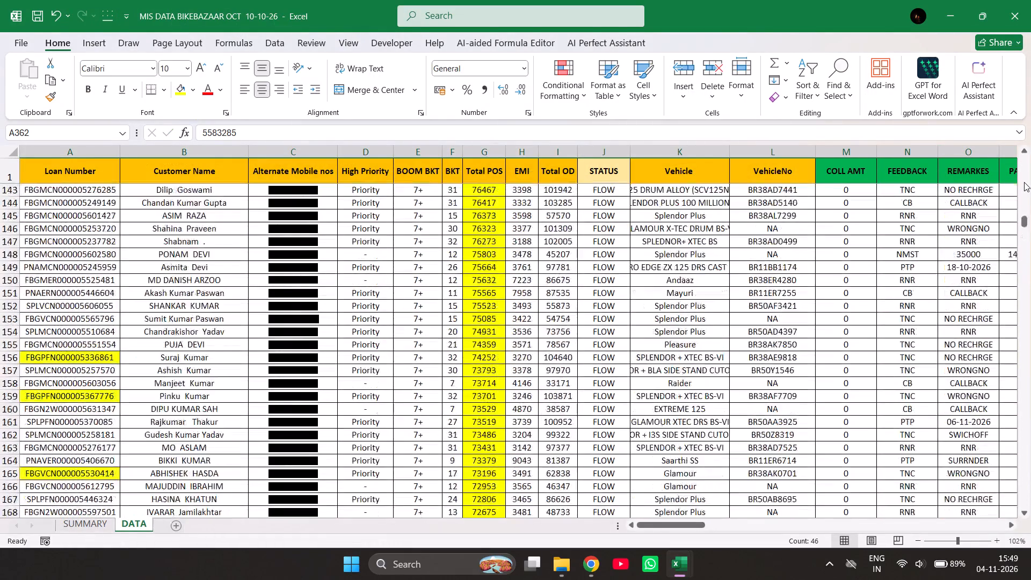
drag(1024, 182, 1023, 153)
triple_click(1023, 153)
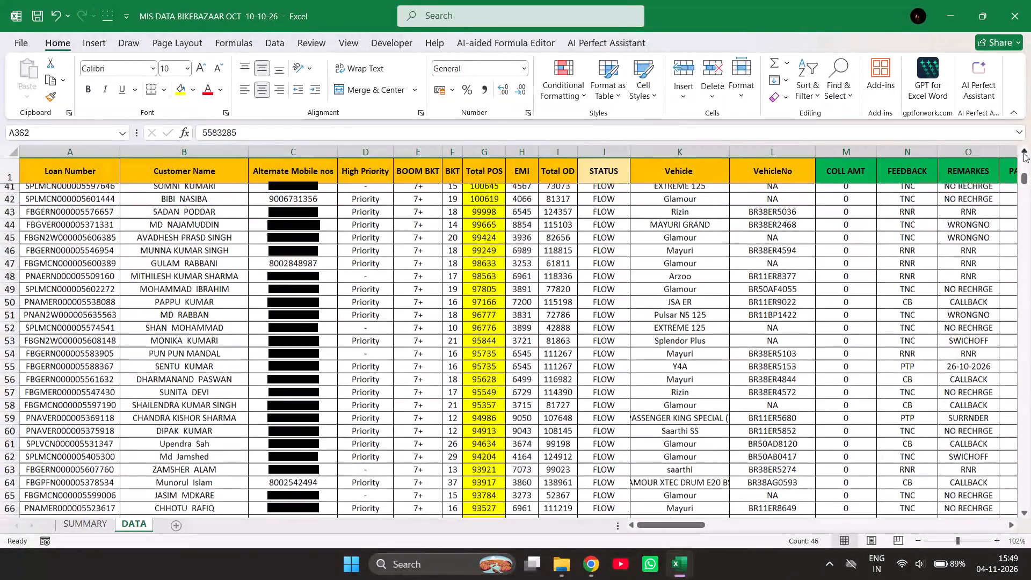
double_click(1023, 153)
drag(1024, 173, 1026, 154)
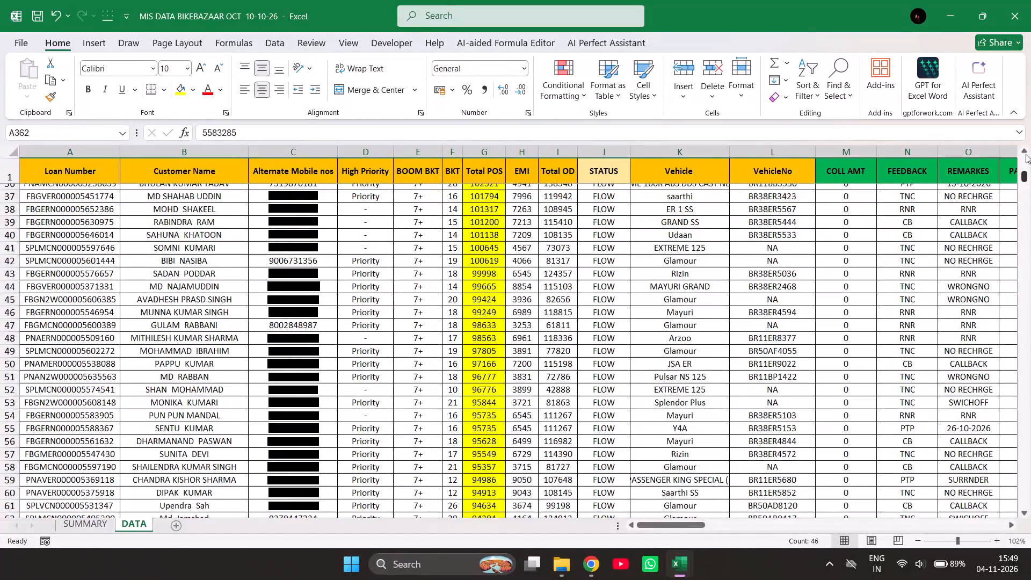
drag(1026, 154, 1023, 136)
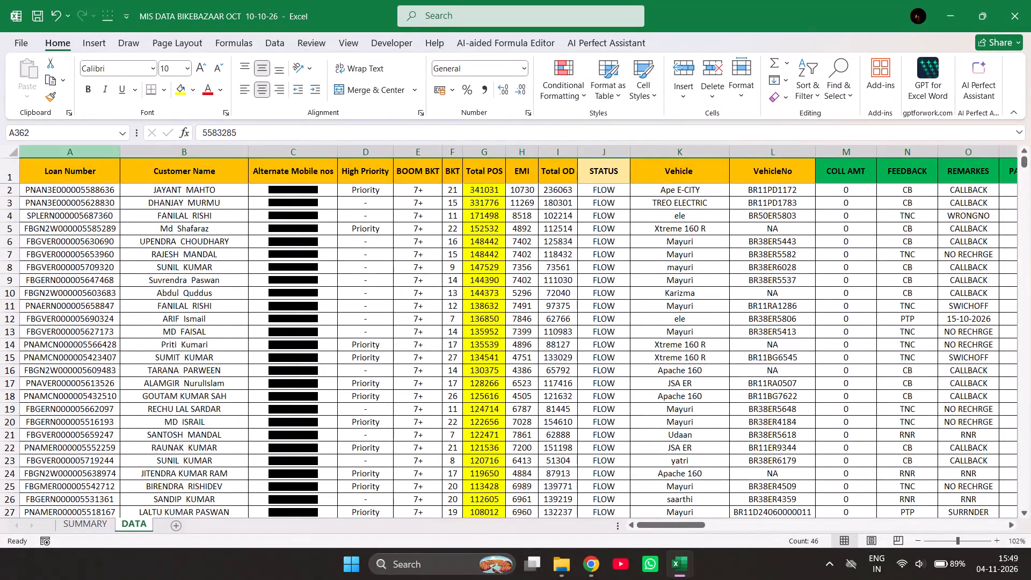
click(93, 146)
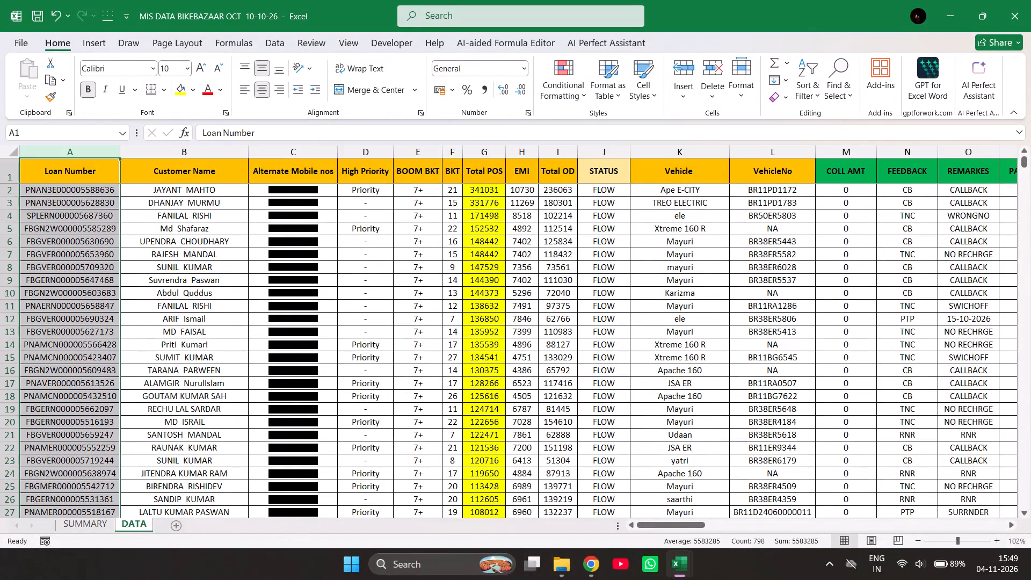
click(929, 266)
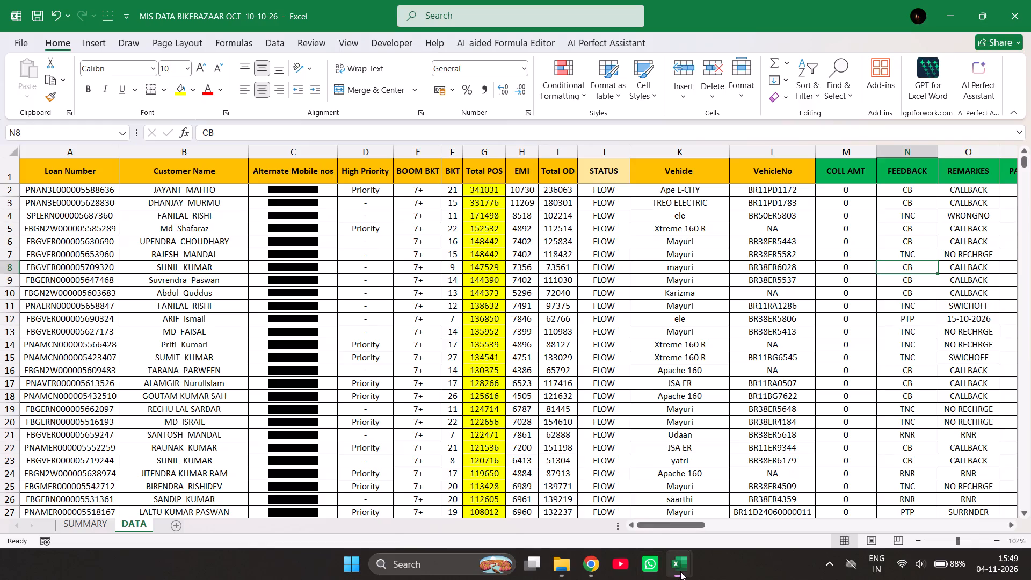
Return to the RENU 3W DATA OCT workbook with the NMST and STAB accounts.
click(624, 488)
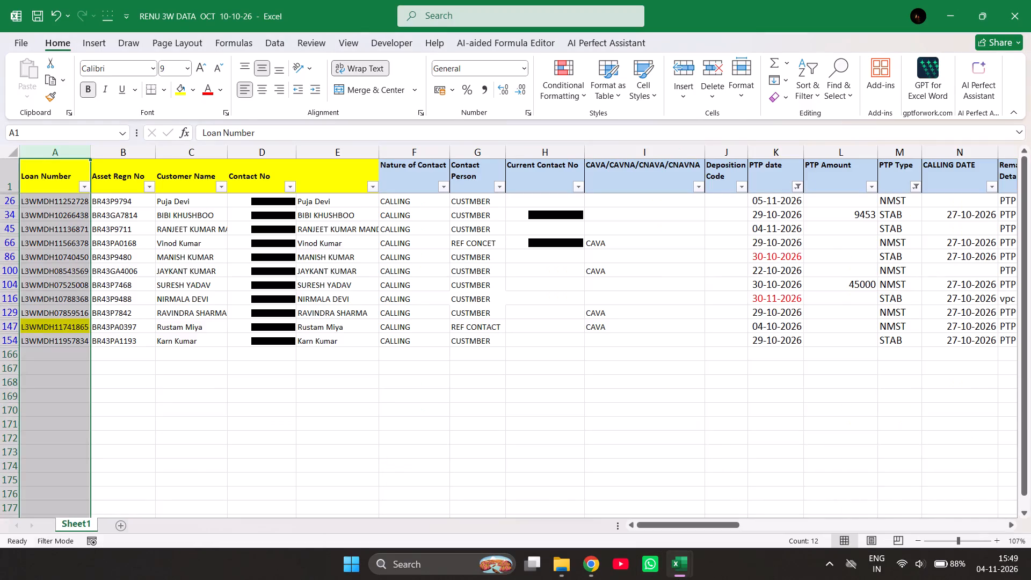
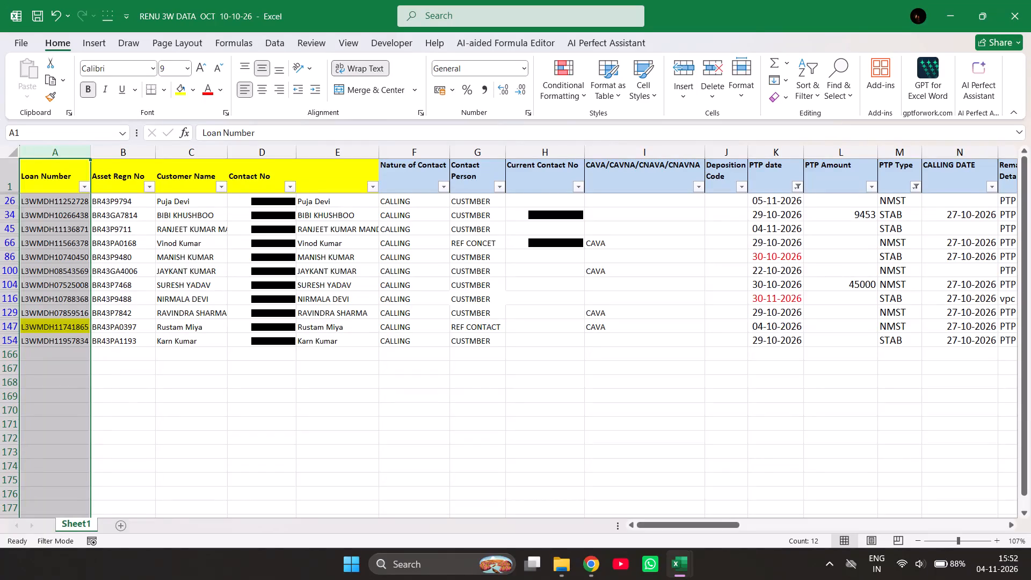
Select the Contact No cell of the filtered account in row 147.
click(294, 324)
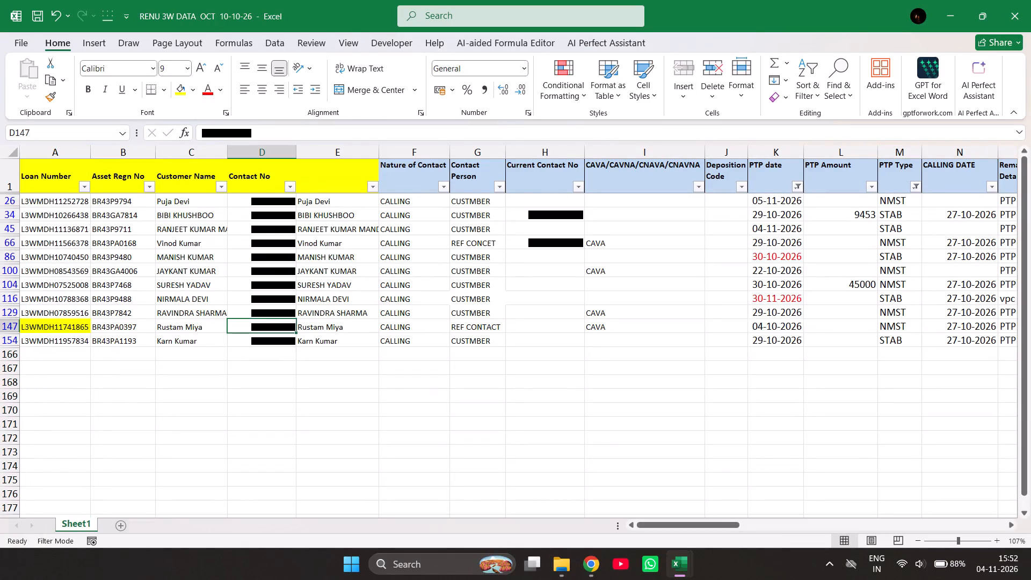
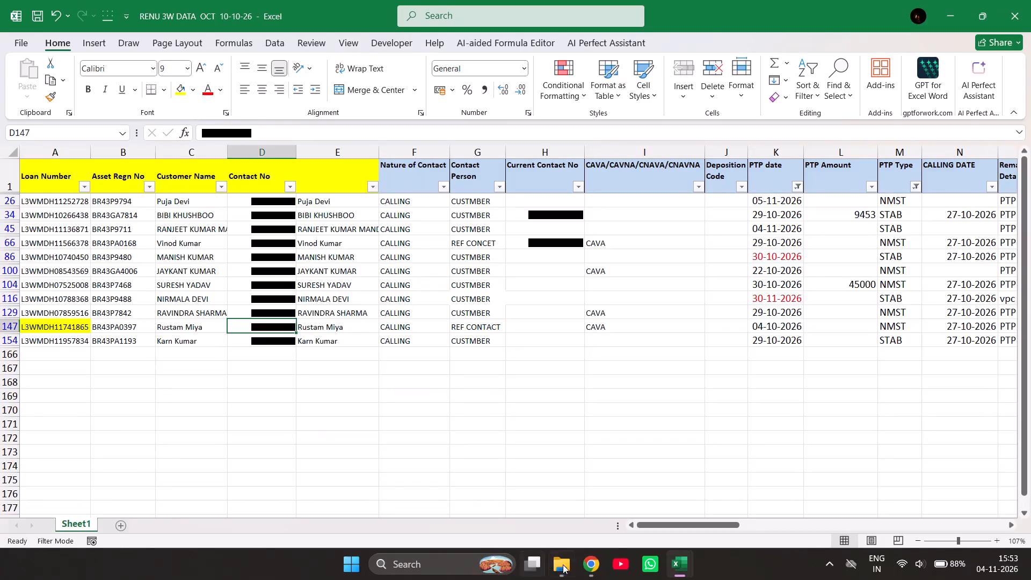
Open the file management view of the RENU 3W DATA OCT workbook, showing the recent workbooks and save options.
click(23, 41)
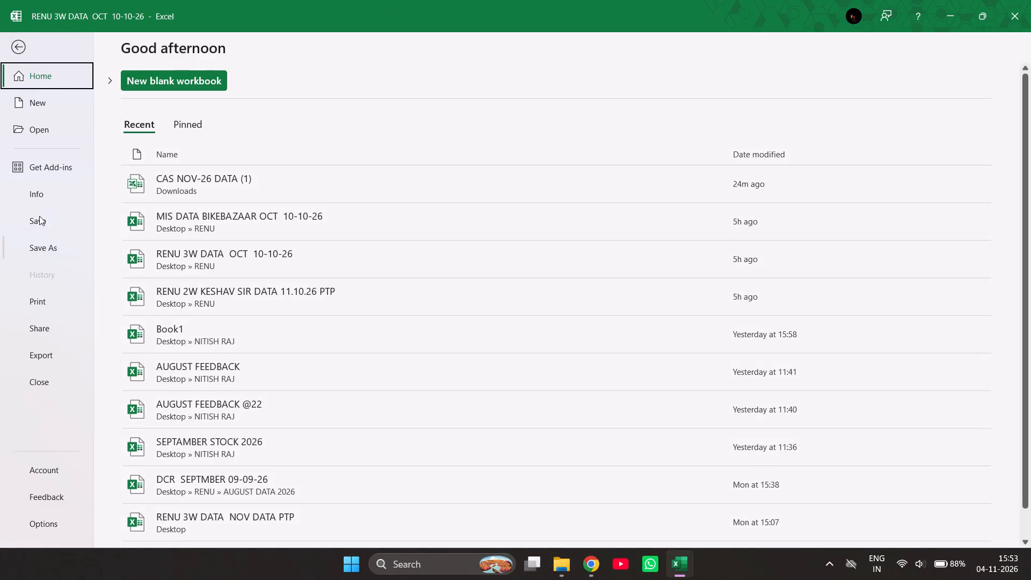
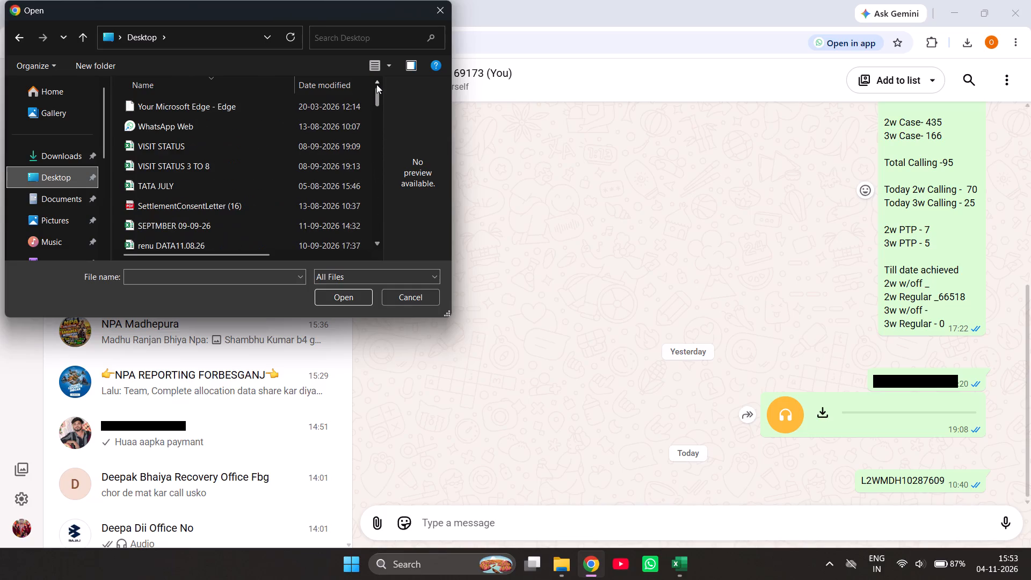
Browse the Desktop files for the RENU 3W DATA OCT workbooks to attach to the WhatsApp chat with yourself.
double_click(377, 242)
double_click(377, 242)
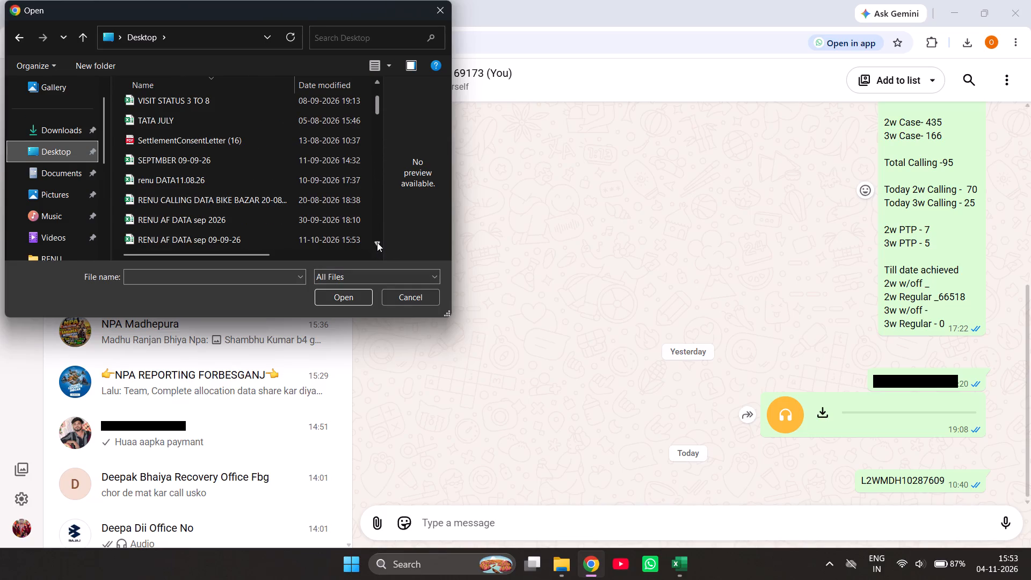
click(377, 242)
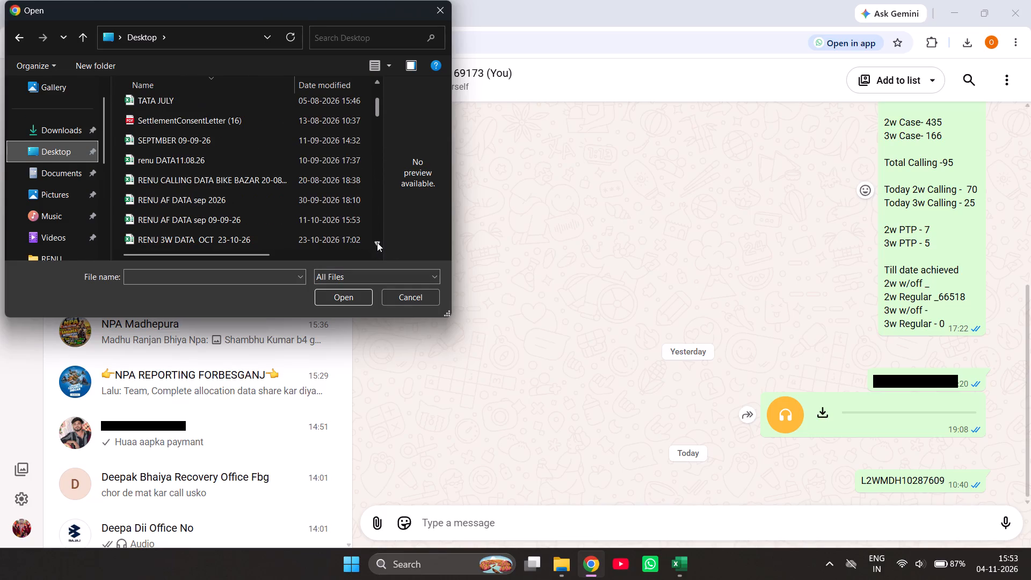
click(377, 242)
click(377, 242)
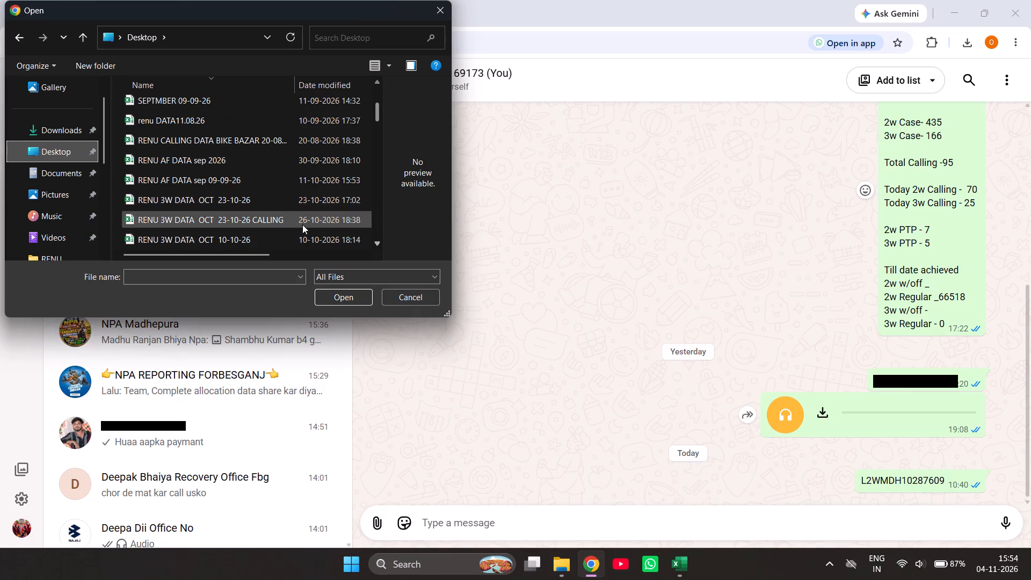
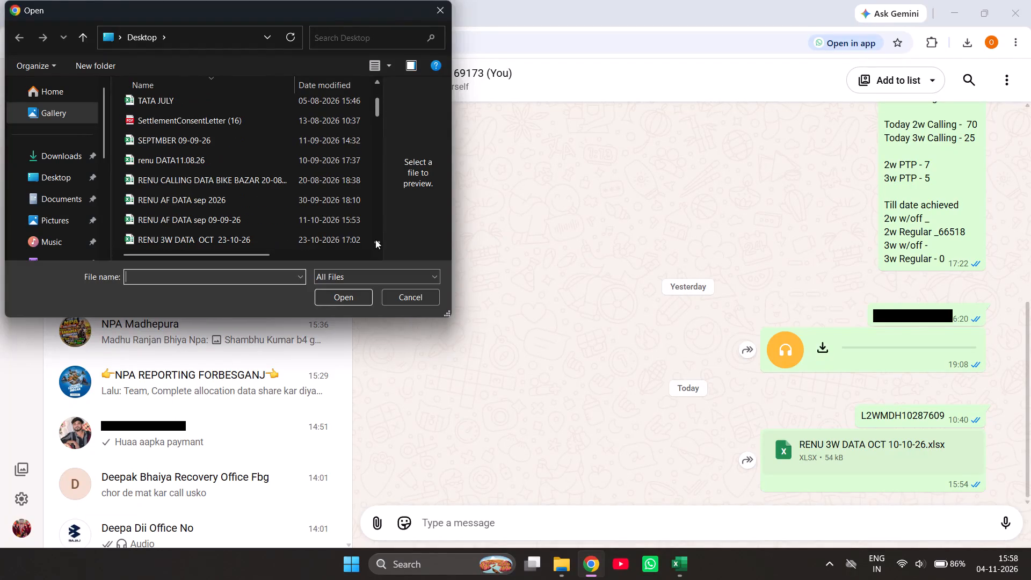
Locate the RENU 3W DATA OCT workbooks among the Desktop files for attaching to the WhatsApp self-chat.
click(375, 240)
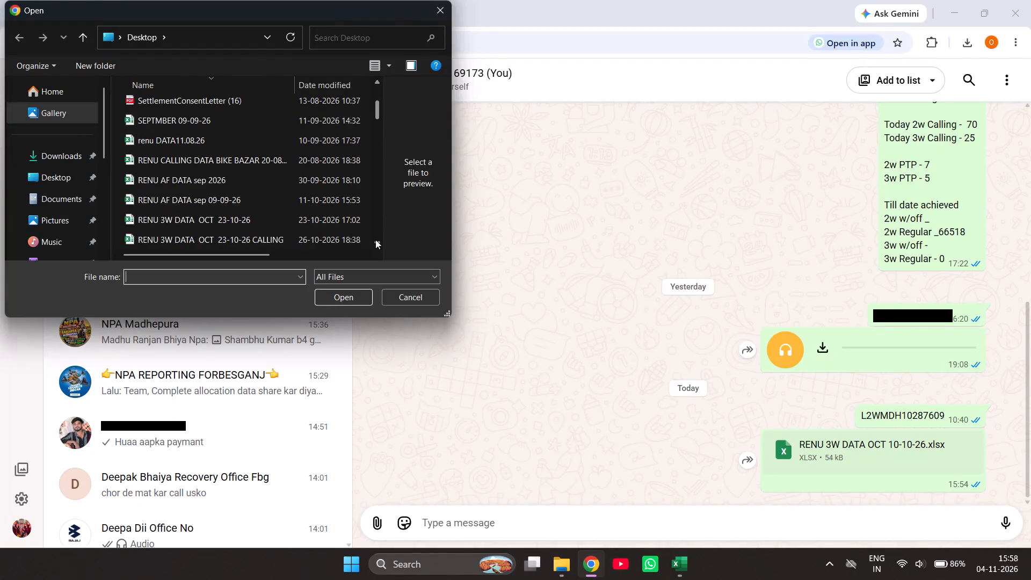
click(375, 240)
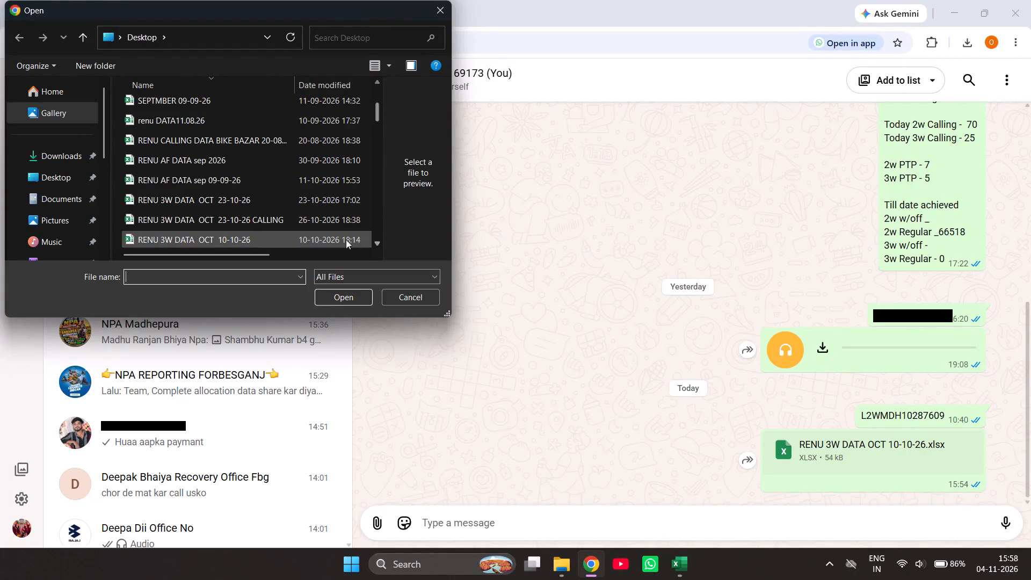
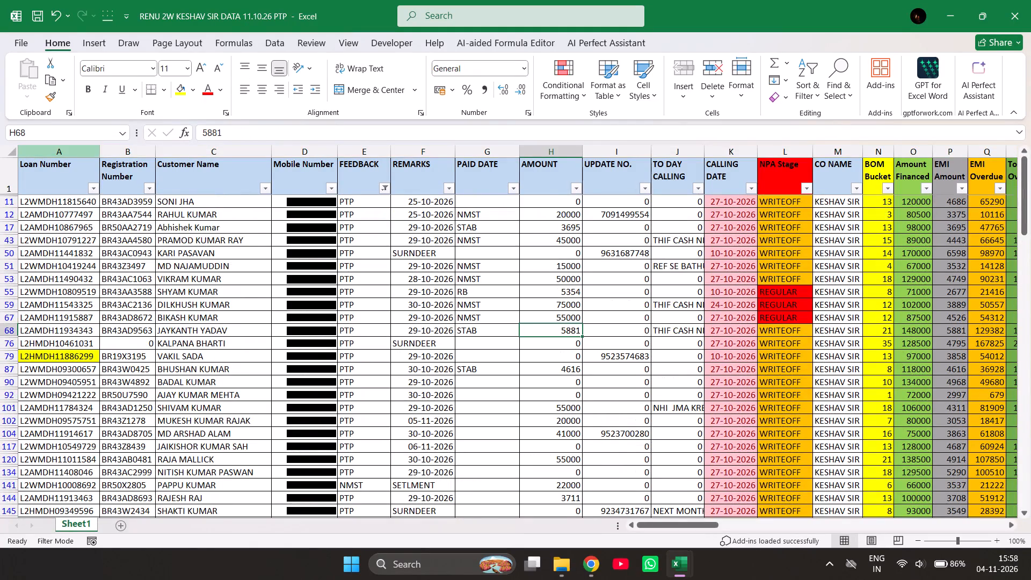
Select the whole Loan Number column of the filtered Renu 2W Keshav Sir sheet to check its account count.
click(43, 153)
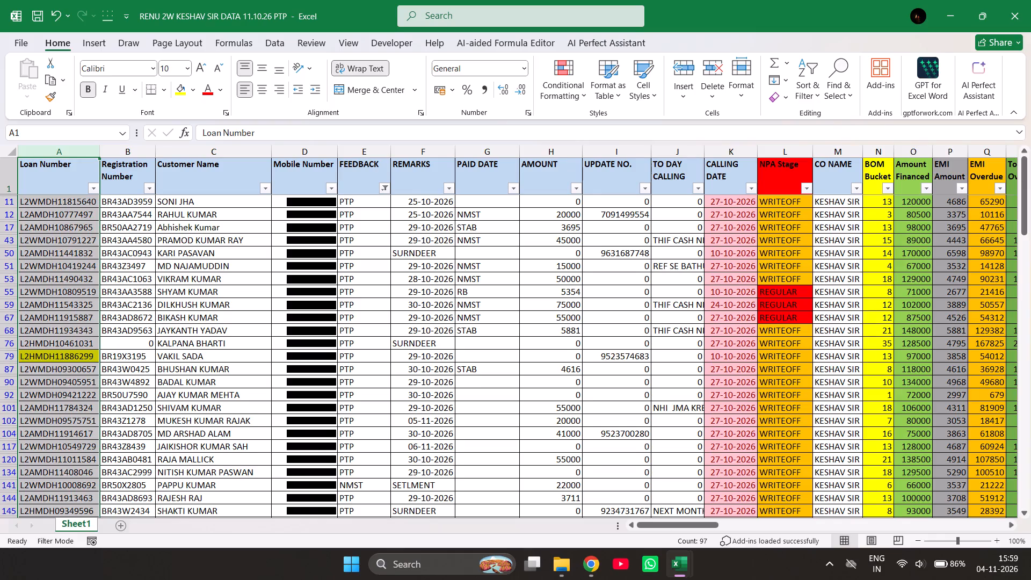
click(546, 380)
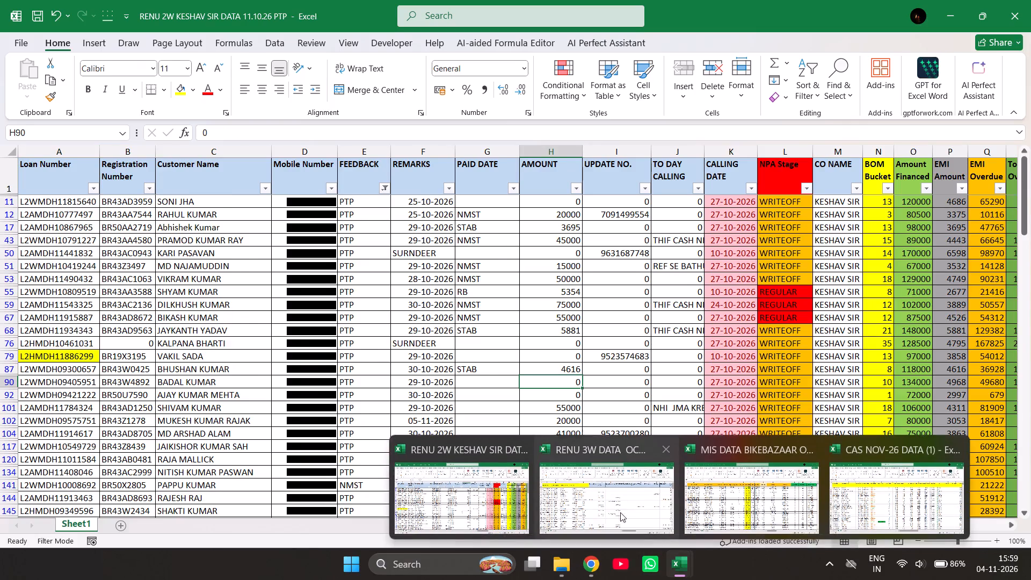
Switch to the RENU 3W DATA OCT 10-10-26 workbook and bring up its file-level commands.
click(607, 505)
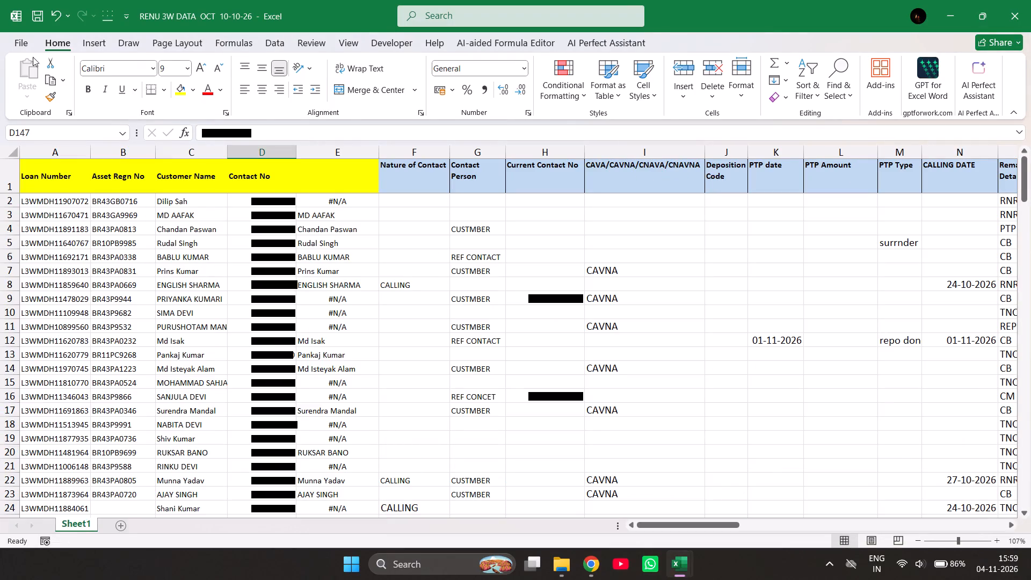
click(19, 41)
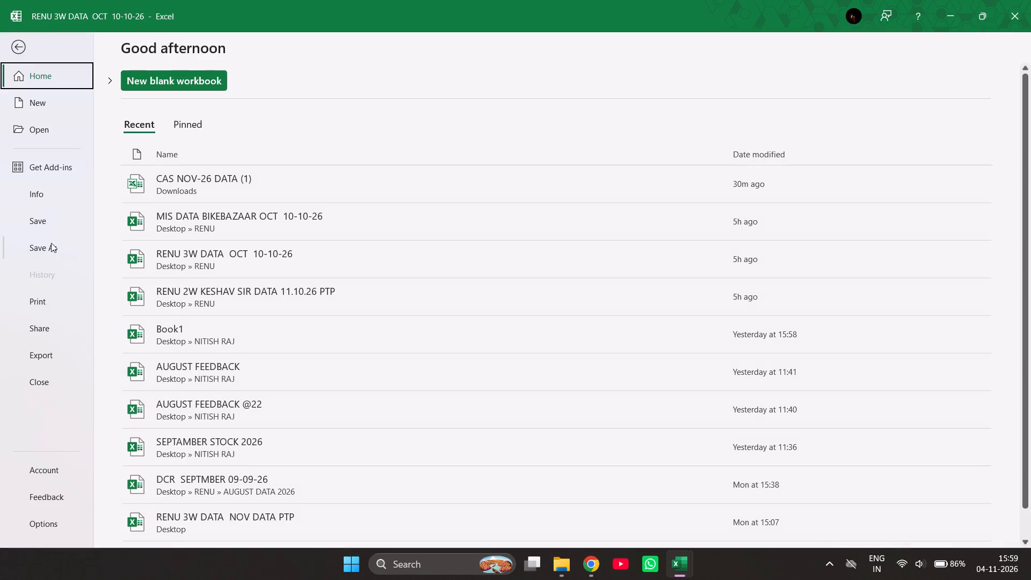
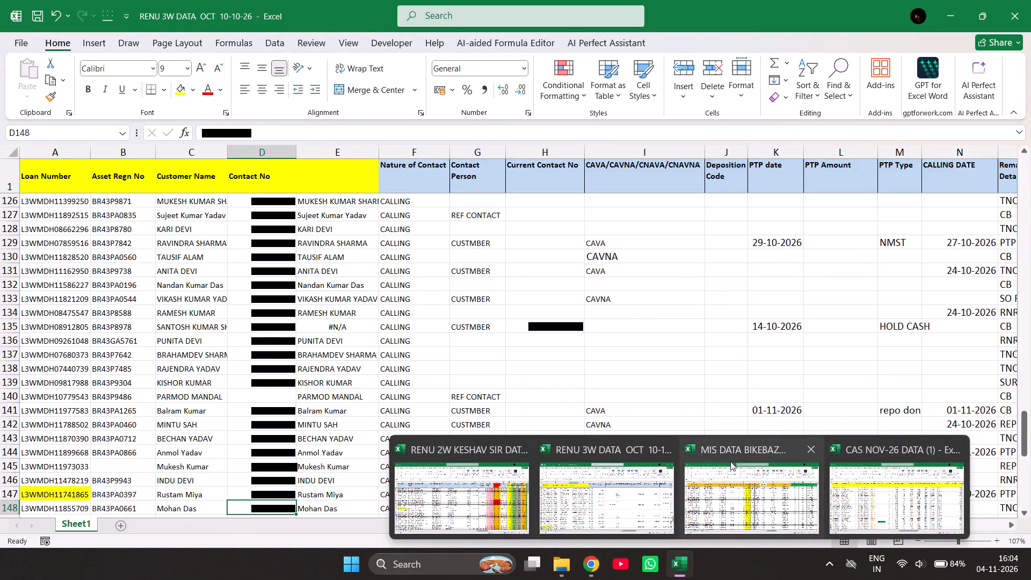
Switch to the RENU 3W DATA OCT 10-10-26 workbook and select the header row of Sheet1.
click(640, 489)
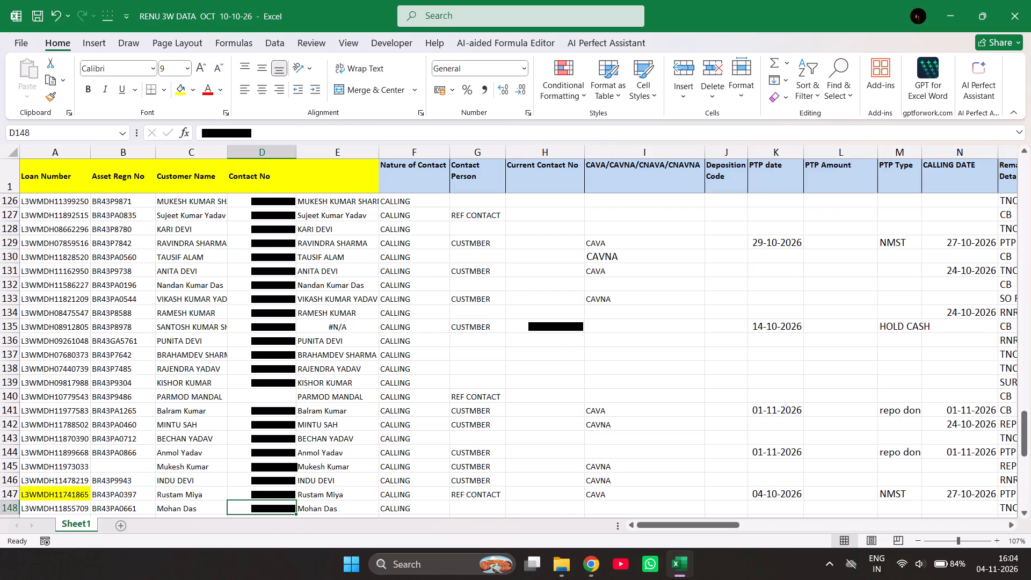
click(20, 39)
click(55, 219)
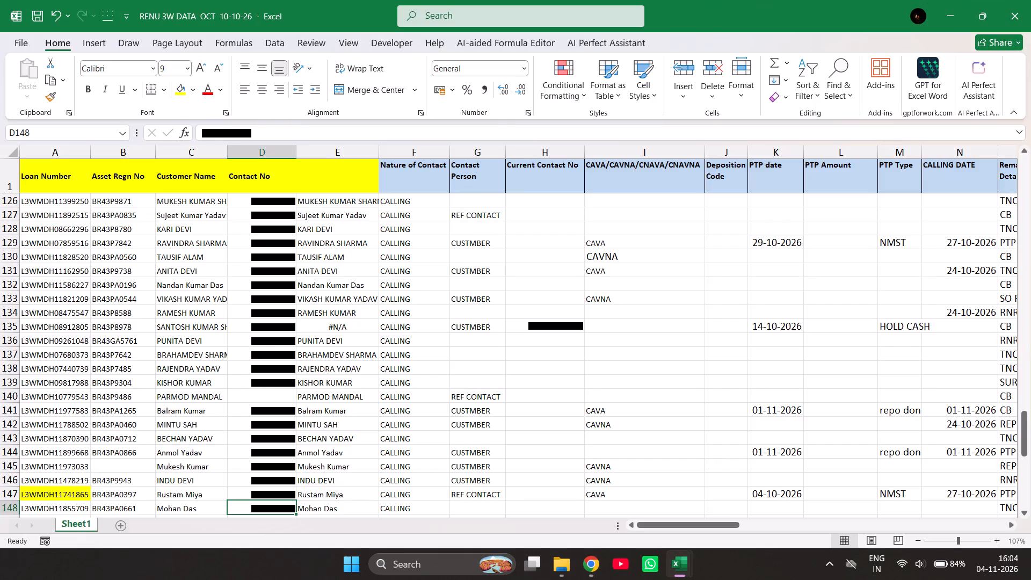
click(6, 177)
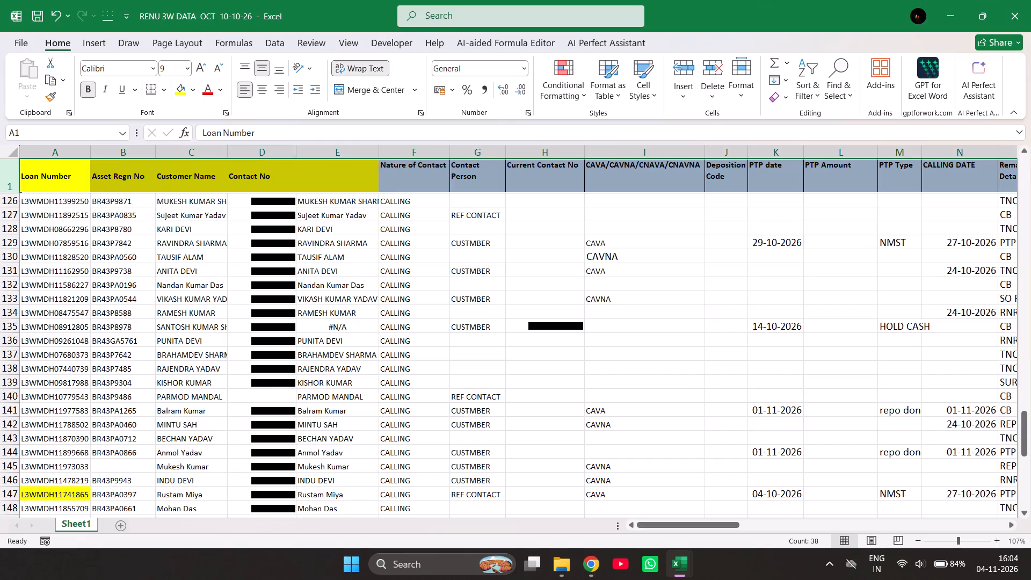
click(699, 264)
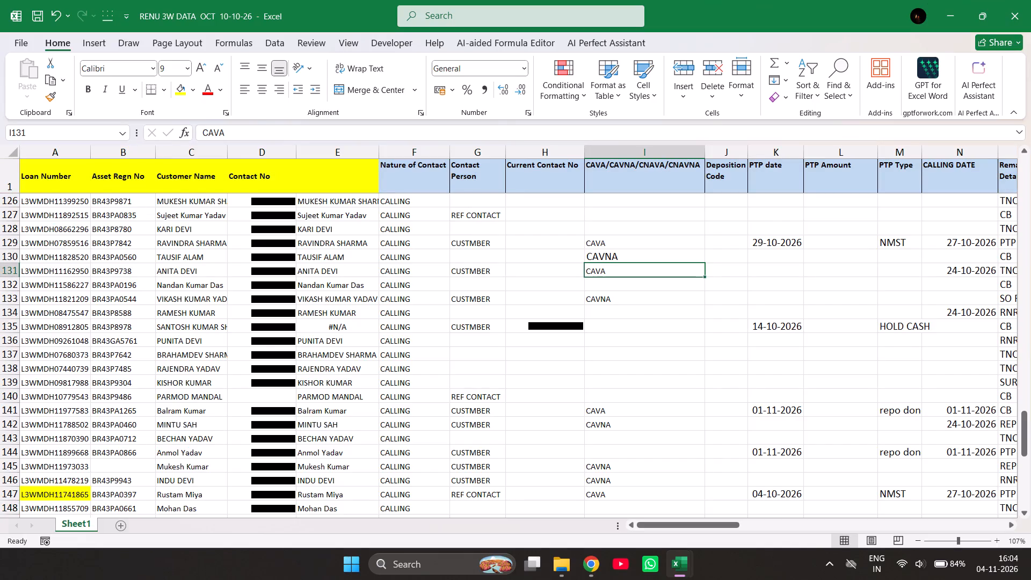
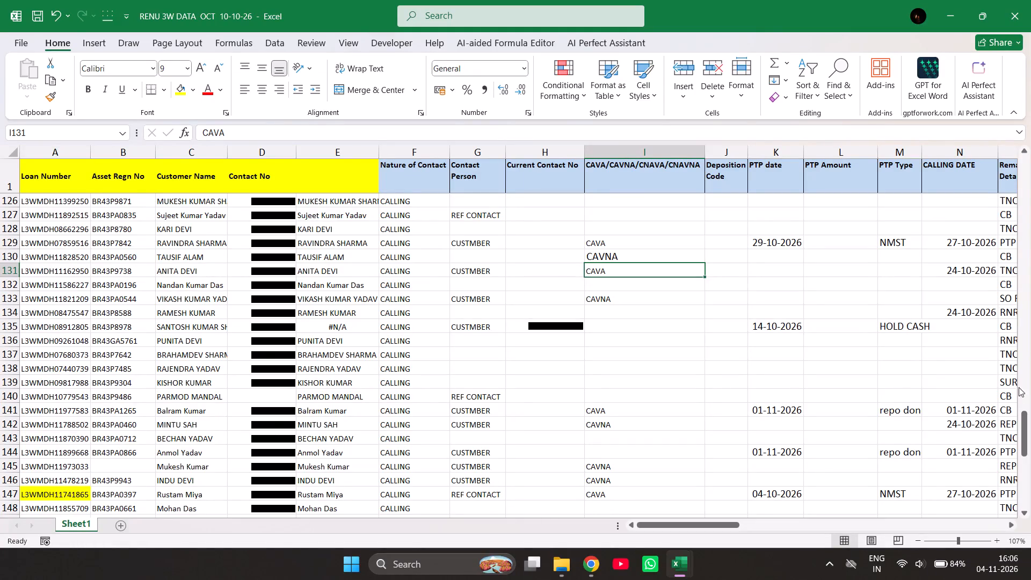
Add filters to the header row of Sheet1 in the RENU 3W data.
drag(1026, 417, 1024, 249)
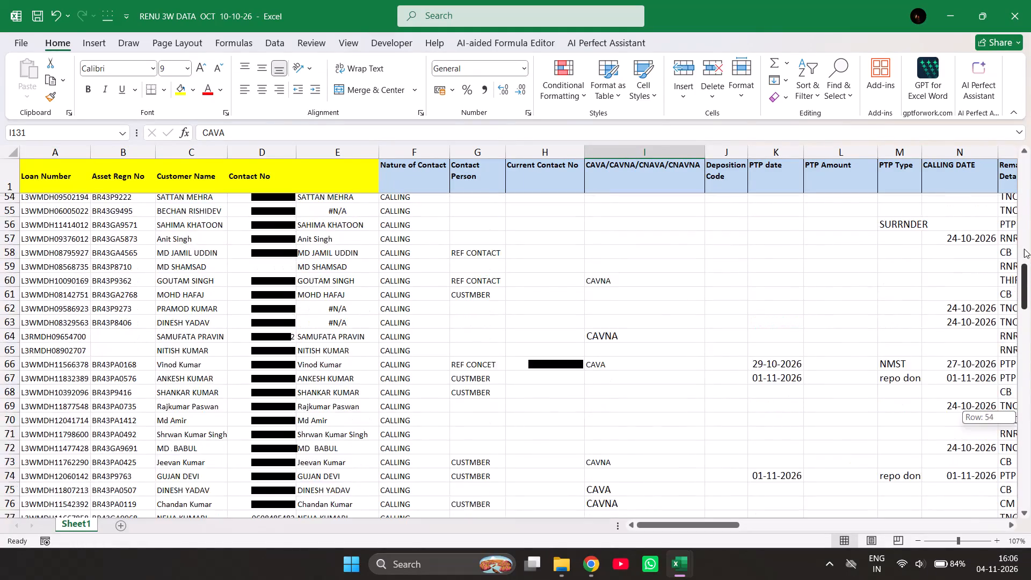
drag(1024, 249, 1019, 140)
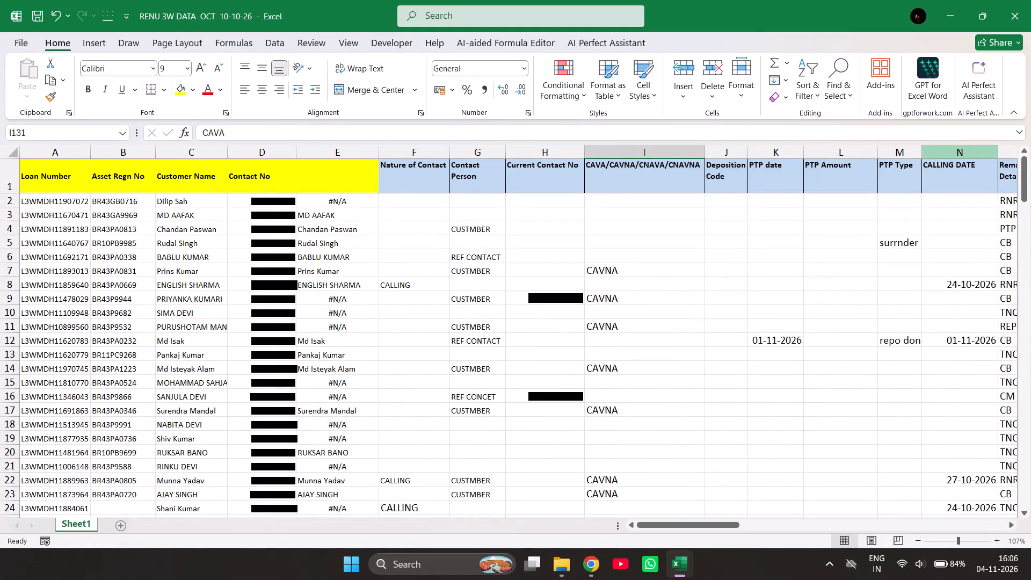
click(0, 174)
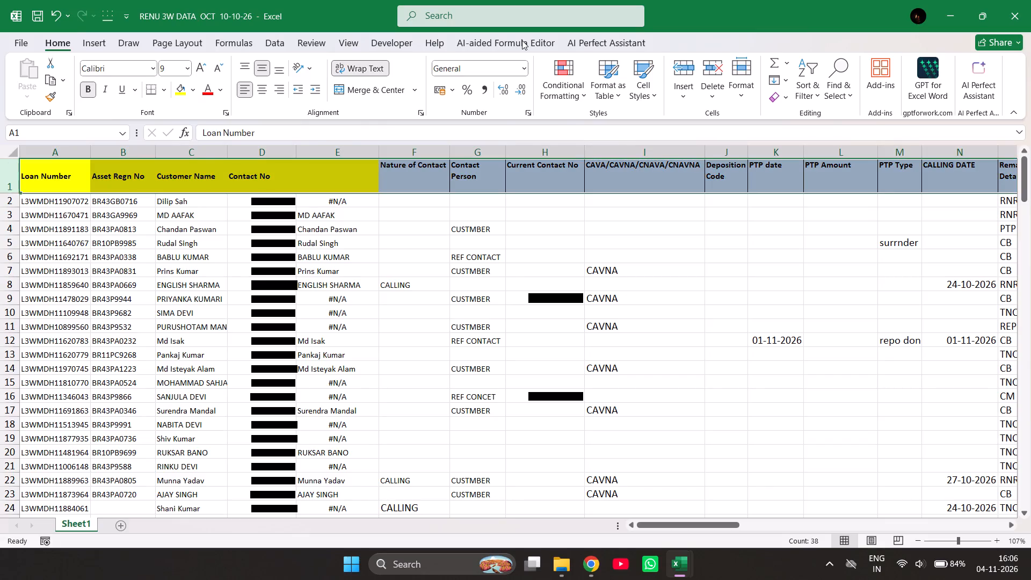
click(807, 98)
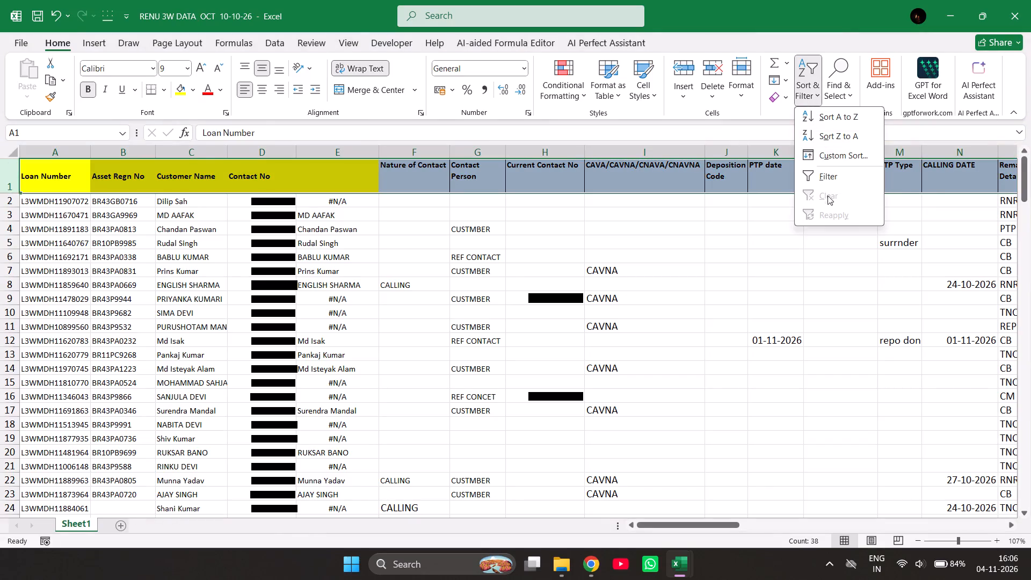
click(824, 177)
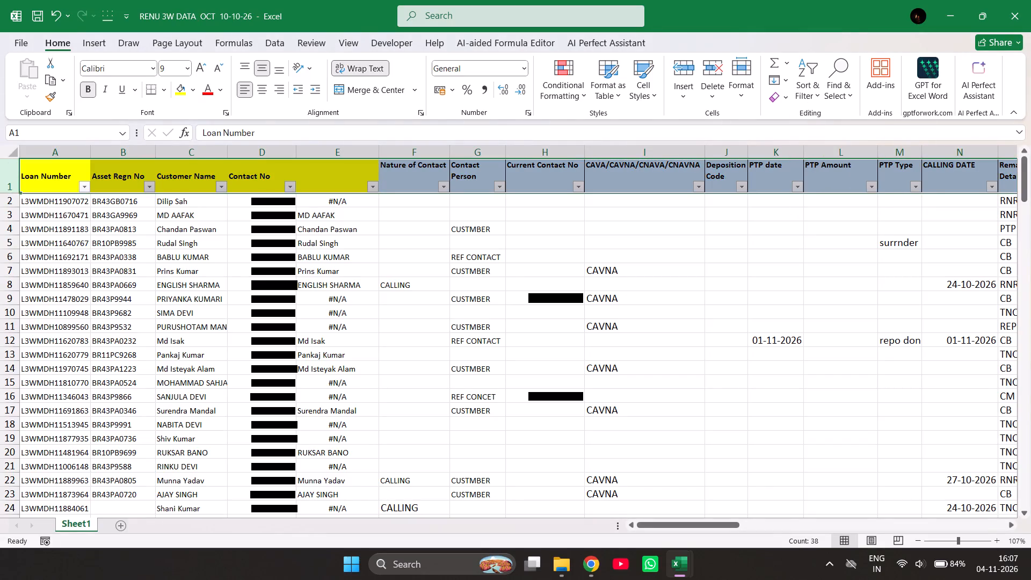
Filter the PTP date column to exclude blanks, keeping the October and November 2026 dates.
click(799, 186)
click(677, 407)
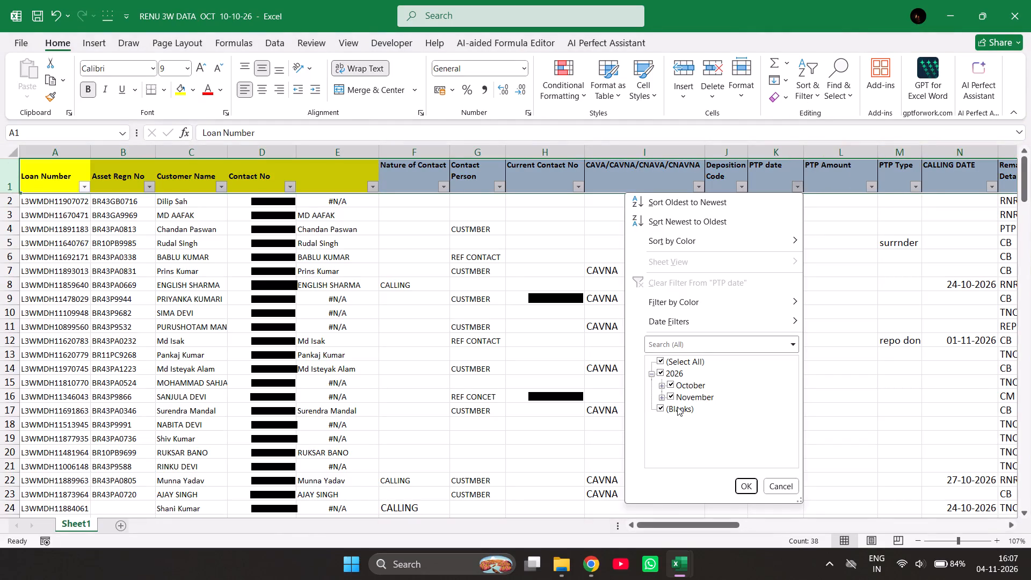
click(742, 486)
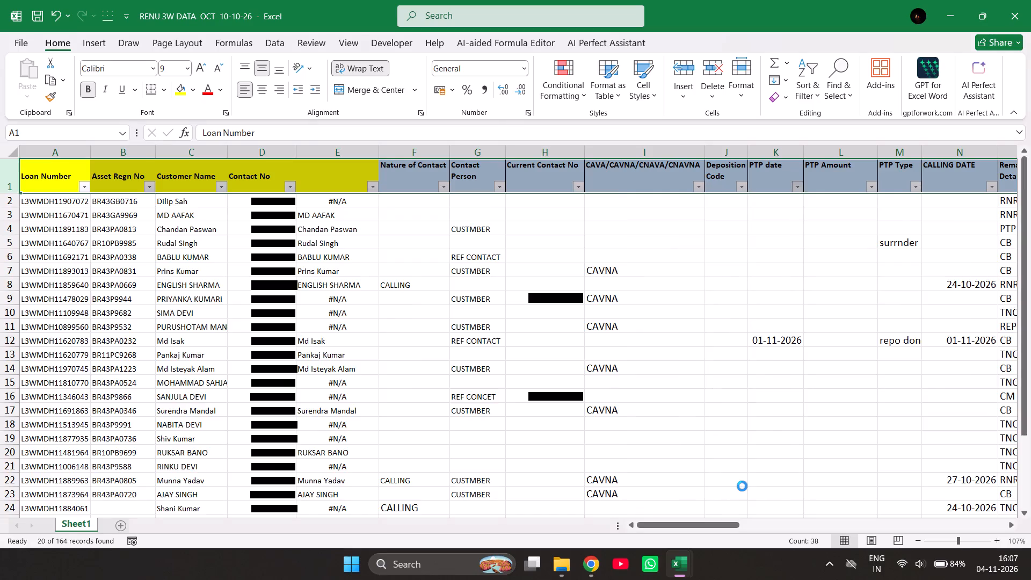
Filter the PTP Type column to show only NMST and STAB accounts.
click(917, 187)
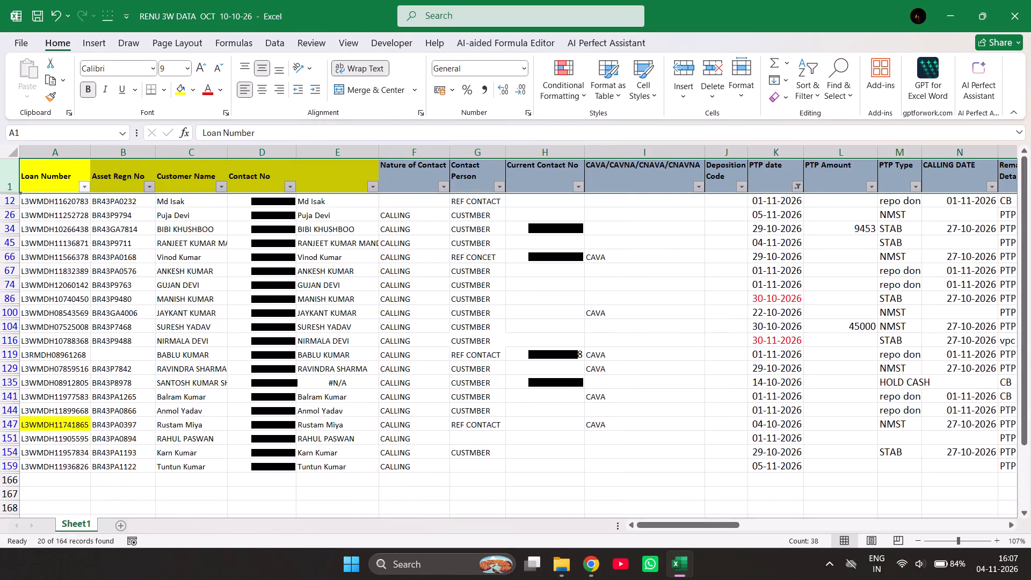
click(792, 358)
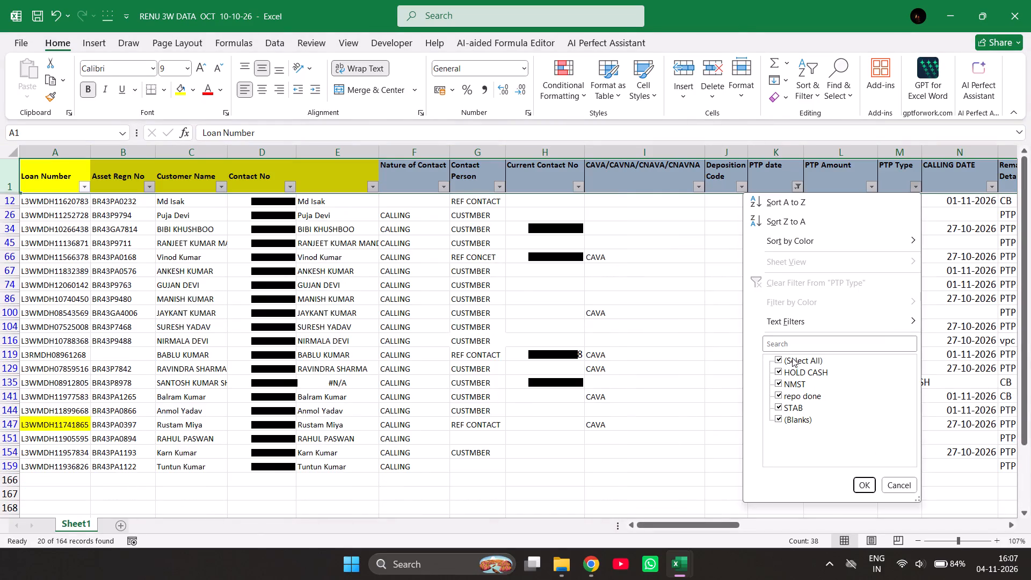
click(789, 382)
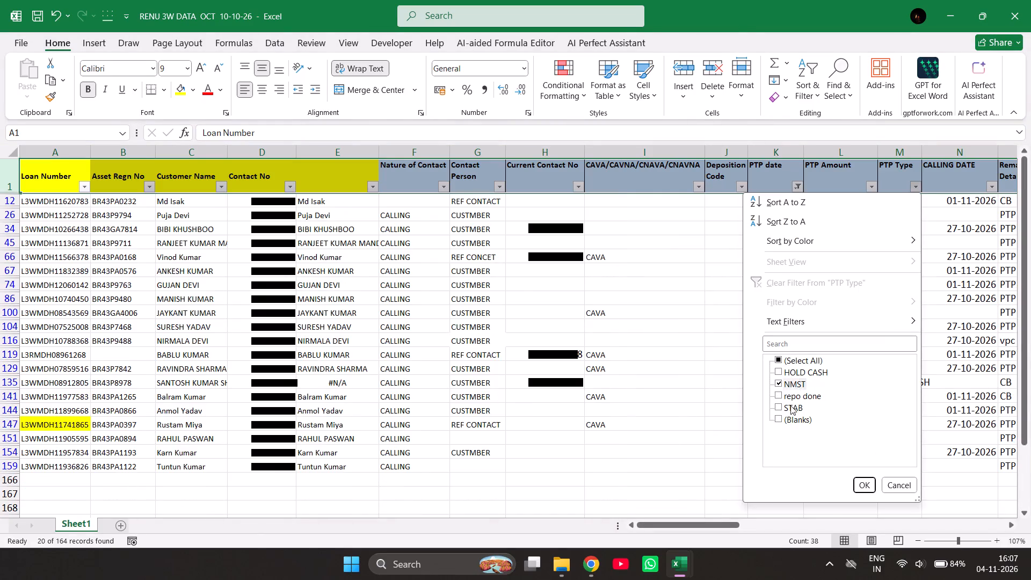
click(790, 405)
click(866, 481)
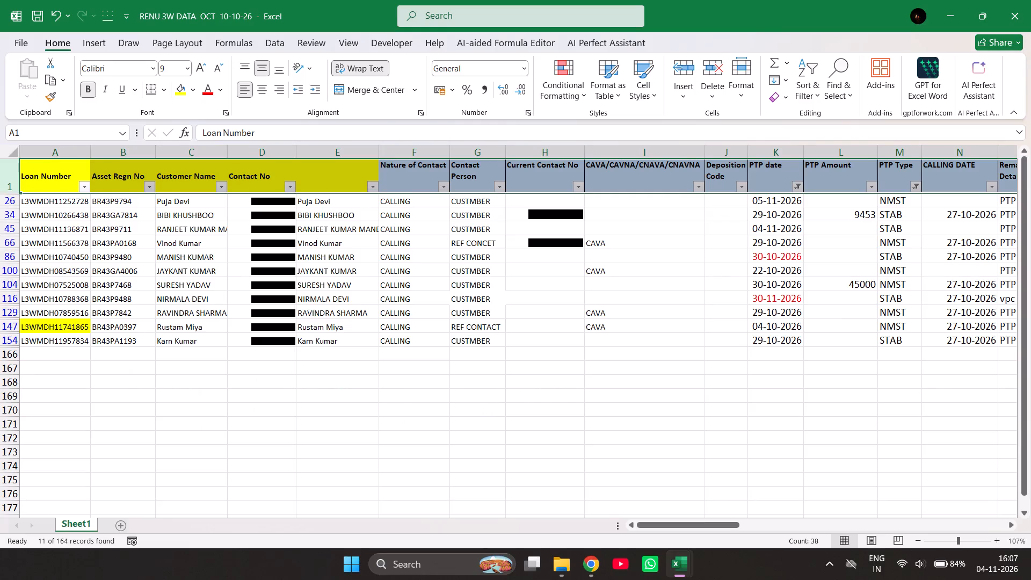
Examine the contact numbers in rows 129 and 45, and row 45's PTP, branch, bucket and overdue details across the columns.
click(279, 313)
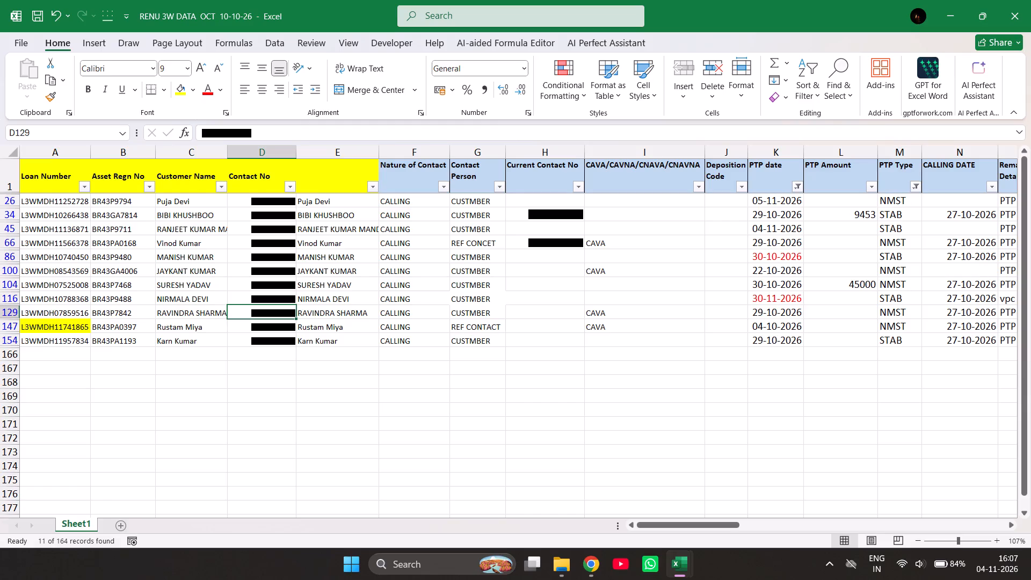
click(269, 229)
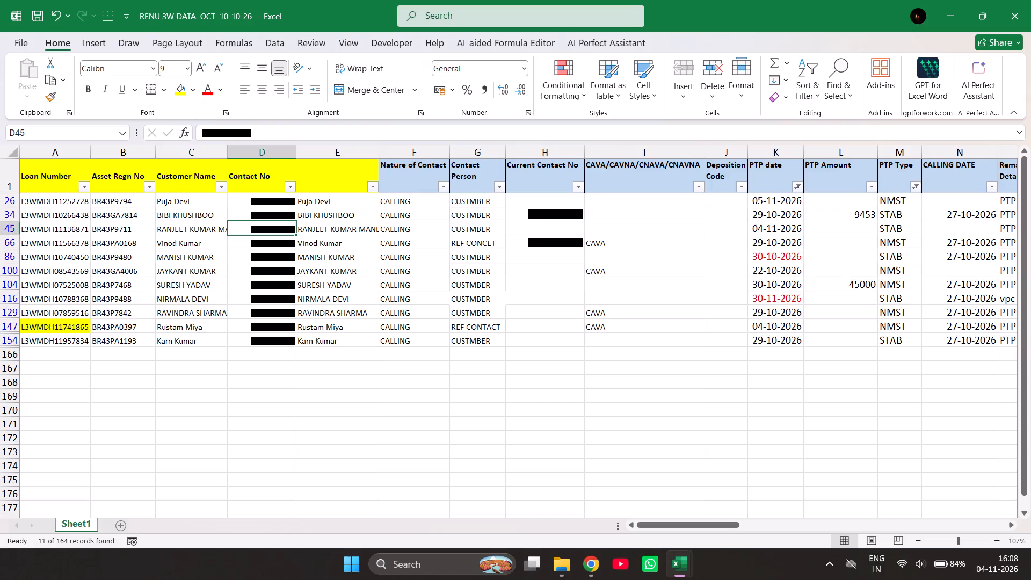
click(8, 230)
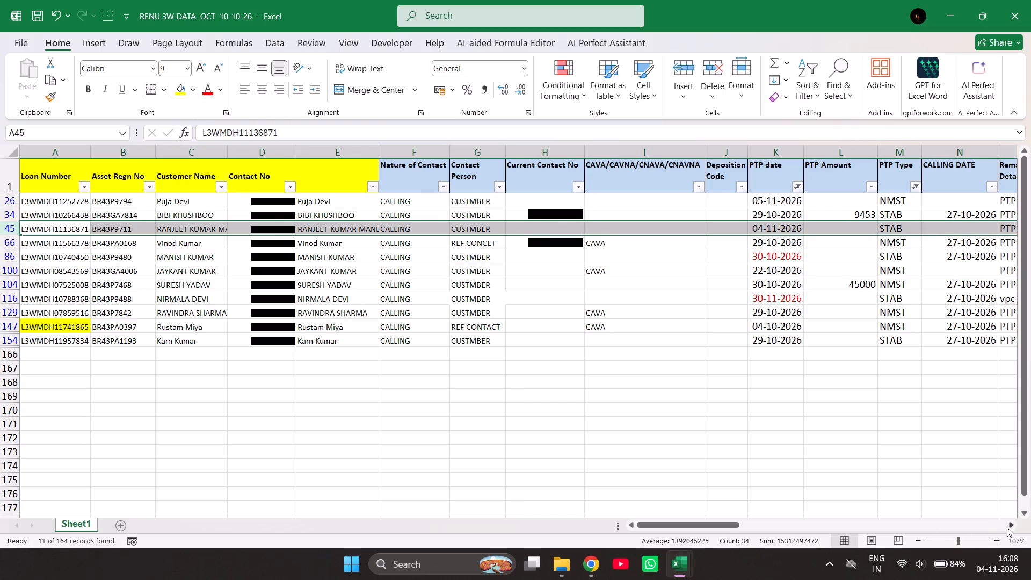
triple_click(1008, 523)
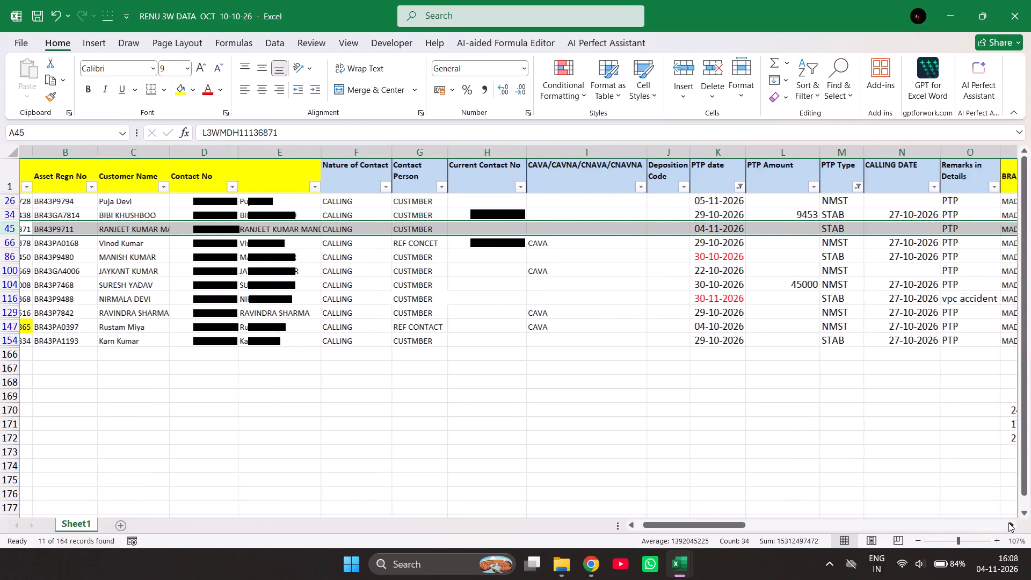
click(1008, 523)
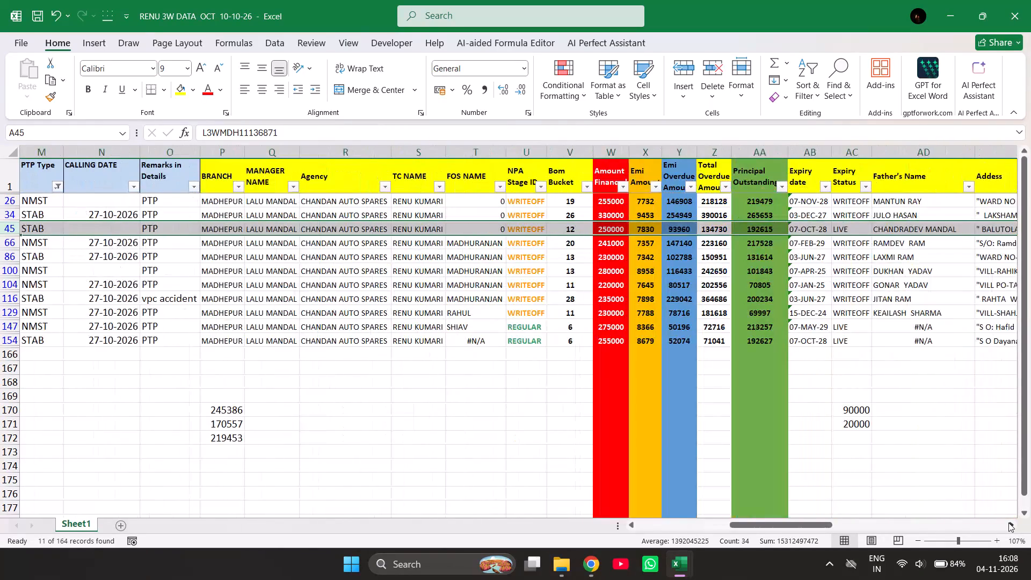
triple_click(636, 523)
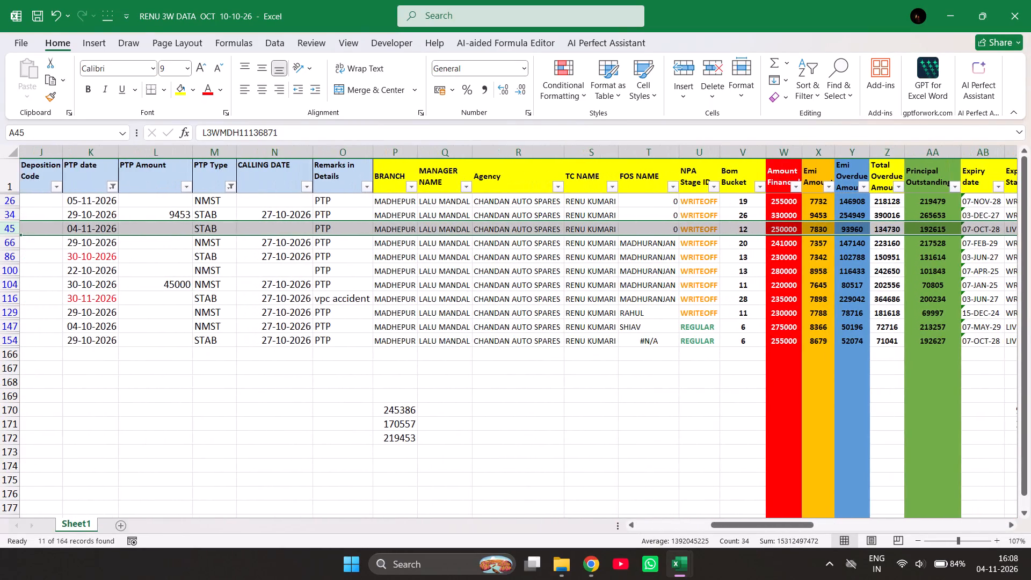
click(646, 525)
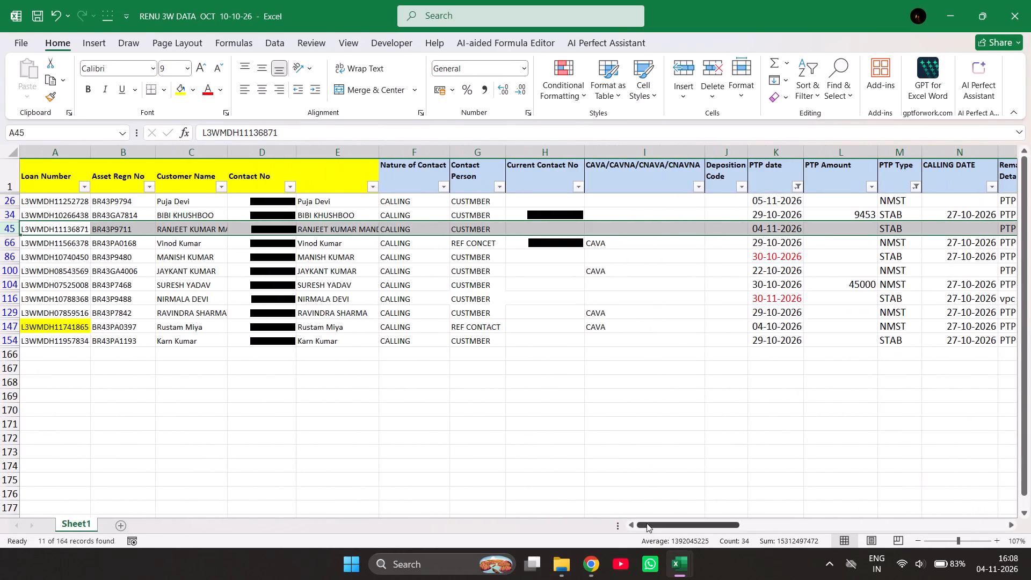
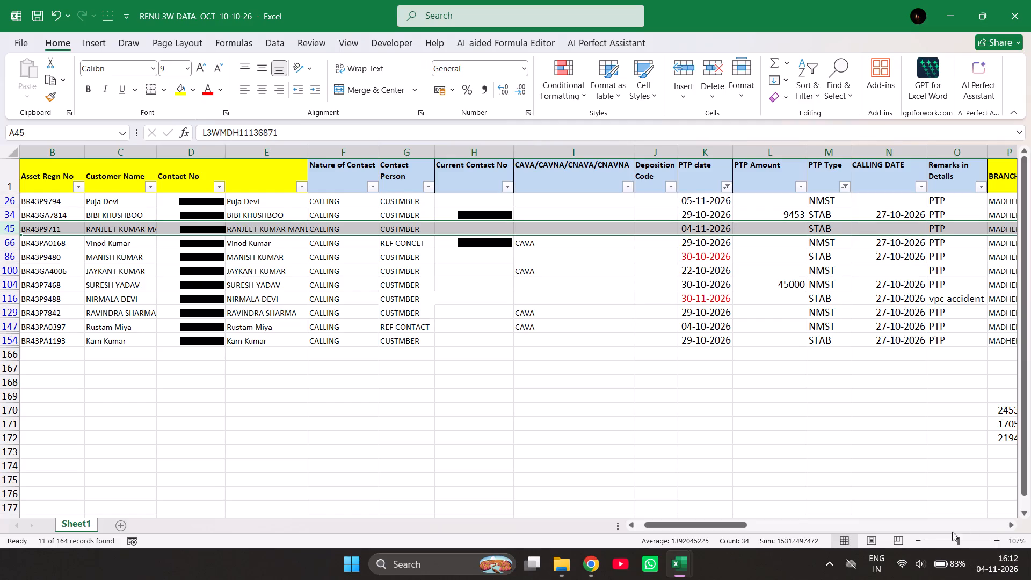
Review the filtered NMST and STAB accounts across the columns, from PTP details through branch, bucket, EMI overdue and principal outstanding, returning to the loan numbers.
triple_click(1008, 520)
triple_click(1008, 520)
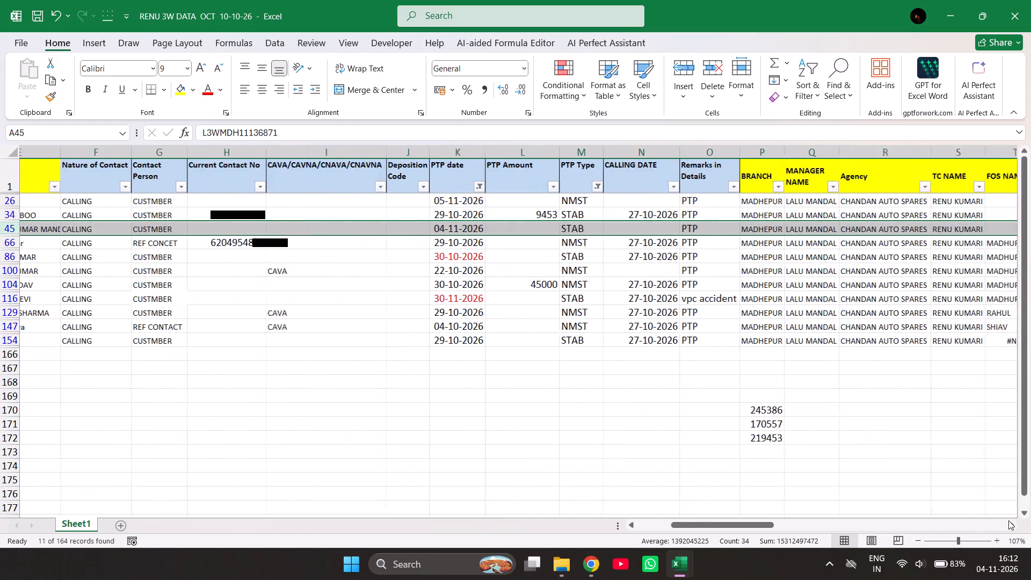
triple_click(1008, 520)
double_click(1008, 520)
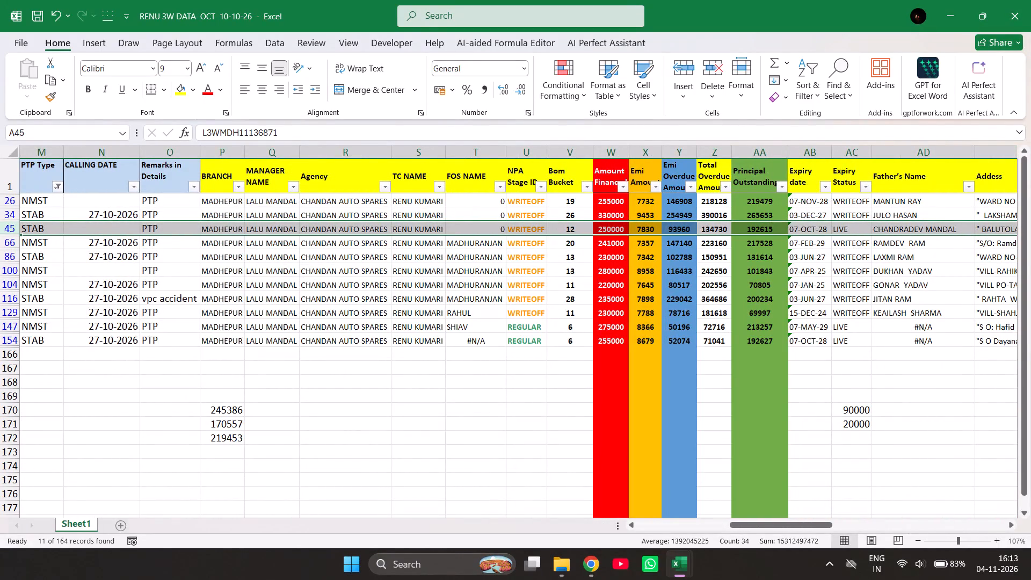
double_click(663, 527)
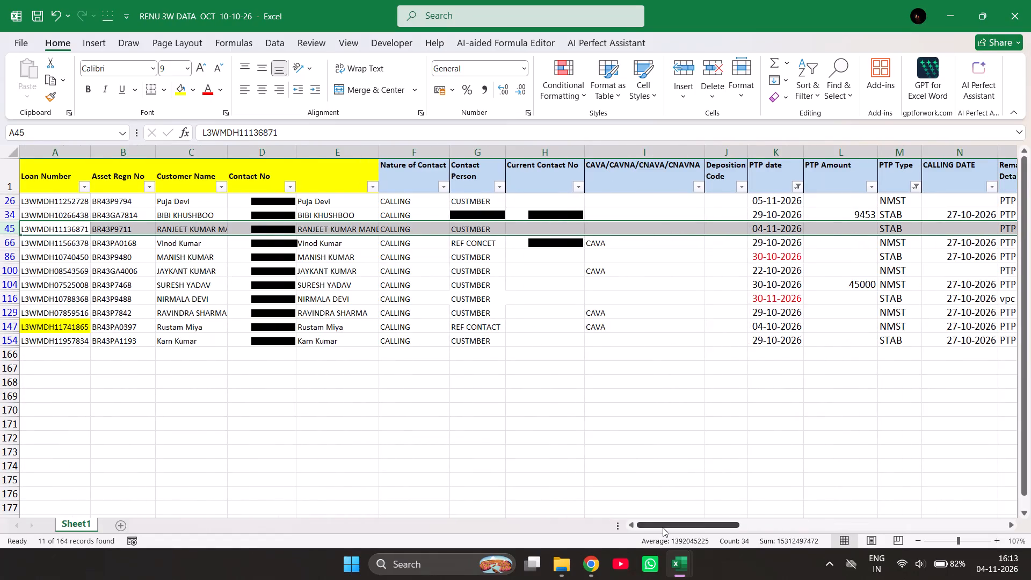
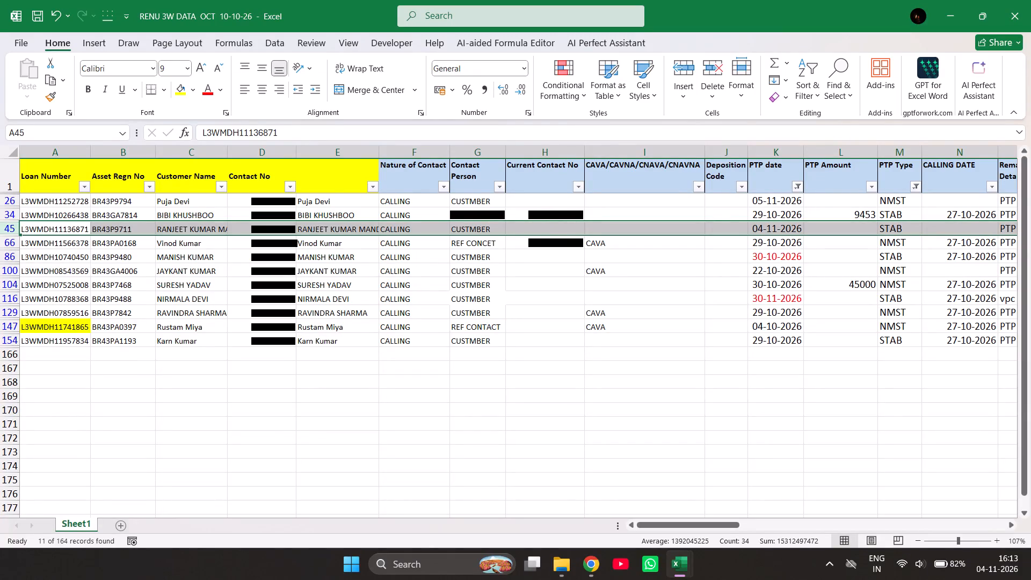
Select the whole of row 86, the STAB account, in the filtered list for review.
click(8, 255)
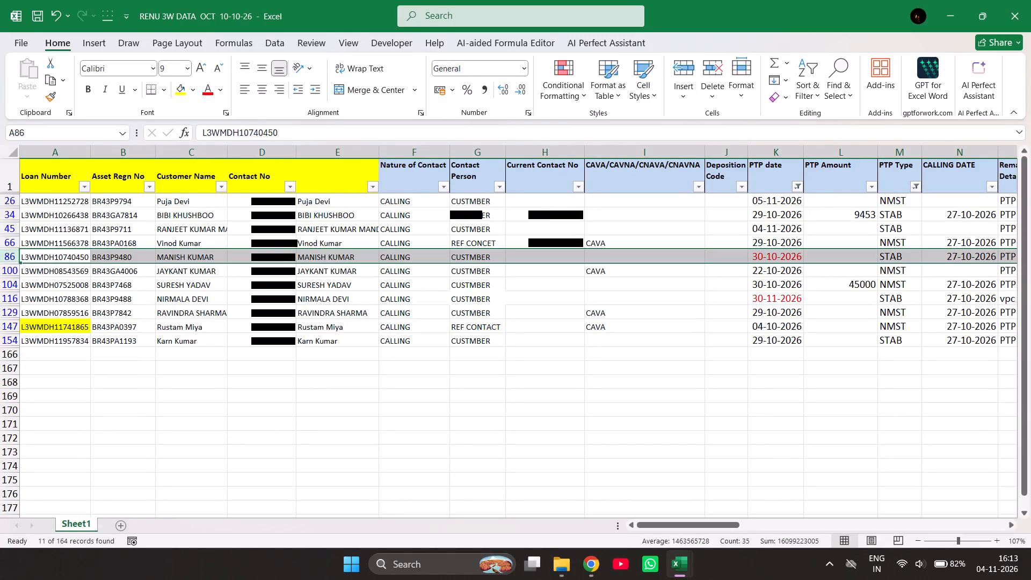
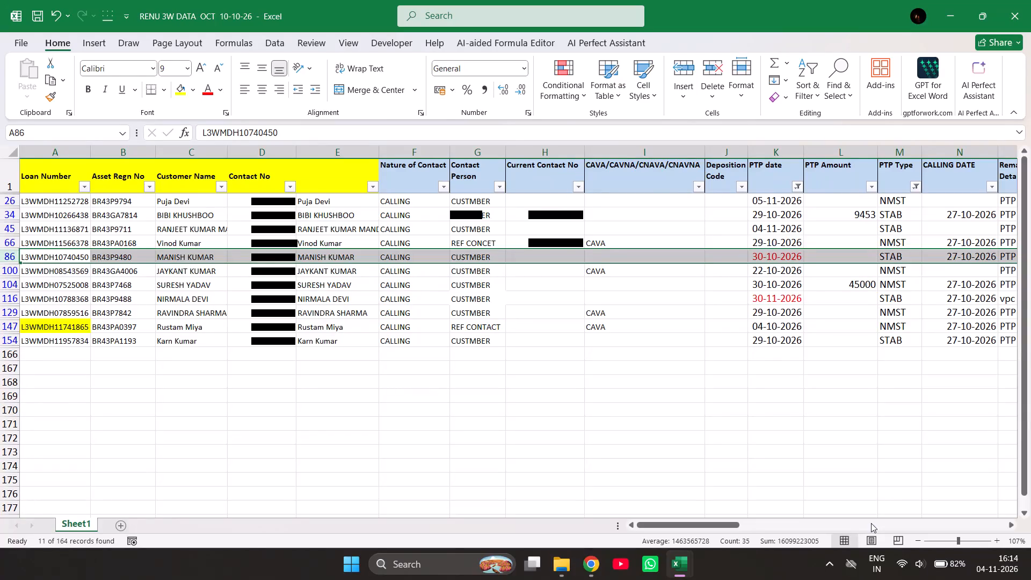
Review the STAB account in row 86 across its remarks, agency, NPA stage, EMI overdue, total overdue and principal outstanding columns.
click(1007, 527)
triple_click(1007, 527)
triple_click(1007, 527)
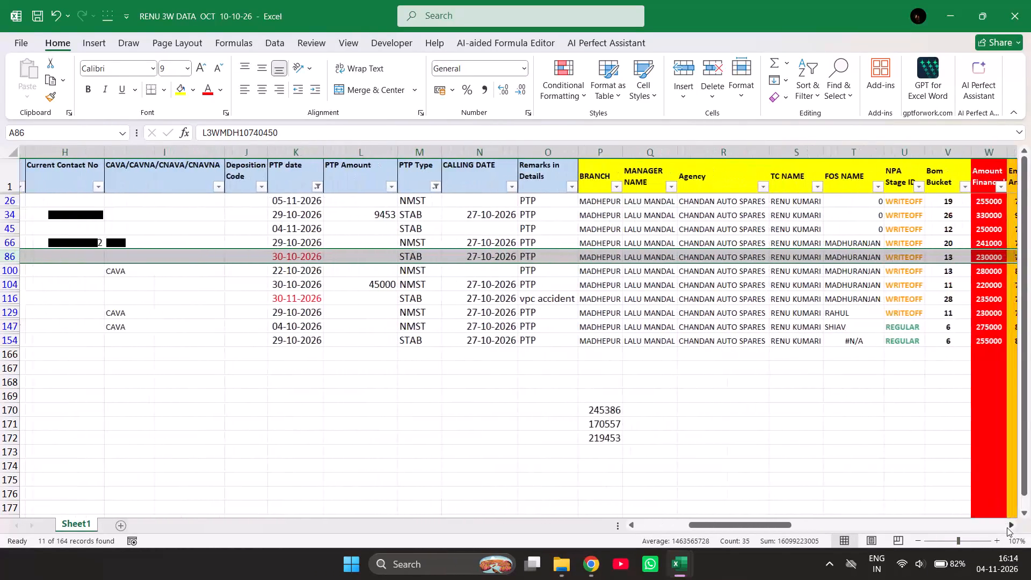
triple_click(1007, 527)
click(1007, 527)
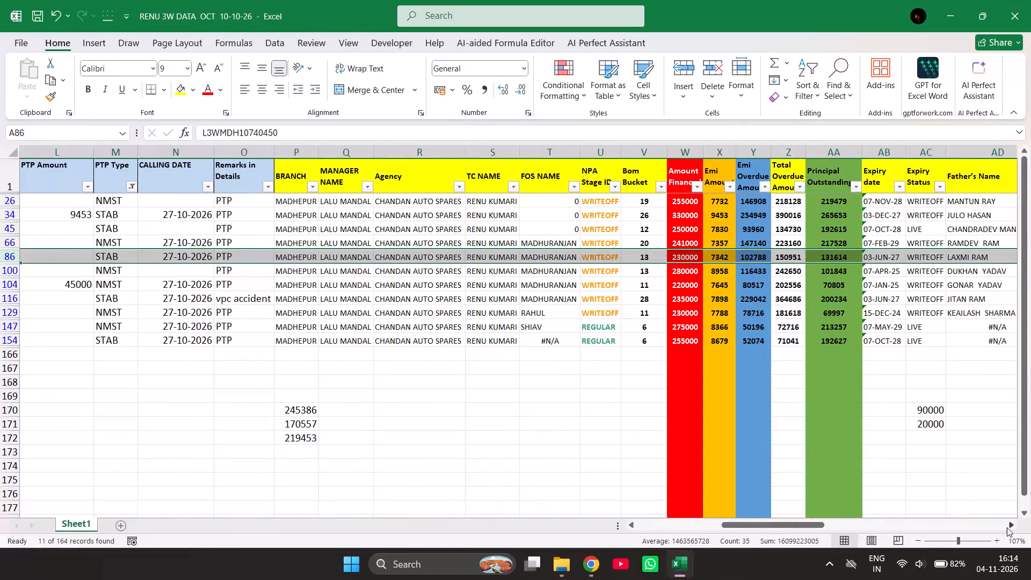
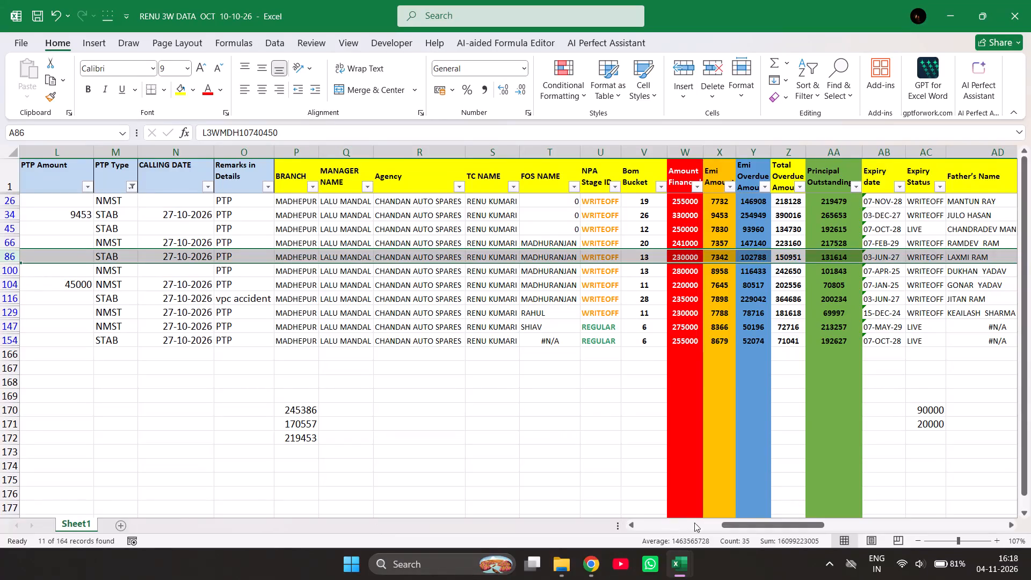
Select the full loan number text of the STAB account in row 86, in the Loan Number column.
triple_click(676, 524)
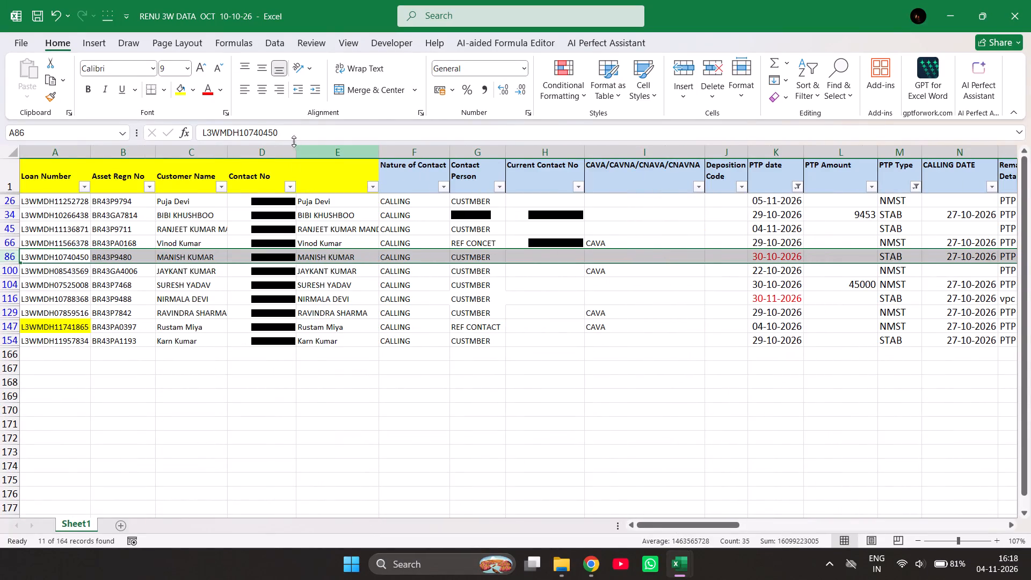
drag(287, 133, 132, 140)
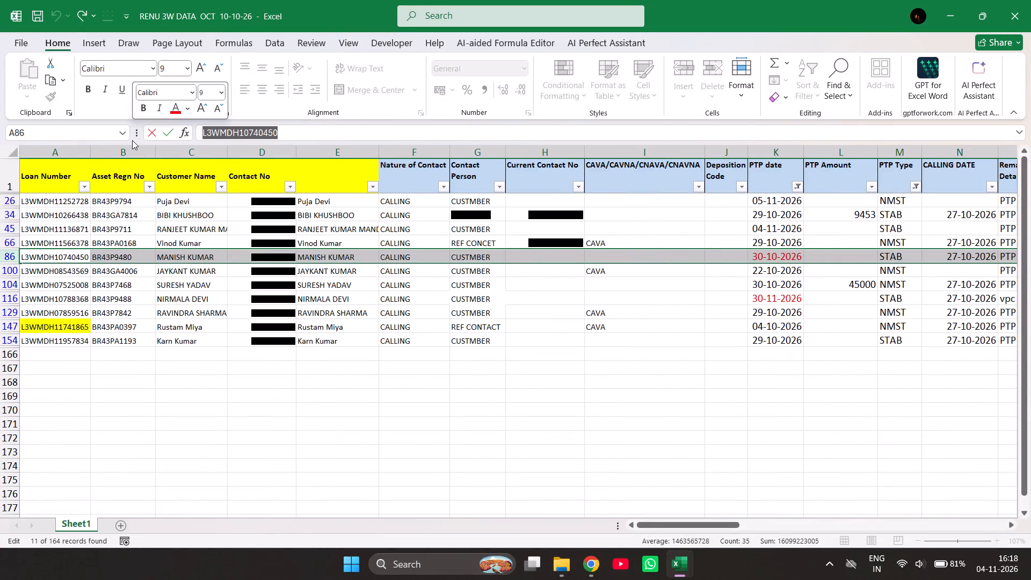
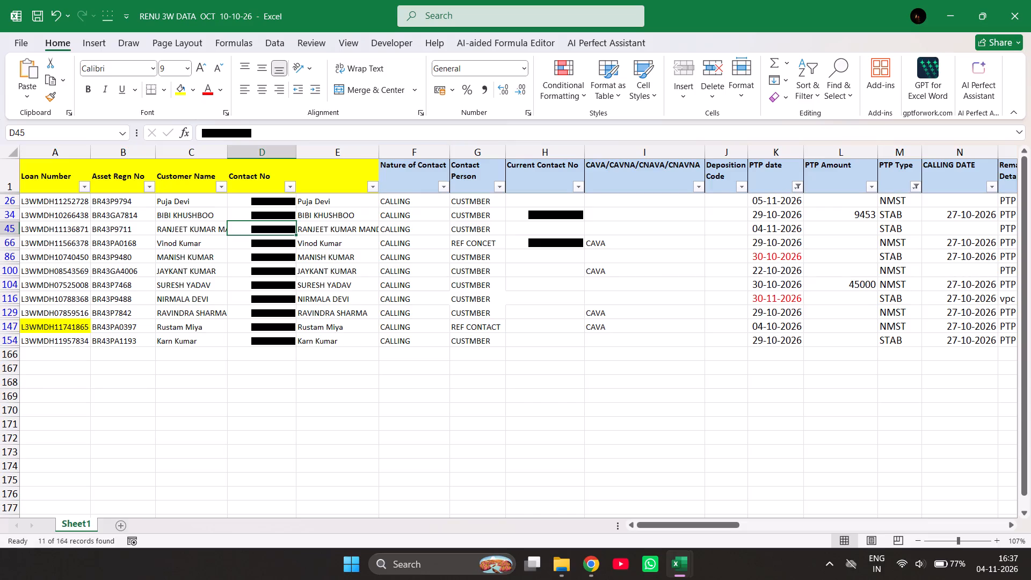
Review the NMST account in row 129 across its overdue amounts, principal outstanding, address and Ref-1 contact columns.
click(6, 313)
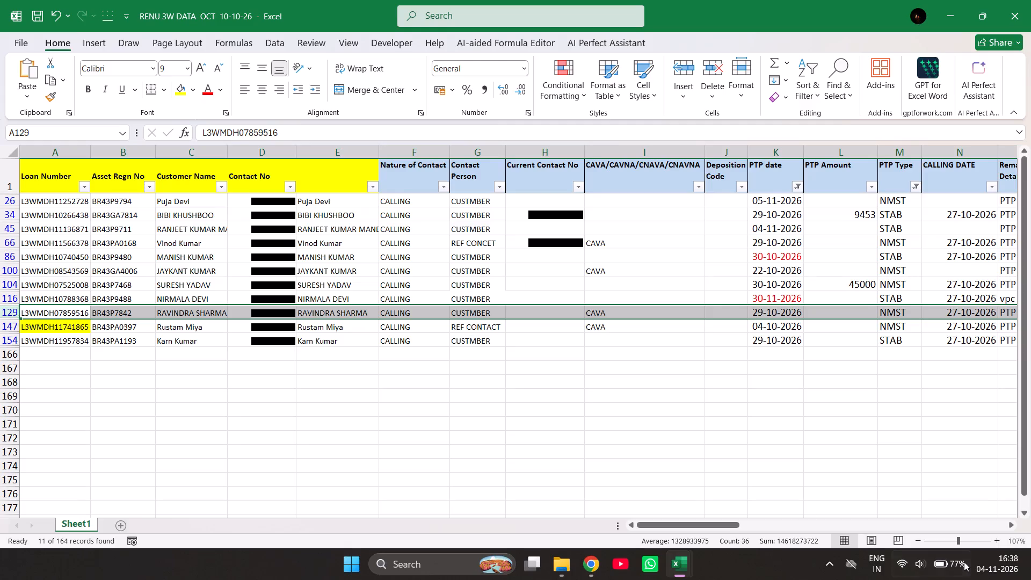
double_click(1010, 525)
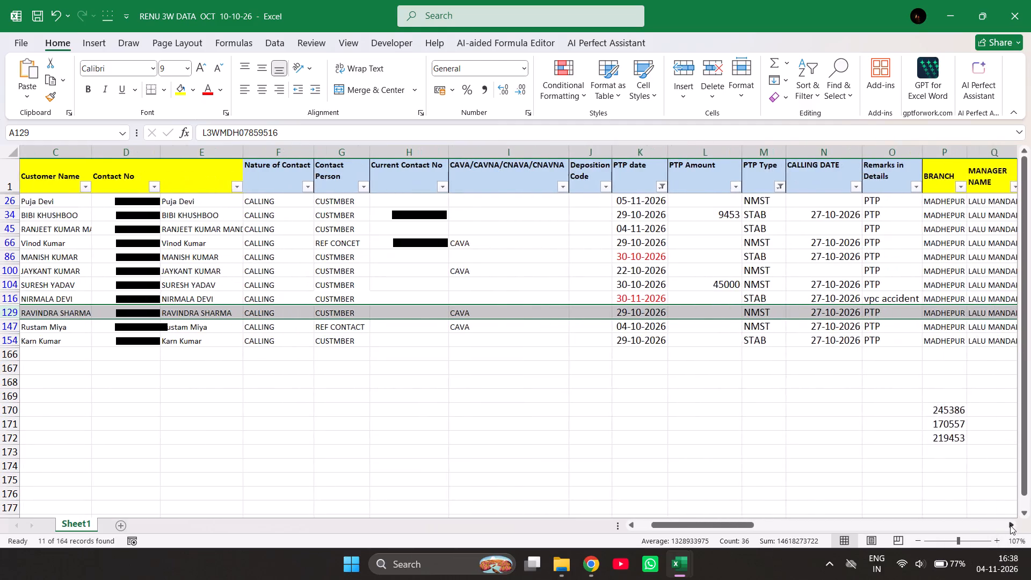
triple_click(1010, 526)
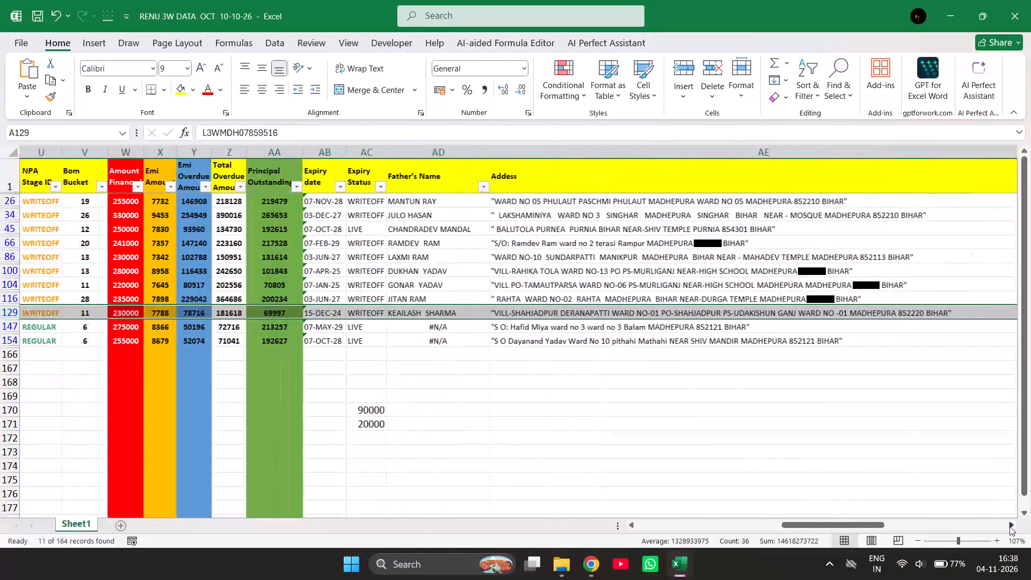
double_click(1010, 526)
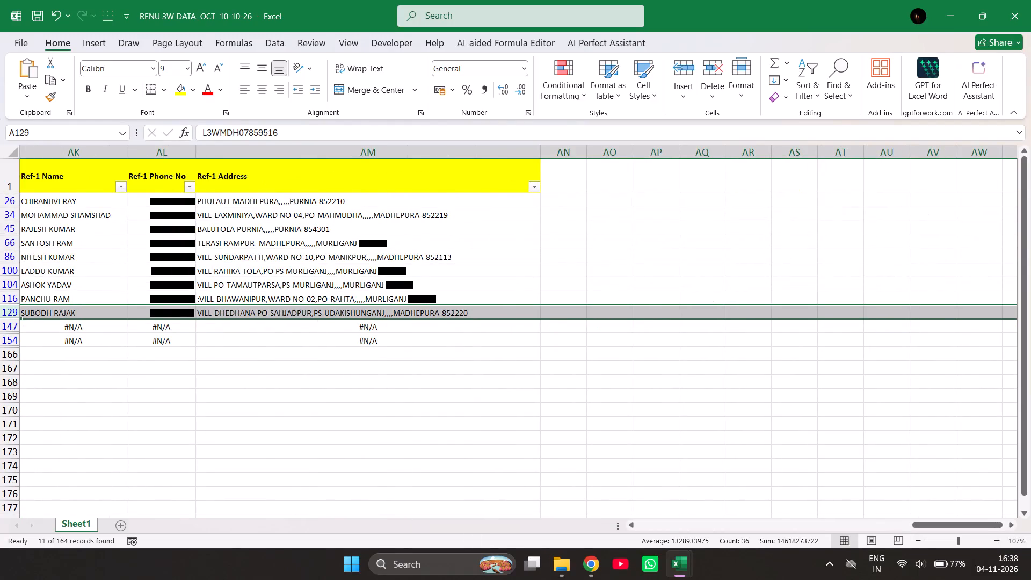
triple_click(654, 524)
triple_click(654, 524)
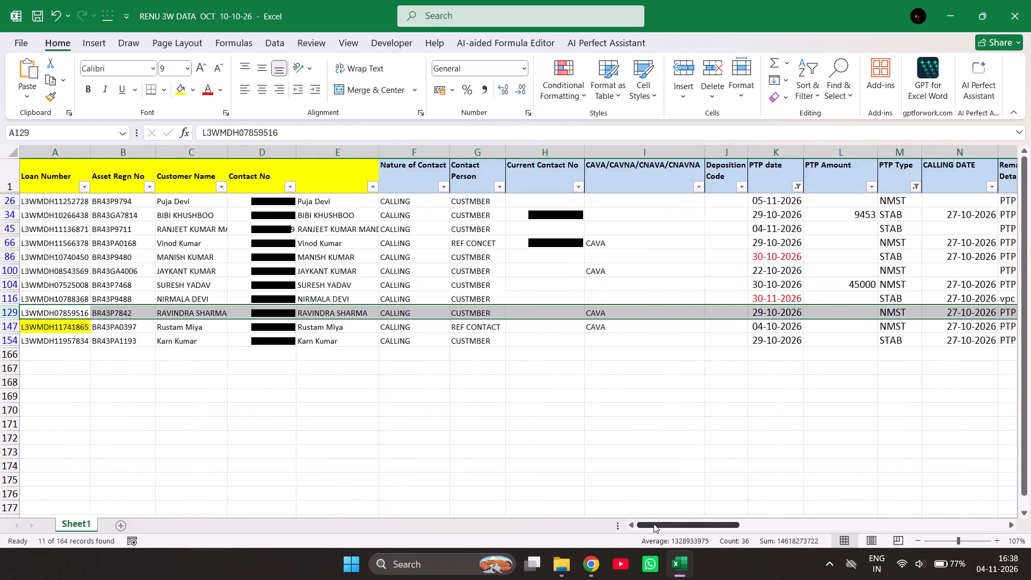
click(654, 524)
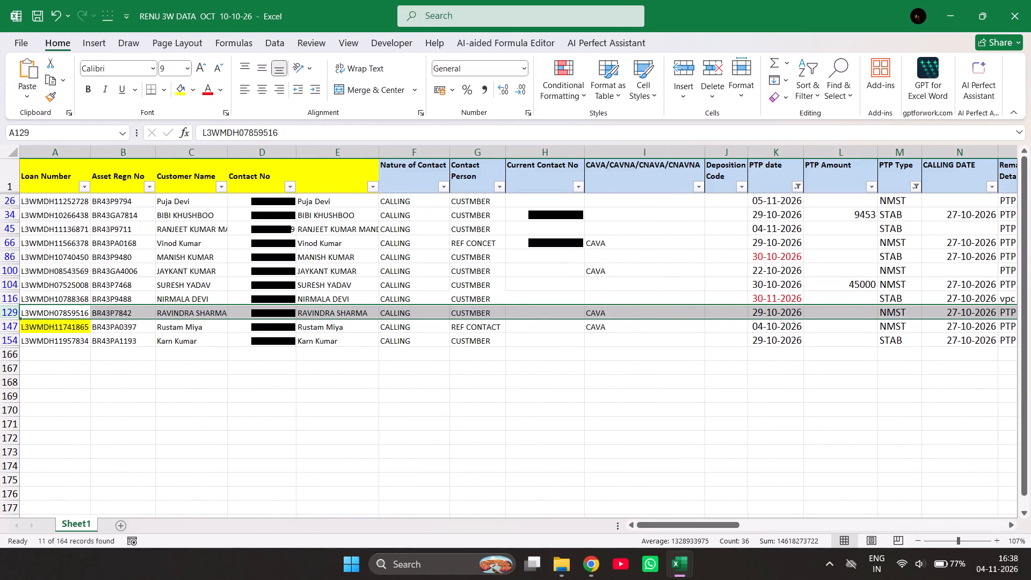
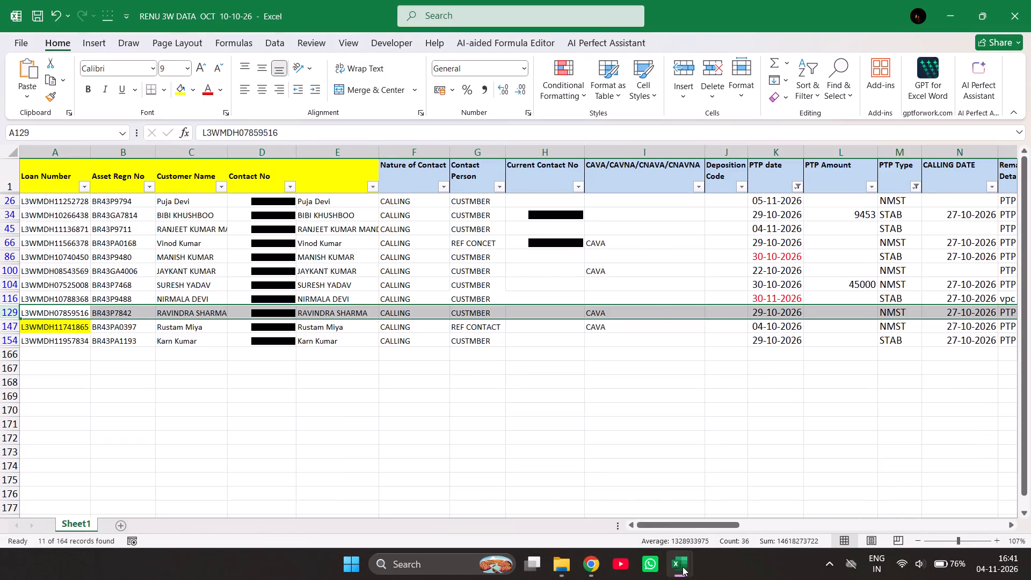
Switch to the RENU 2W KESHAV SIR DATA 11.10.26 PTP workbook.
click(508, 487)
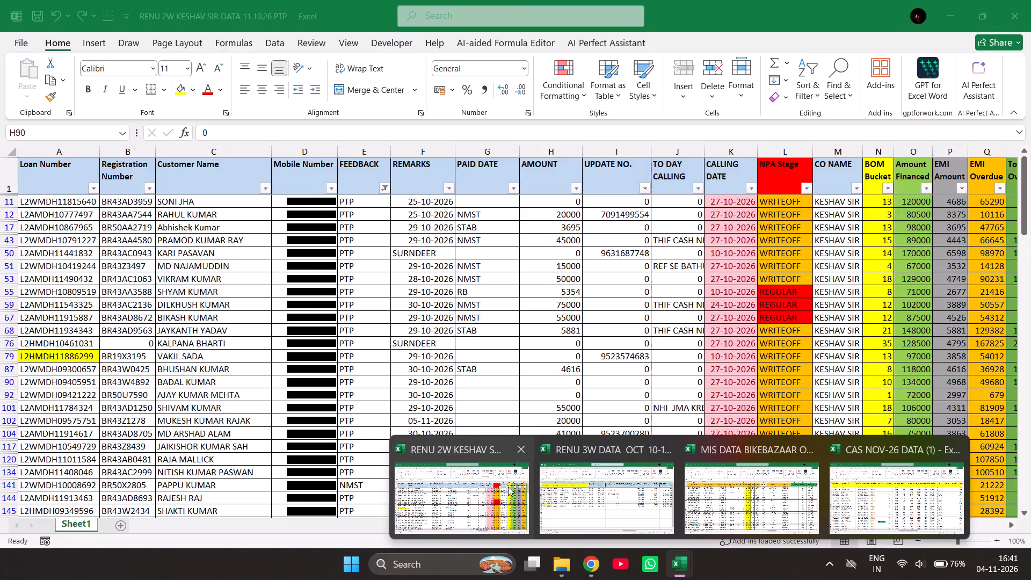
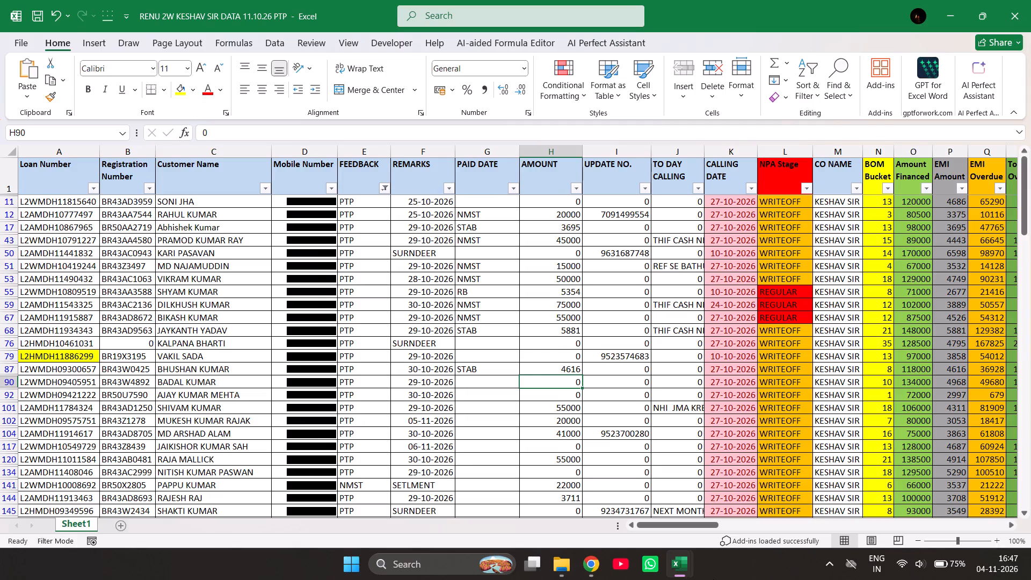
Switch to the RENU 3W DATA OCT 10-10-26 workbook and examine the filtered PTP accounts' overdue and principal outstanding amounts, including rows 147 and 154.
click(616, 491)
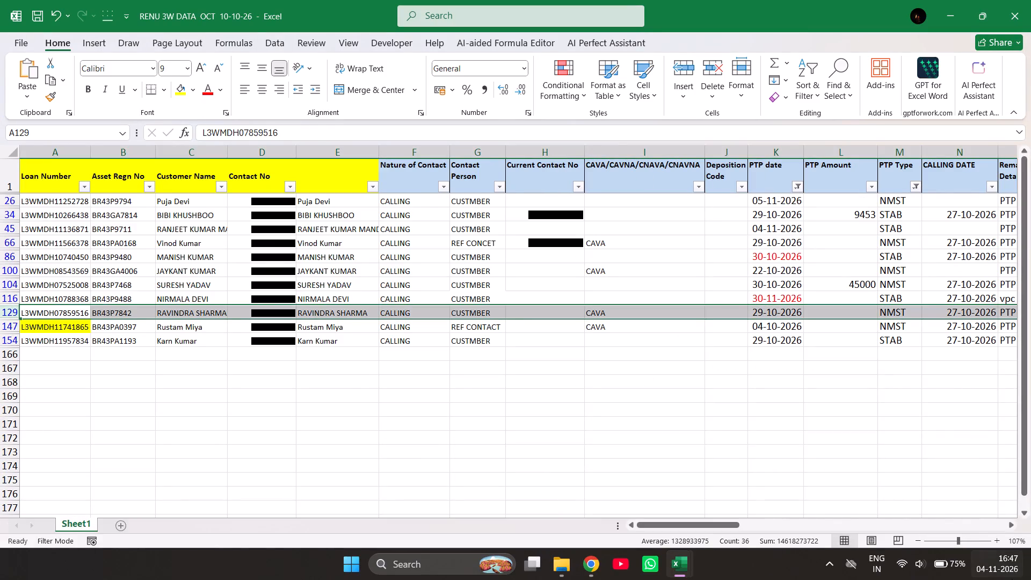
click(1010, 525)
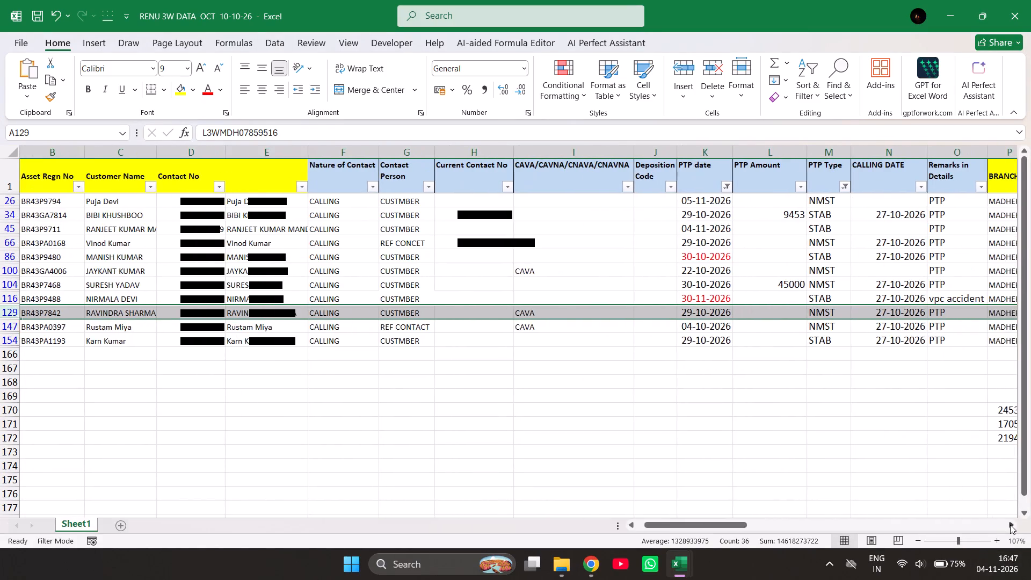
triple_click(1010, 525)
triple_click(1010, 525)
double_click(1010, 525)
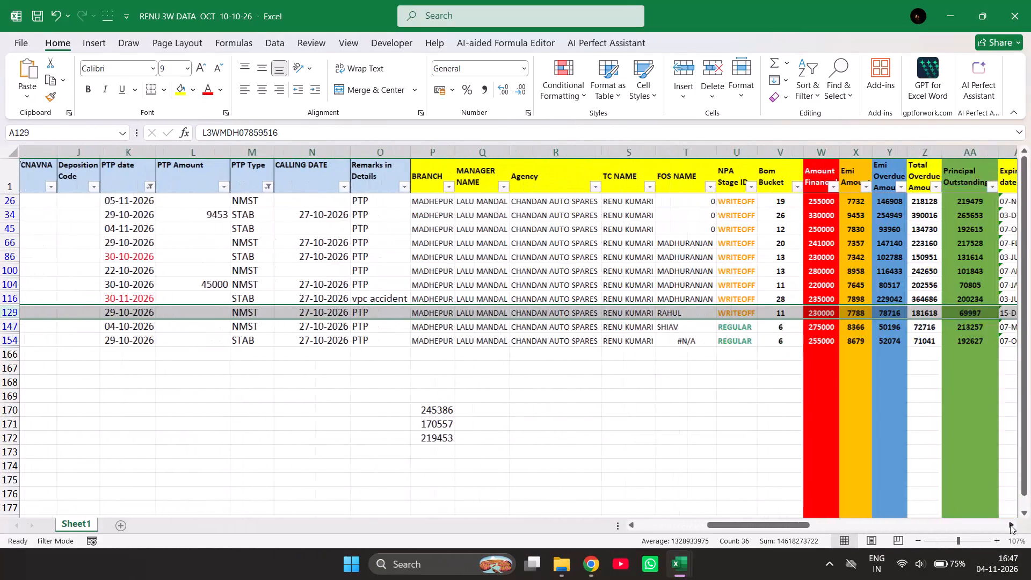
click(919, 327)
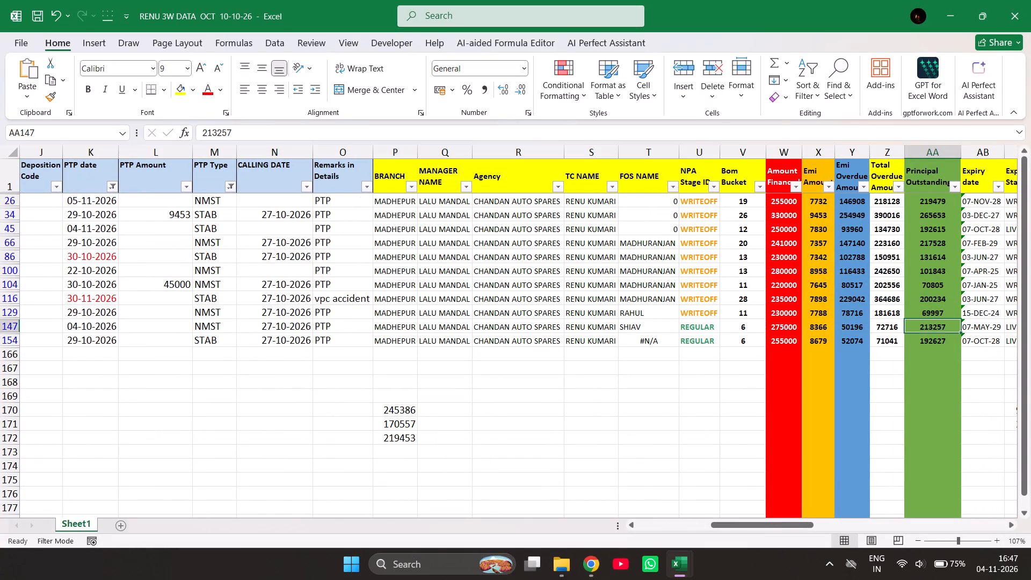
click(919, 327)
drag(919, 327, 920, 337)
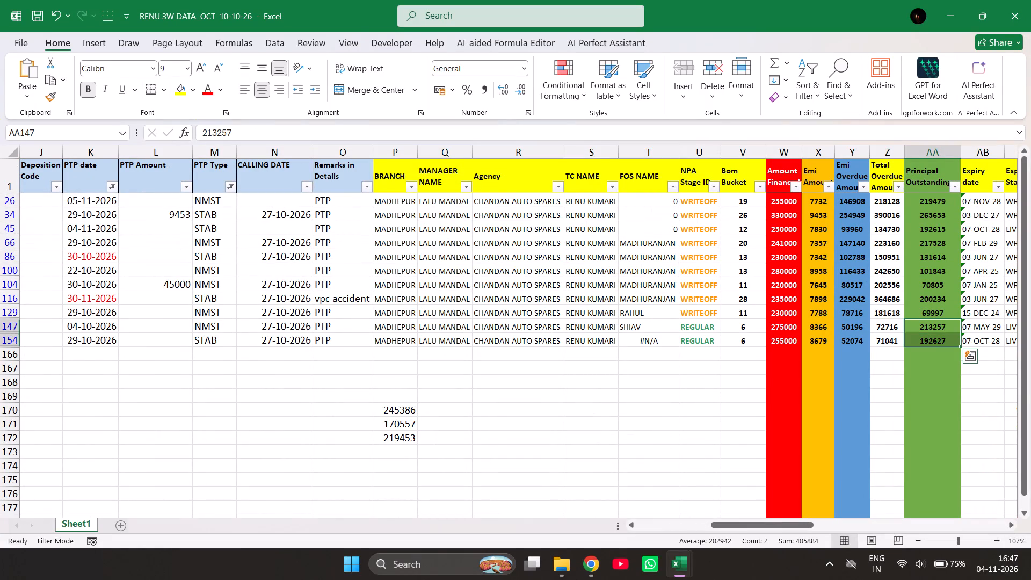
click(596, 395)
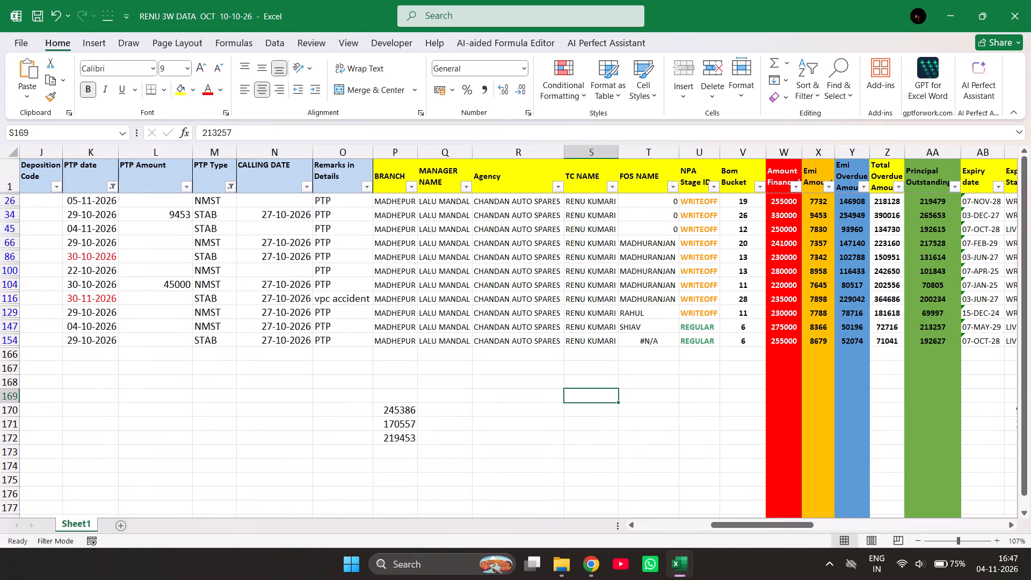
triple_click(650, 525)
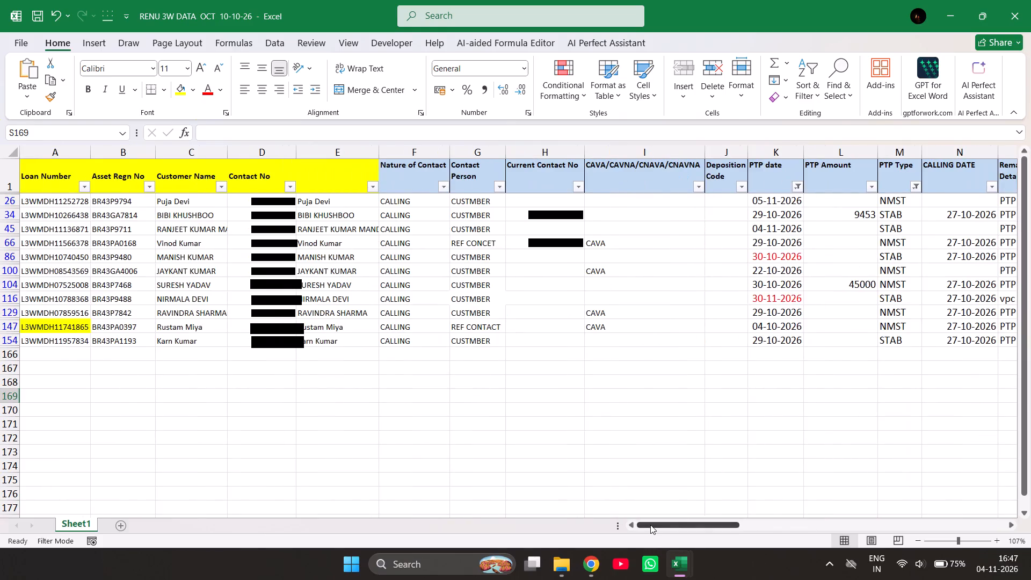
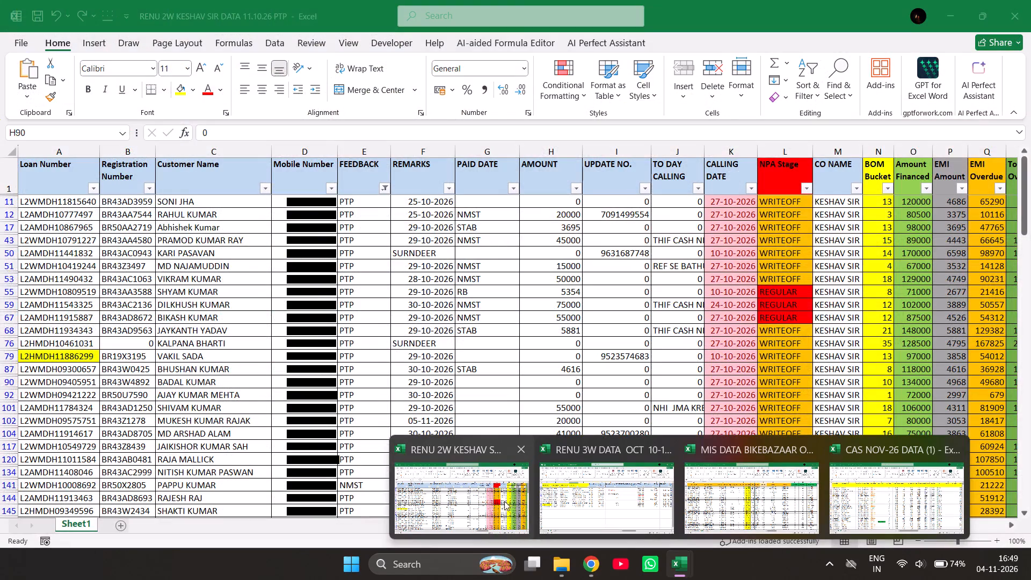
Switch to the RENU 2W KESHAV SIR DATA workbook and examine row 51's overdue, outstanding, address, vehicle and reference details.
click(500, 501)
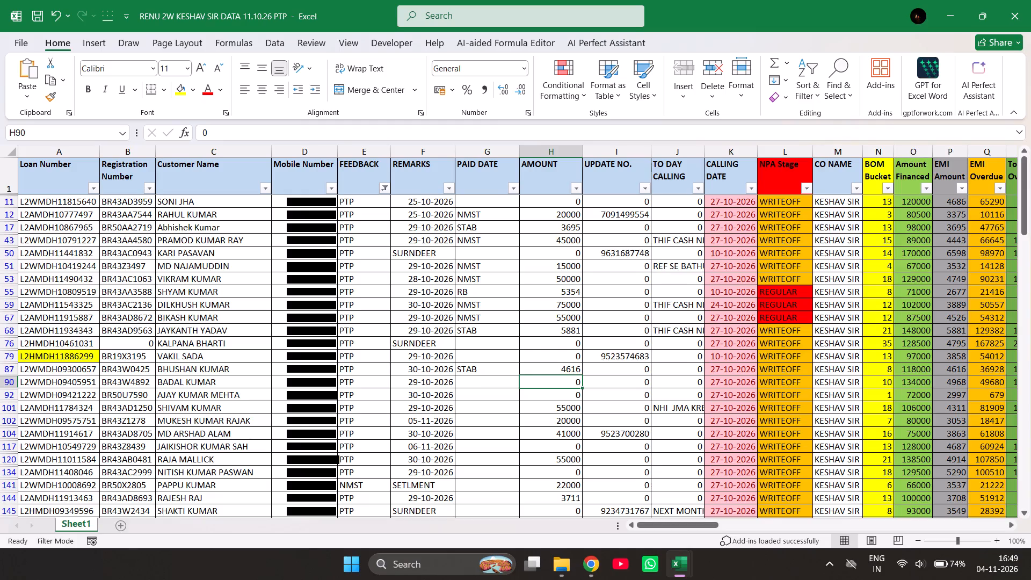
click(13, 265)
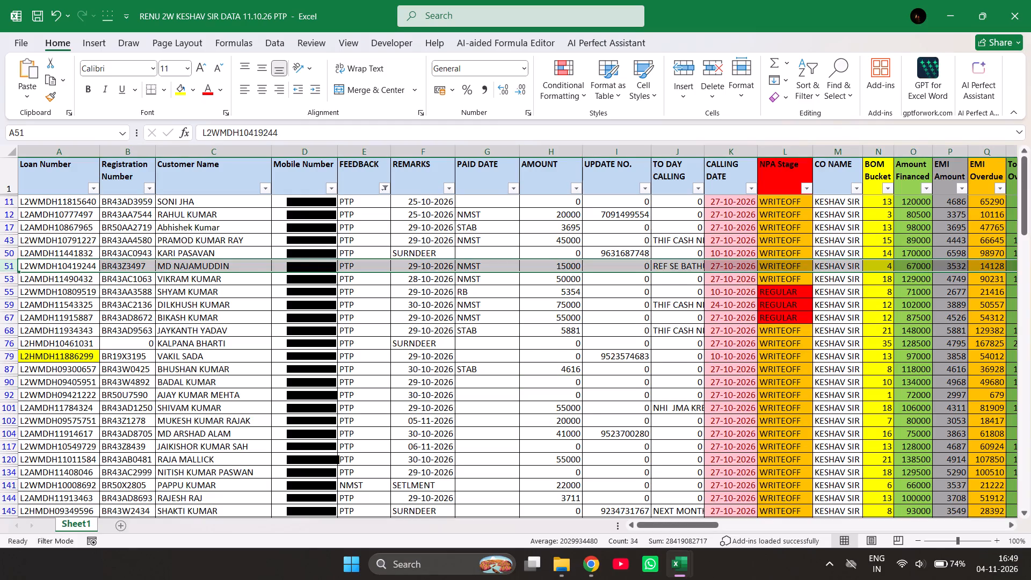
triple_click(1010, 525)
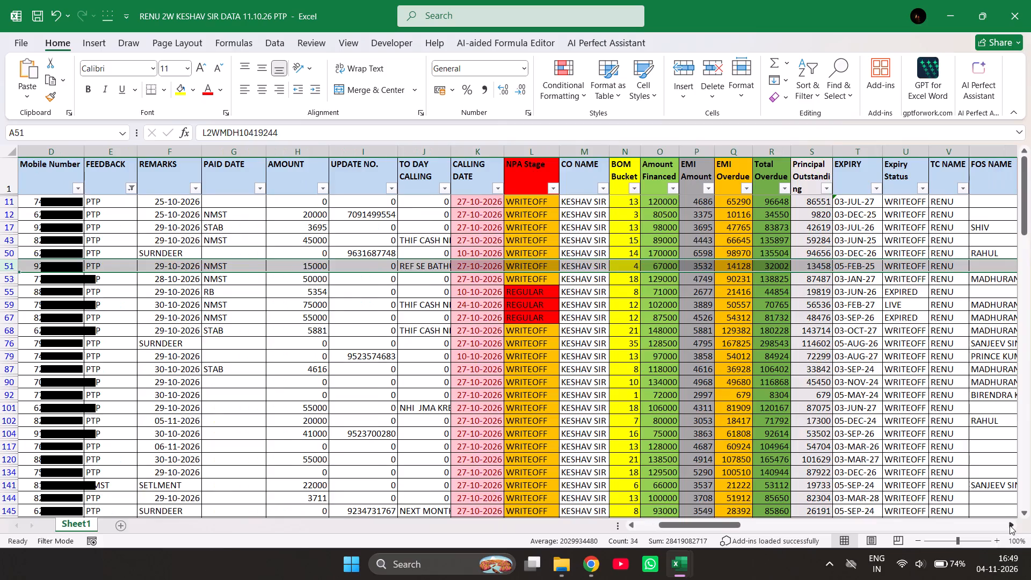
triple_click(1010, 525)
triple_click(1010, 525)
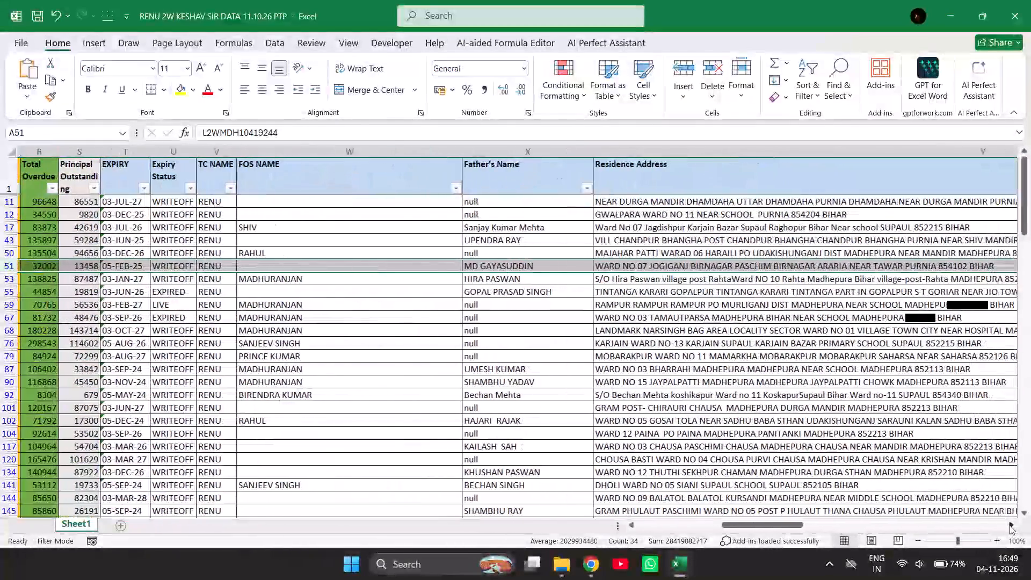
triple_click(1010, 525)
click(1010, 525)
triple_click(1010, 526)
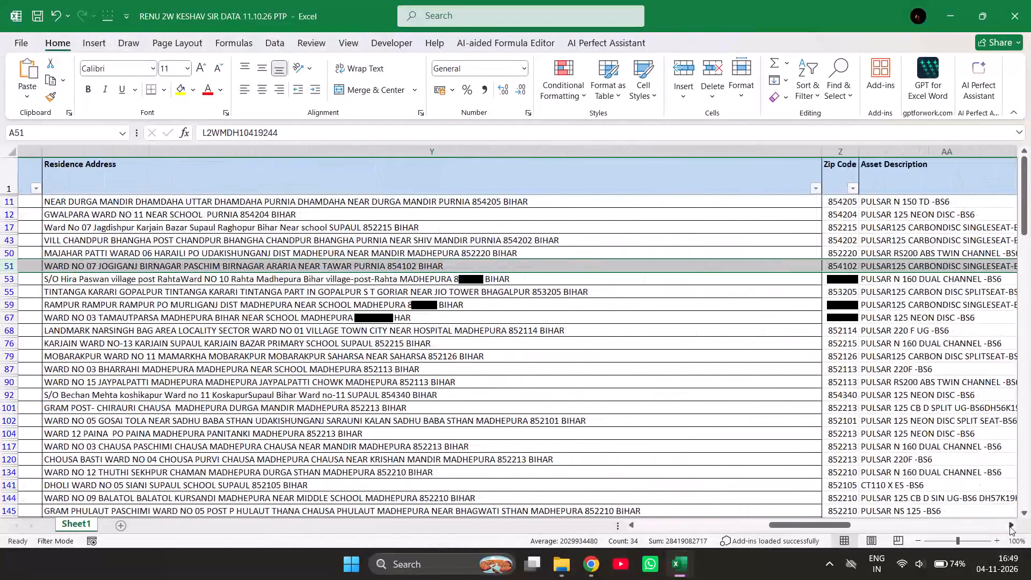
click(1010, 526)
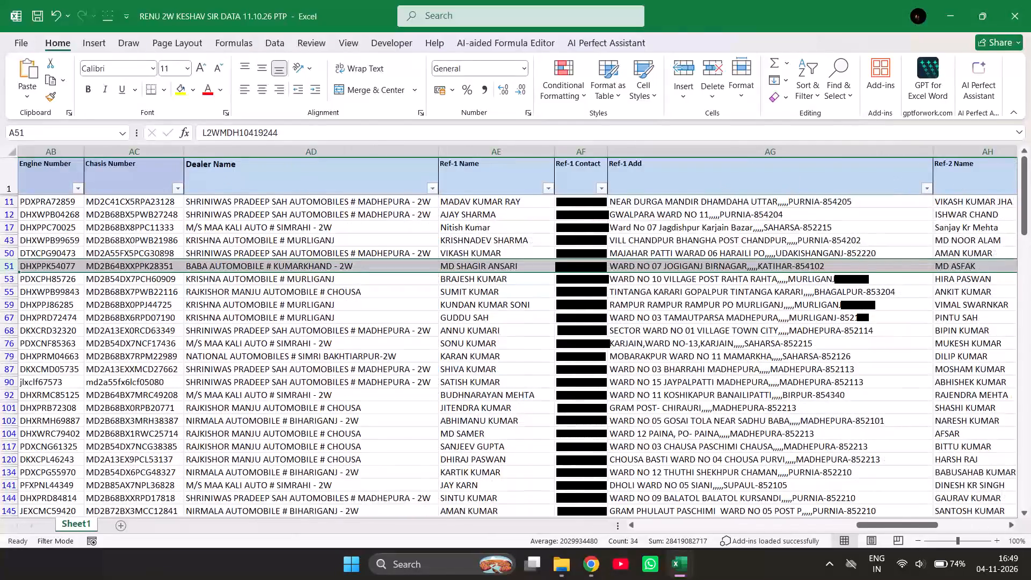
triple_click(675, 524)
click(675, 524)
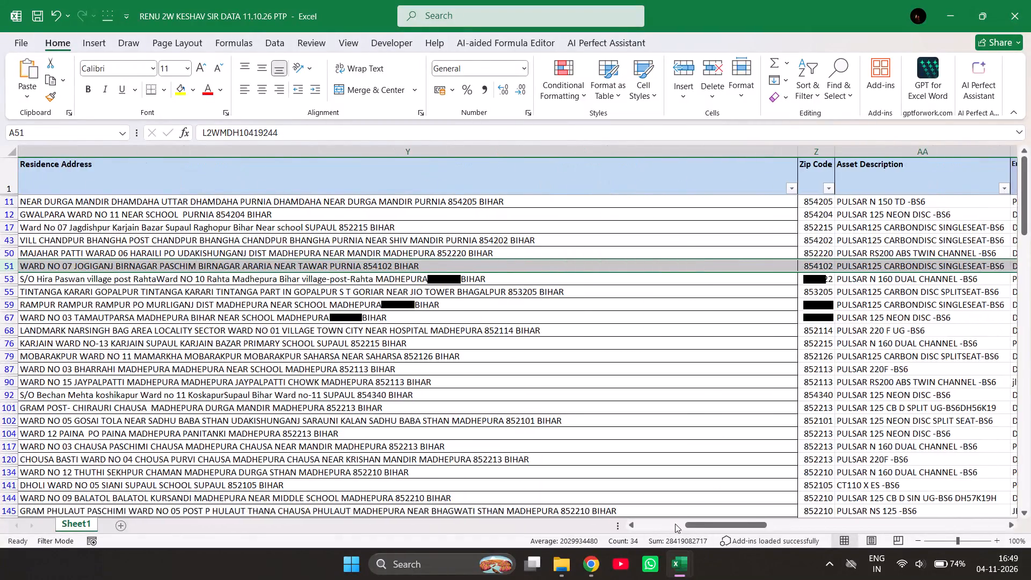
drag(675, 524, 658, 519)
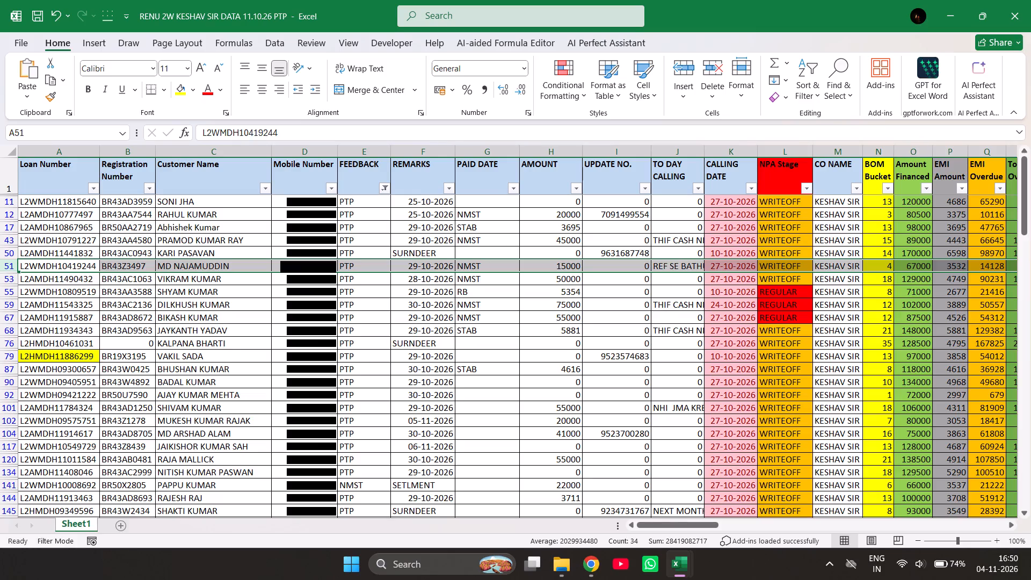
Look further down the filtered 2W accounts and highlight row 144 to review its feedback and amount.
triple_click(1023, 512)
double_click(1023, 512)
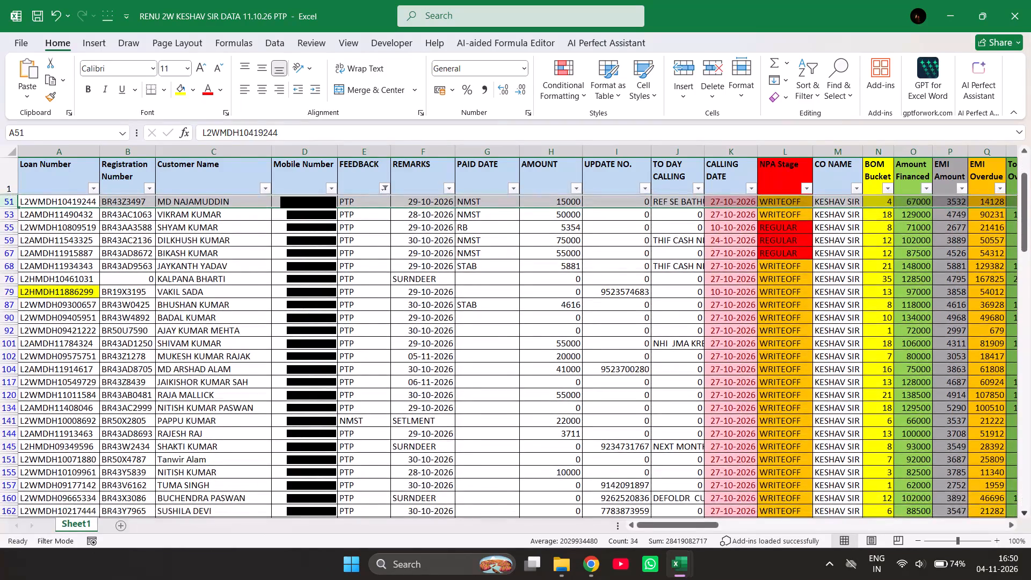
click(13, 436)
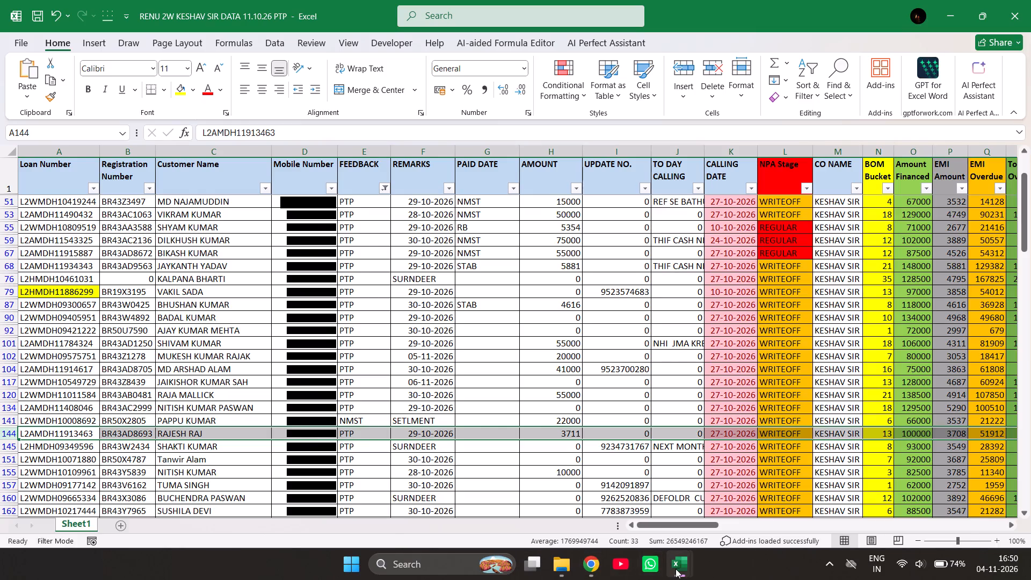
Switch to the MIS DATA BIKEBAZAAR OCT 10-10-26 workbook and look through the DATA sheet's accounts down to about row 350.
click(781, 502)
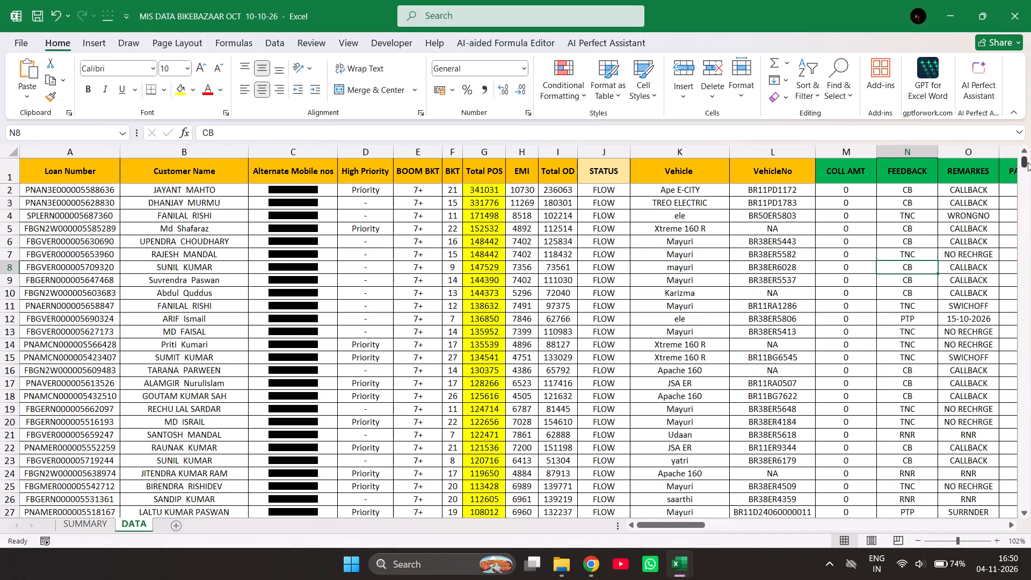
drag(1028, 162, 1030, 256)
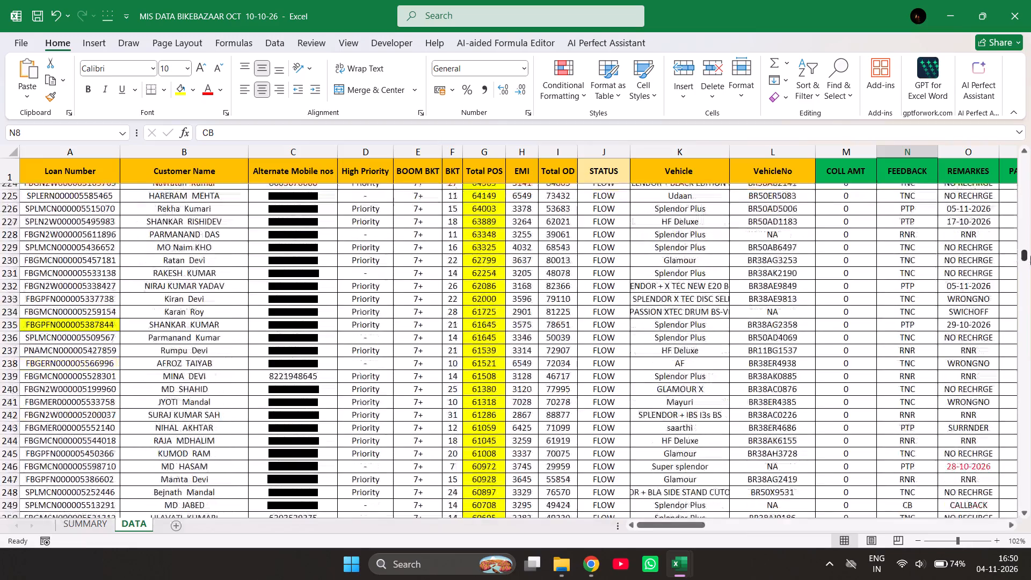
drag(1030, 256, 1030, 275)
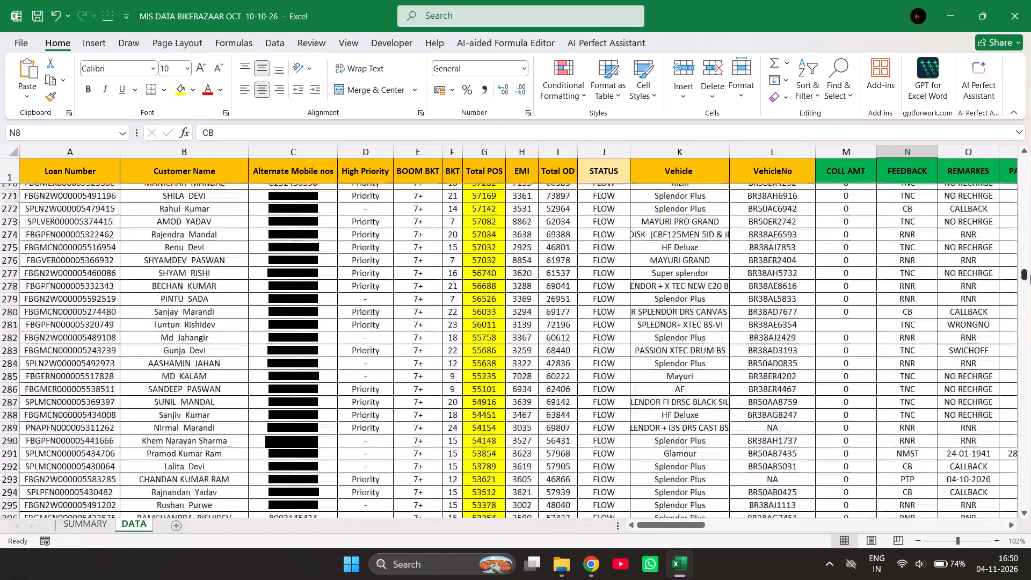
drag(1030, 275, 1030, 282)
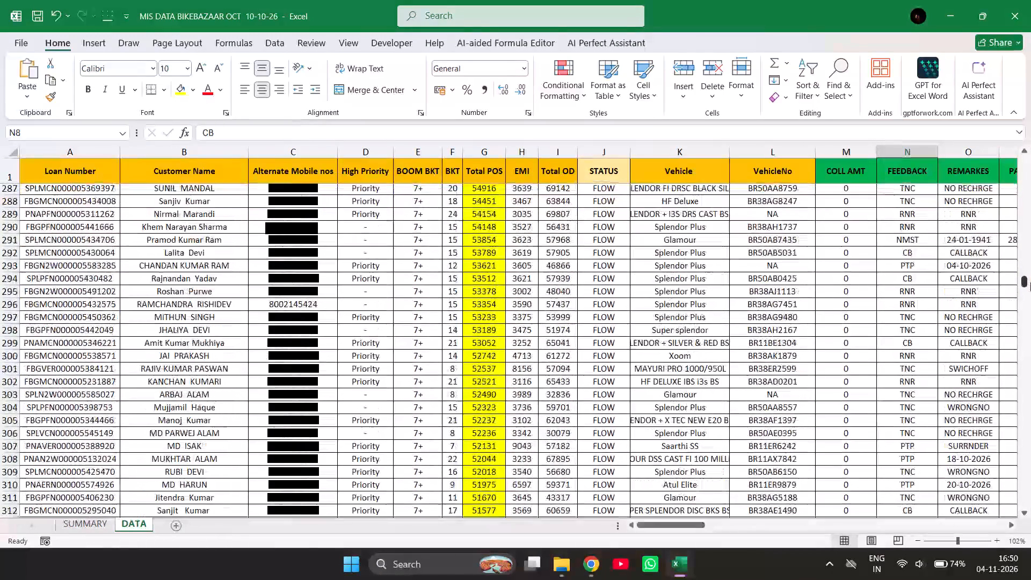
drag(1030, 282, 1030, 293)
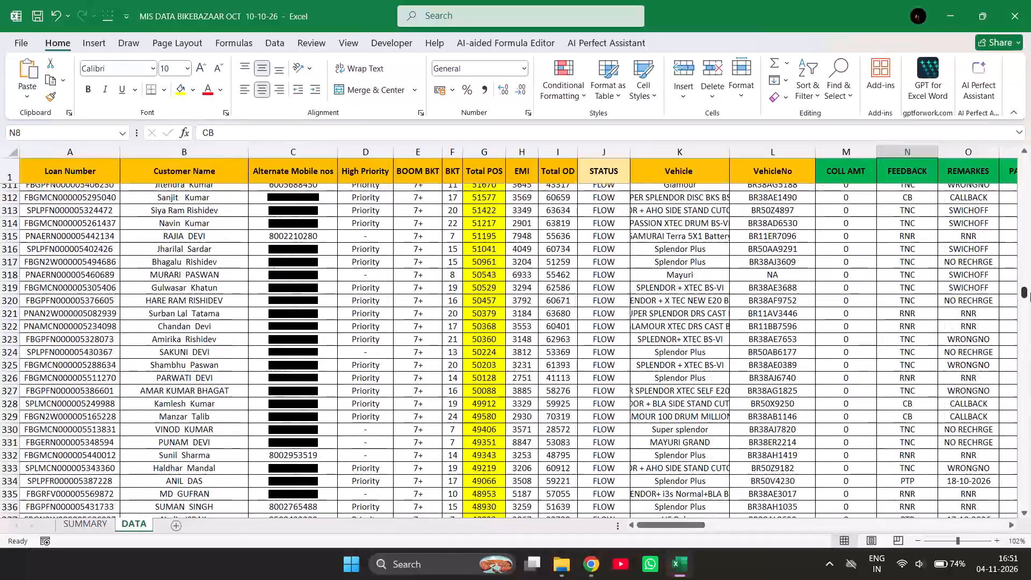
drag(1030, 293, 1030, 293)
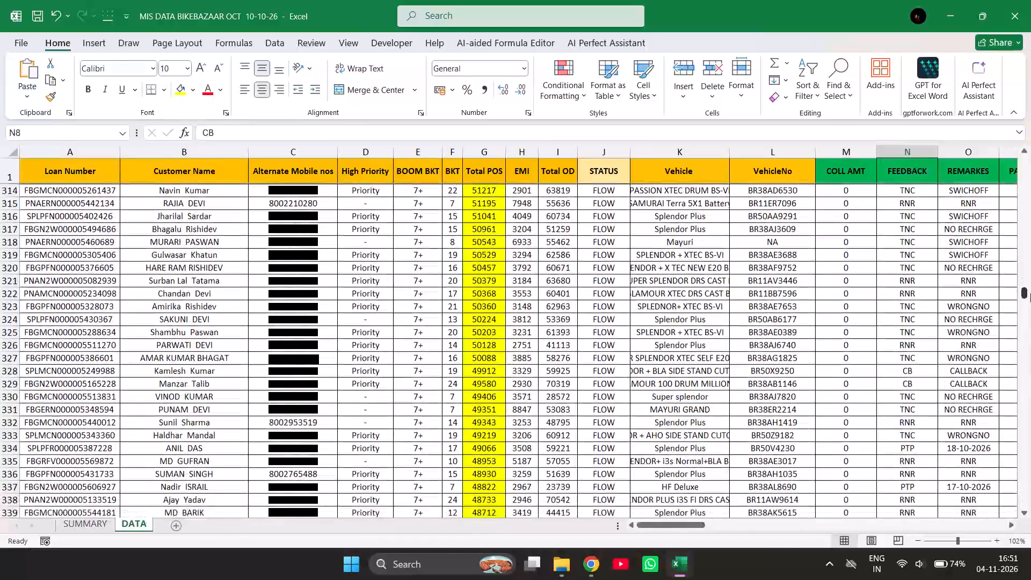
drag(1030, 293, 1030, 298)
drag(1030, 298, 1030, 301)
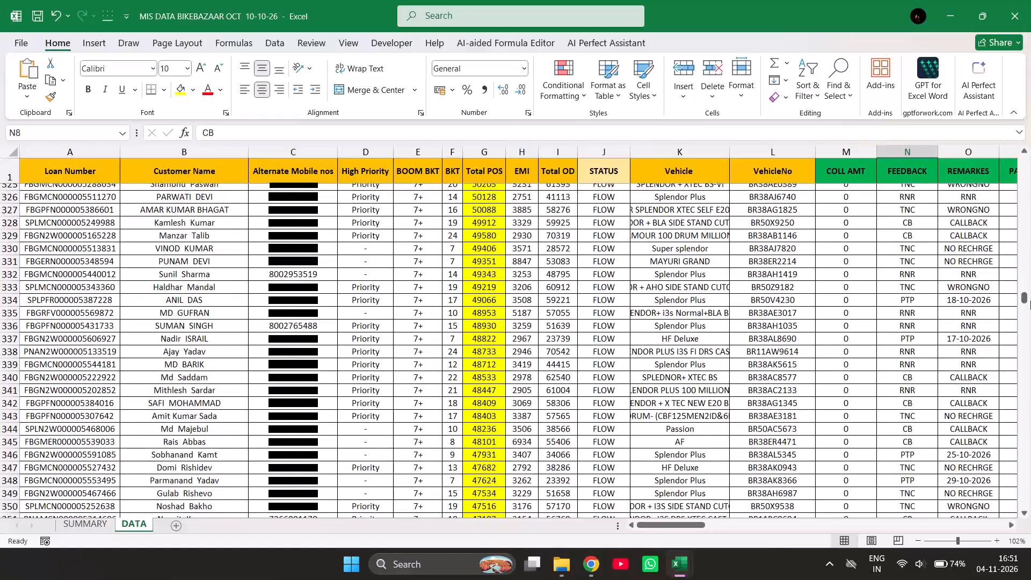
drag(1030, 301, 1030, 327)
drag(1030, 327, 1030, 346)
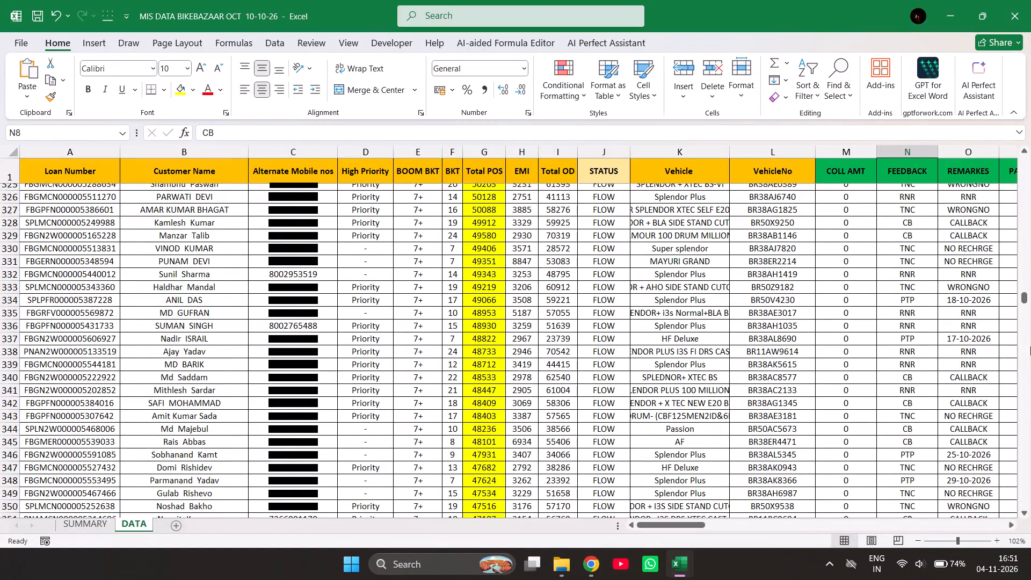
drag(1030, 346, 1030, 352)
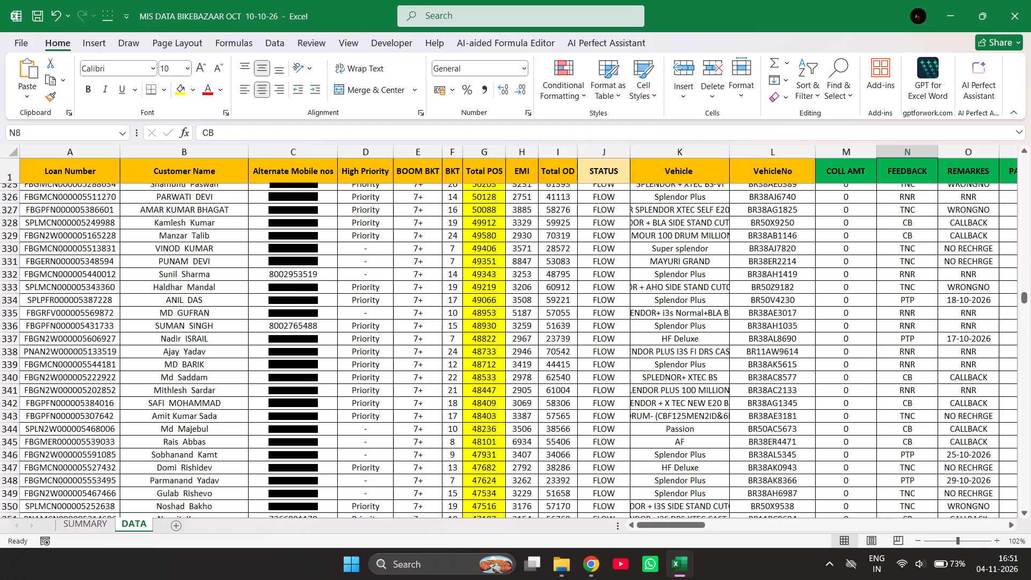
Highlight row 344 on the DATA sheet and examine its outstanding, feedback, calling note, FOS and branch details.
click(315, 429)
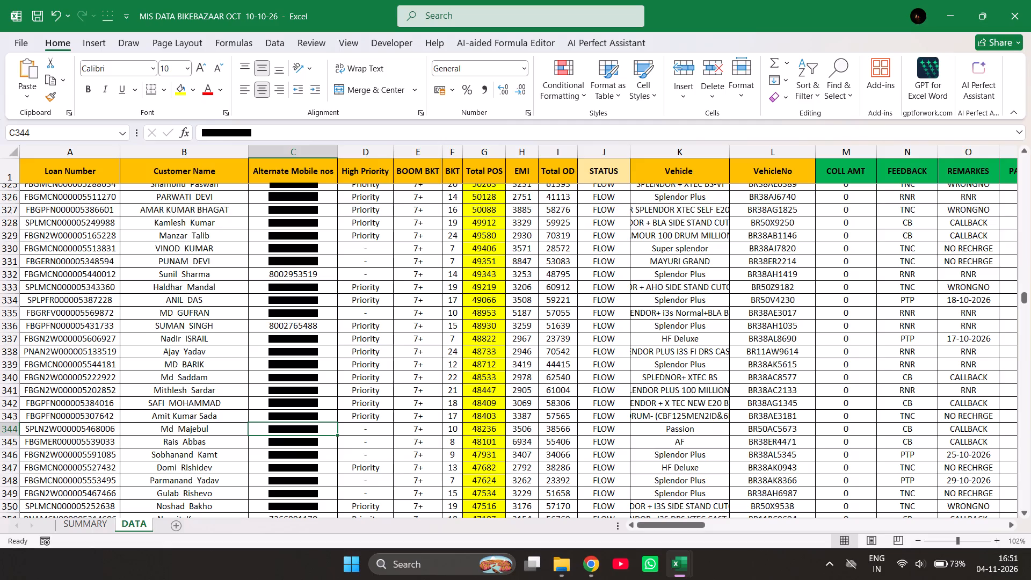
click(0, 428)
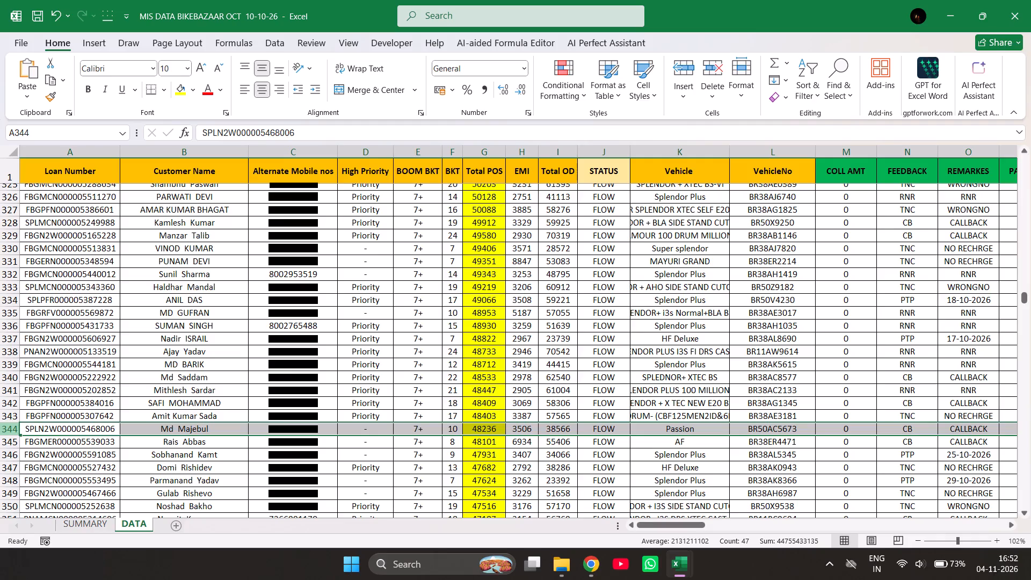
click(51, 446)
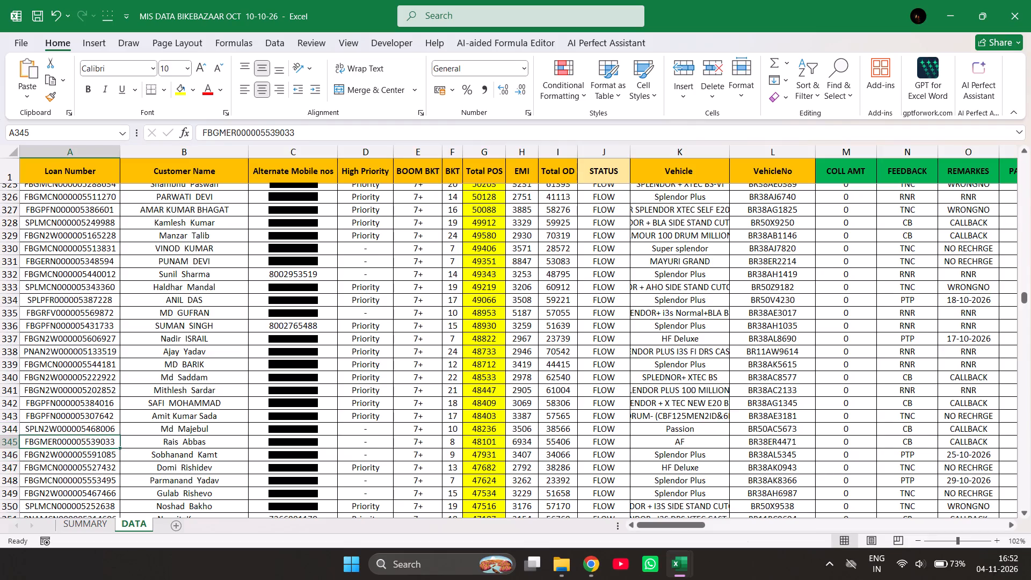
click(14, 430)
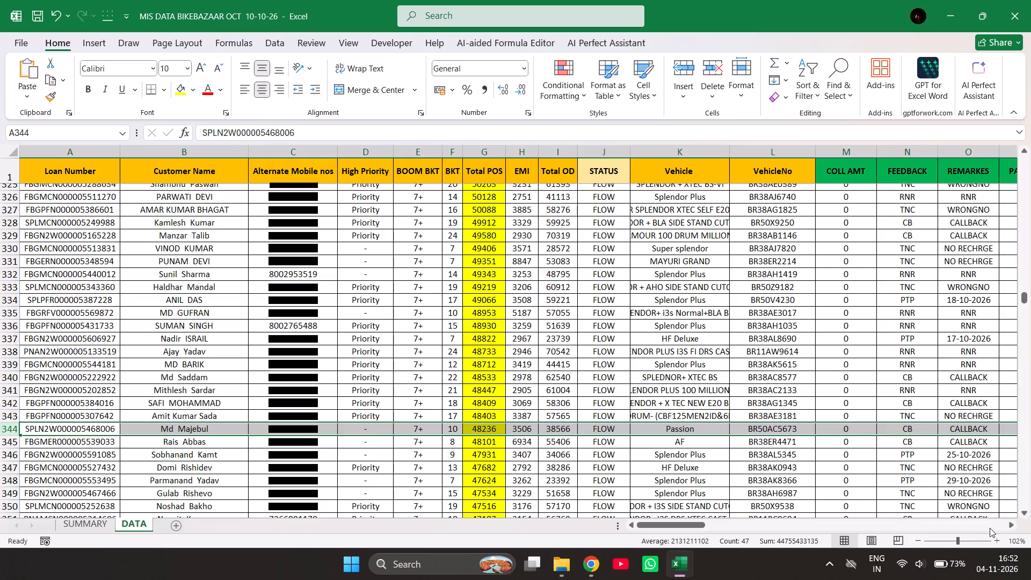
double_click(1012, 525)
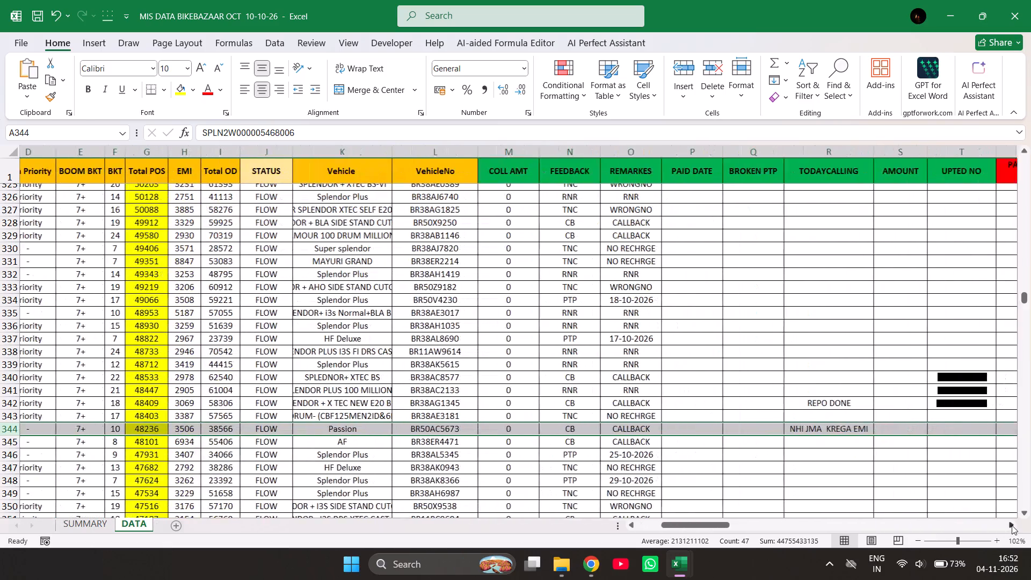
triple_click(1012, 526)
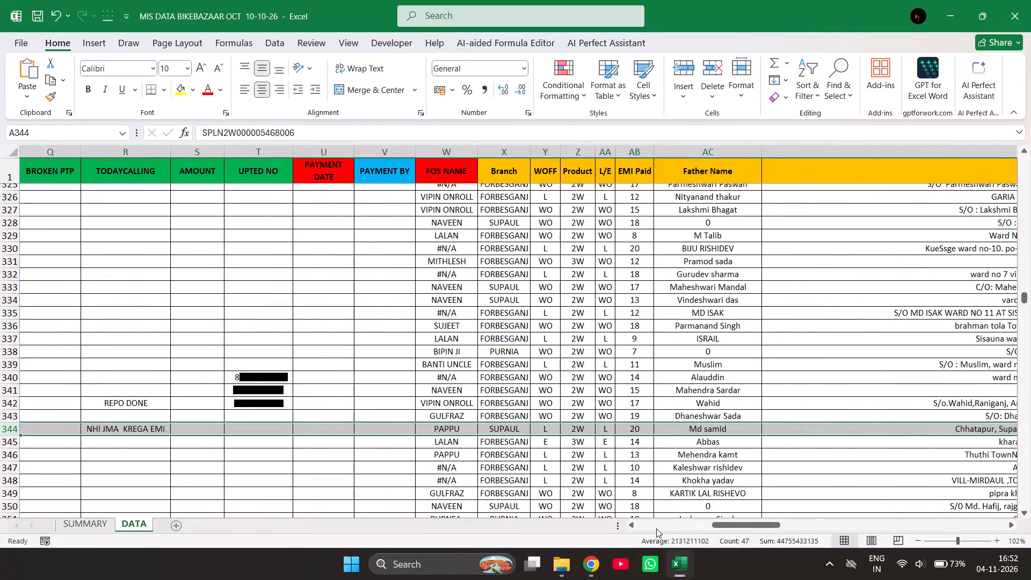
triple_click(644, 526)
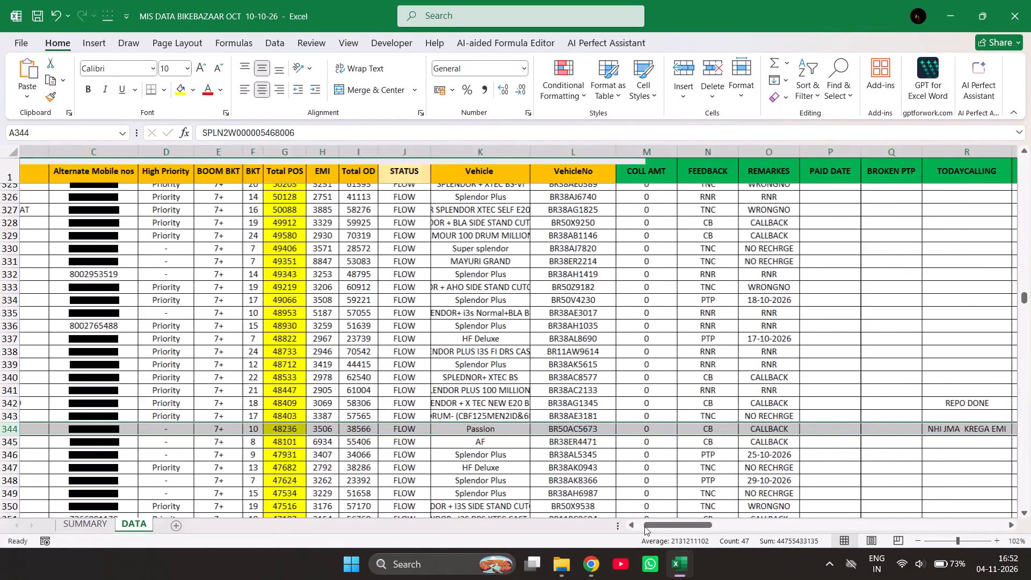
click(644, 526)
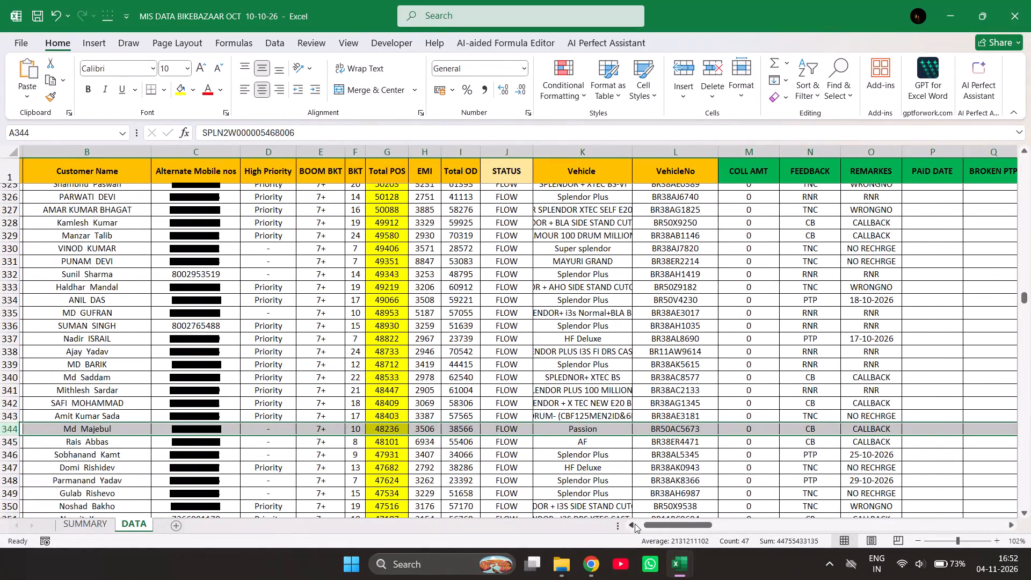
click(635, 524)
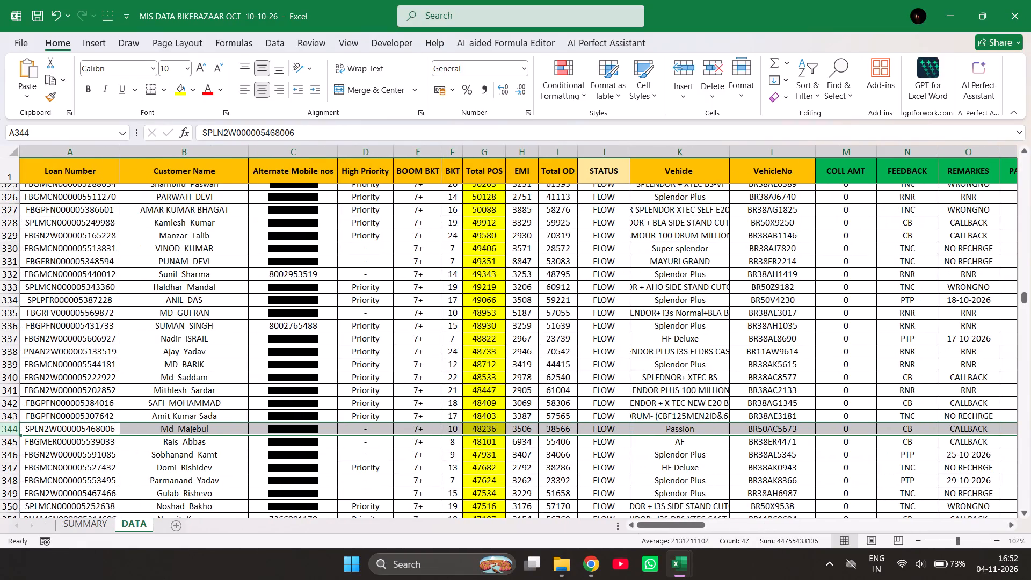
Review row 344 again across its remarks, updated number, payment, FOS, father's name and current address columns.
triple_click(1014, 524)
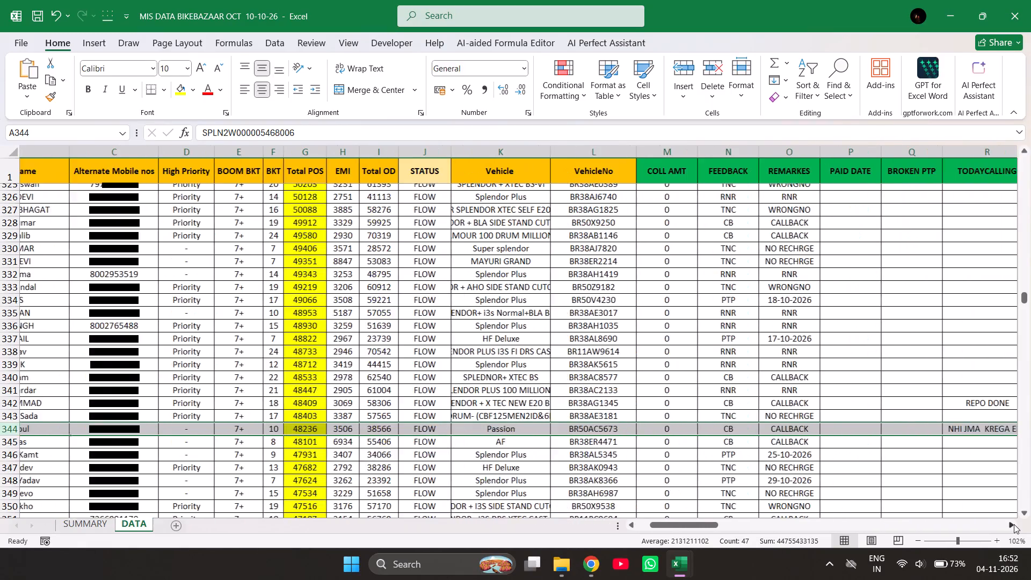
triple_click(1014, 524)
triple_click(1014, 524)
triple_click(1014, 524)
double_click(1014, 524)
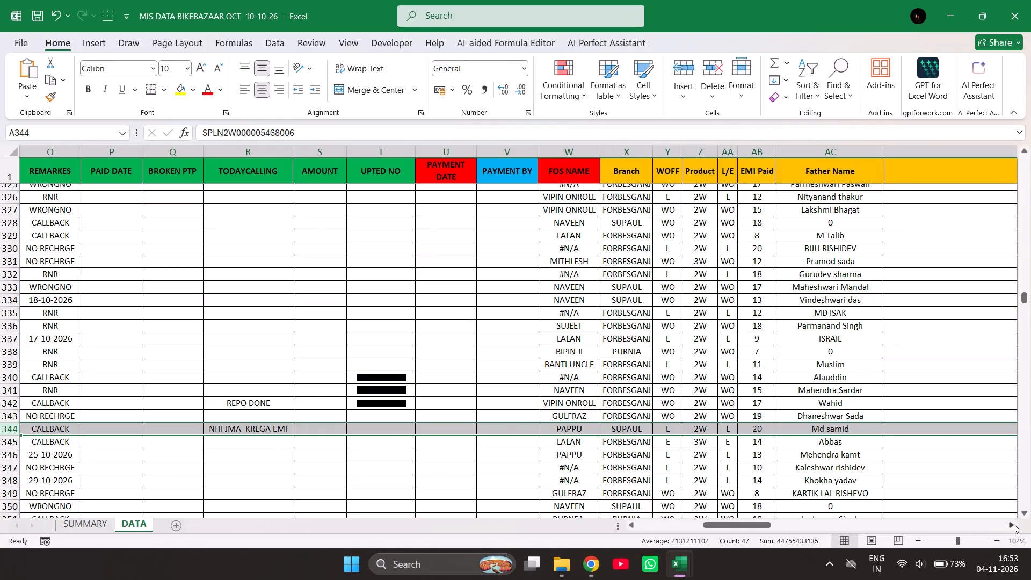
triple_click(1014, 524)
double_click(1014, 524)
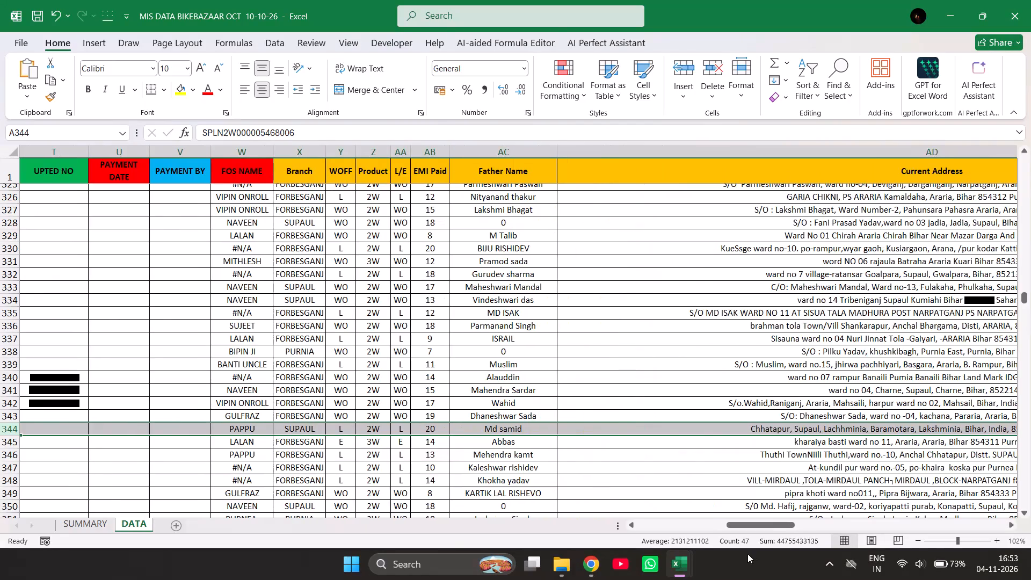
triple_click(679, 530)
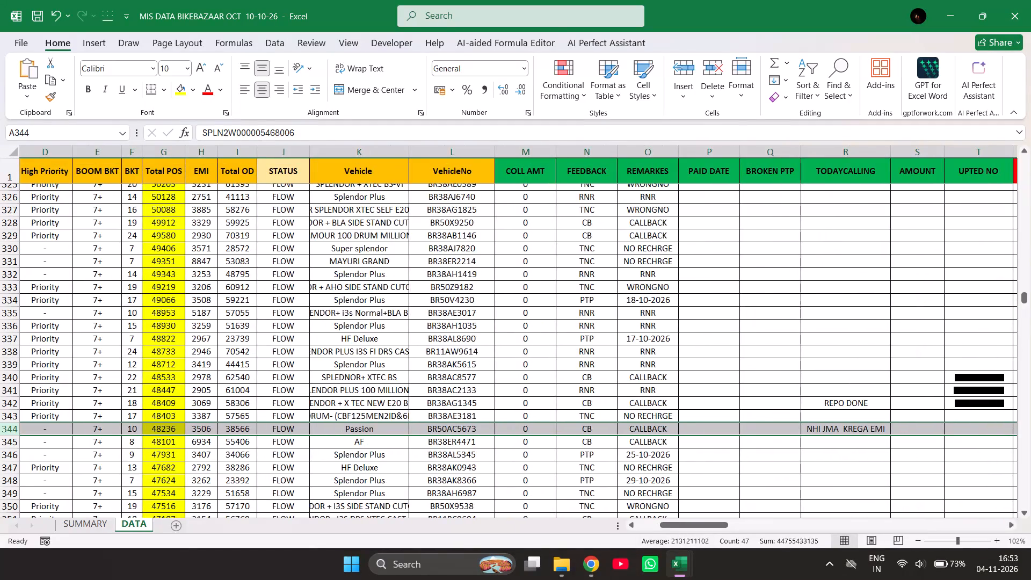
double_click(642, 526)
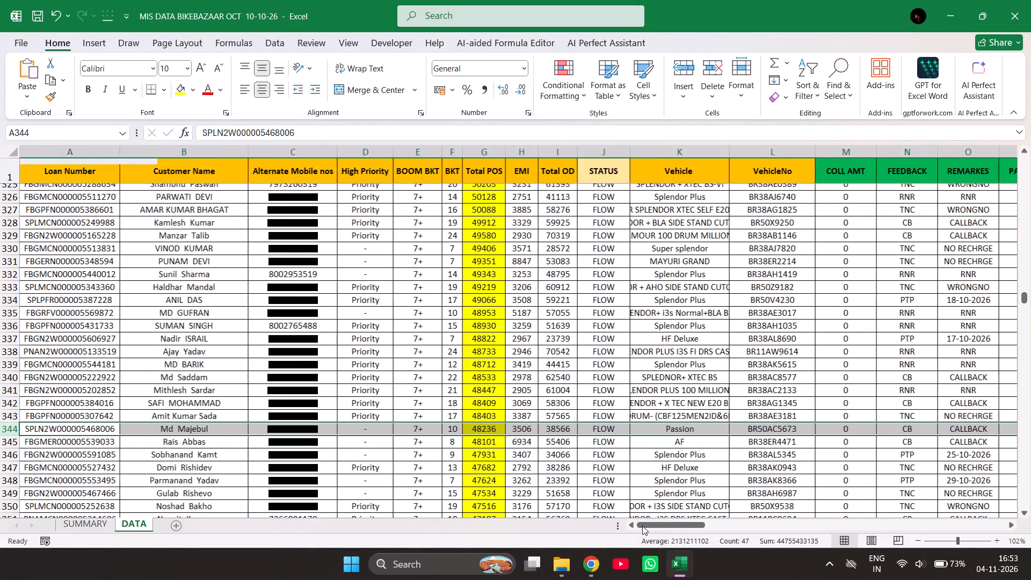
Examine the accounts around rows 338 to 363, including their feedback, remarks, calling notes, FOS names and branches.
triple_click(1025, 513)
triple_click(1025, 513)
triple_click(1025, 513)
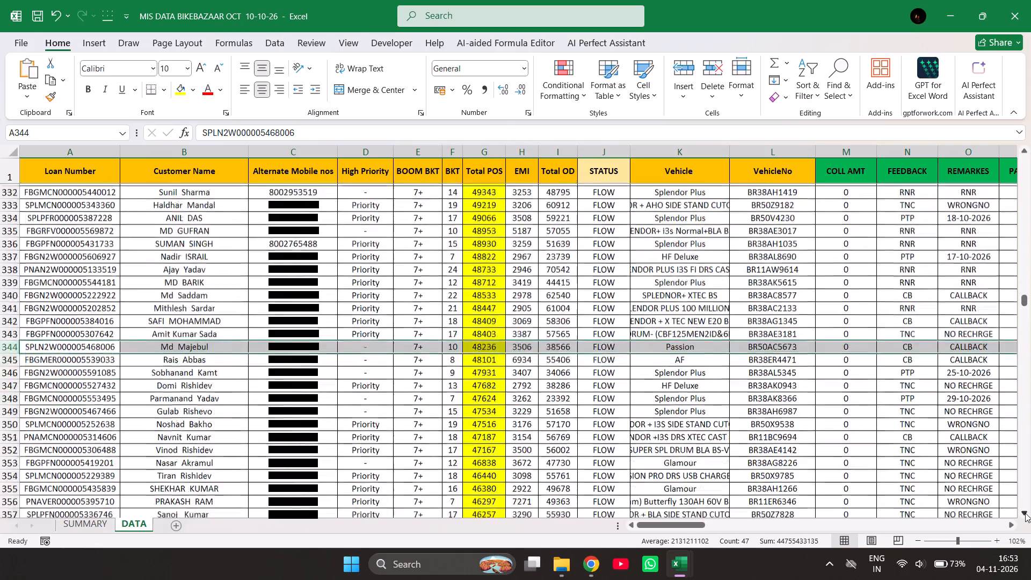
triple_click(1025, 513)
click(1025, 513)
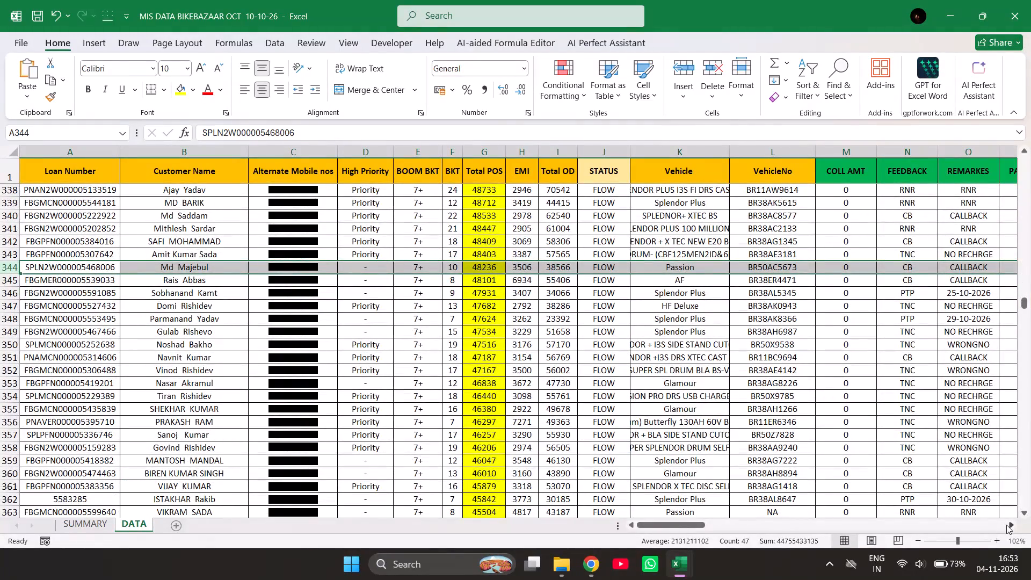
click(1009, 525)
triple_click(1009, 525)
triple_click(1009, 525)
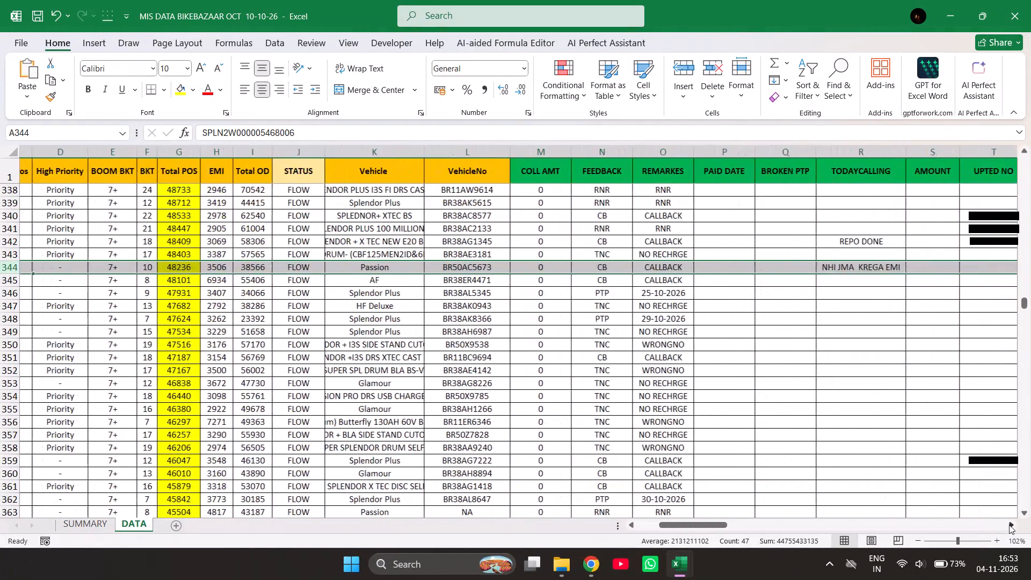
triple_click(1009, 525)
triple_click(1009, 525)
click(1009, 525)
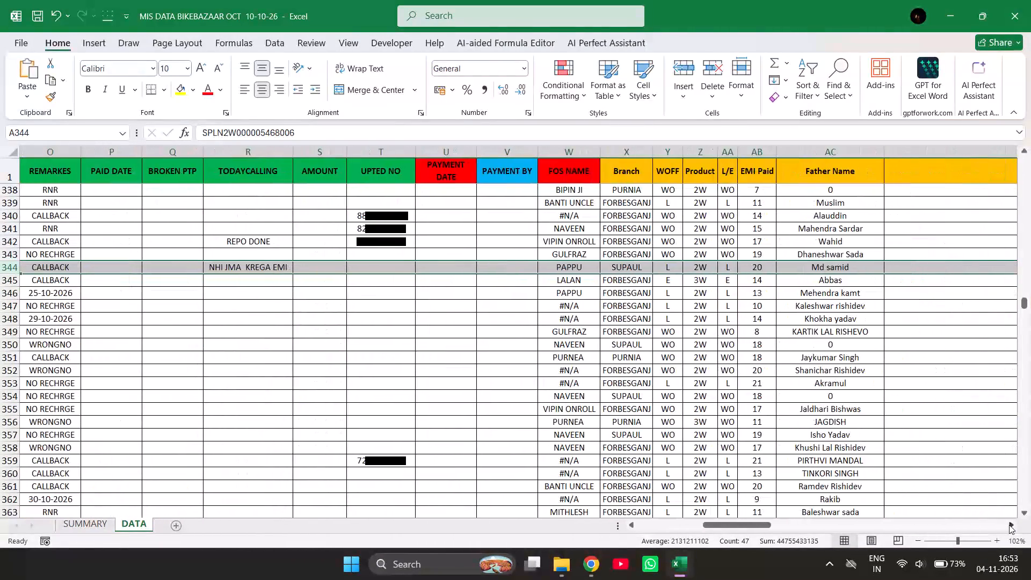
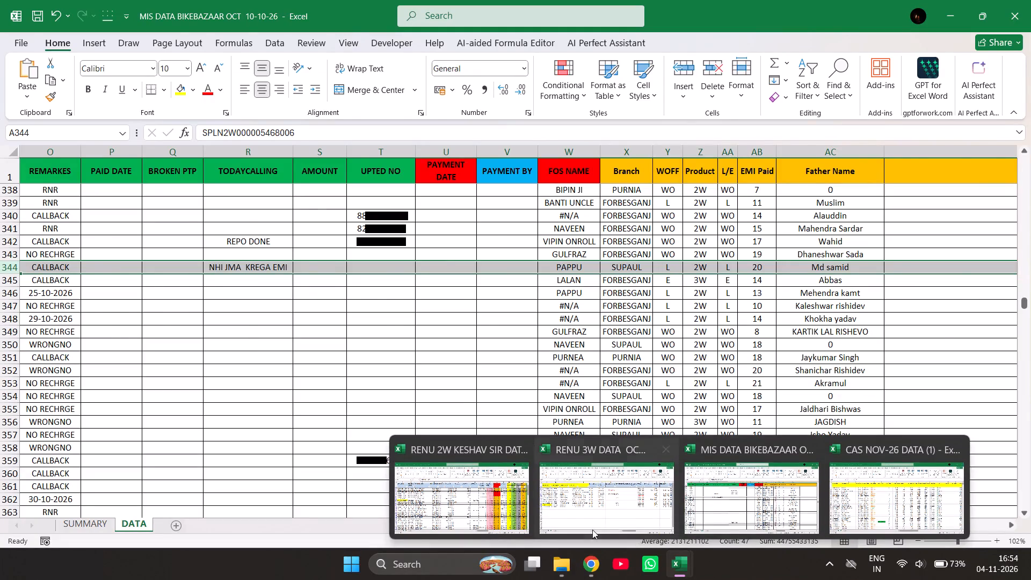
Glance at the RENU 2W KESHAV SIR workbook, return to MIS DATA BIKEBAZAAR, and review row 344's loan number, customer, overdue and vehicle columns.
click(508, 505)
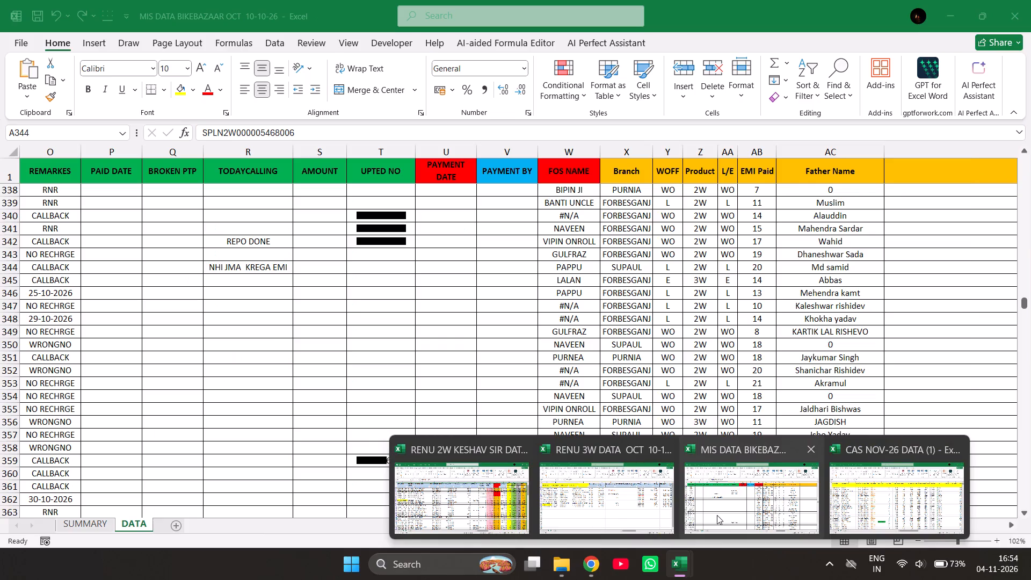
click(717, 515)
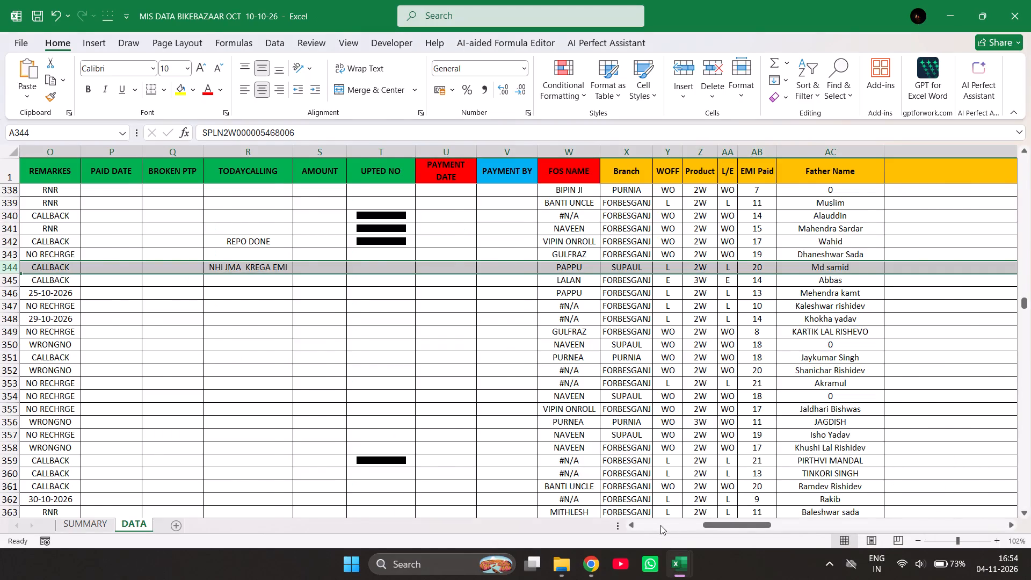
triple_click(660, 525)
double_click(660, 525)
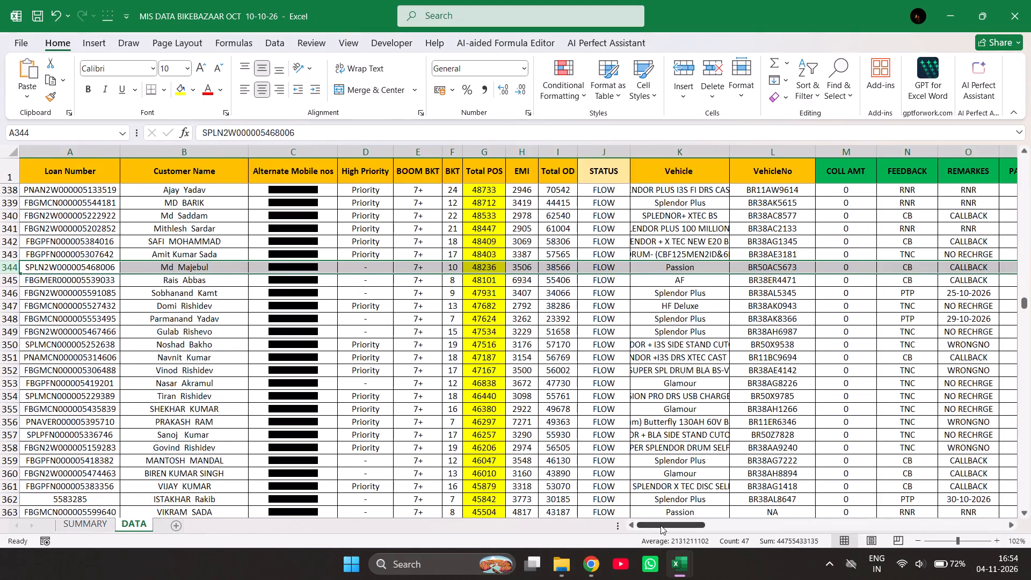
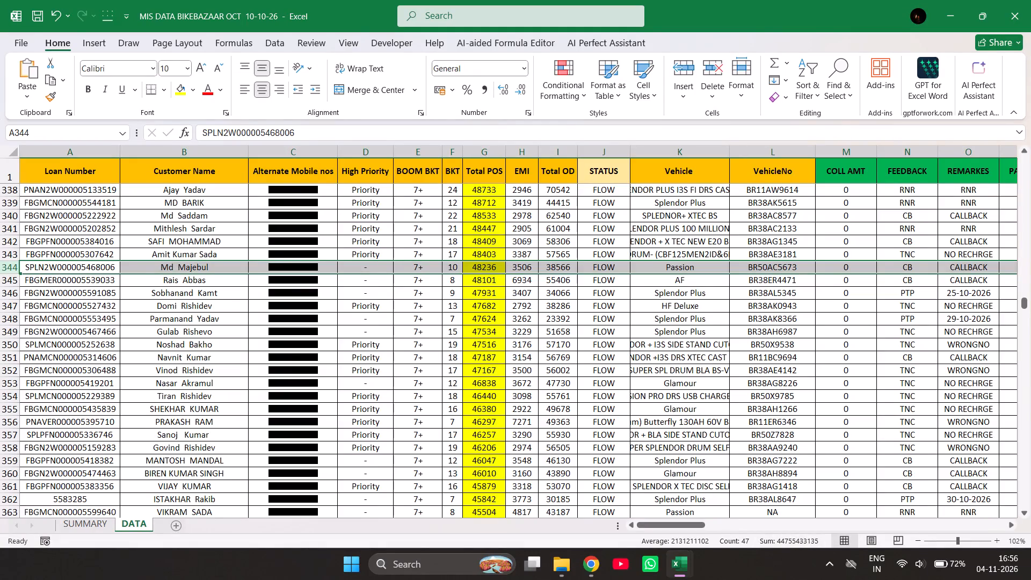
Turn on filtering for the header row of the DATA sheet.
click(1023, 212)
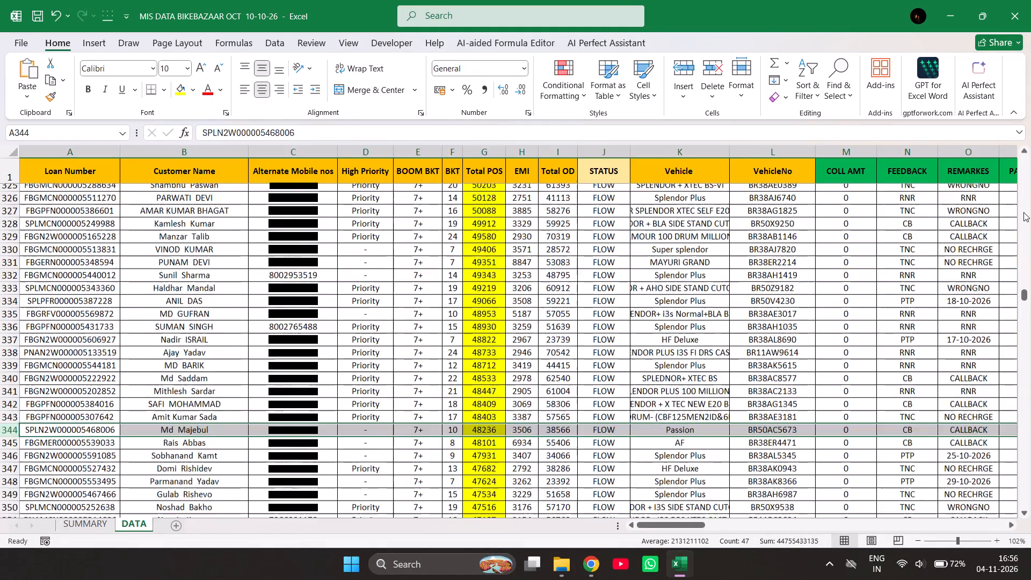
drag(1023, 212, 1023, 185)
click(1023, 185)
drag(1023, 185, 1021, 185)
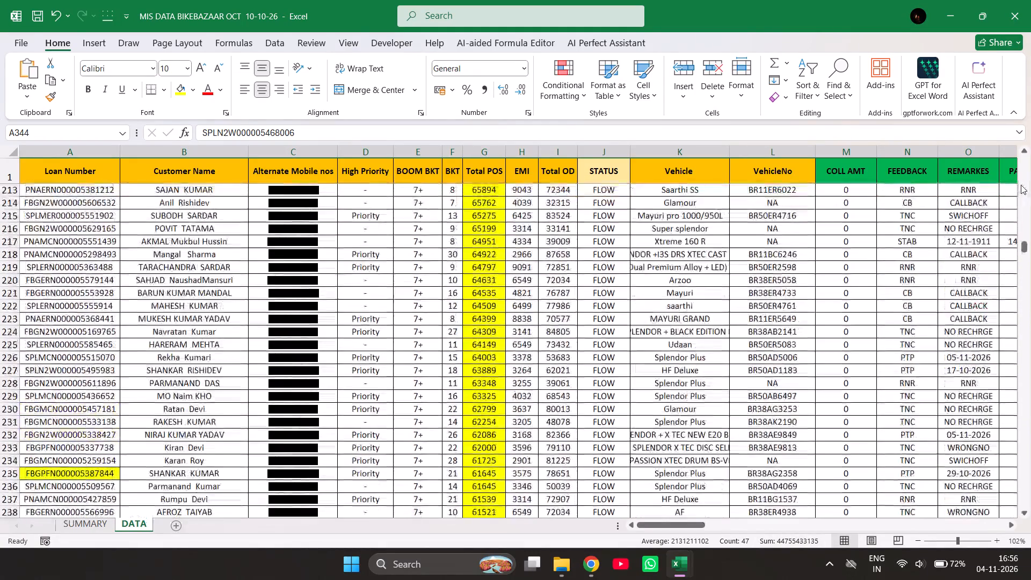
drag(1021, 185, 1024, 158)
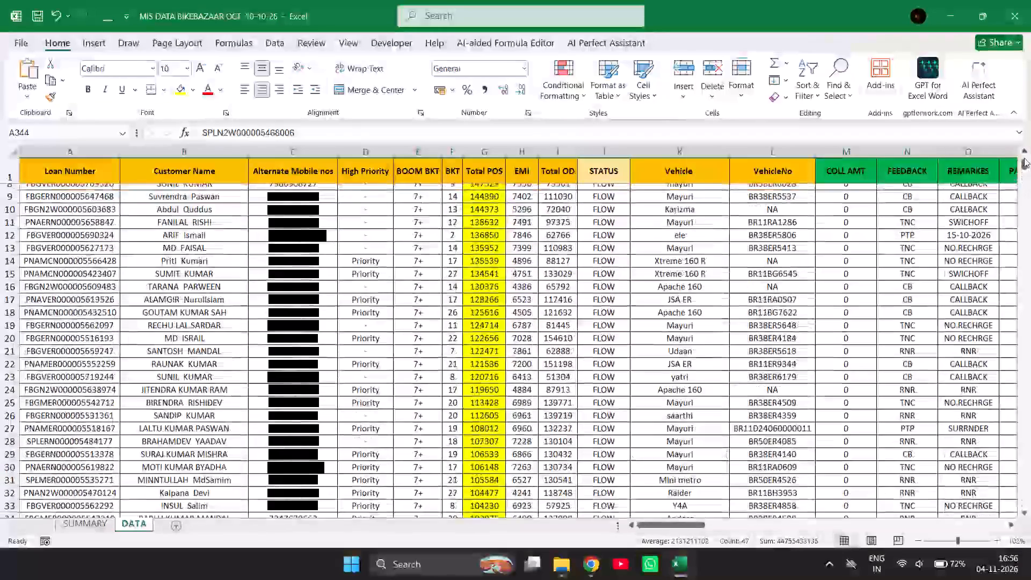
drag(1024, 158, 1023, 142)
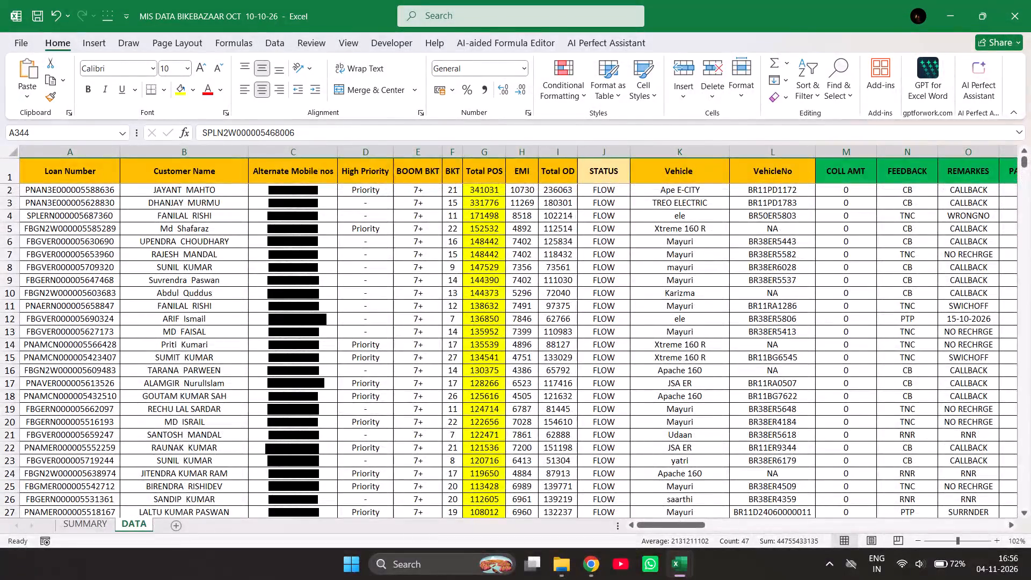
click(2, 168)
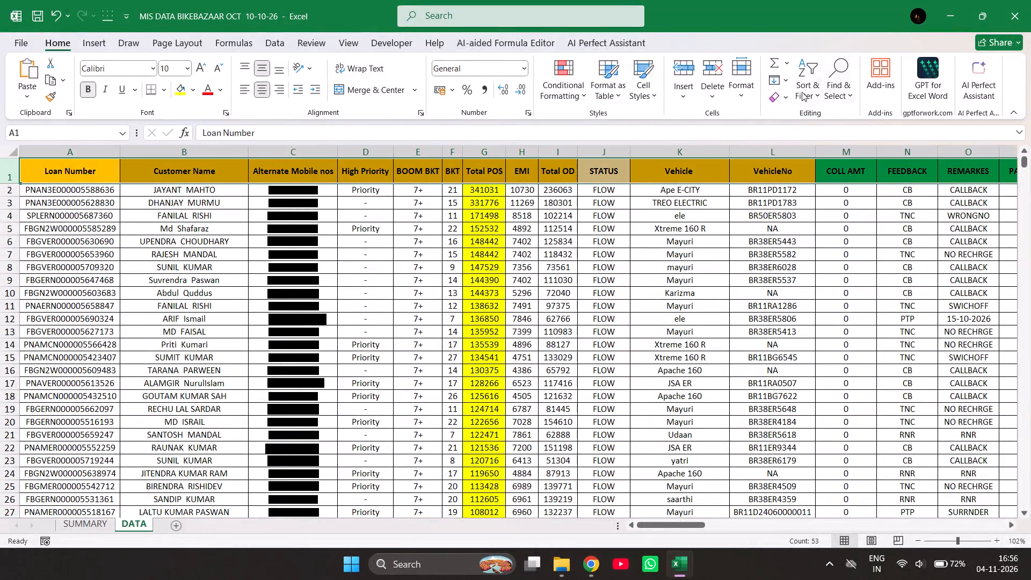
click(801, 94)
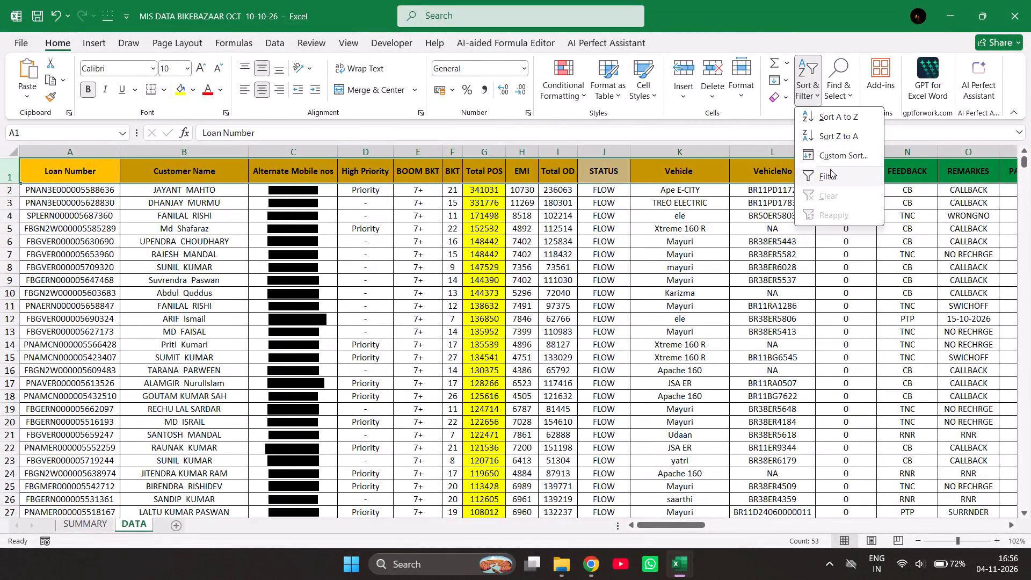
click(830, 170)
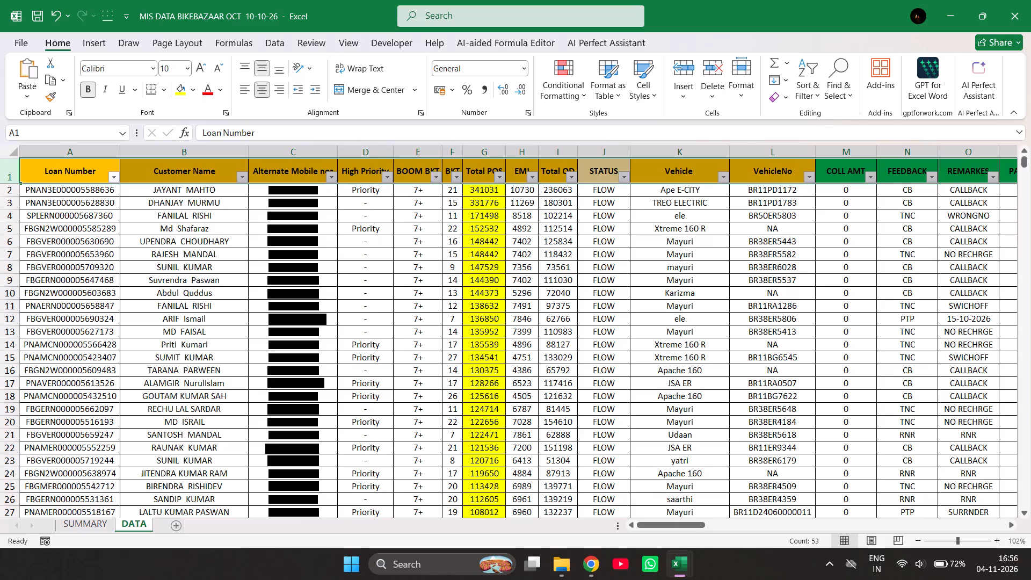
Filter the FEEDBACK column to show only the CB accounts.
click(932, 179)
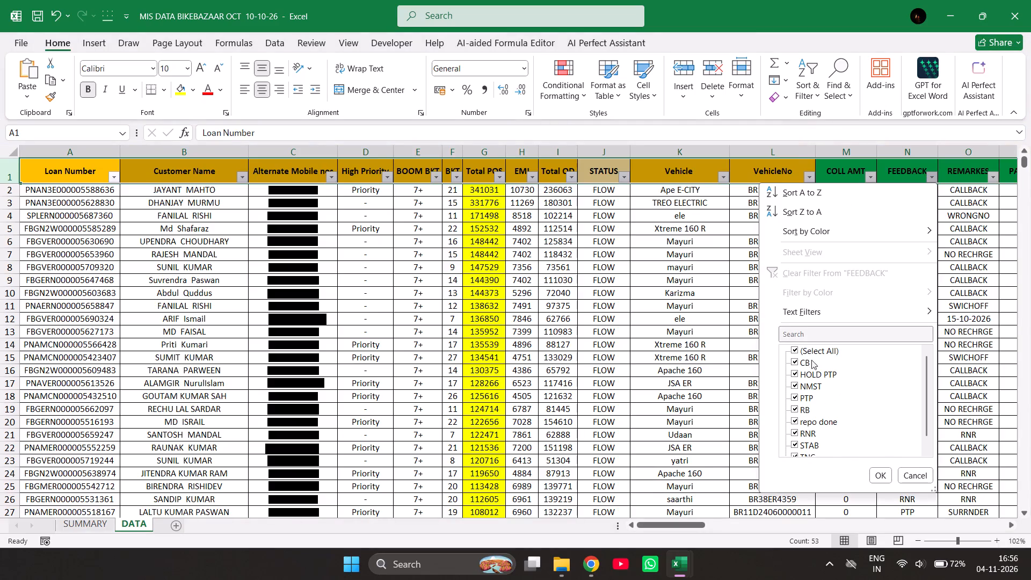
click(812, 353)
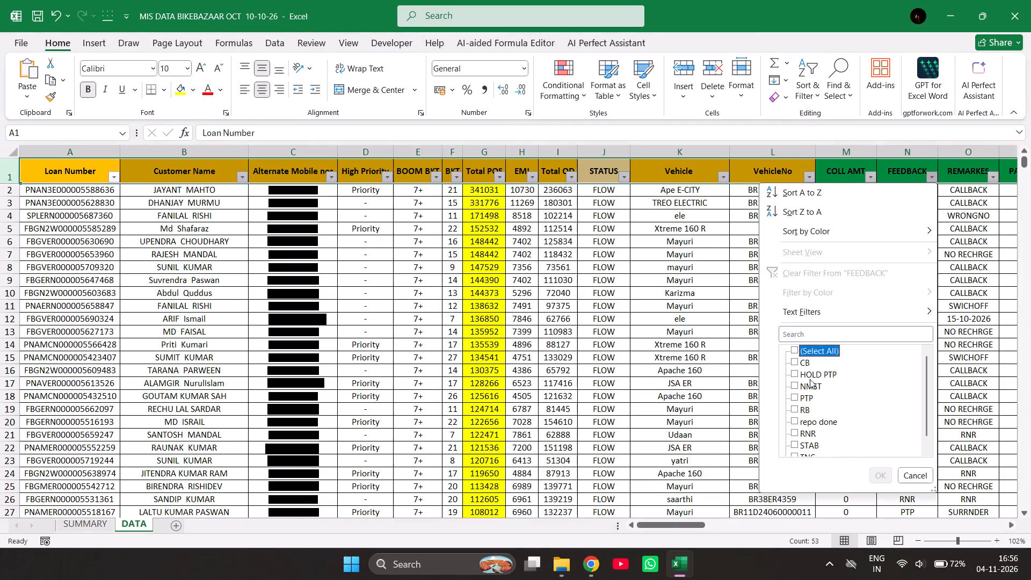
click(802, 363)
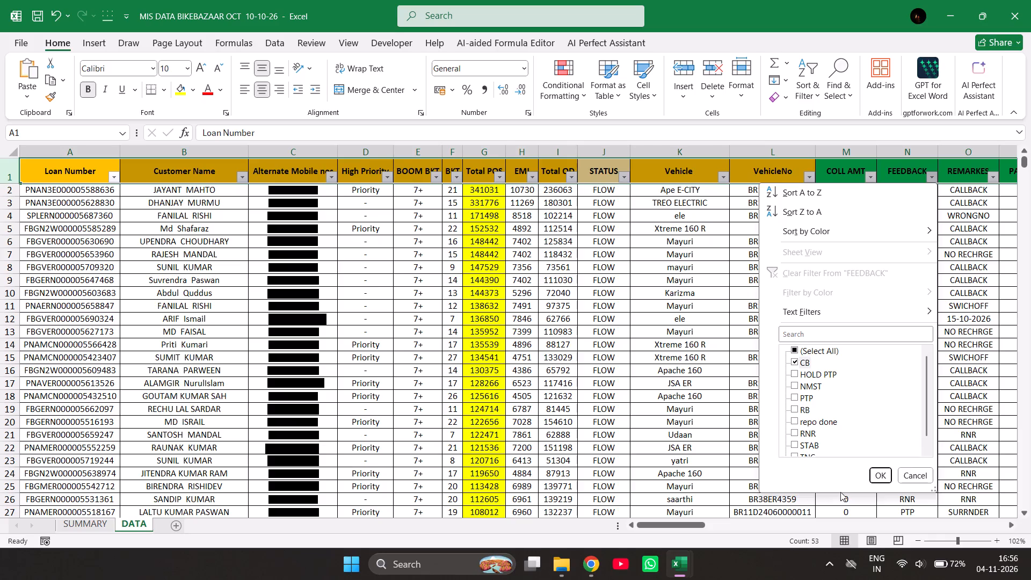
click(880, 471)
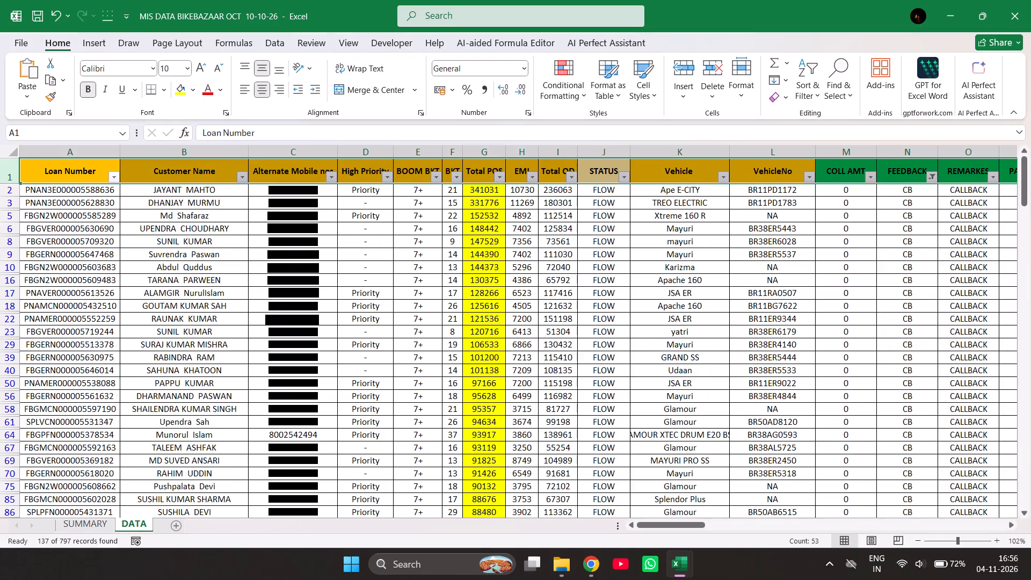
Review the CB accounts' loan numbers, calling notes and payment columns, checking row 3 across its full width.
click(99, 151)
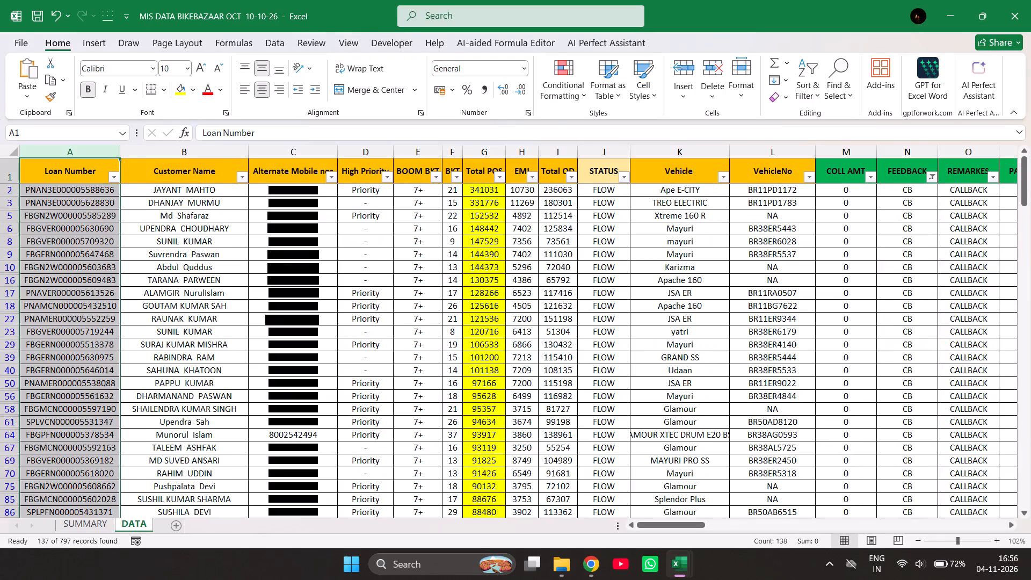
click(848, 306)
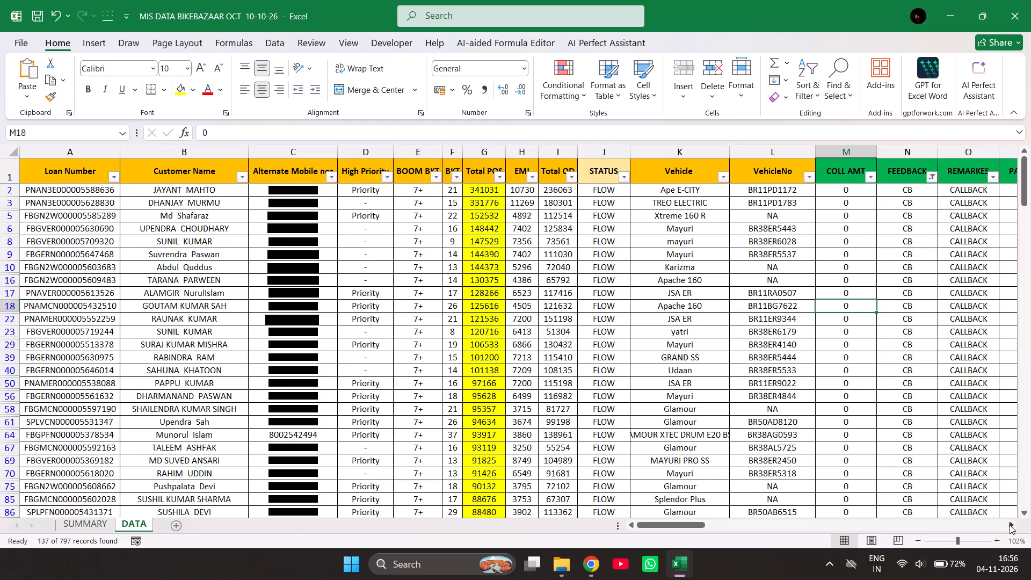
triple_click(1008, 526)
double_click(1008, 526)
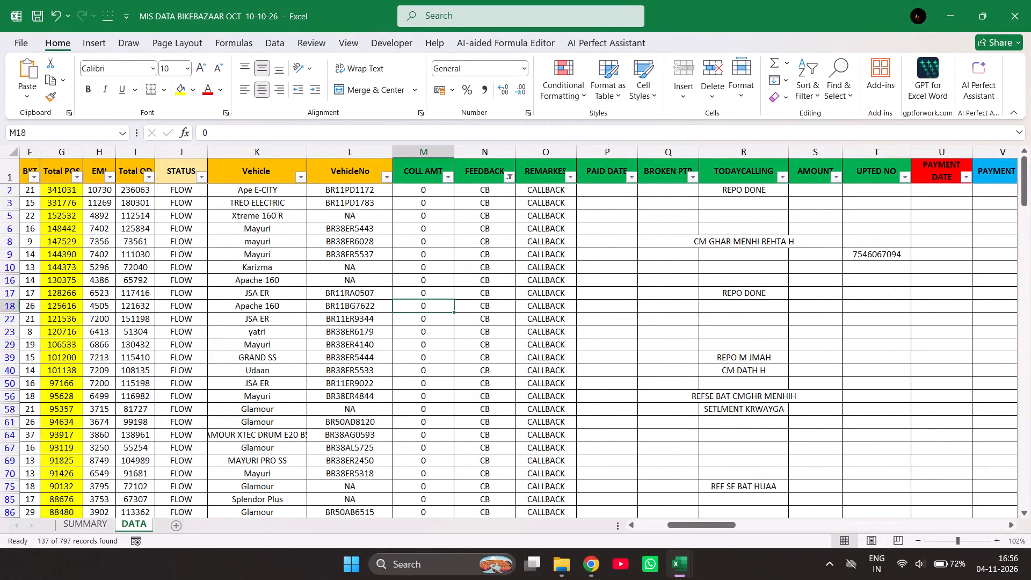
click(4, 202)
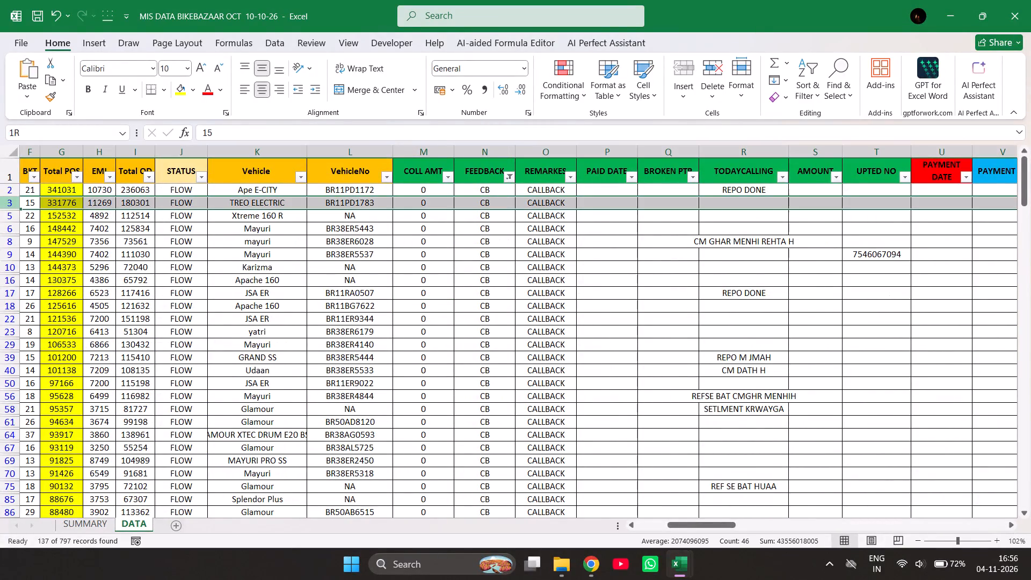
triple_click(636, 523)
triple_click(636, 523)
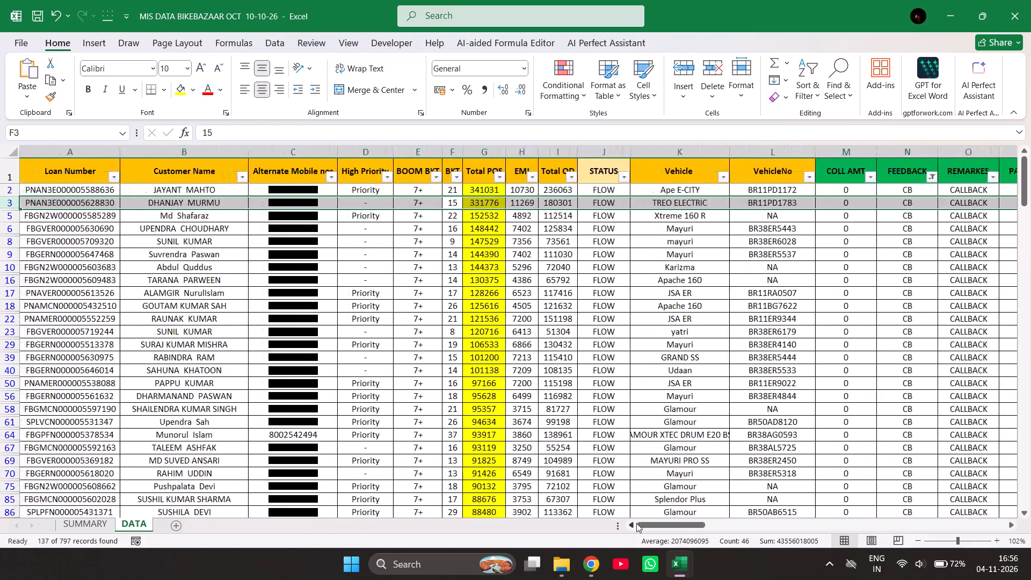
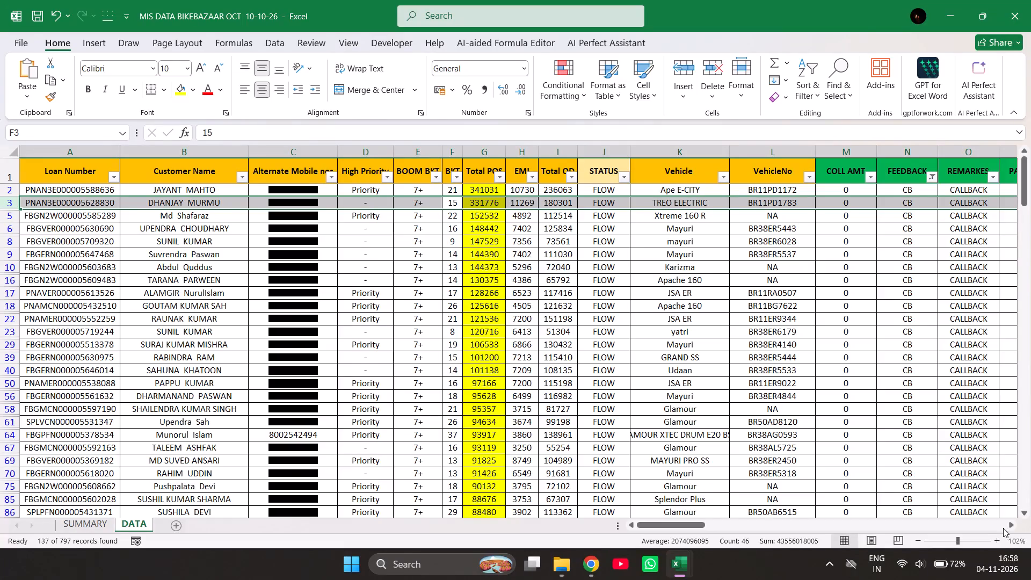
Enter "repo done" as the TODAYCALLING note for the TREO ELECTRIC account in row 3.
triple_click(1010, 524)
click(1010, 524)
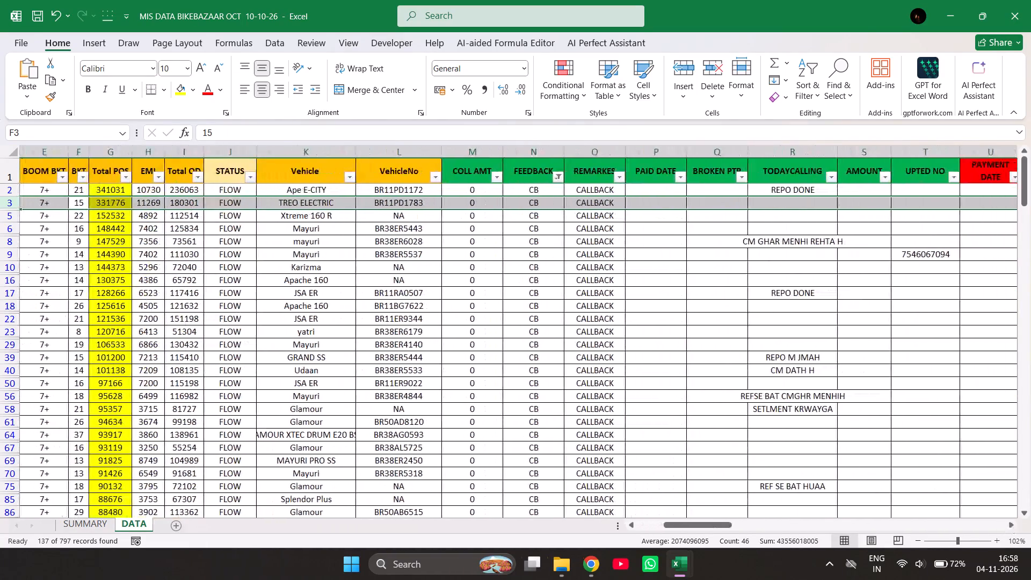
click(793, 204)
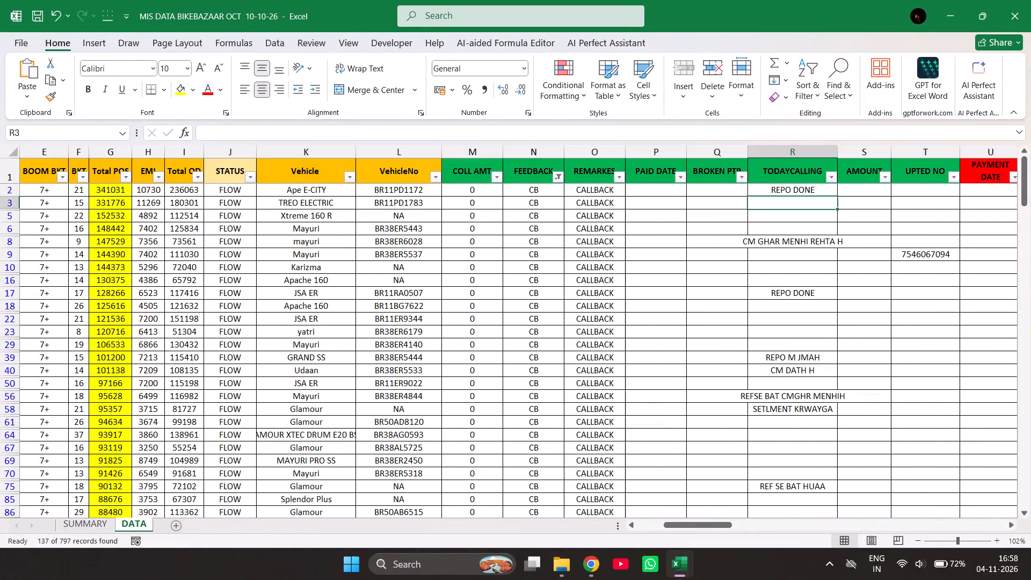
key(r)
key(e)
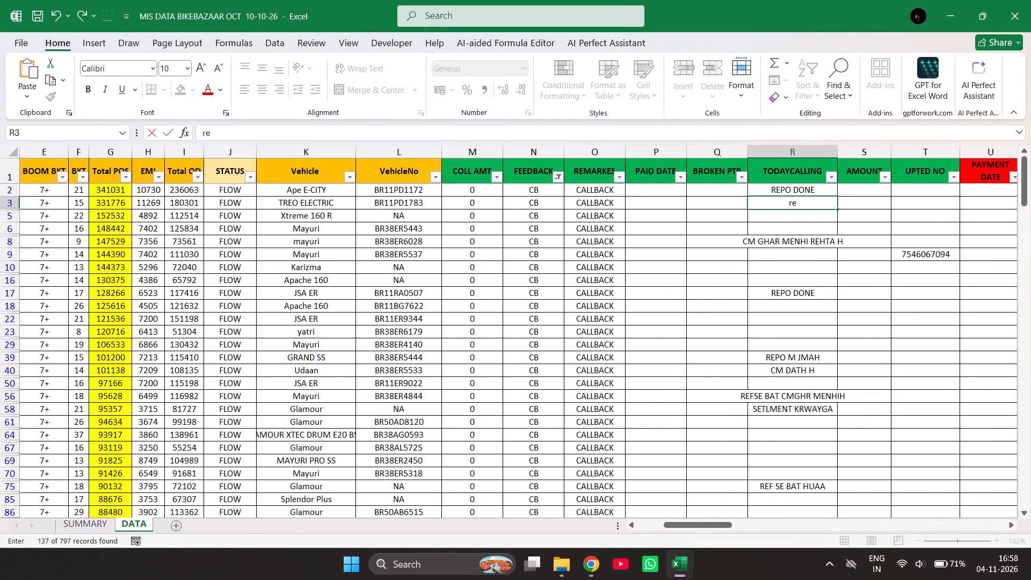
text(po)
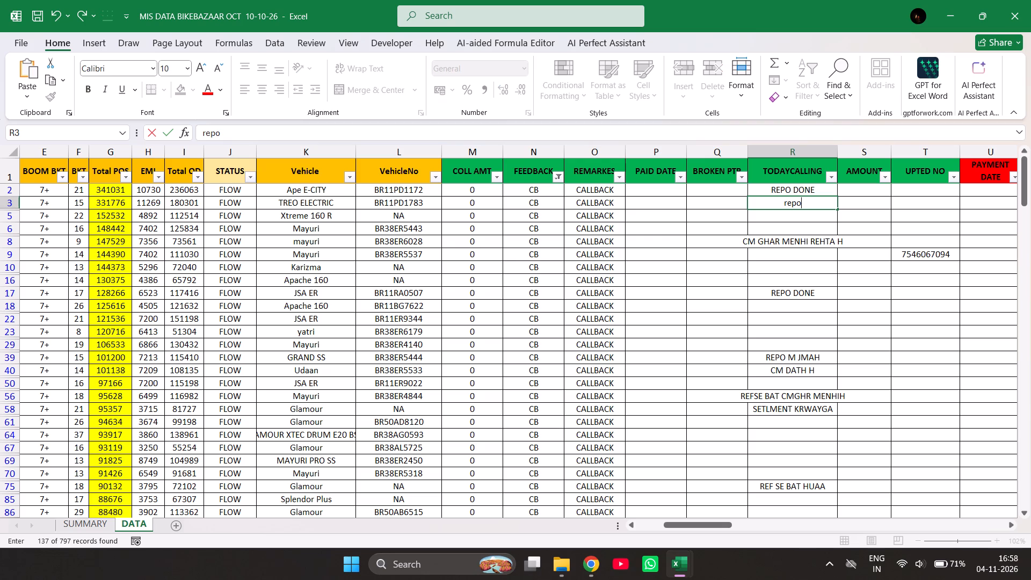
key(space)
text(done)
click(714, 218)
Save the Bikebazaar workbook.
click(22, 40)
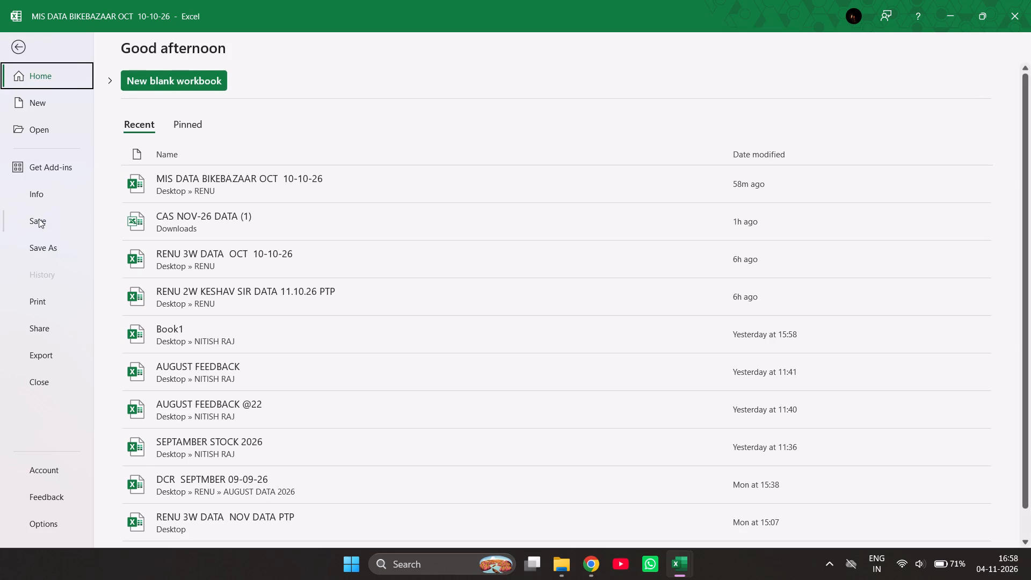
click(37, 223)
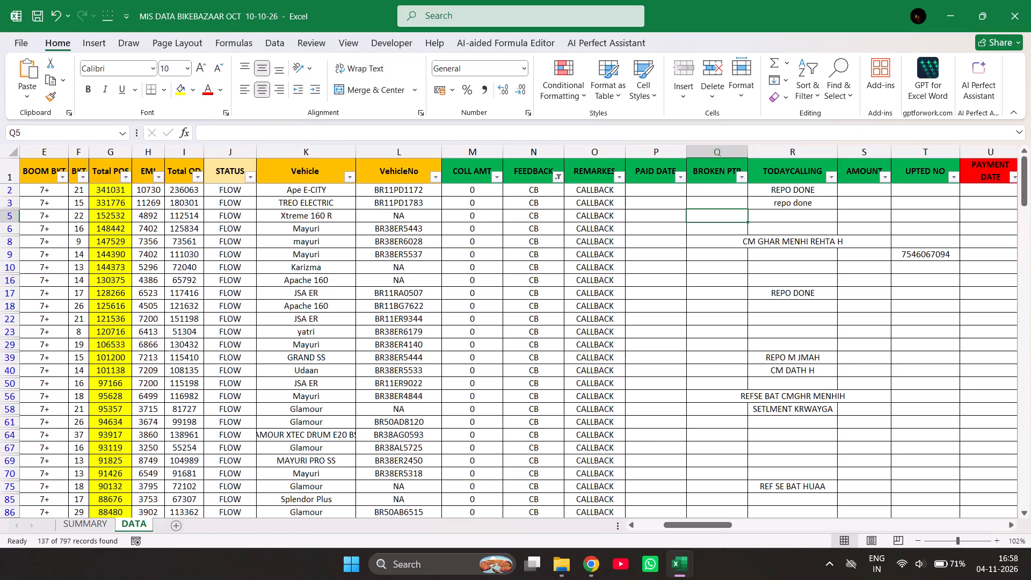
Examine row 5, the Xtreme 160 R account, across its full width from loan number to calling and contact columns.
click(646, 524)
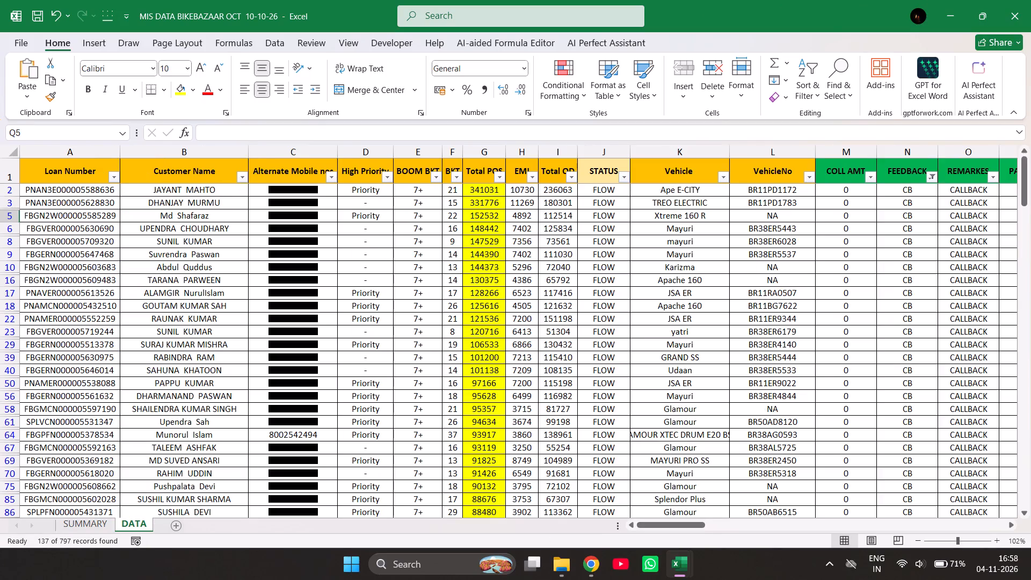
click(13, 216)
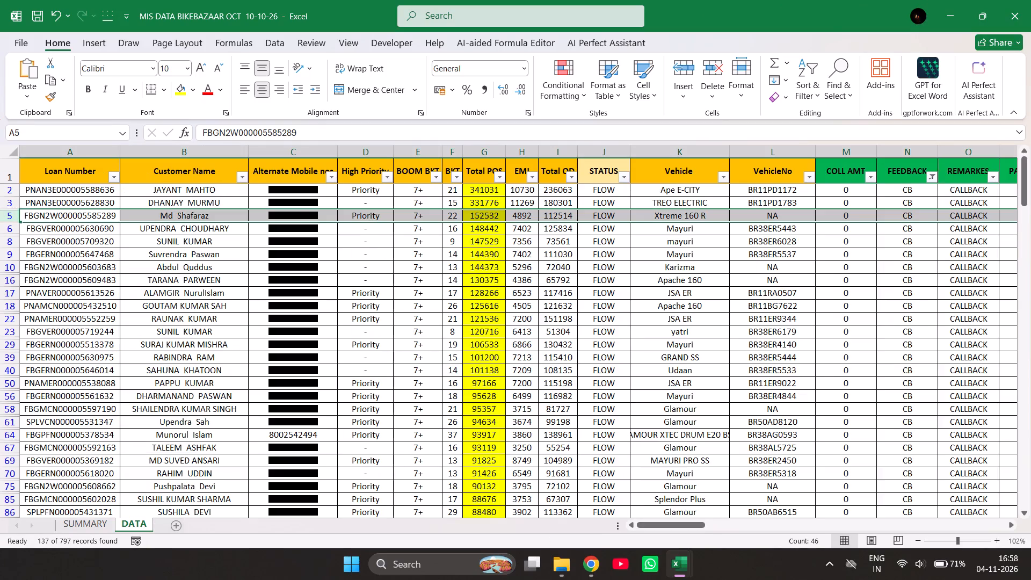
click(1008, 524)
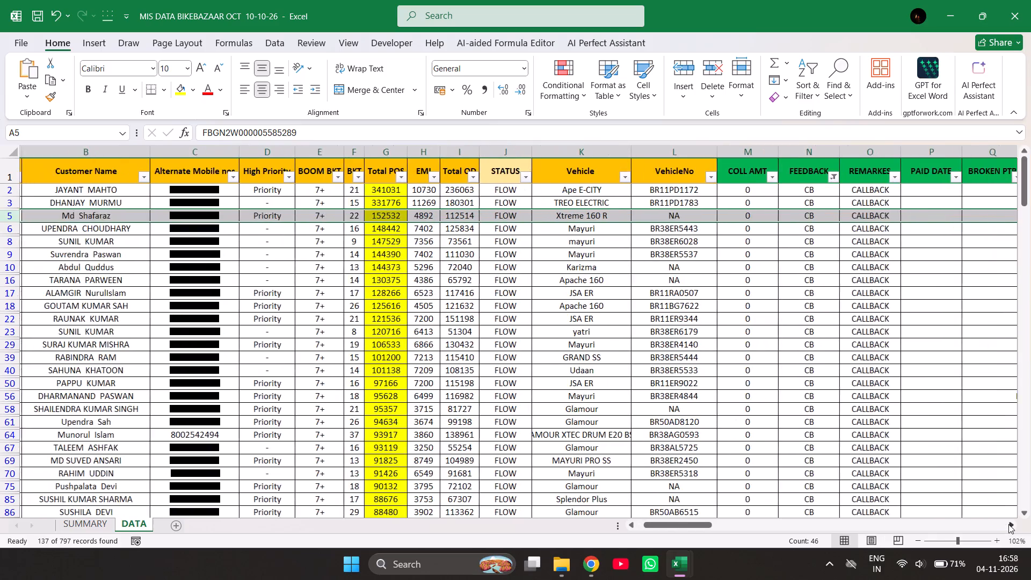
double_click(1008, 524)
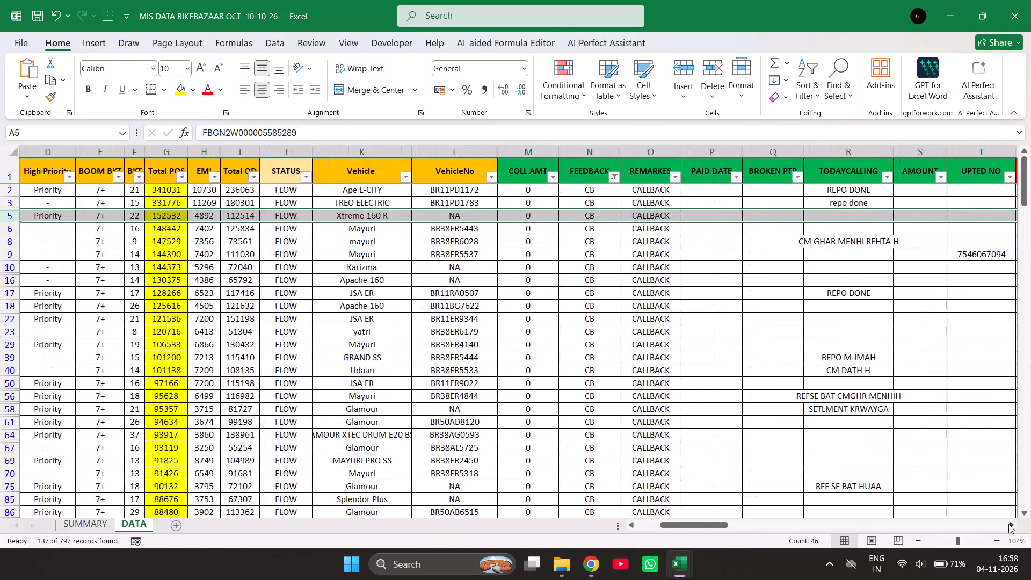
click(649, 520)
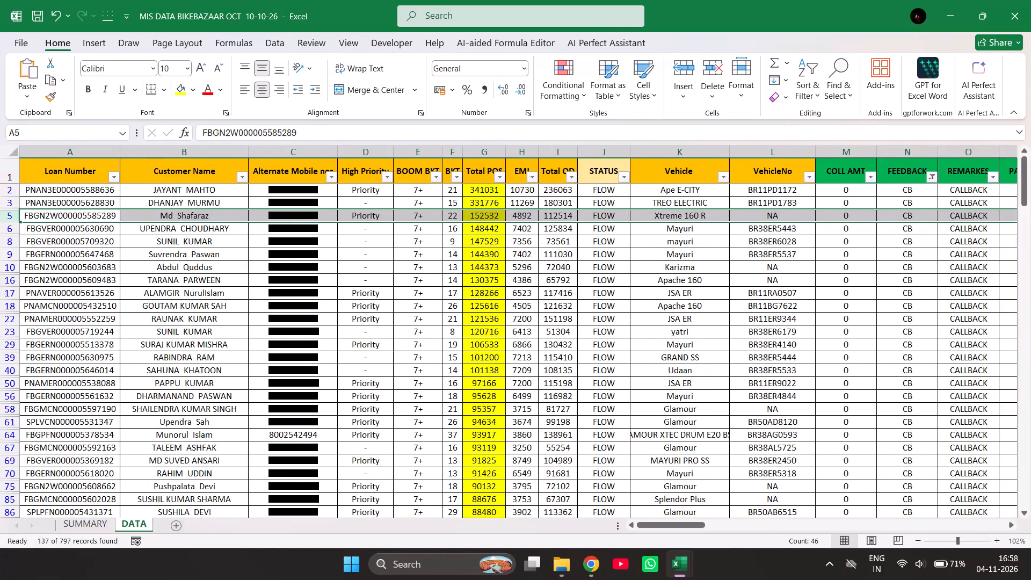
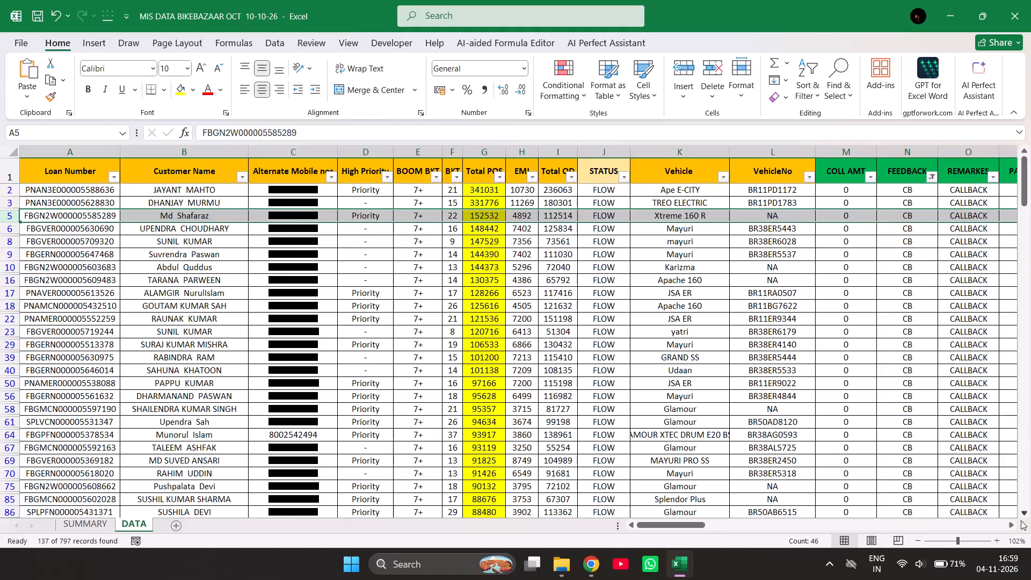
Examine the callback accounts in rows 5, 6, 9 and 10, checking rows 5 and 6 across to their calling and contact columns.
triple_click(1011, 524)
triple_click(1011, 524)
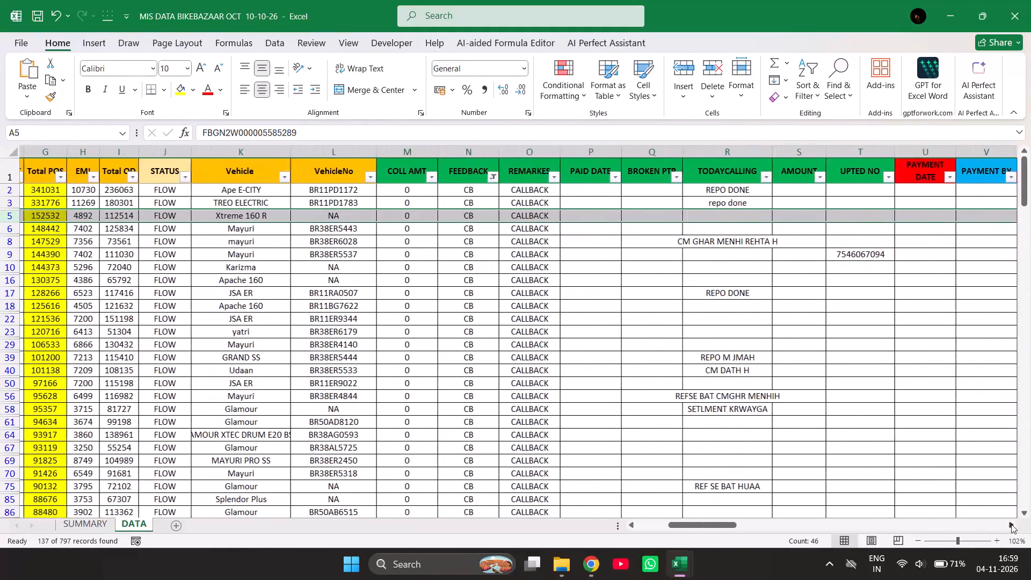
double_click(654, 526)
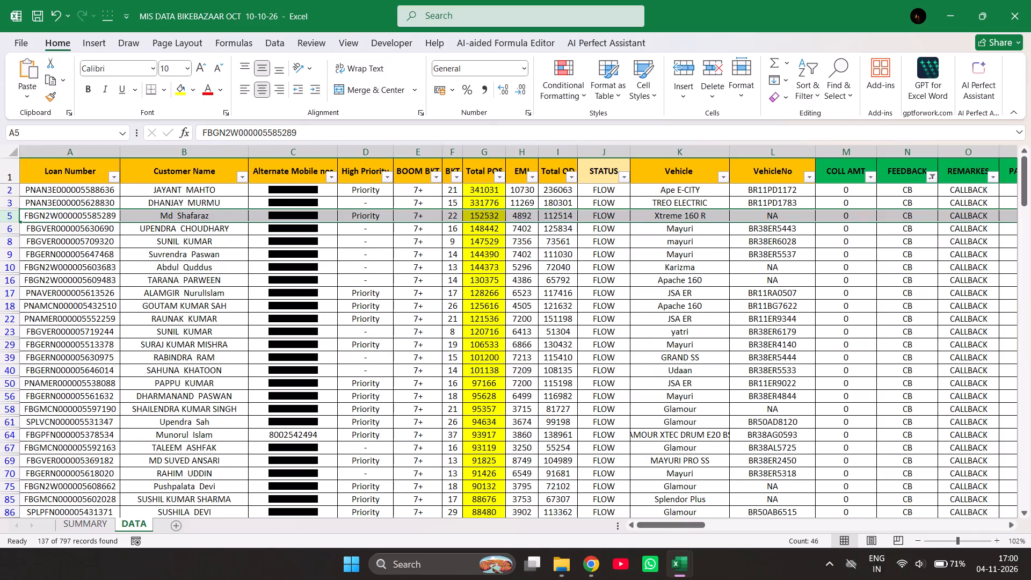
click(7, 226)
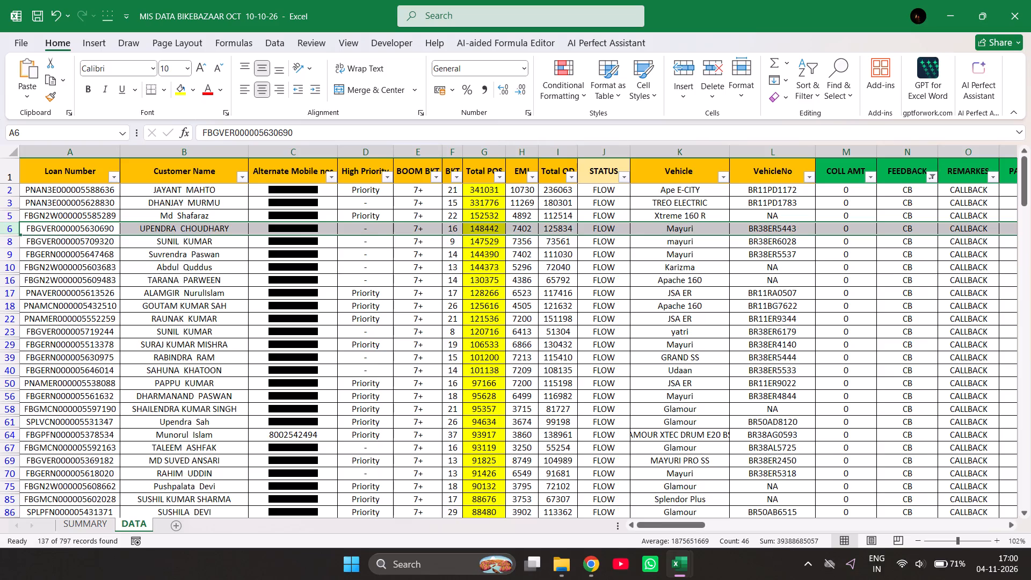
click(1008, 524)
double_click(1008, 524)
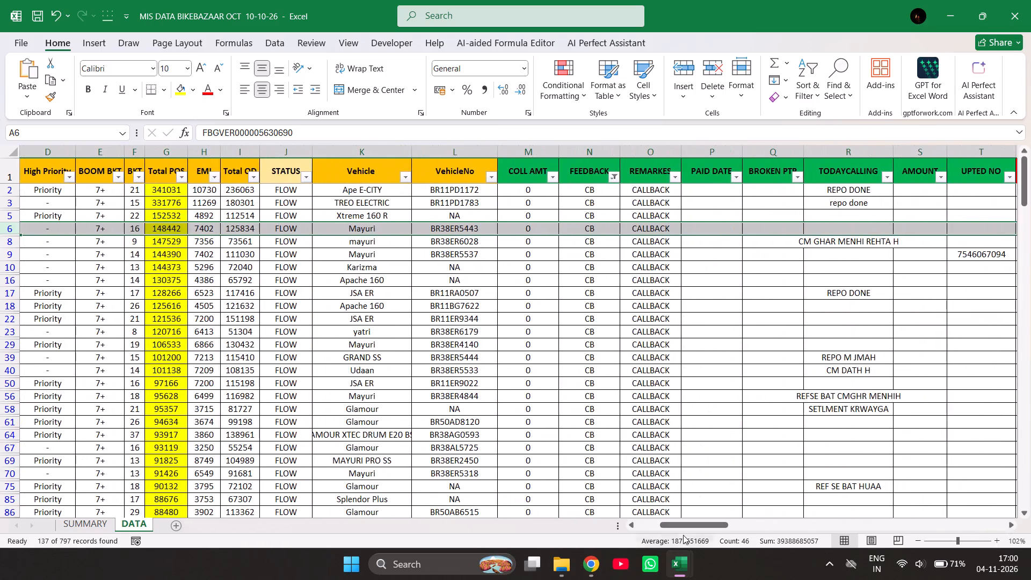
double_click(640, 524)
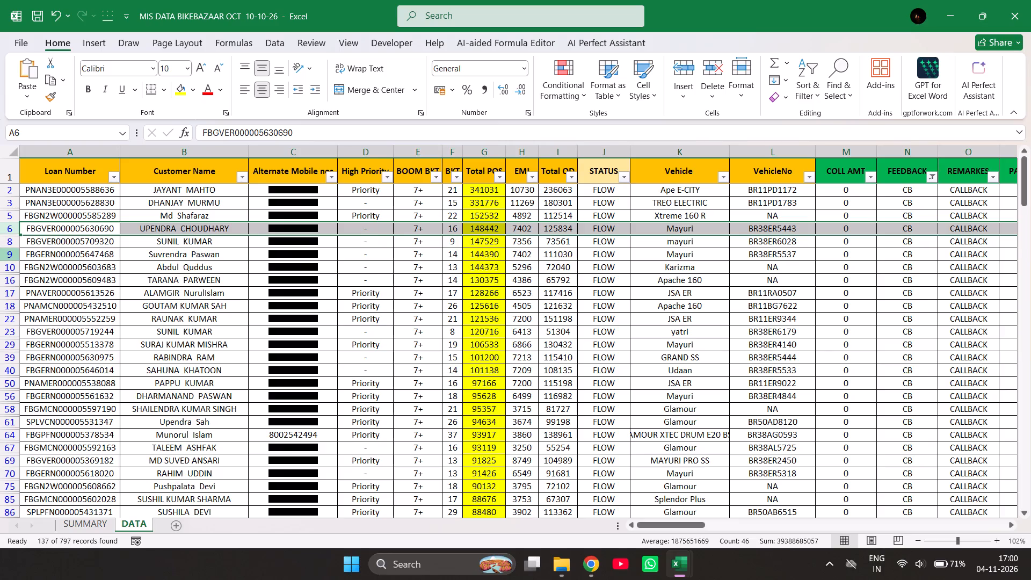
click(6, 256)
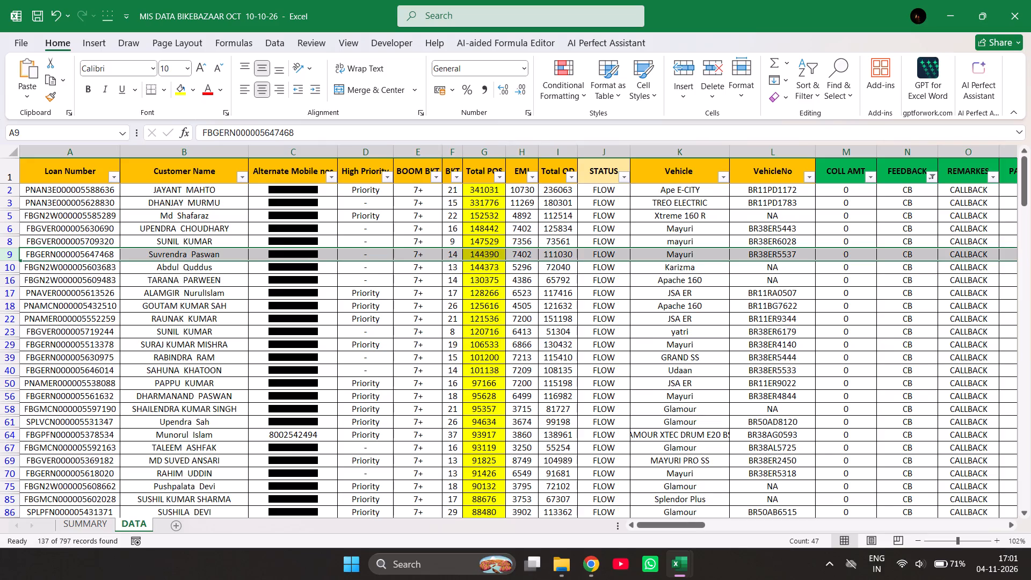
click(8, 267)
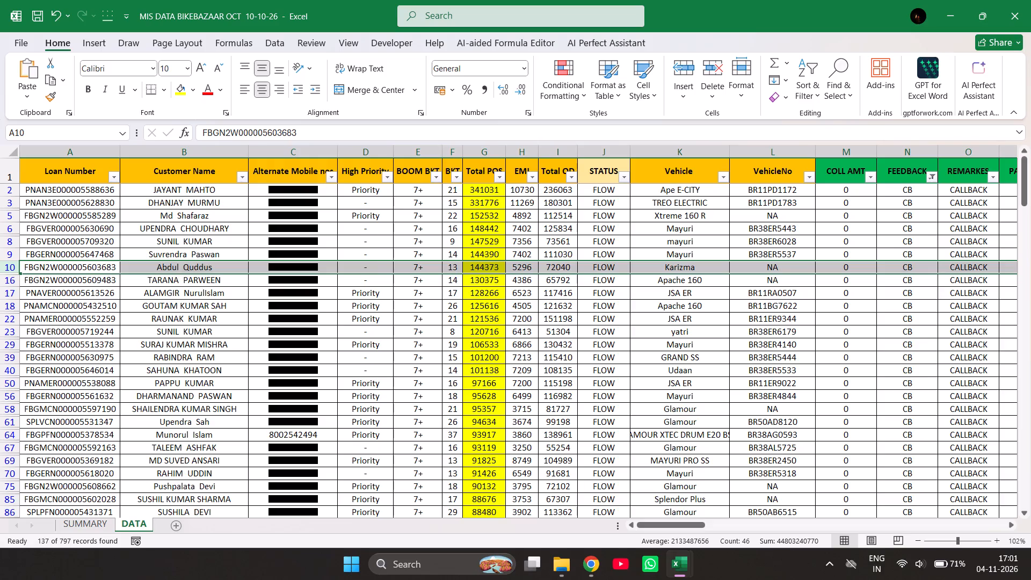
click(6, 255)
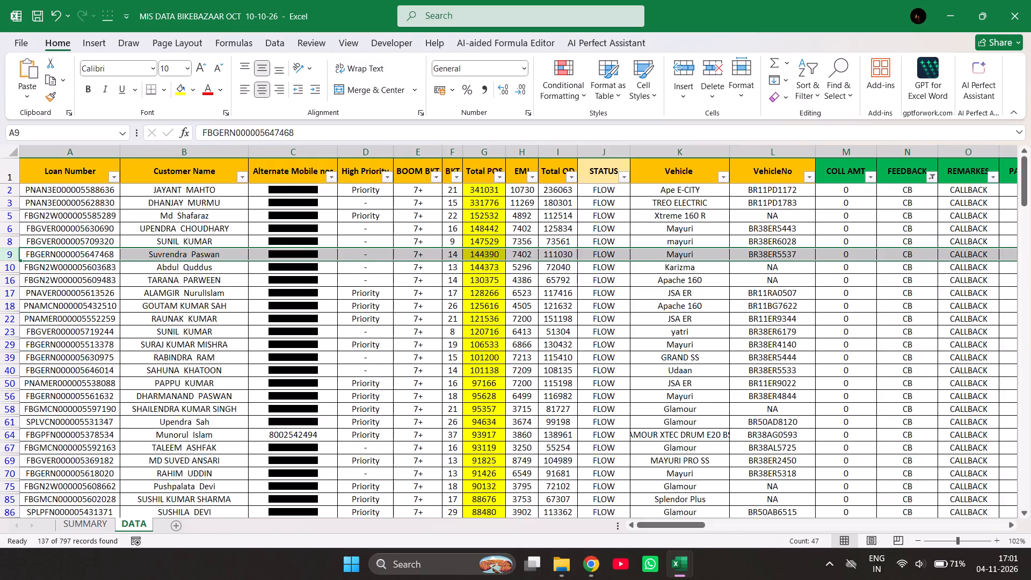
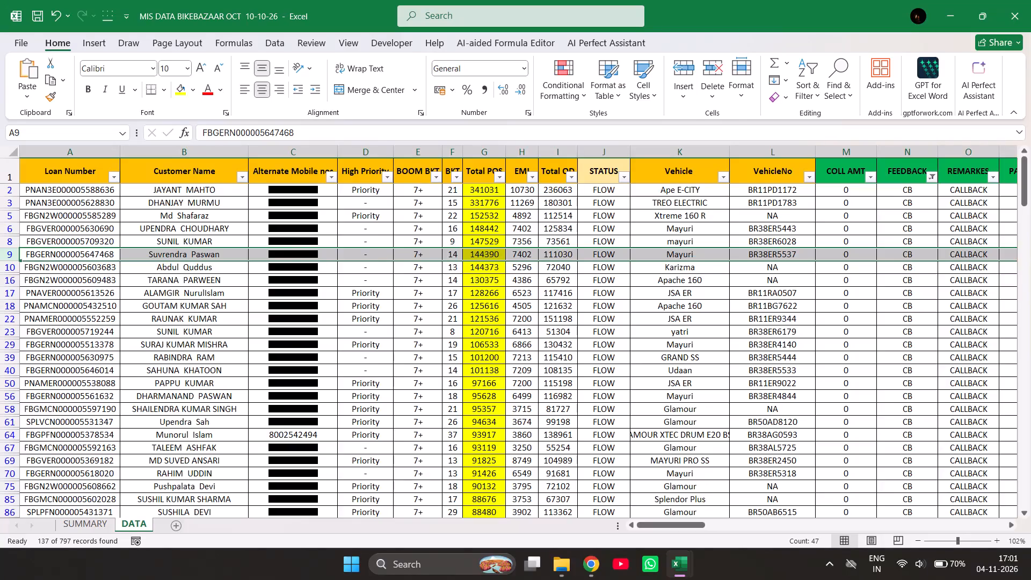
Examine the callback accounts in rows 9 and 10 across to their TODAYCALLING and UPTED NO columns.
click(11, 266)
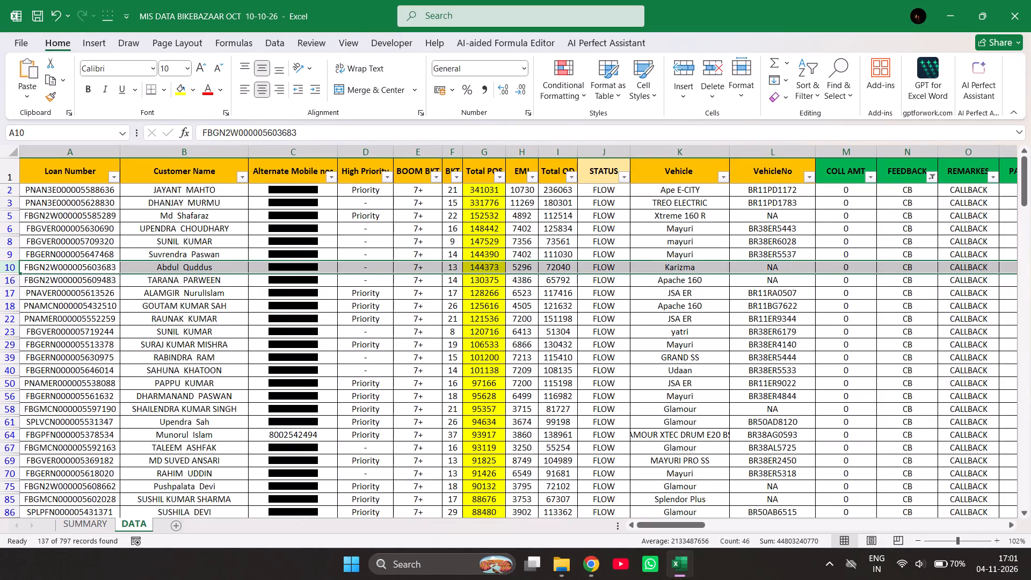
triple_click(1008, 524)
double_click(1008, 524)
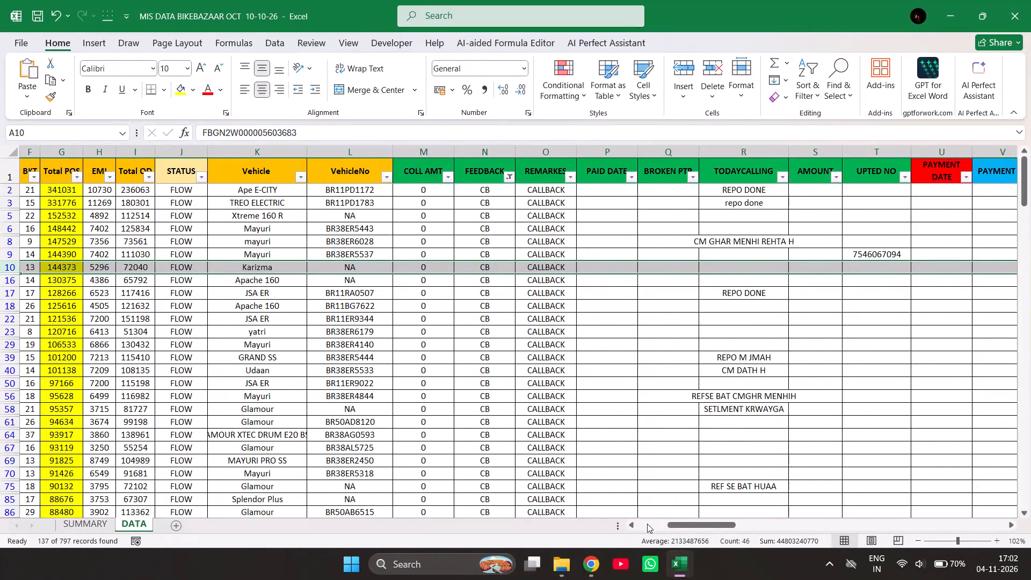
click(647, 524)
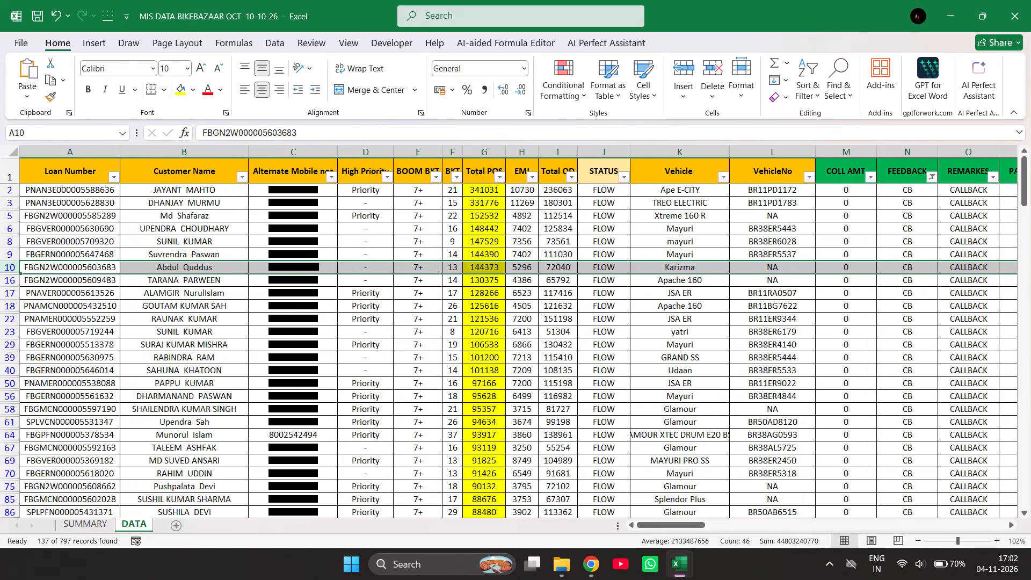
click(9, 252)
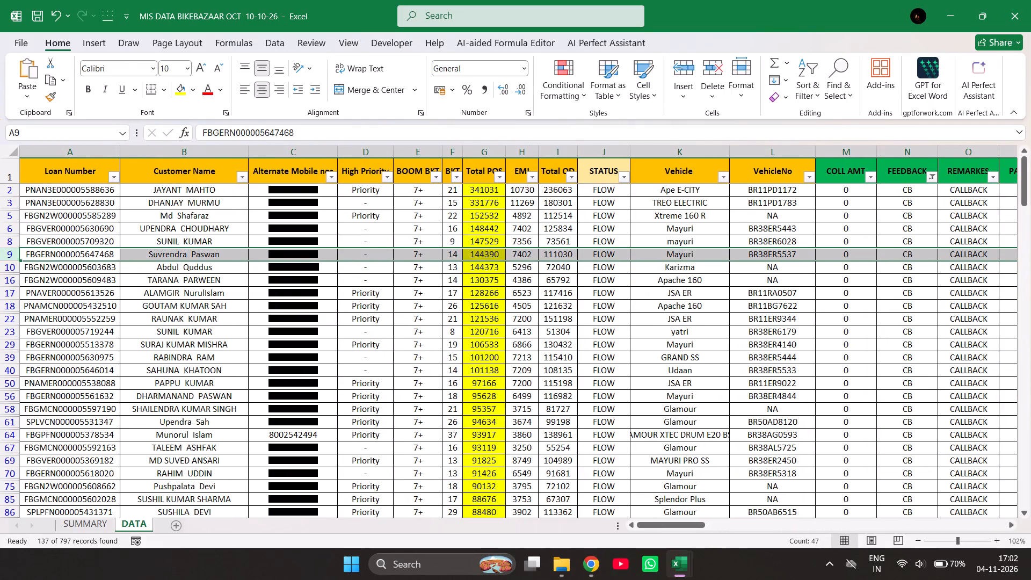
triple_click(1010, 525)
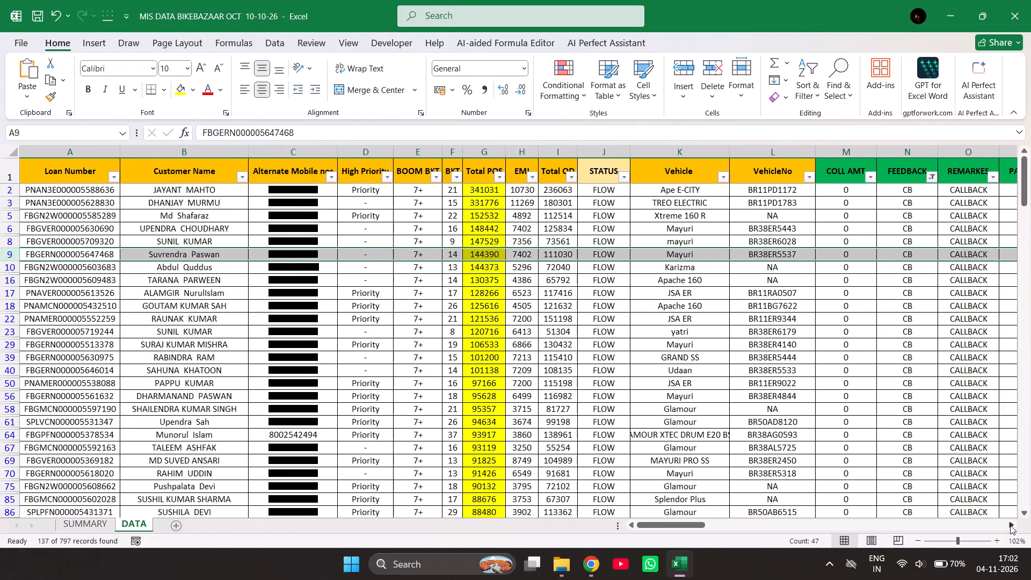
triple_click(1010, 525)
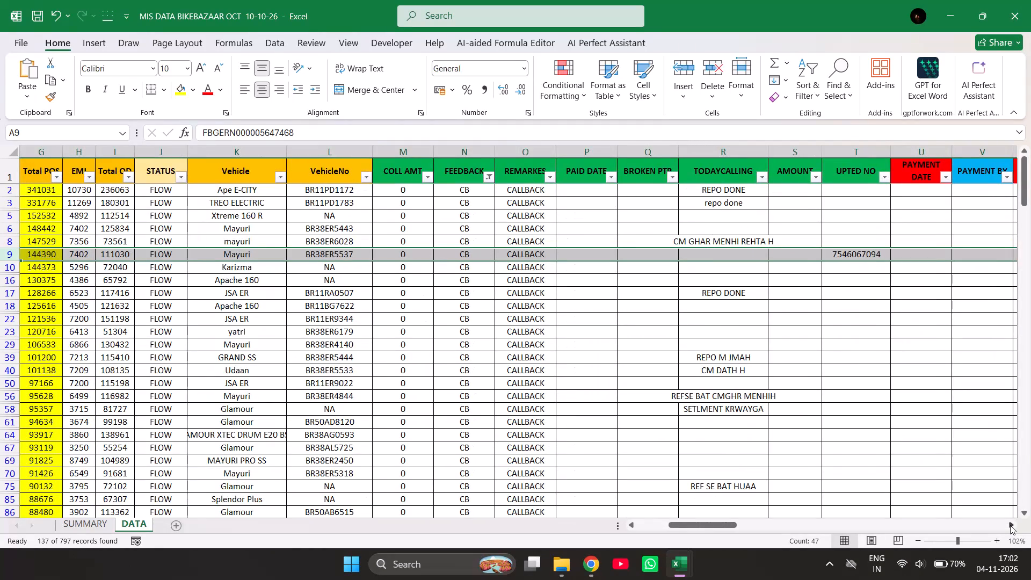
triple_click(655, 526)
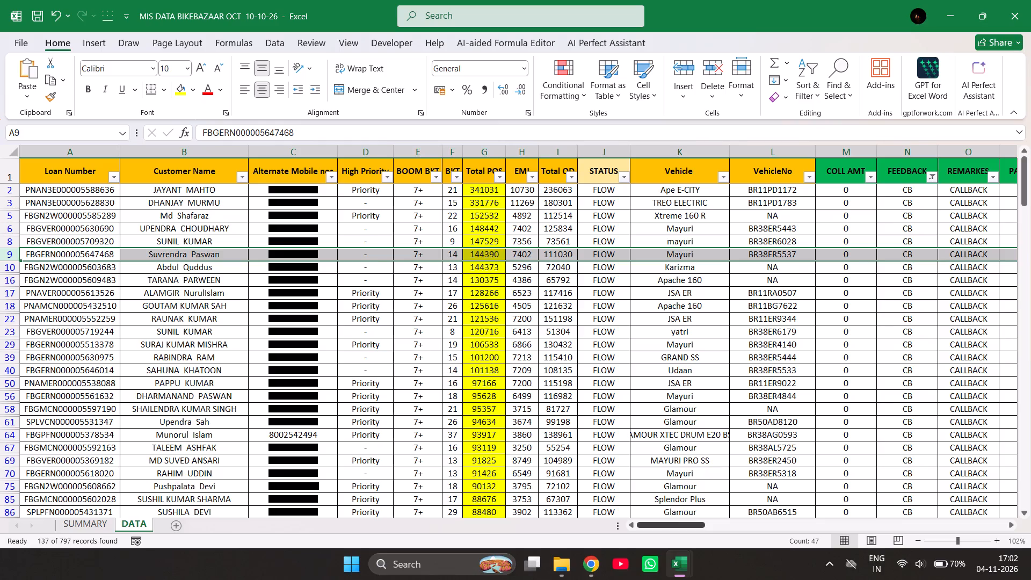
click(5, 266)
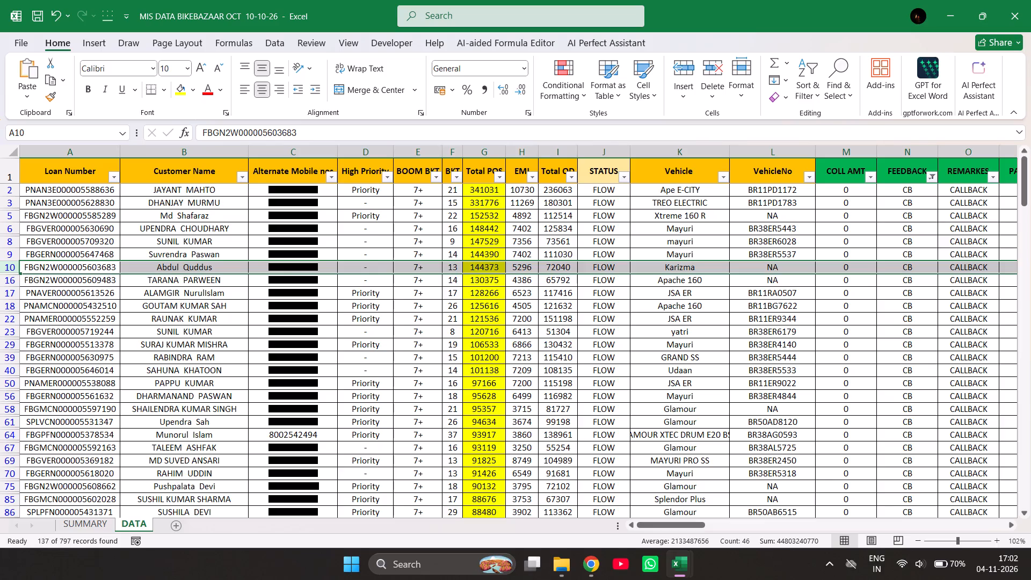
triple_click(1012, 530)
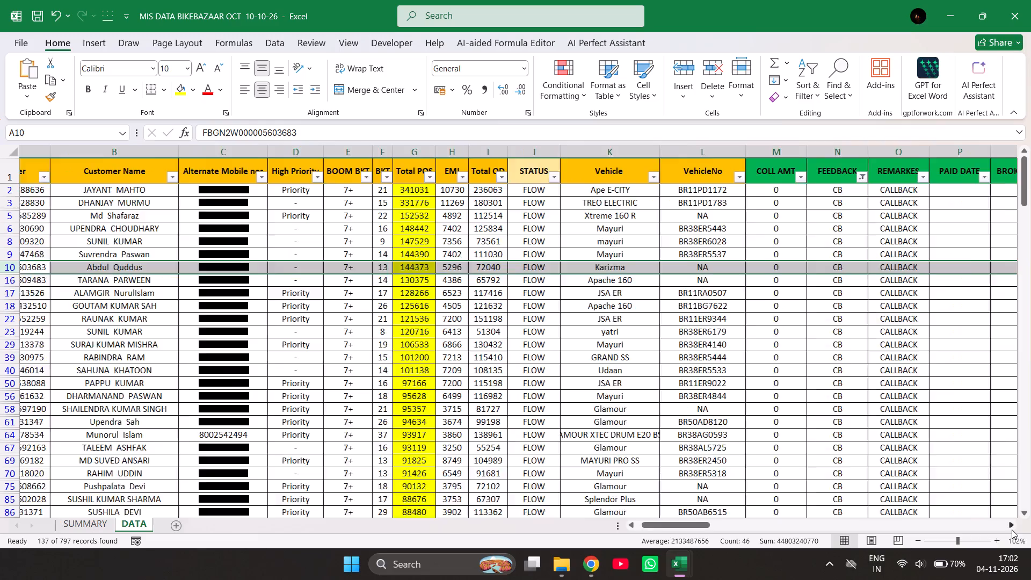
click(1012, 530)
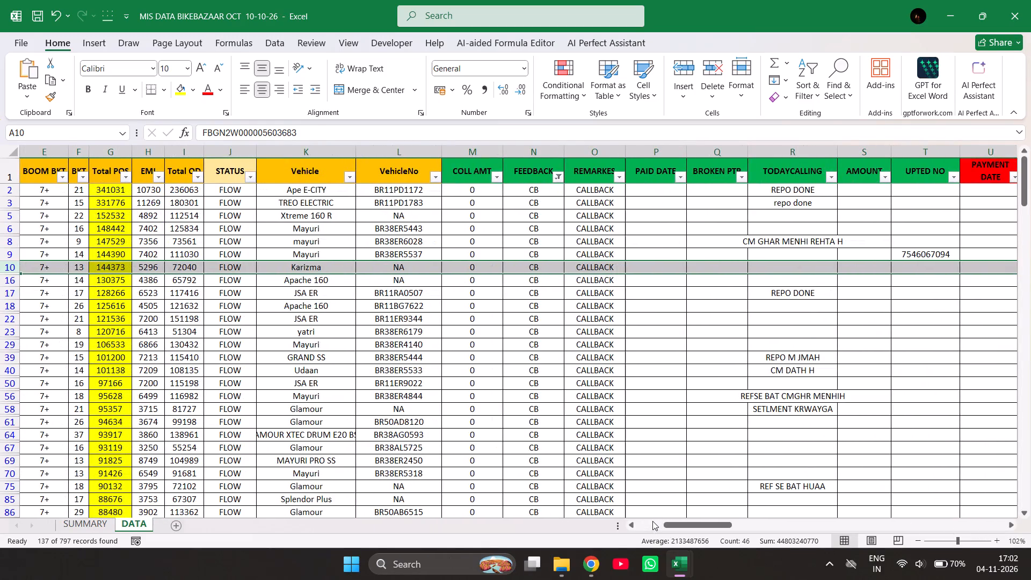
double_click(652, 521)
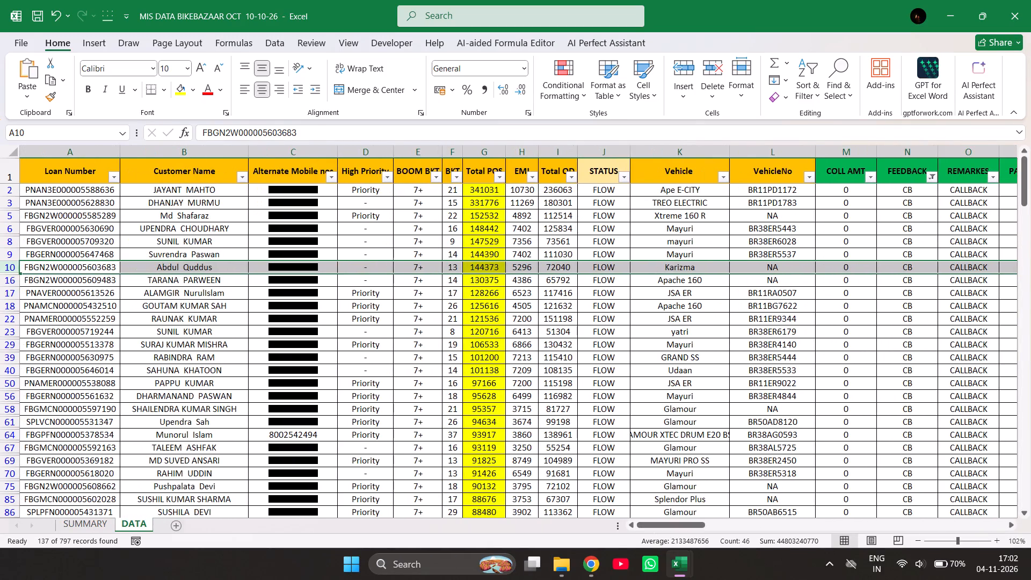
triple_click(1013, 526)
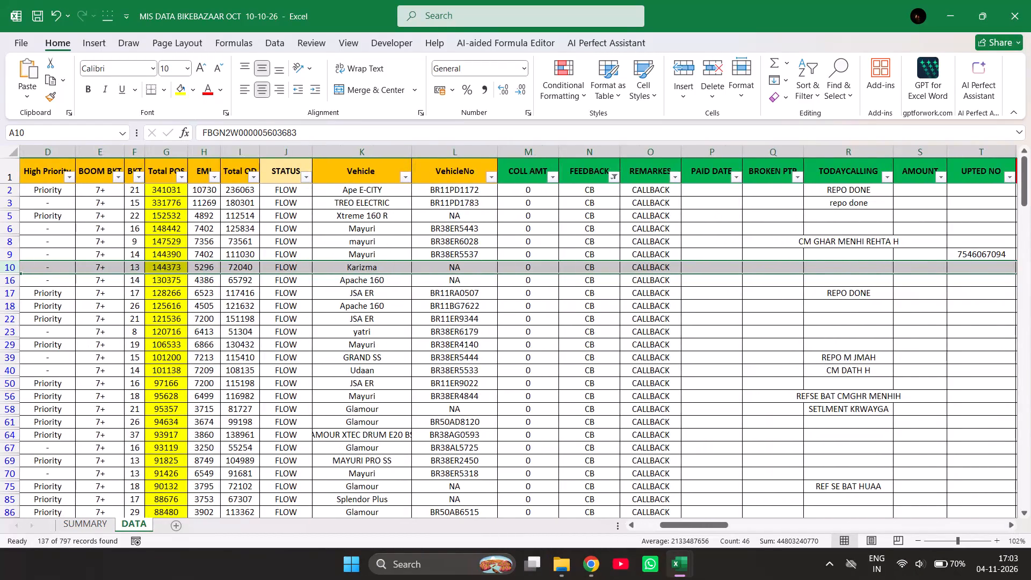
double_click(654, 527)
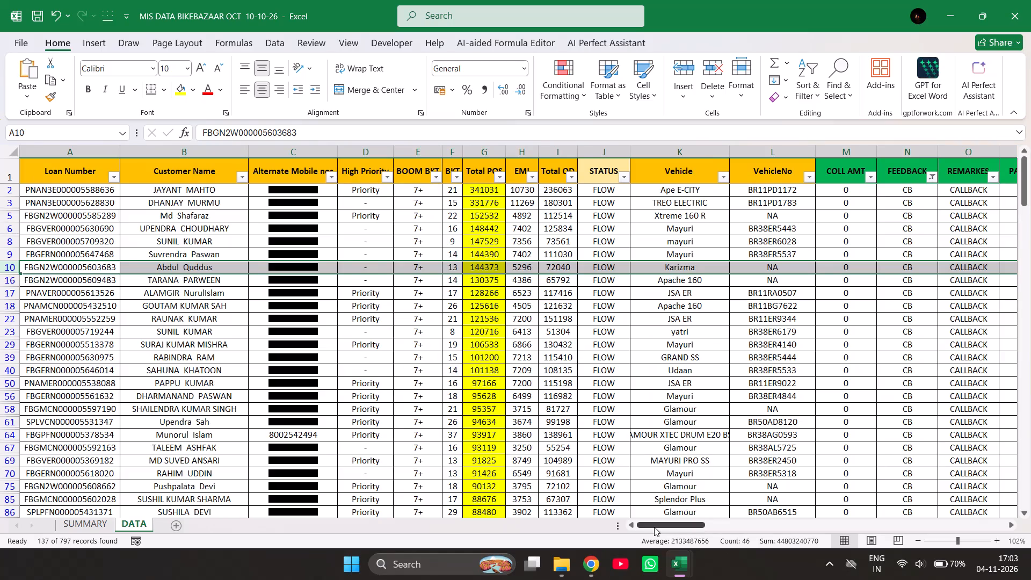
Record "repo done" in the TODAYCALLING column for the row 10 Karizma account and save the workbook.
triple_click(1010, 524)
double_click(1010, 524)
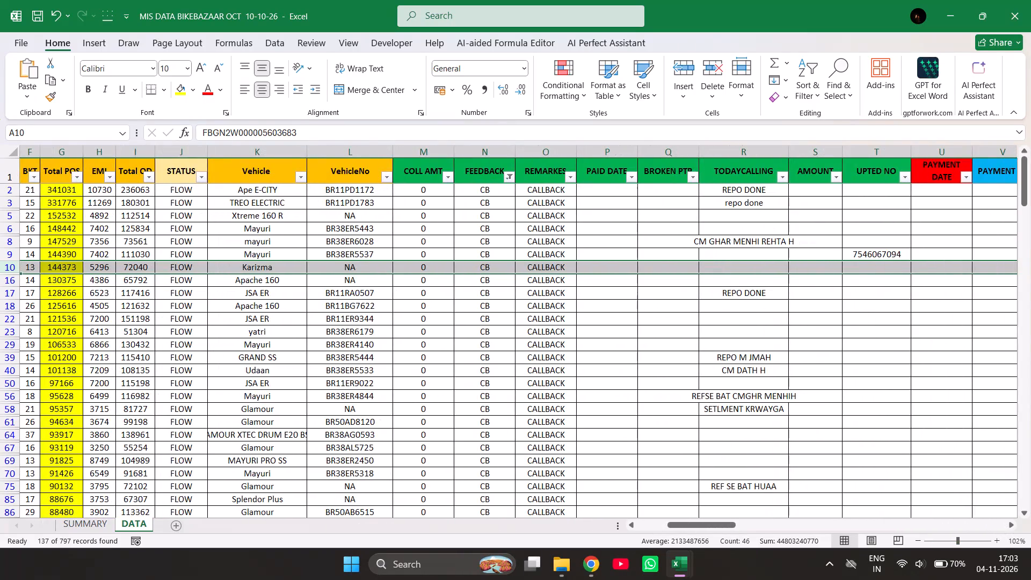
click(713, 268)
text(re)
text(po)
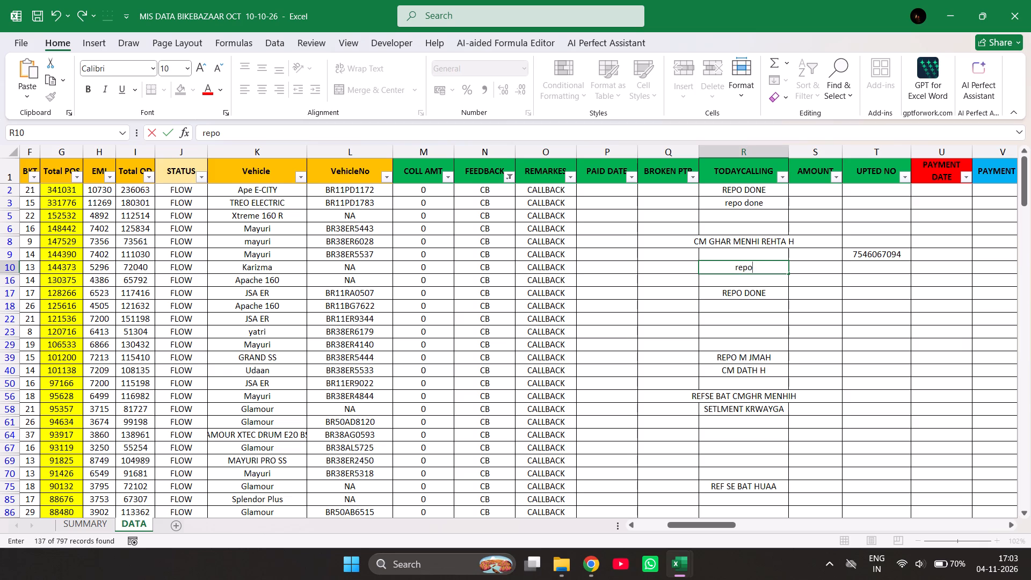
key(space)
key(d)
text(one)
click(679, 273)
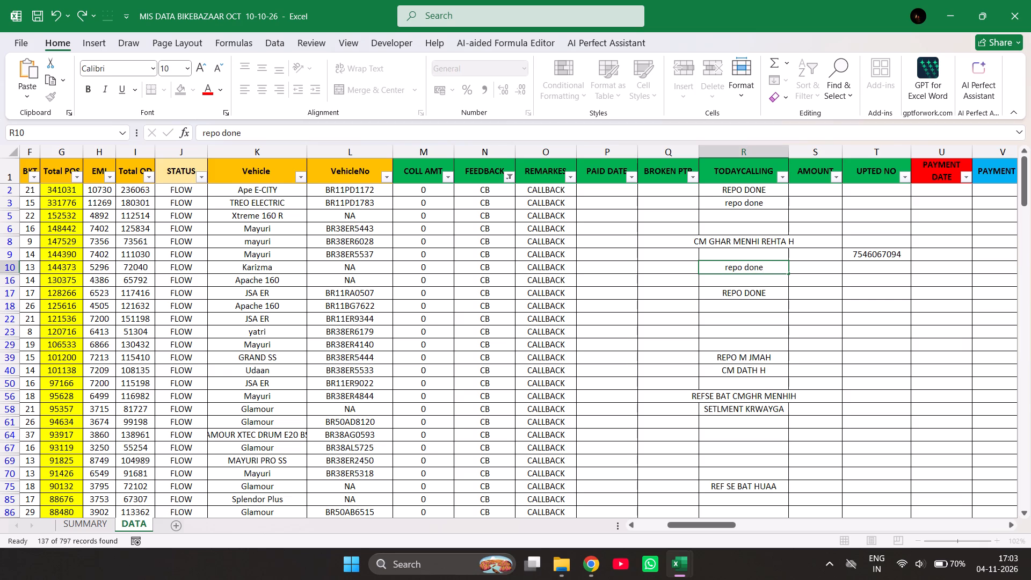
click(20, 36)
click(46, 219)
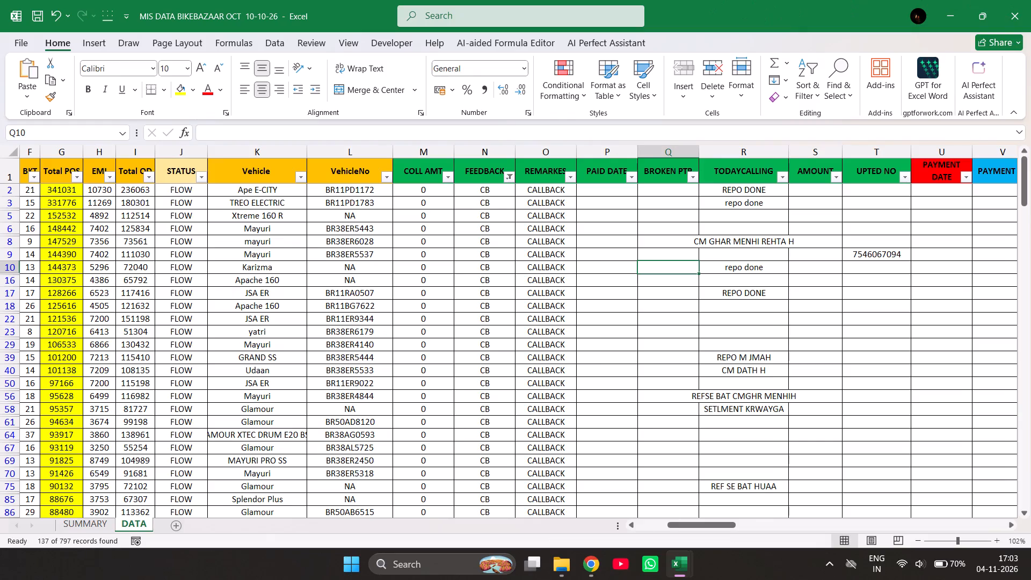
Review the row 10 account, examine row 16 across to its address and due-date columns, and look over the callback accounts below.
click(14, 266)
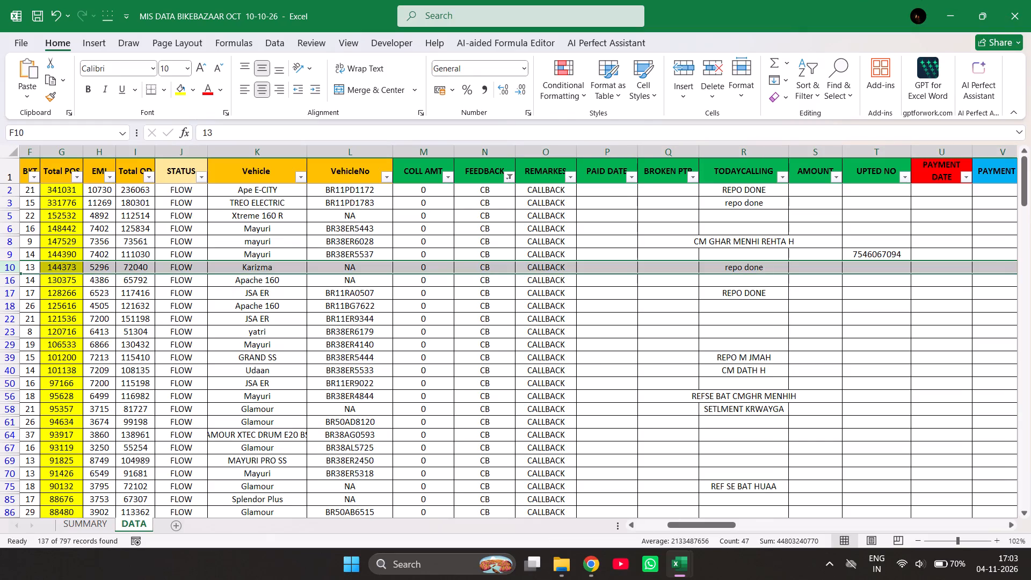
triple_click(642, 524)
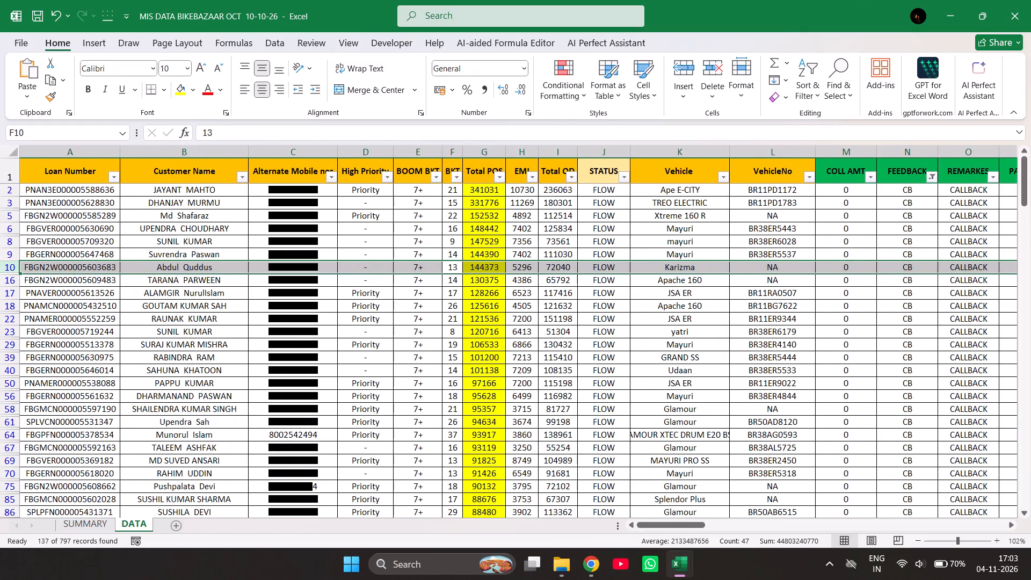
click(8, 281)
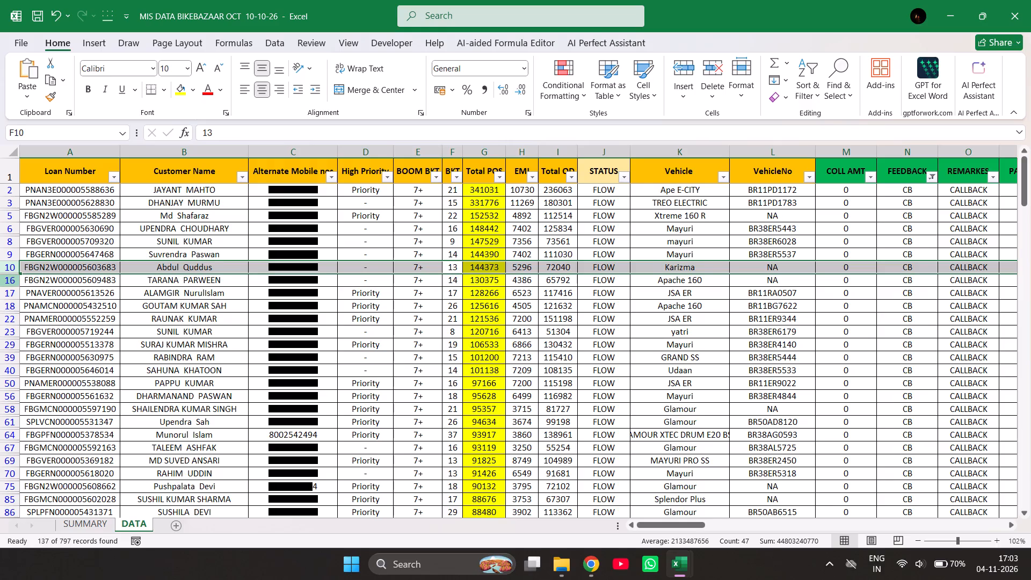
double_click(1005, 527)
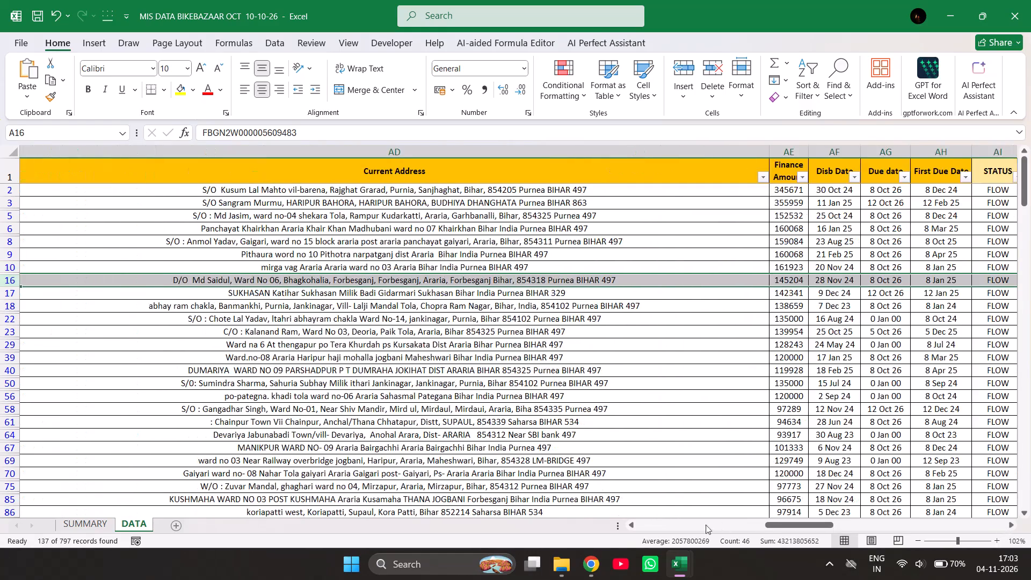
click(638, 525)
click(638, 525)
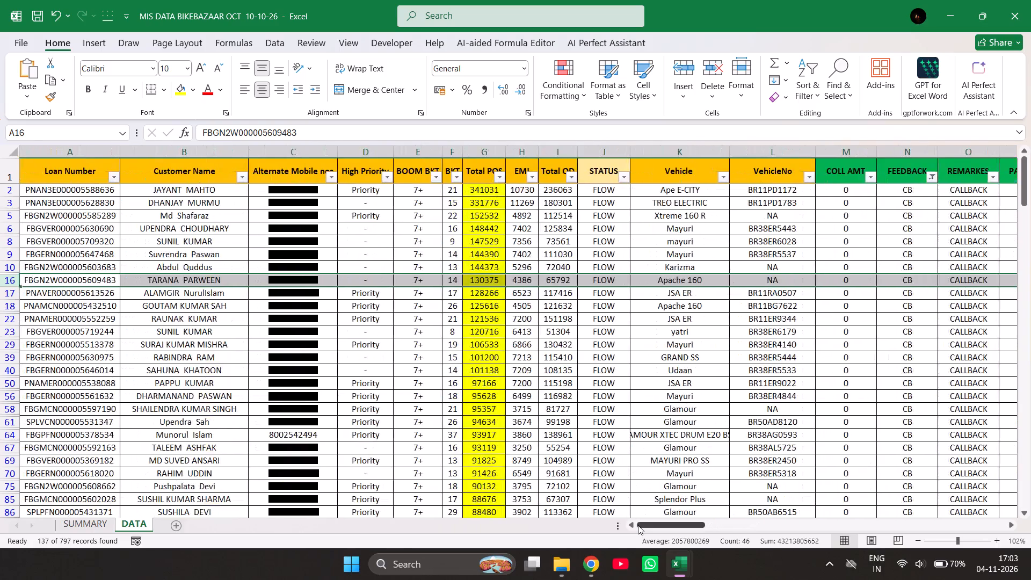
click(638, 525)
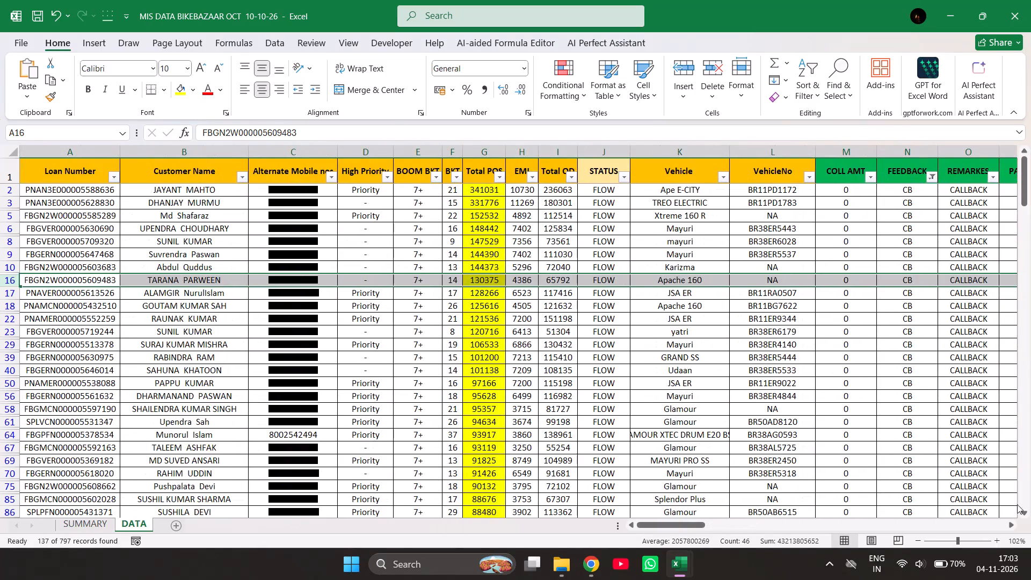
click(1023, 511)
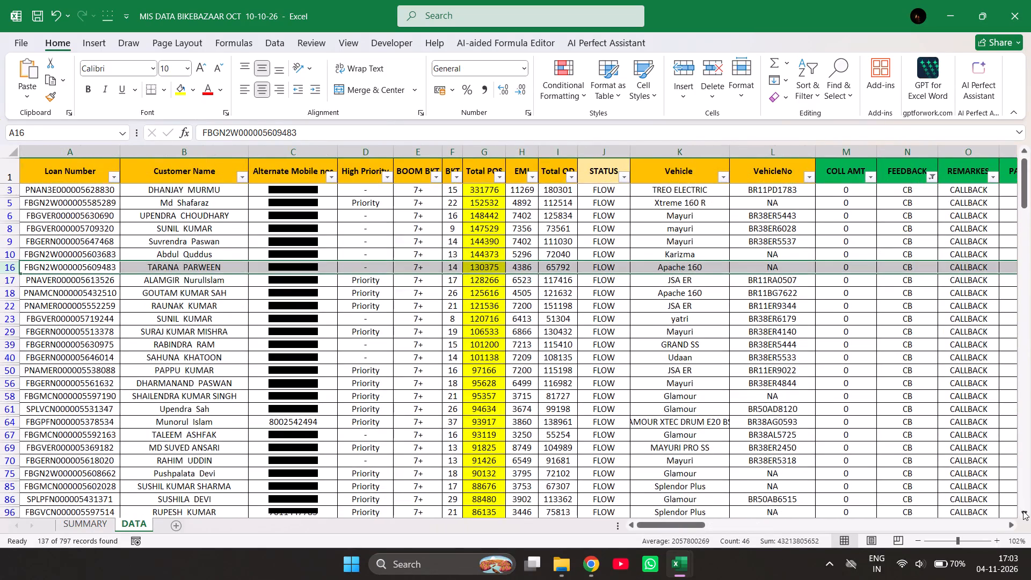
click(1023, 511)
double_click(1023, 511)
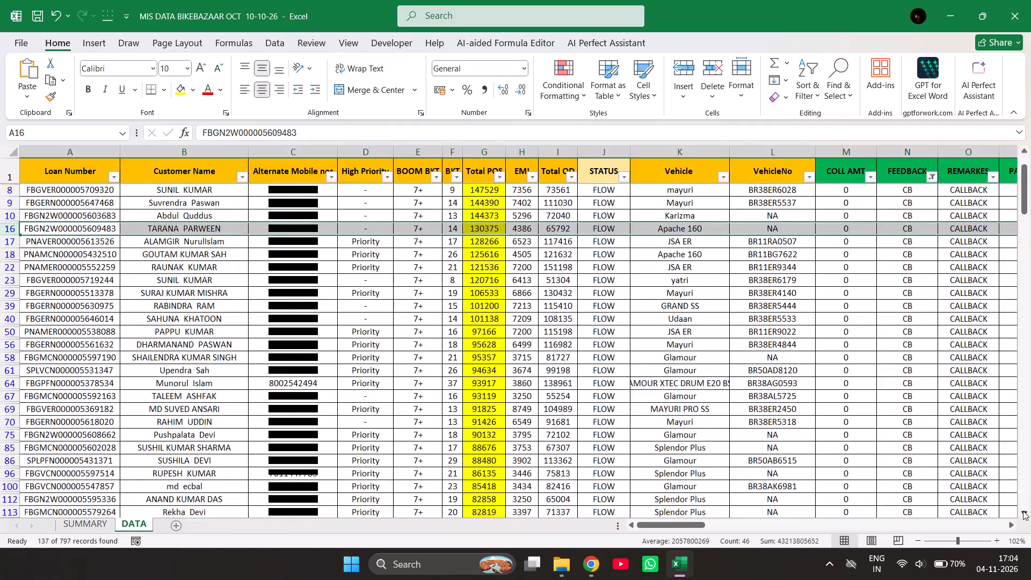
click(1023, 511)
click(1023, 511)
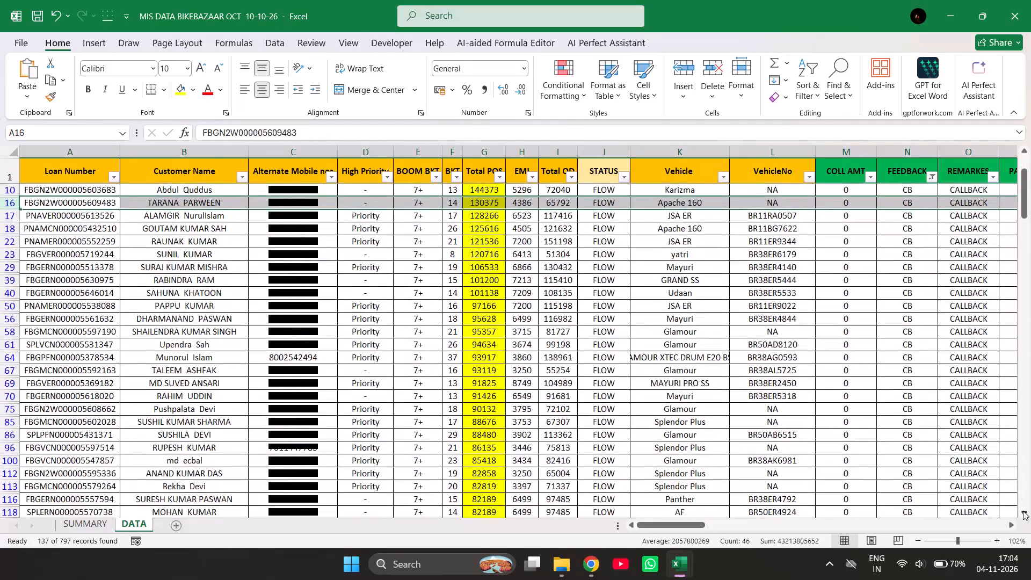
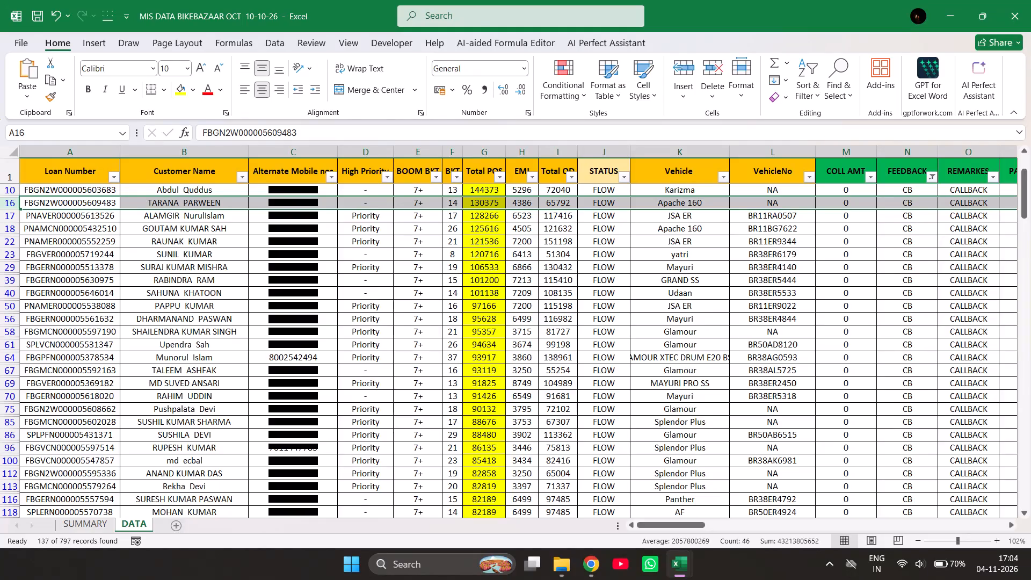
Examine the callback accounts in rows 17 and 16, following the row 16 Apache 160 account across to its TODAYCALLING column.
click(10, 214)
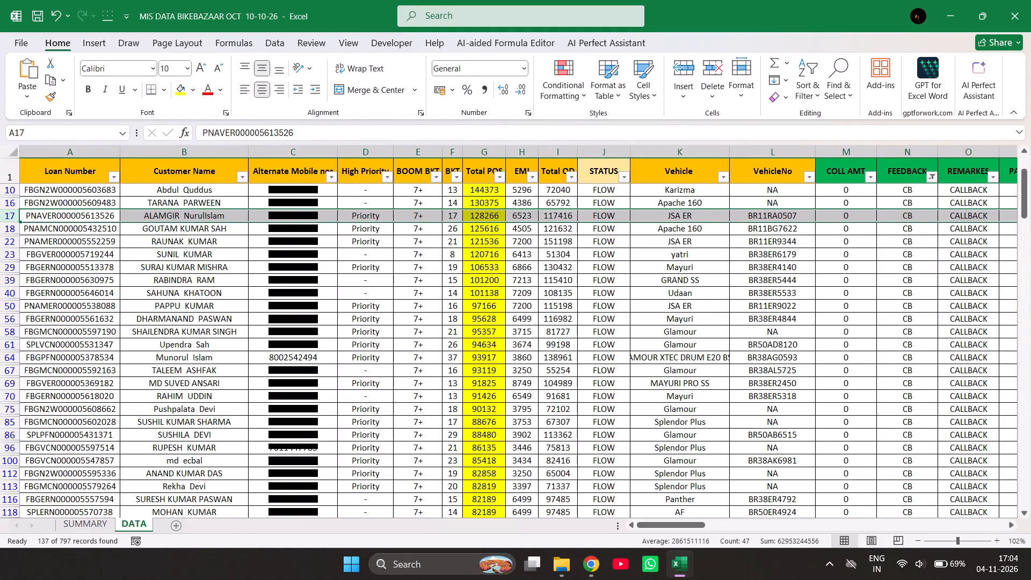
click(8, 204)
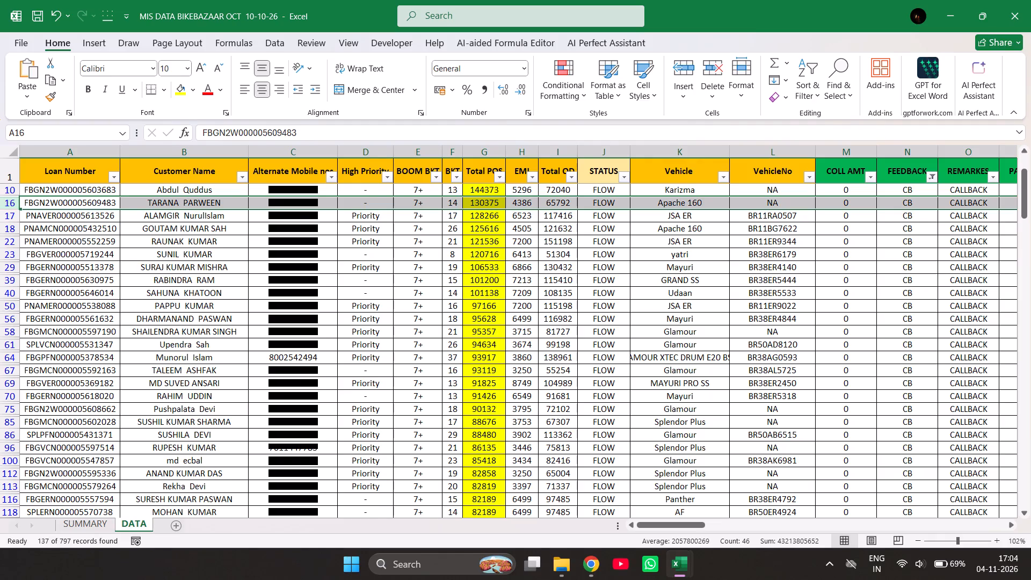
triple_click(1011, 523)
triple_click(1011, 523)
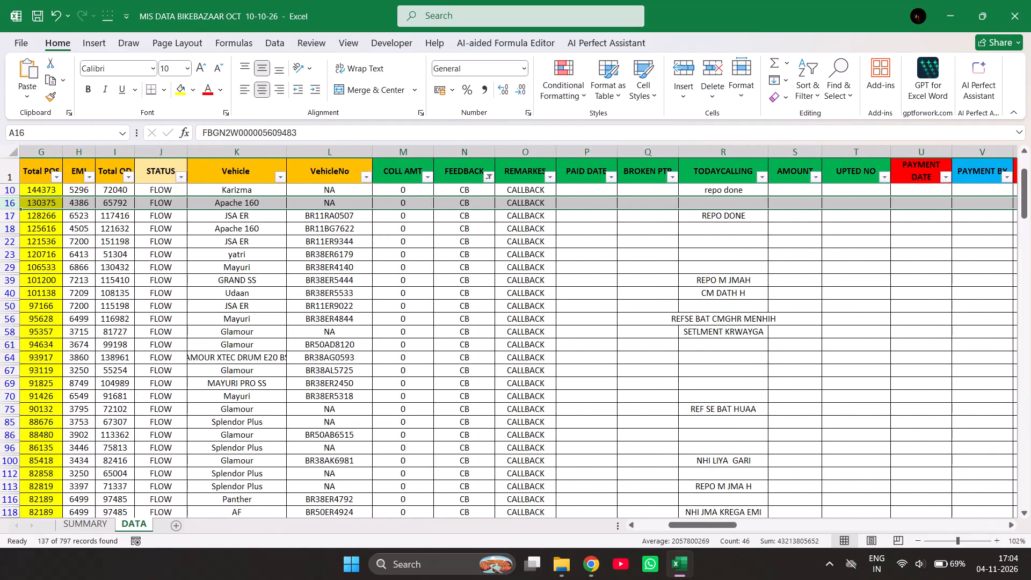
Review the row 16 Apache 160 callback account from its loan number and customer details across to the TODAYCALLING column.
triple_click(654, 522)
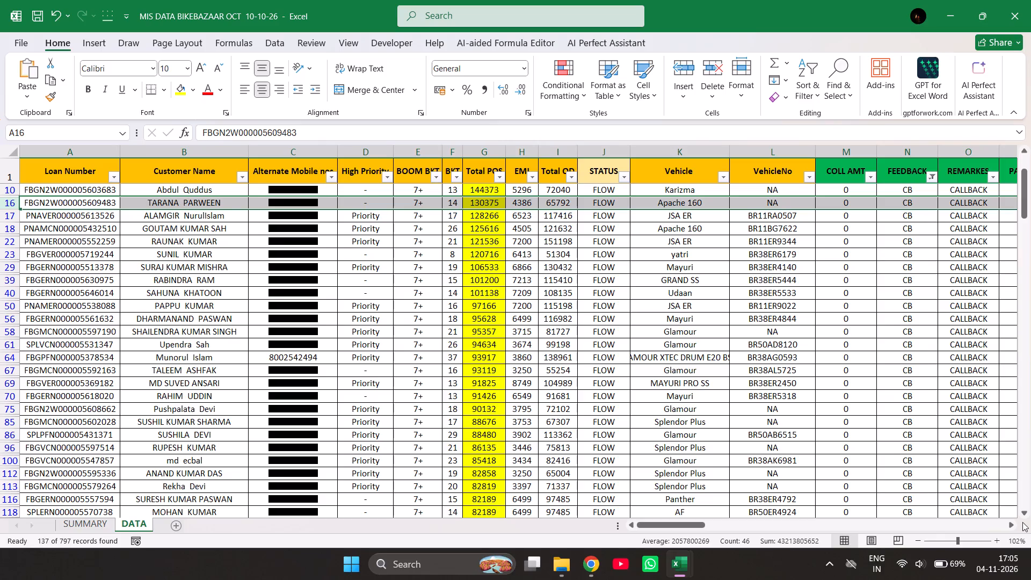
triple_click(1008, 524)
click(1008, 524)
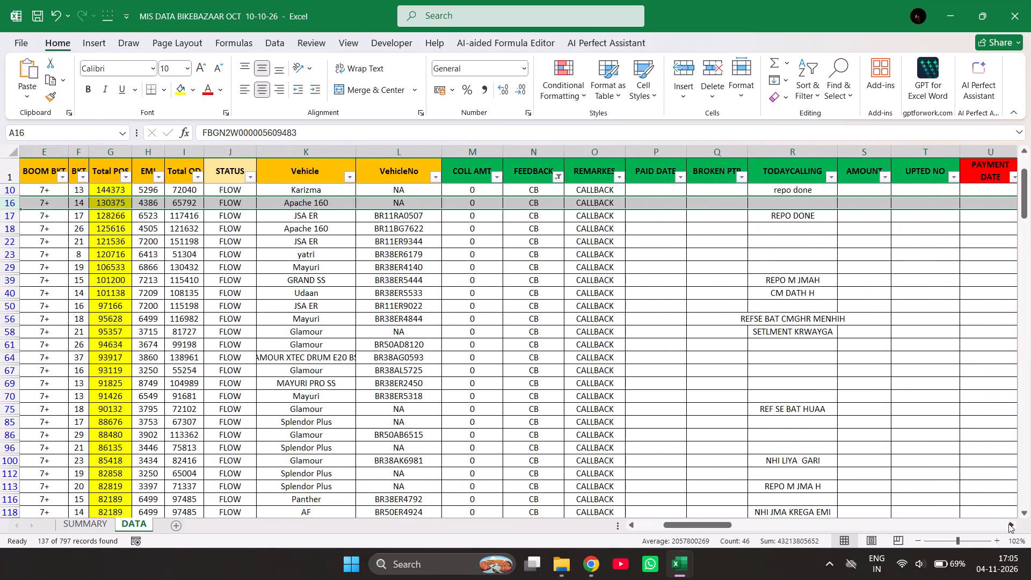
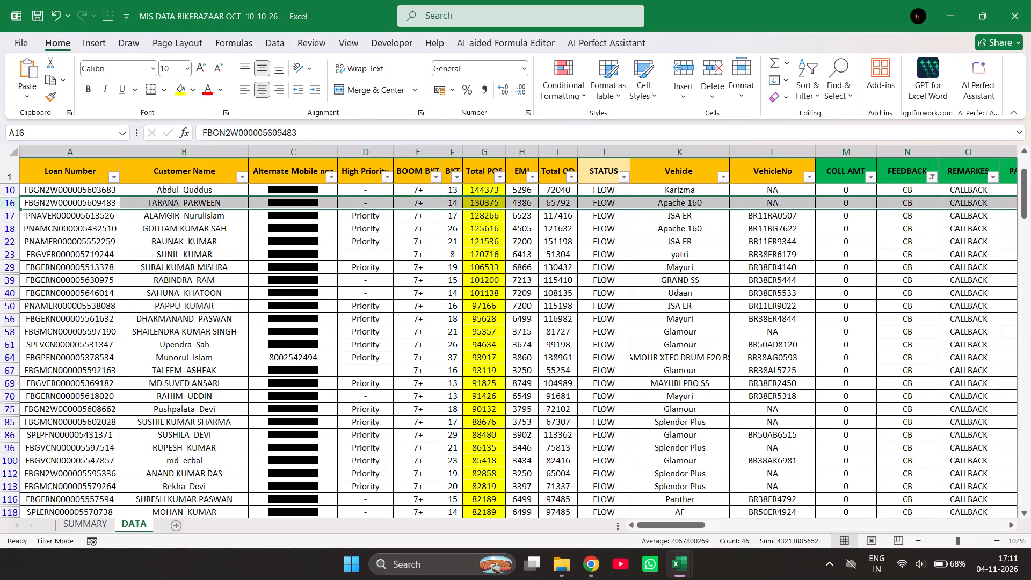
Examine the callback accounts in rows 17, 18 and 22, following the row 17 JSA ER account across to its TODAYCALLING column.
click(13, 216)
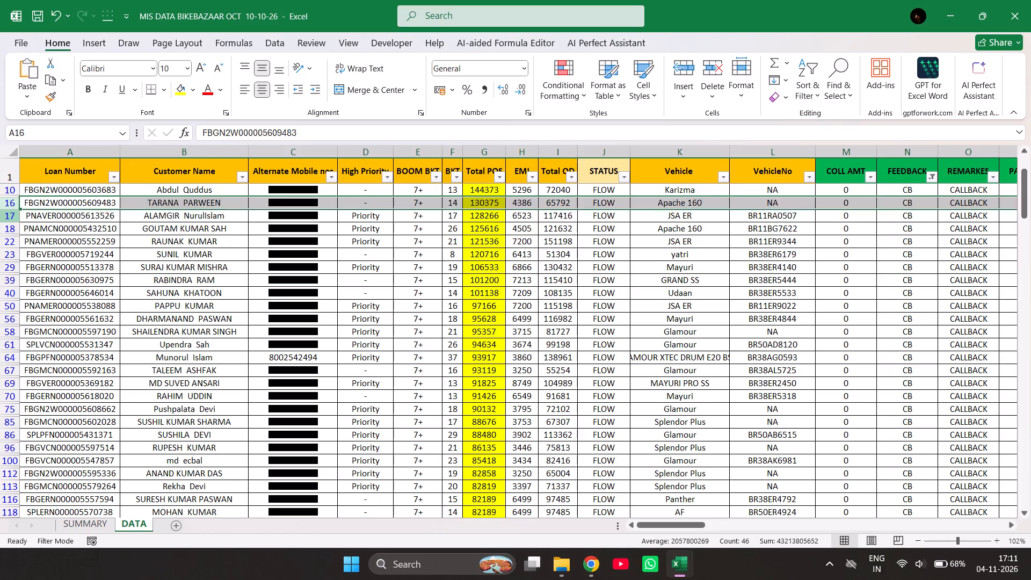
triple_click(1012, 525)
double_click(1012, 525)
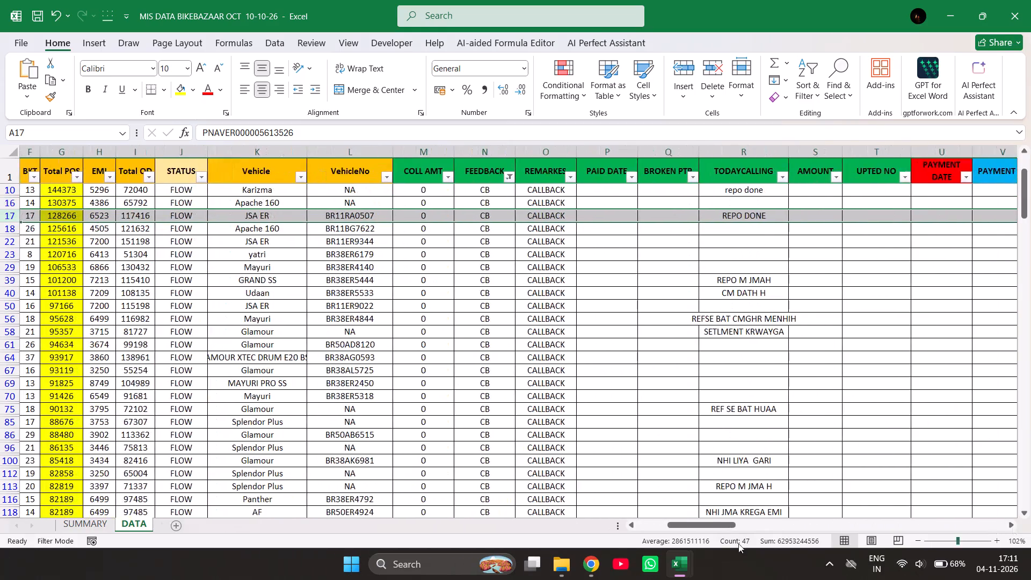
double_click(648, 524)
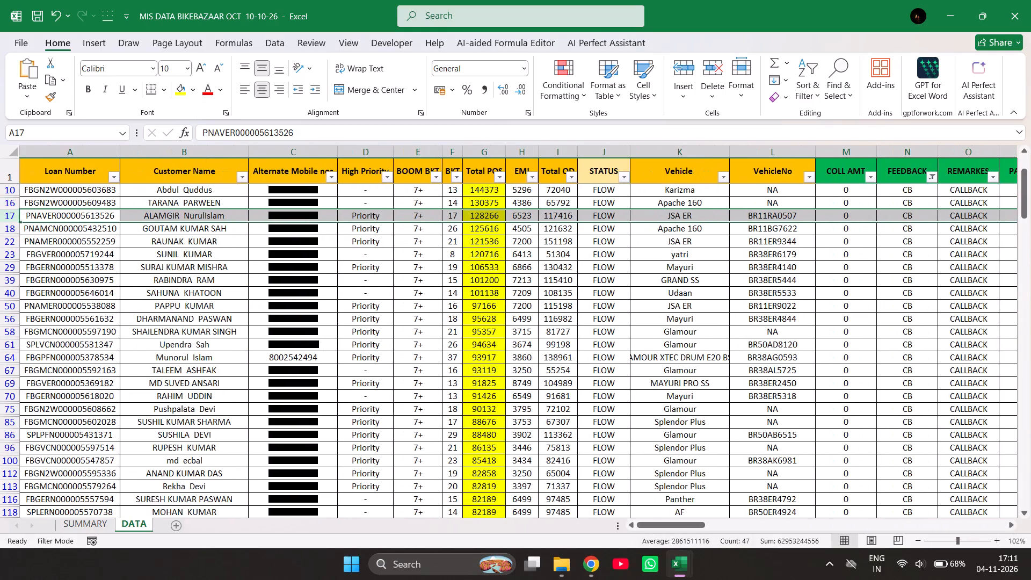
click(9, 229)
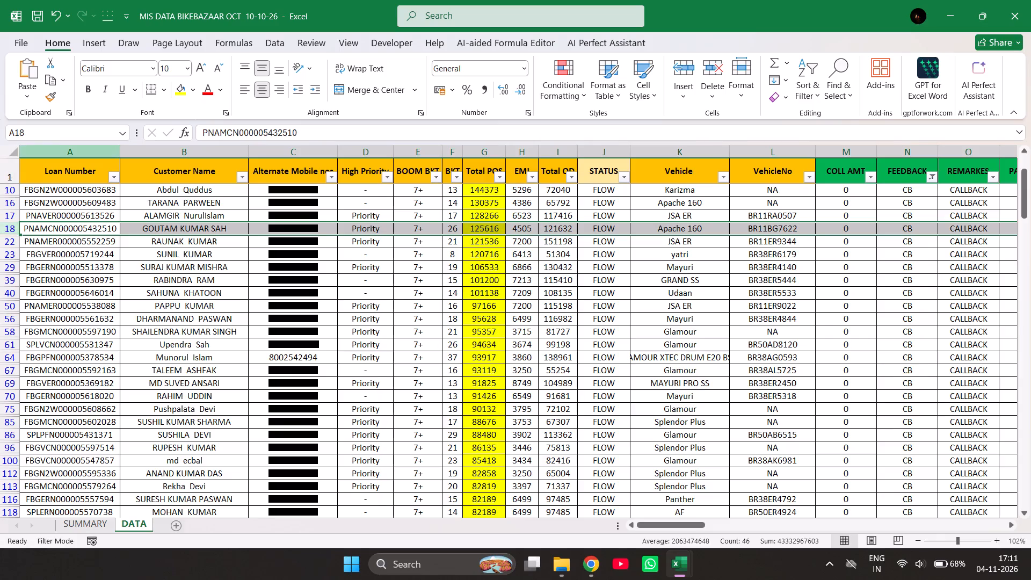
click(10, 244)
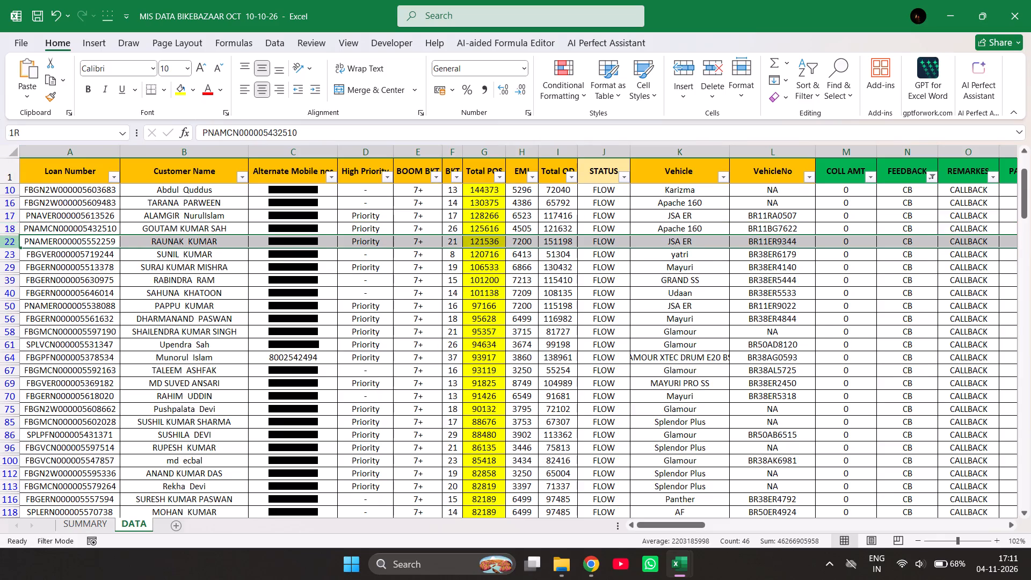
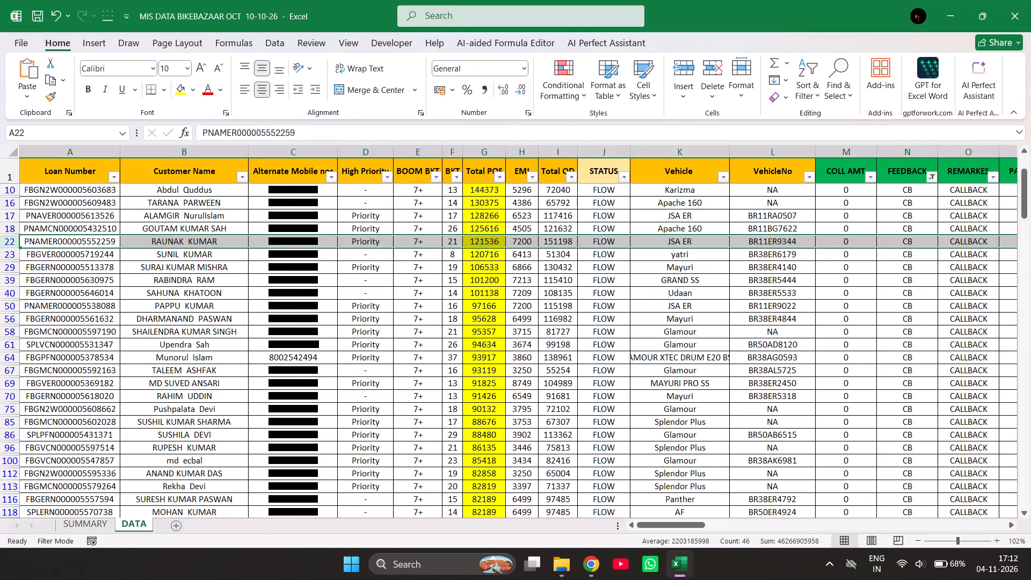
Set the FEEDBACK of the row 22 JSA ER account to PTP and its REMARKES date to 20-11-26.
click(1007, 524)
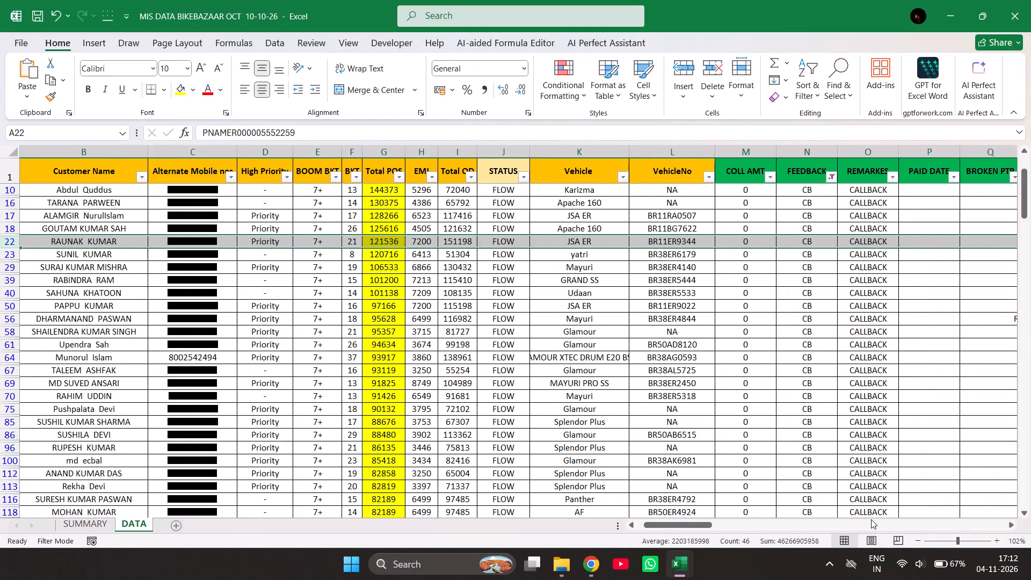
double_click(640, 525)
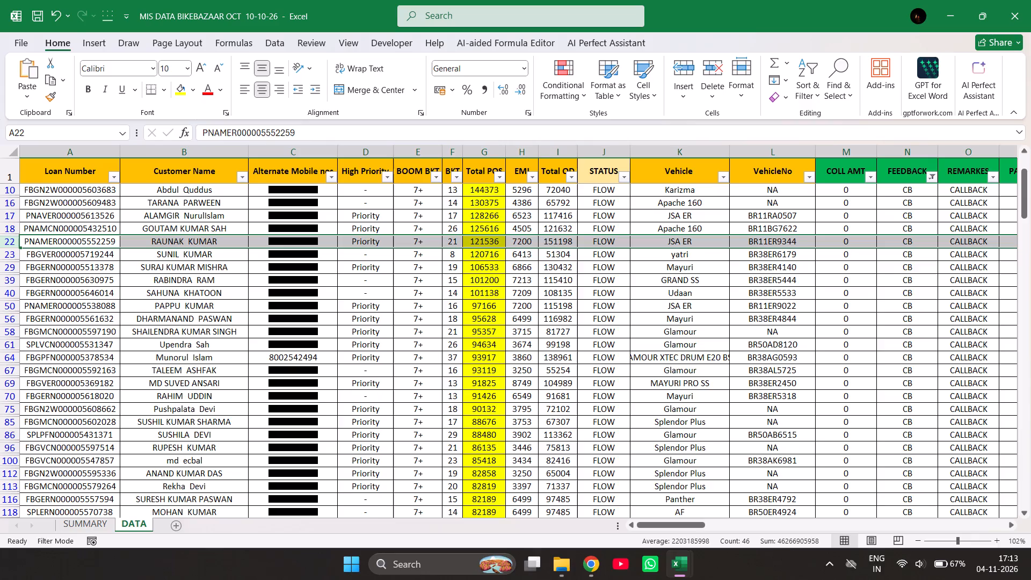
click(922, 240)
key(BackSpace)
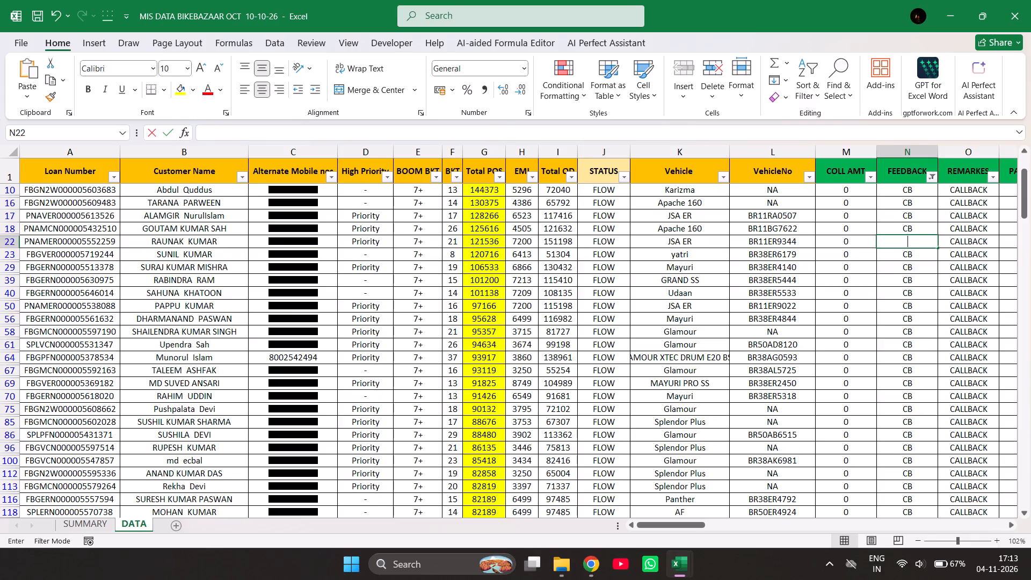
key(p)
click(962, 238)
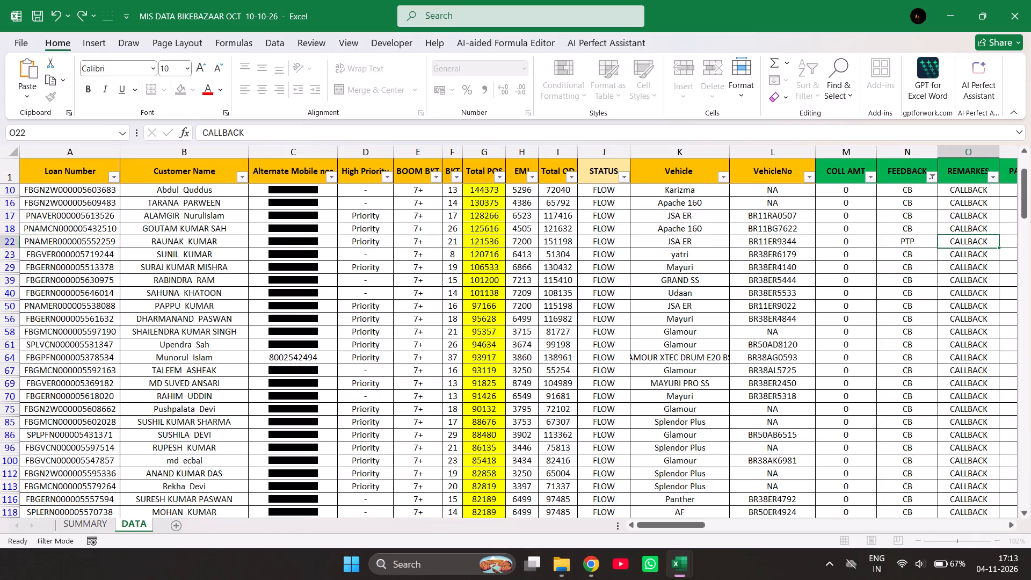
key(BackSpace)
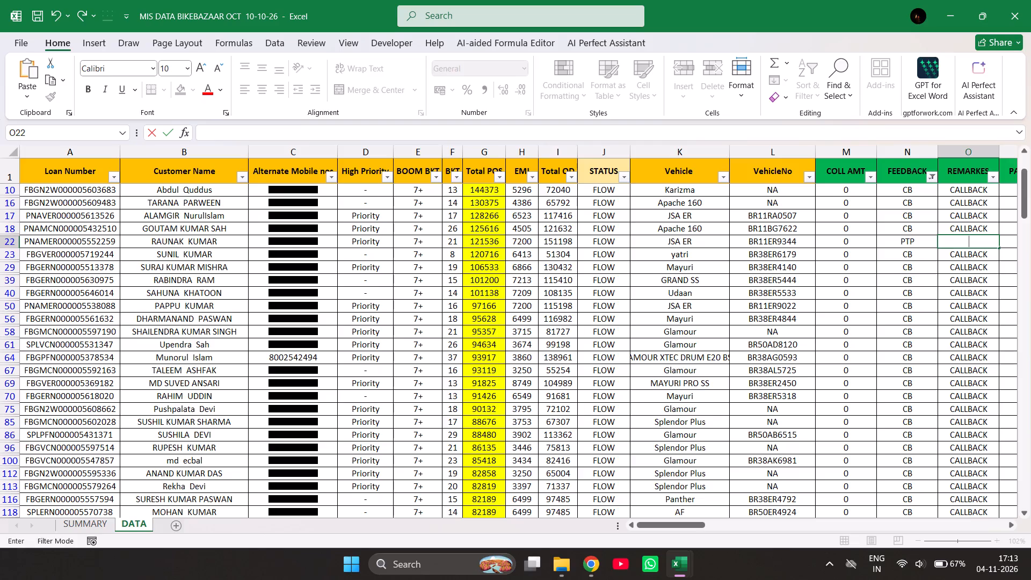
key(2)
text(0-)
text(11-26)
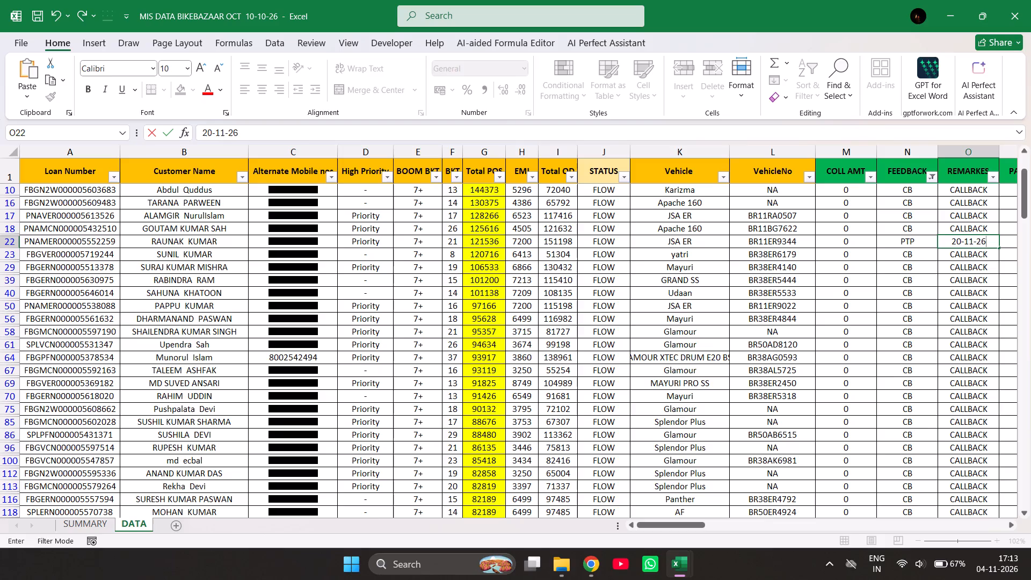
click(868, 256)
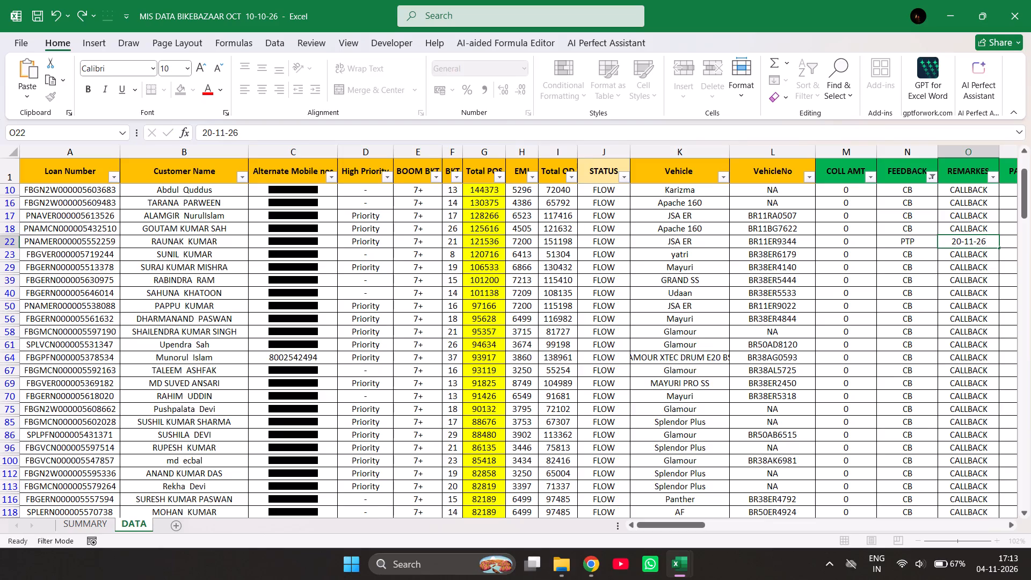
Examine the callback accounts in rows 23, 29 and 39, following the row 29 Mayuri account across to its TODAYCALLING column.
click(12, 255)
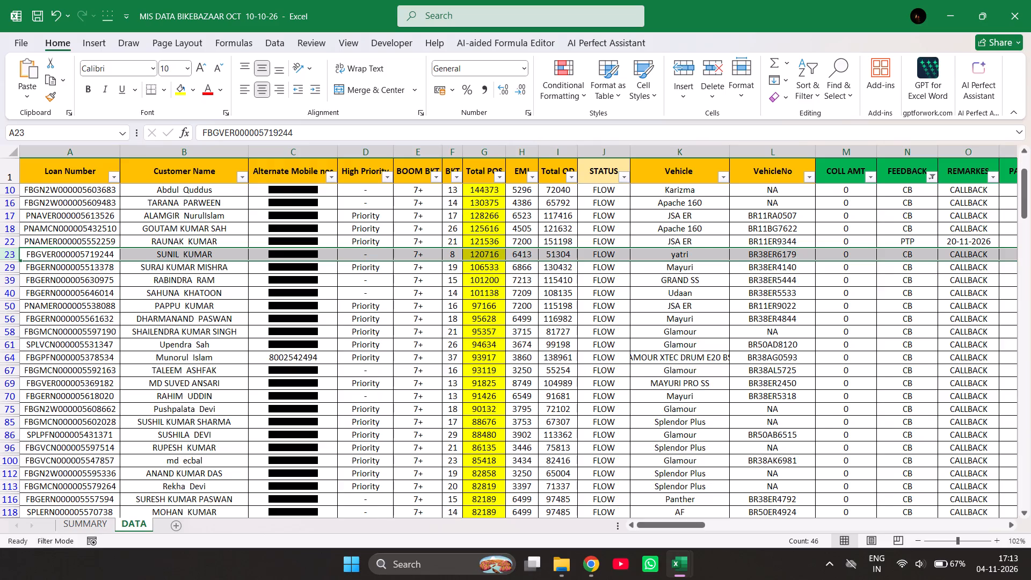
click(7, 269)
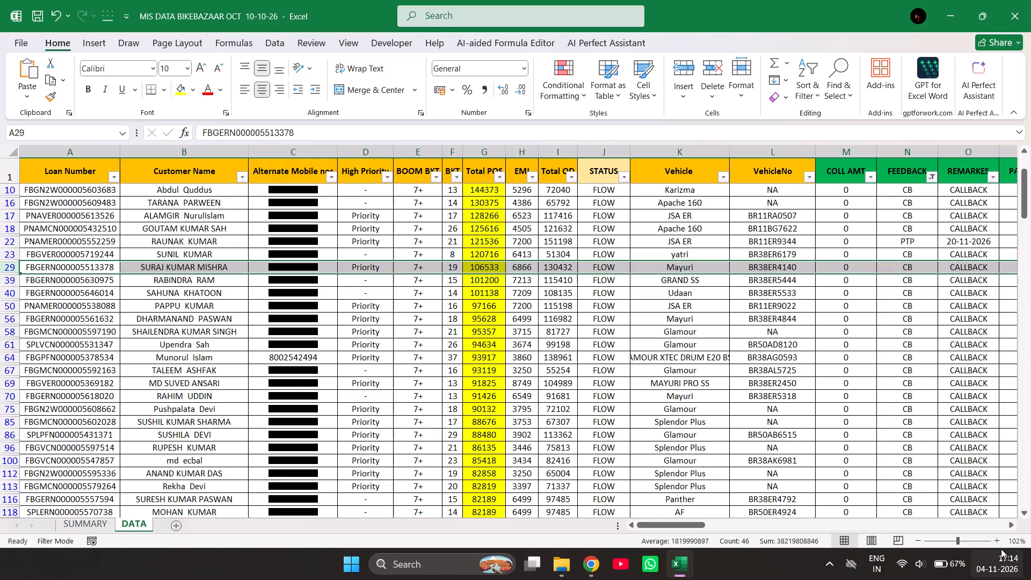
triple_click(1011, 523)
double_click(1011, 523)
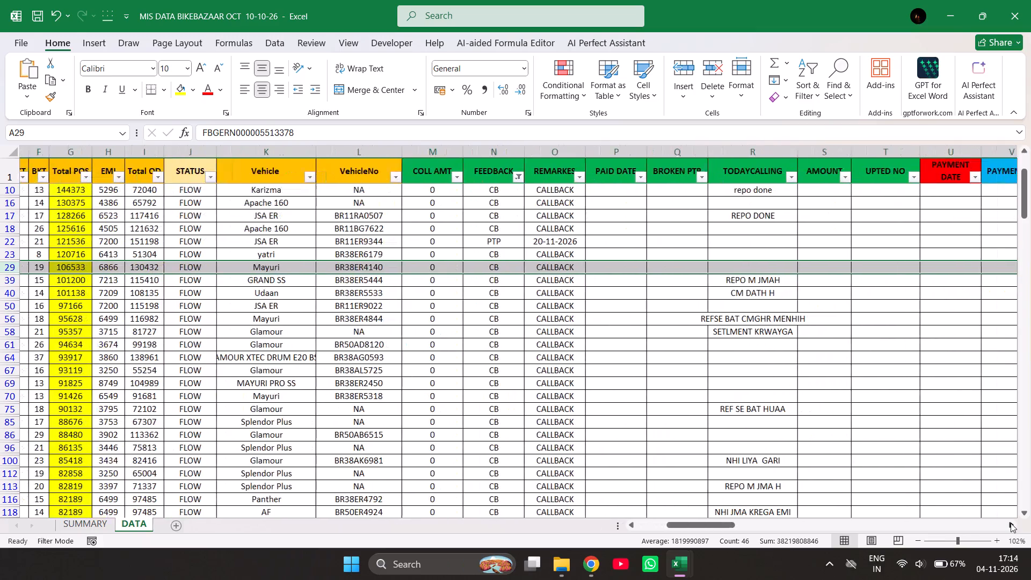
double_click(651, 526)
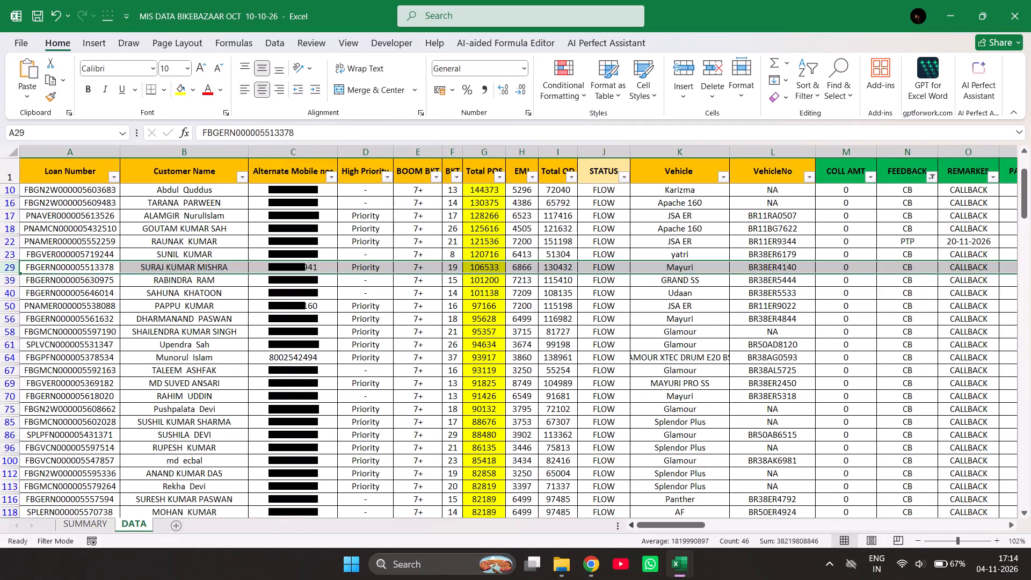
click(9, 280)
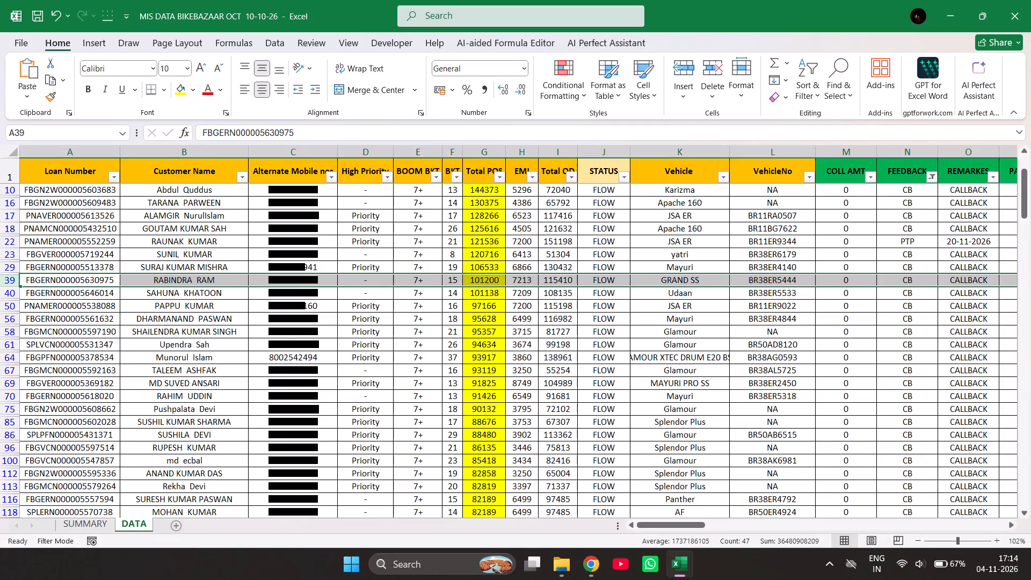
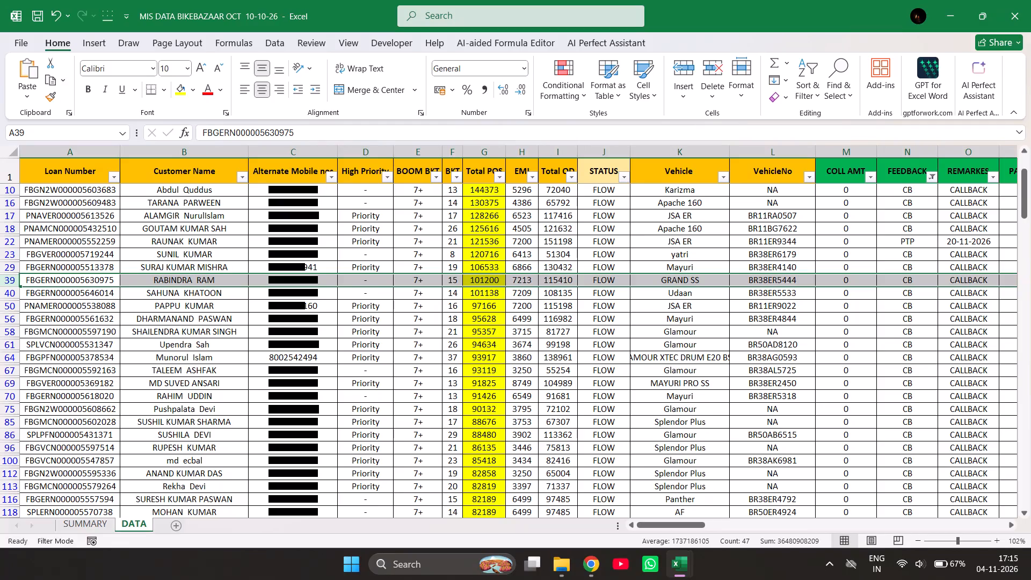
Examine the callback accounts in rows 40, 50, 56 and 58, following the row 50 and row 56 accounts across to their TODAYCALLING column.
click(12, 293)
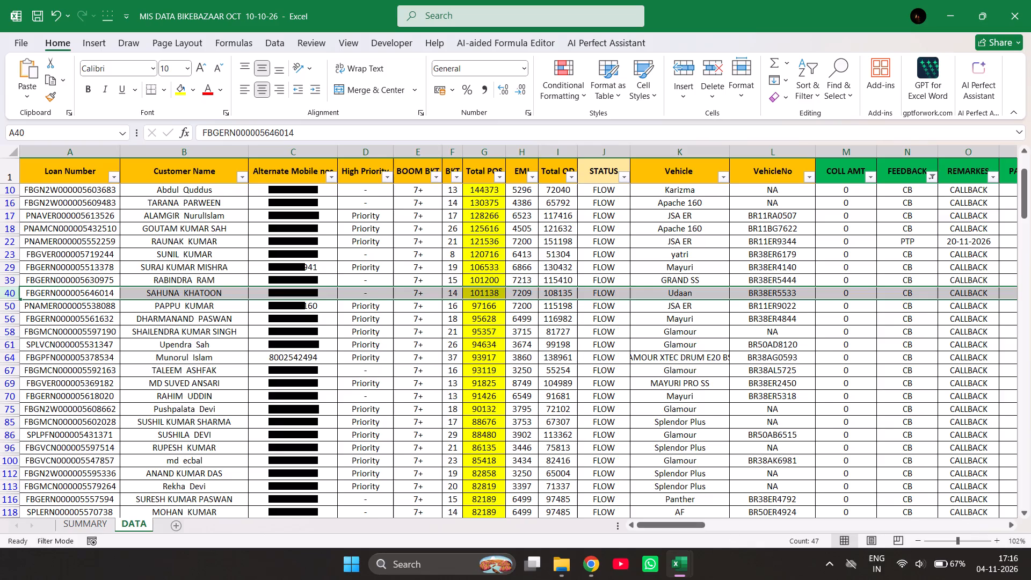
click(15, 308)
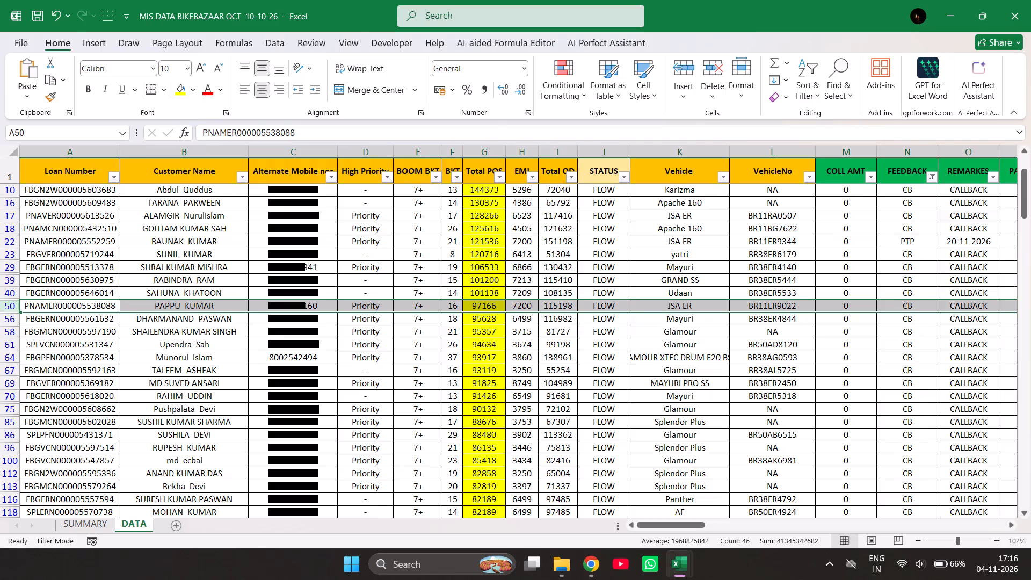
triple_click(1011, 524)
click(1011, 524)
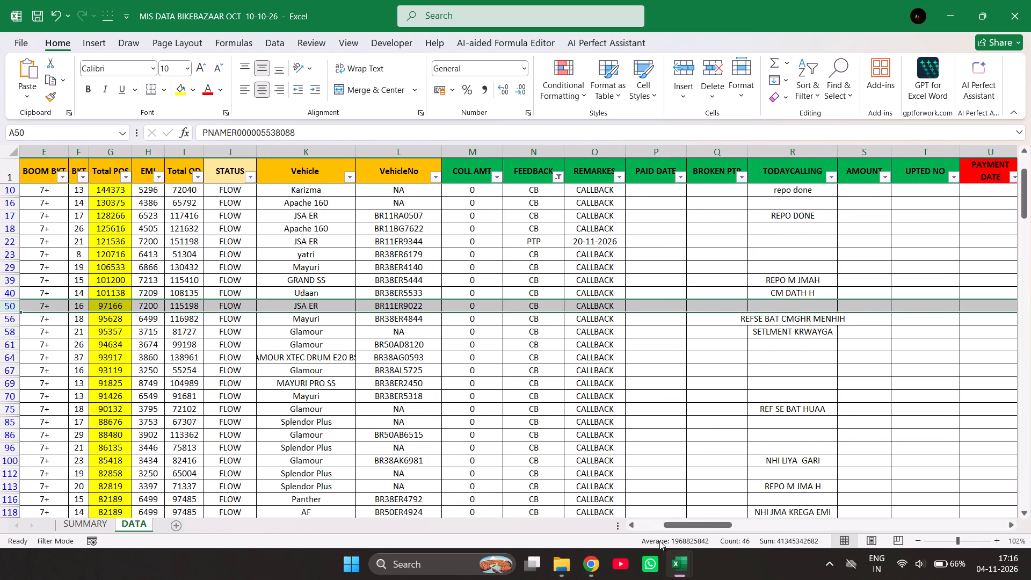
double_click(648, 526)
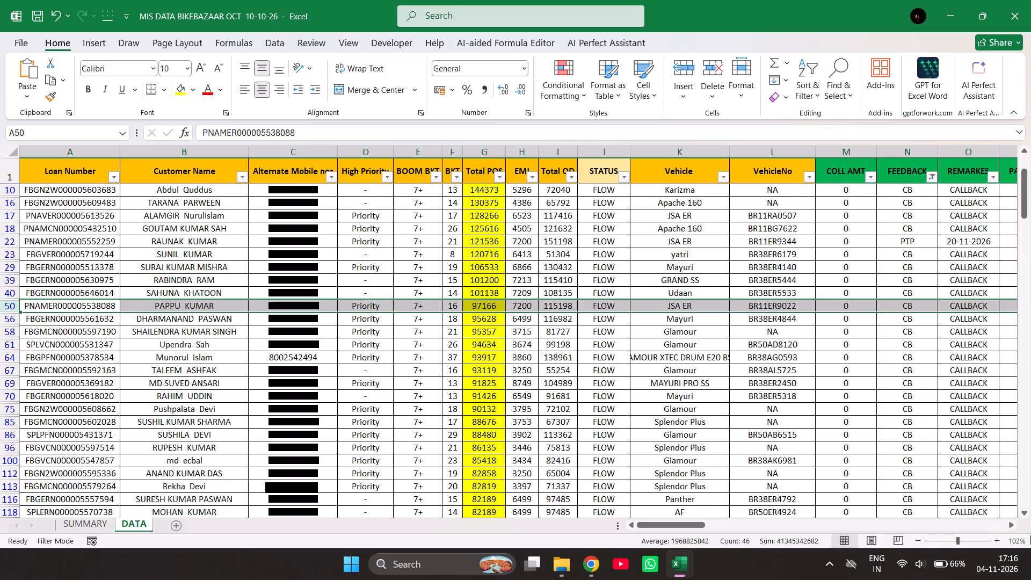
triple_click(1026, 516)
triple_click(1026, 516)
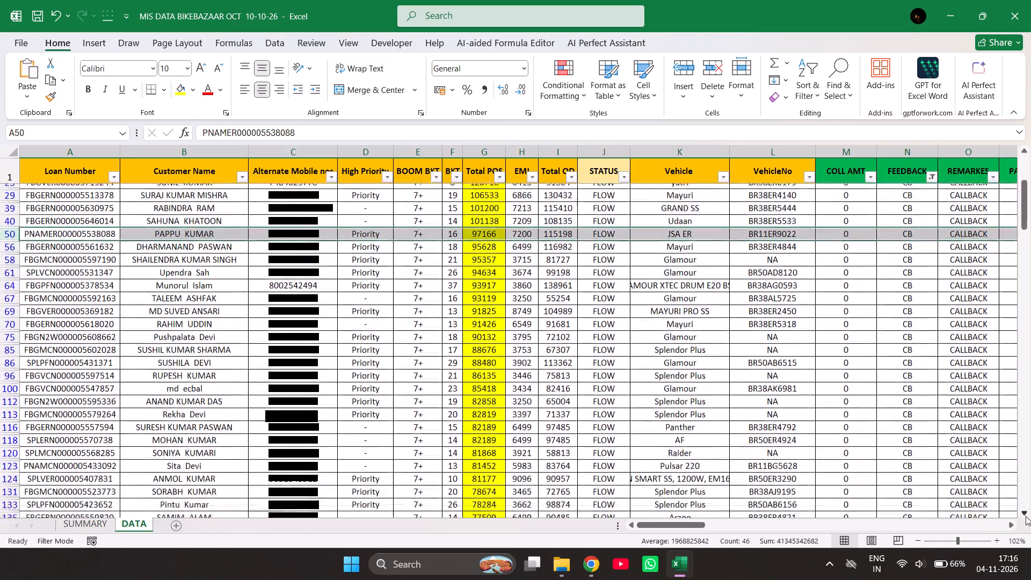
triple_click(1026, 516)
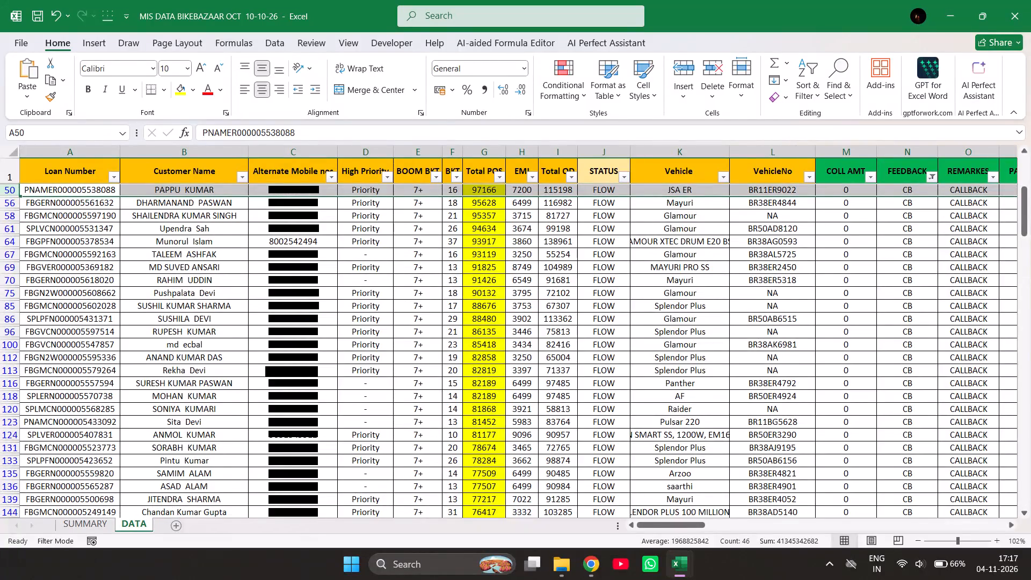
click(8, 202)
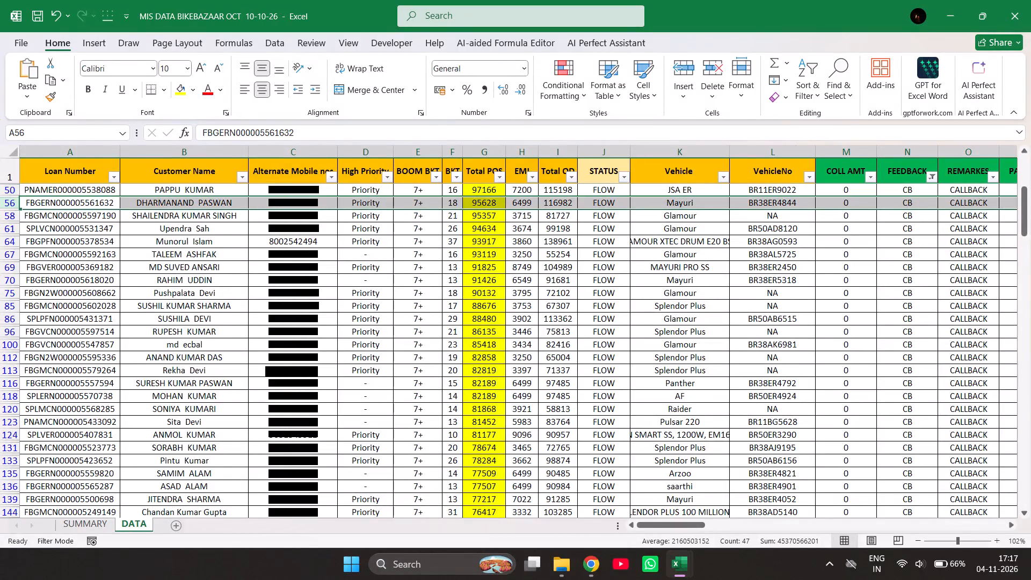
triple_click(1011, 525)
click(1011, 525)
click(1011, 525)
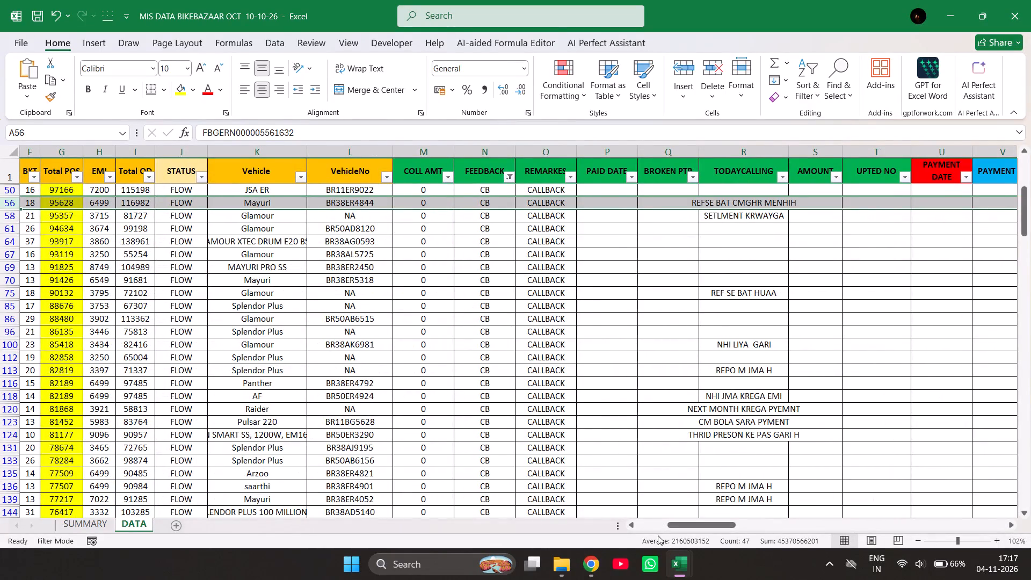
double_click(654, 532)
double_click(648, 528)
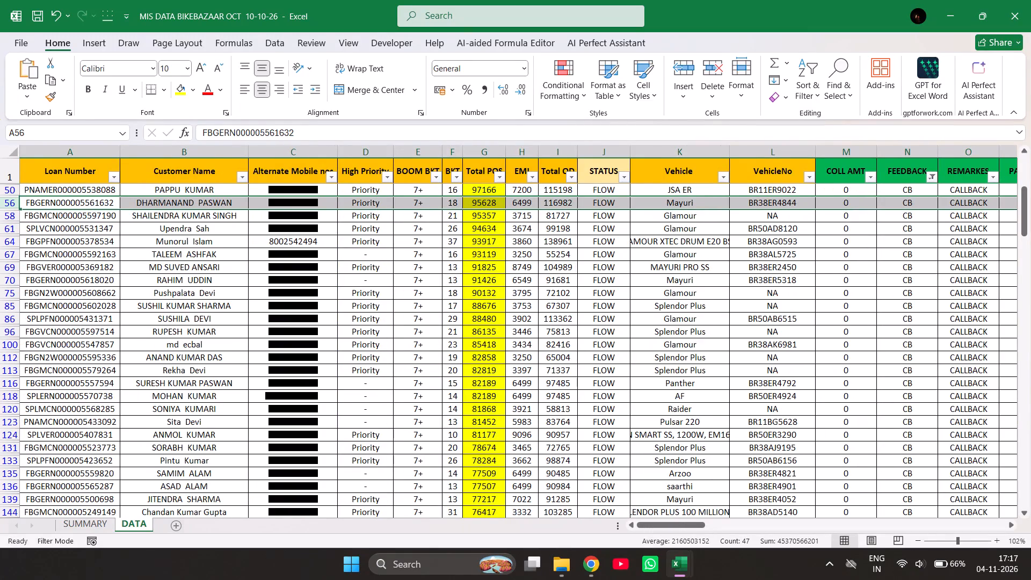
click(16, 216)
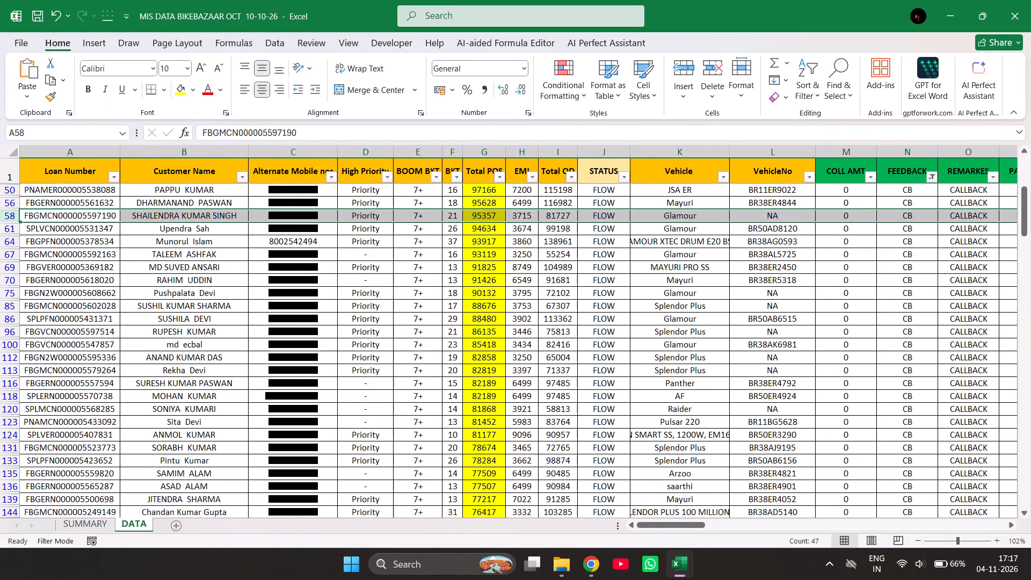
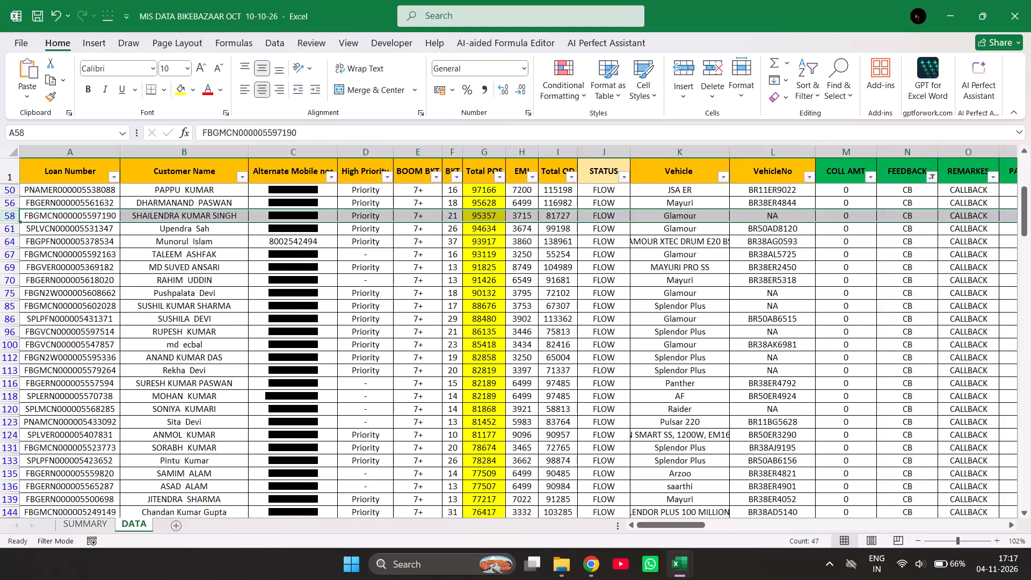
Search the callback-filtered DATA sheet for the seven-digit account or phone number fragment.
click(866, 300)
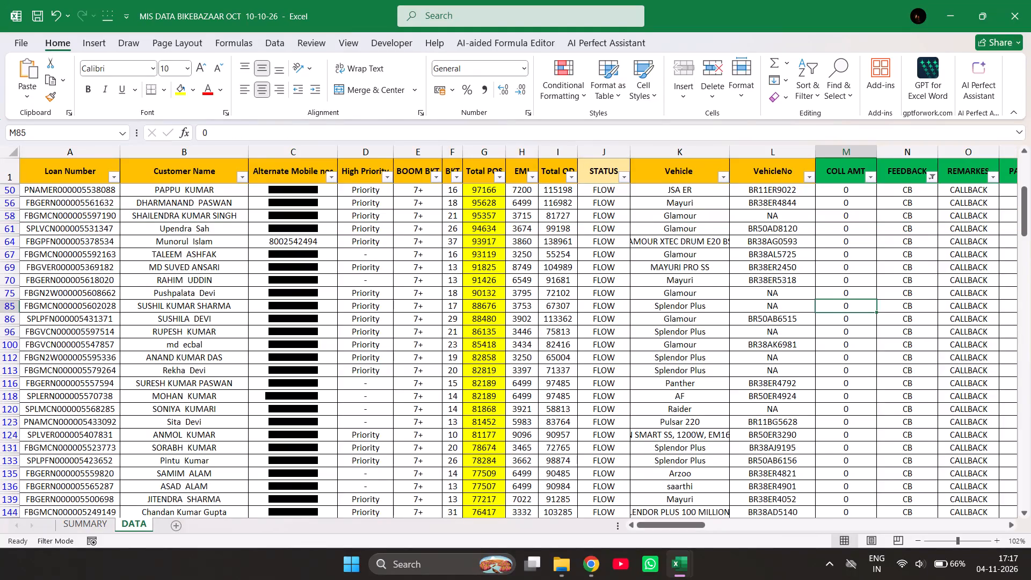
key(ctrl+f)
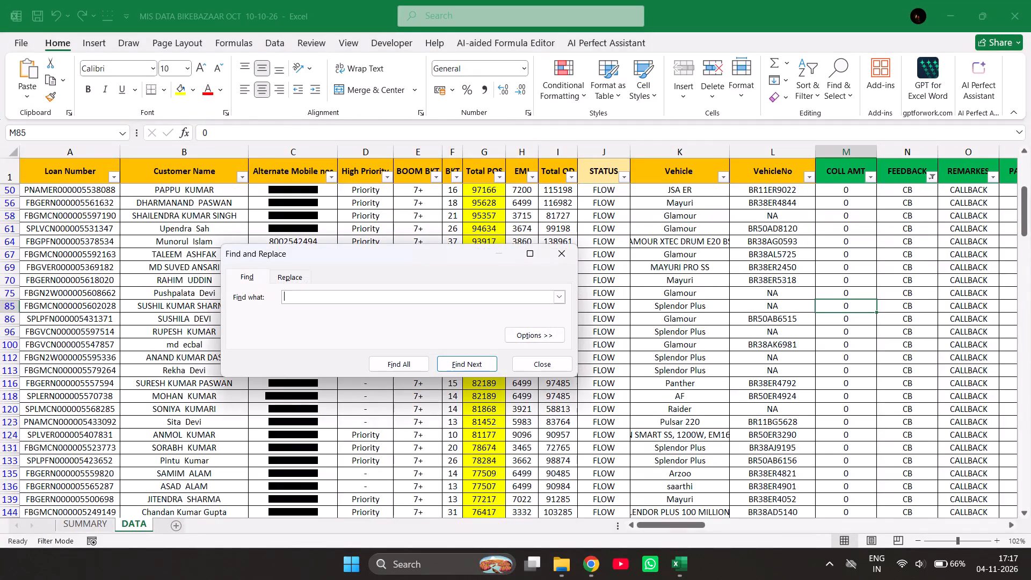
key(6)
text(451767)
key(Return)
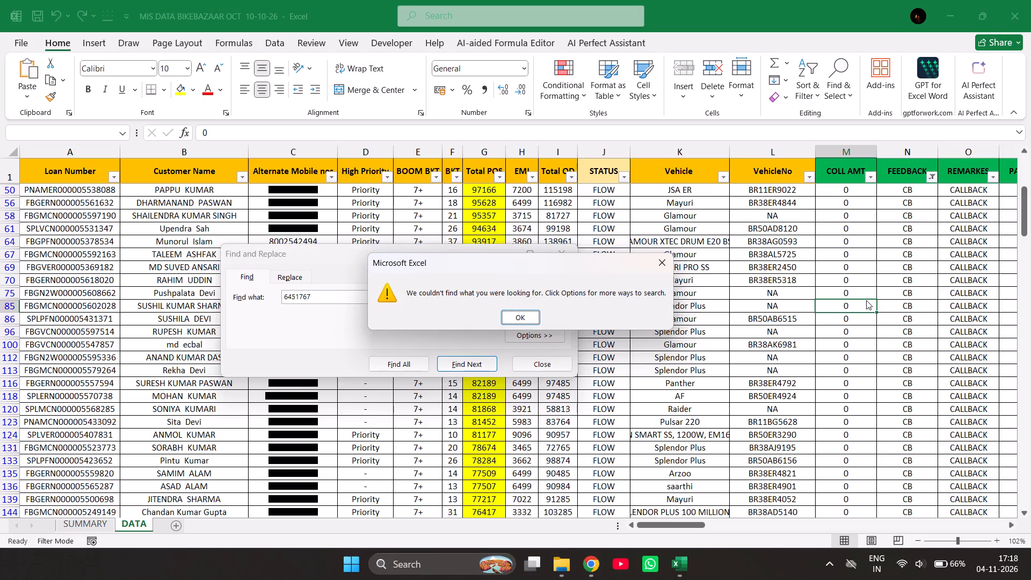
click(533, 313)
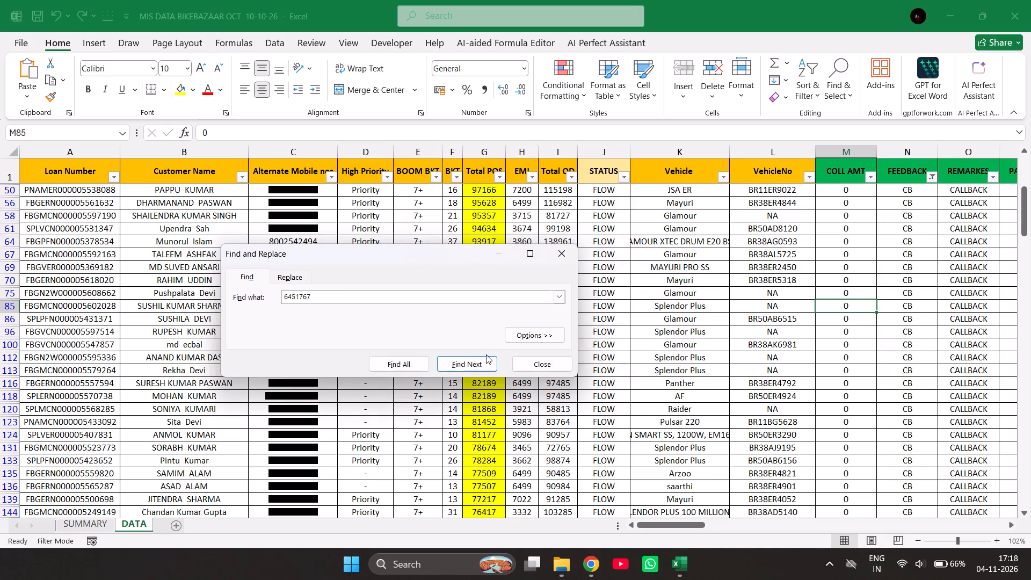
click(482, 369)
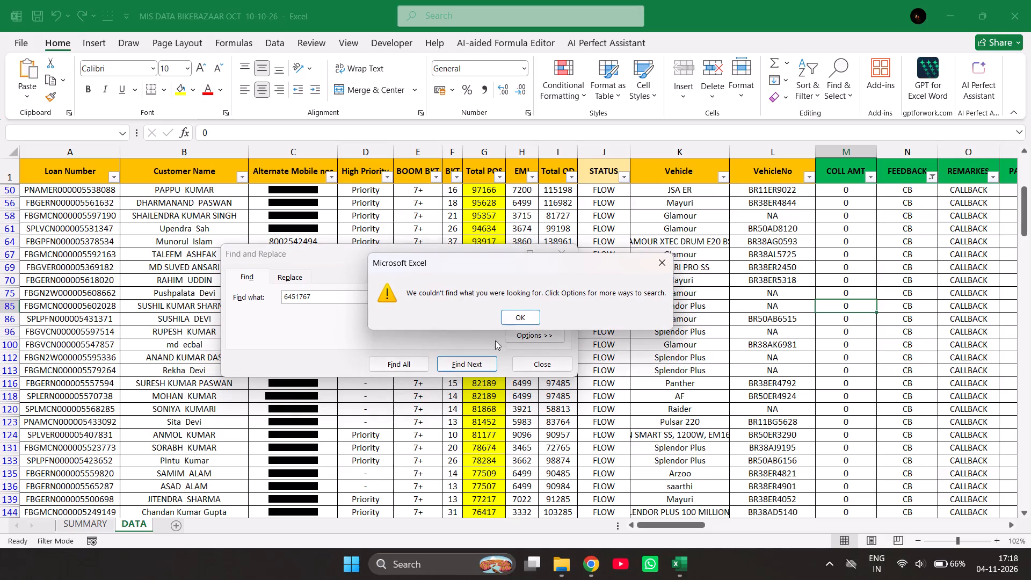
click(520, 315)
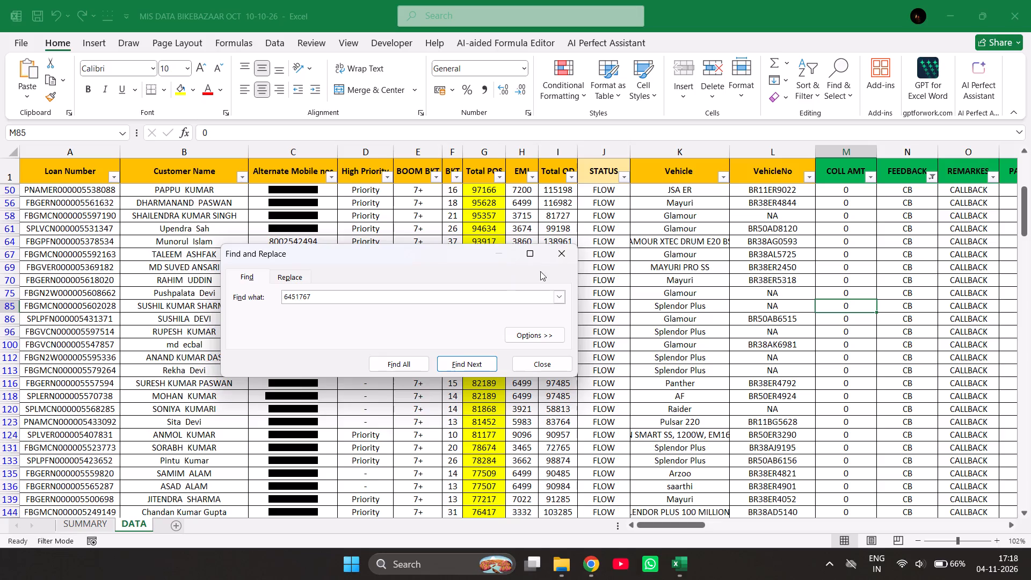
click(556, 253)
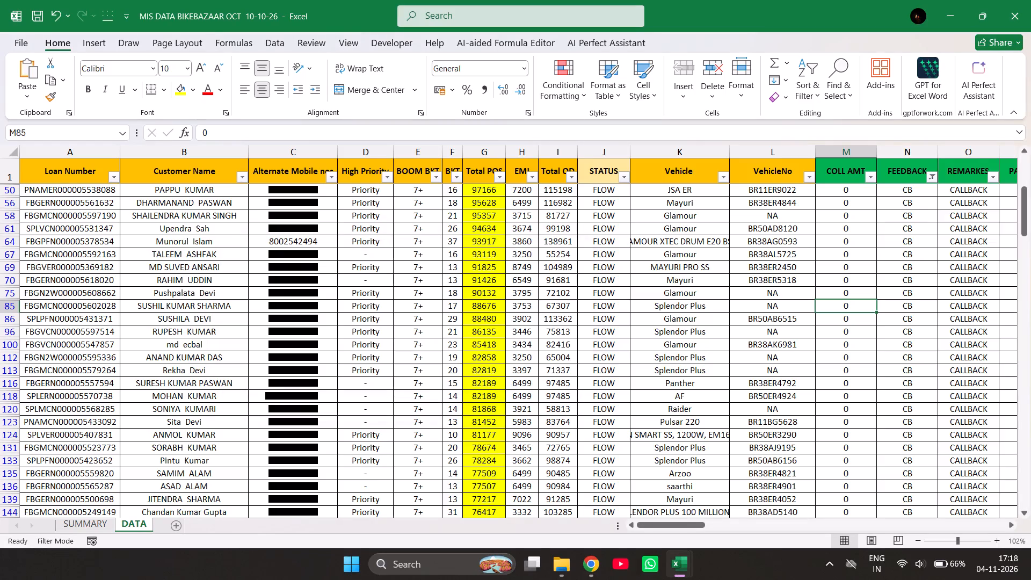
Repeat the search of the DATA sheet for the same seven-digit number fragment.
key(ctrl+f)
key(BackSpace)
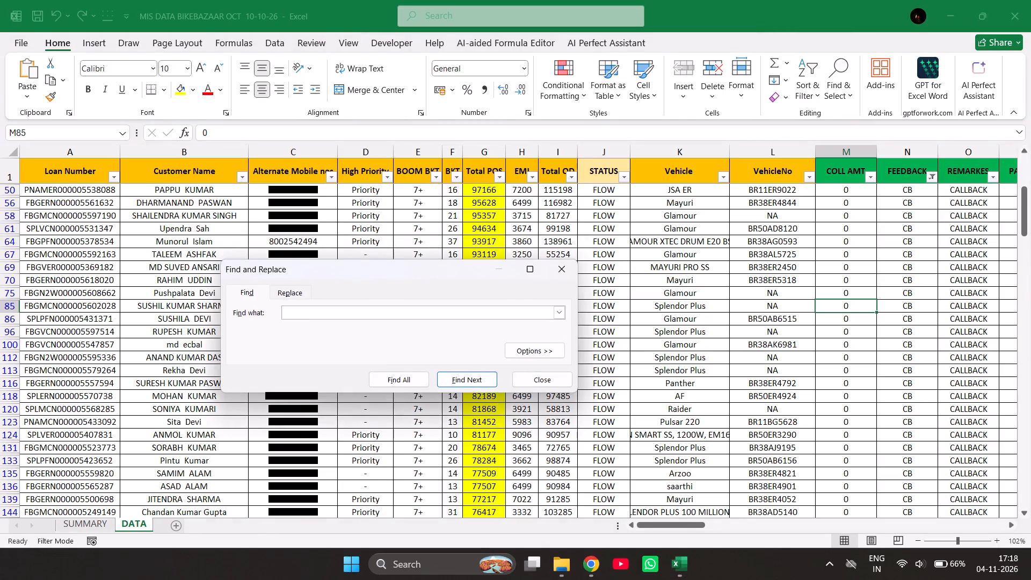
key(6)
key(4)
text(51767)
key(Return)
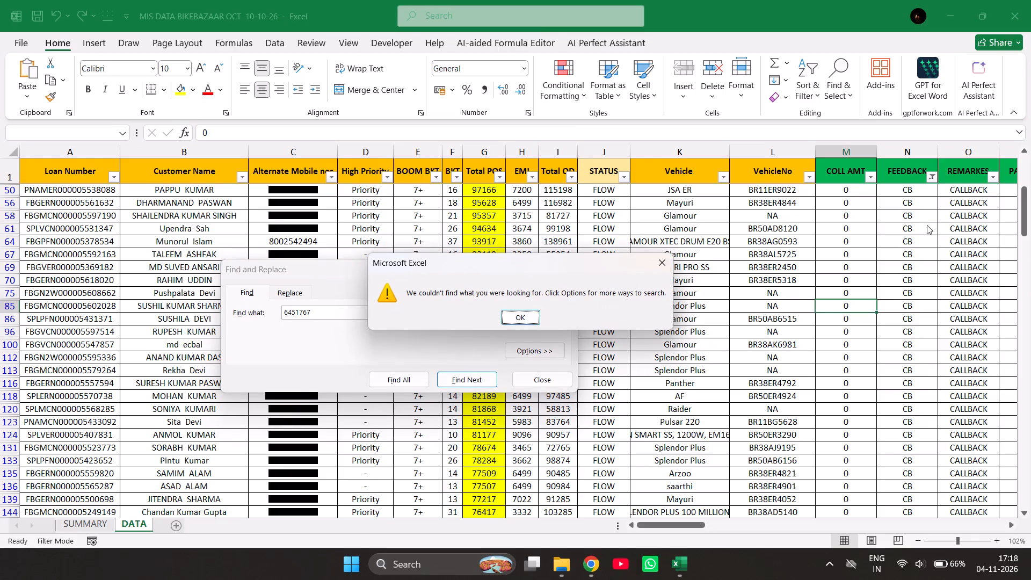
click(518, 311)
click(560, 275)
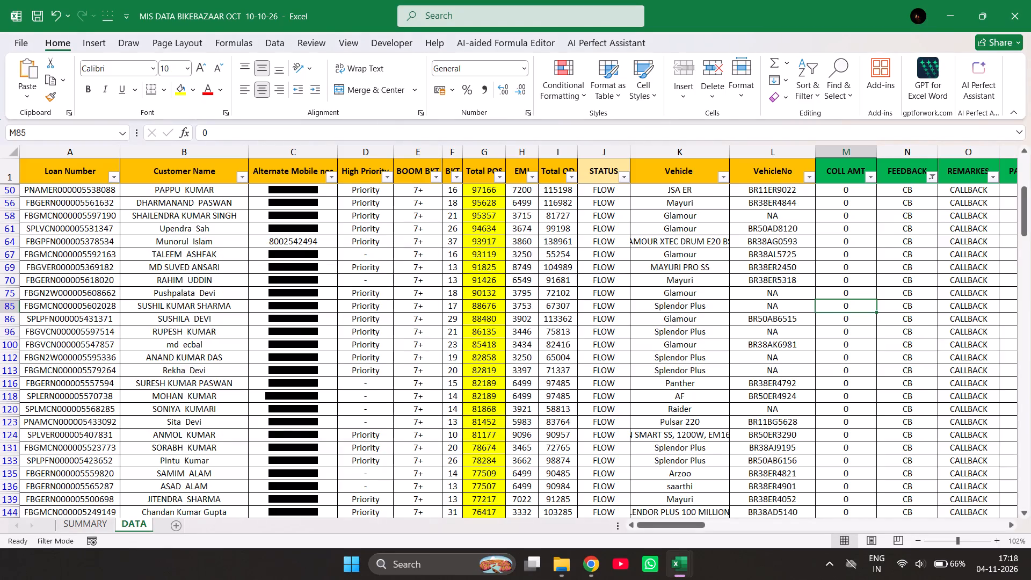
Examine the callback accounts in rows 56 and 58, following row 56 across past the REMARKES column.
click(4, 198)
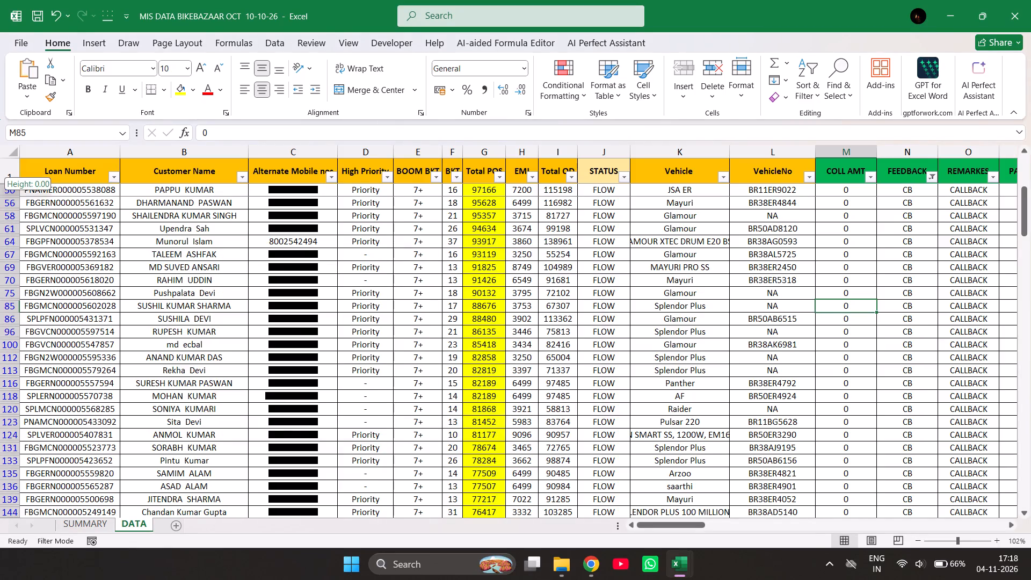
click(10, 202)
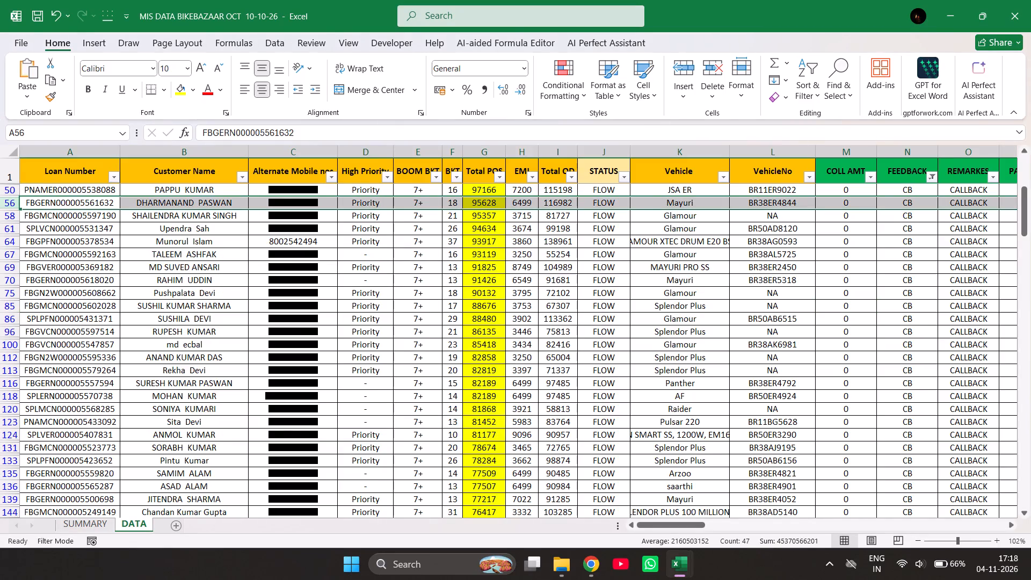
triple_click(1011, 523)
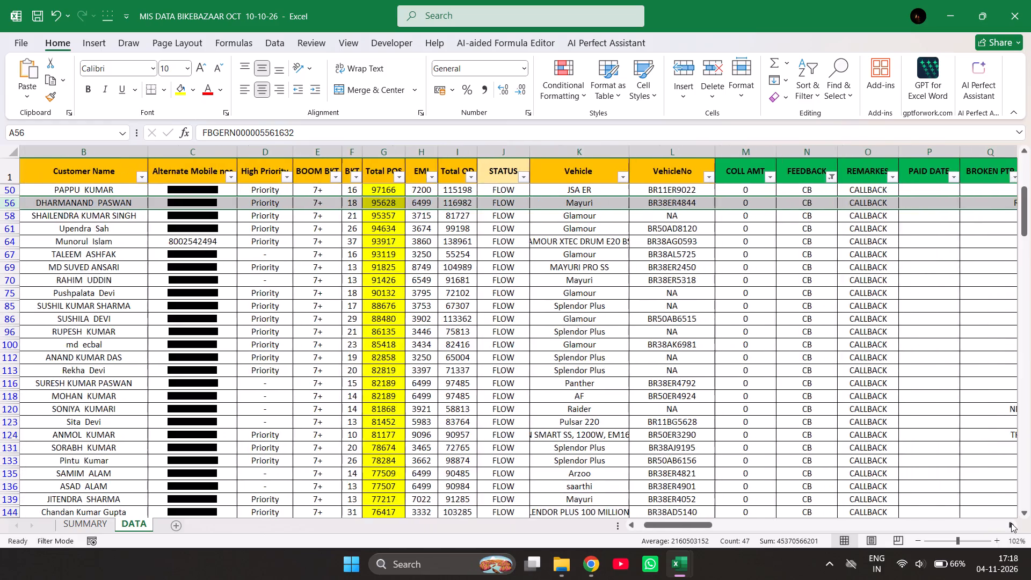
double_click(1011, 523)
double_click(654, 524)
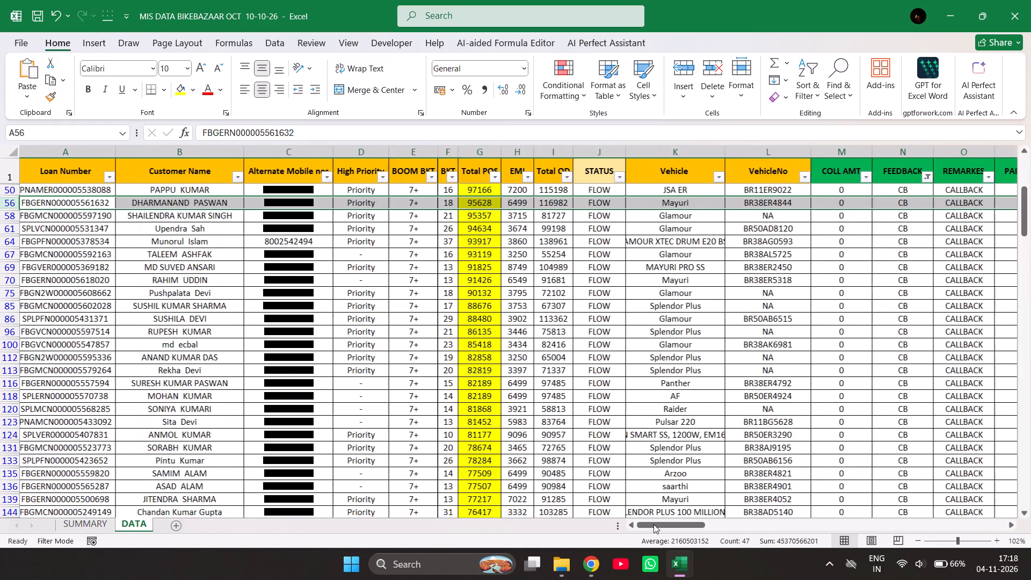
double_click(562, 460)
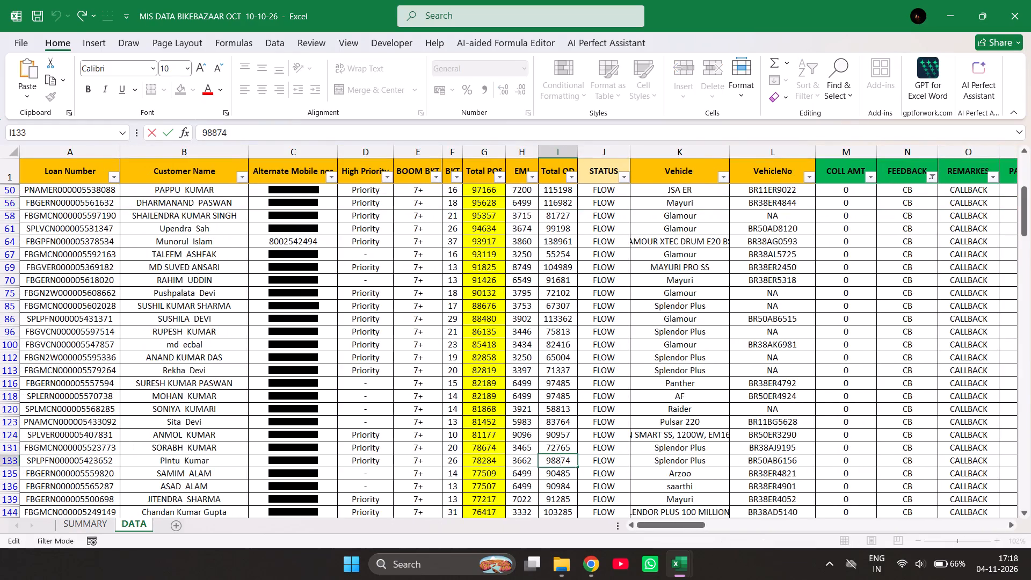
click(14, 217)
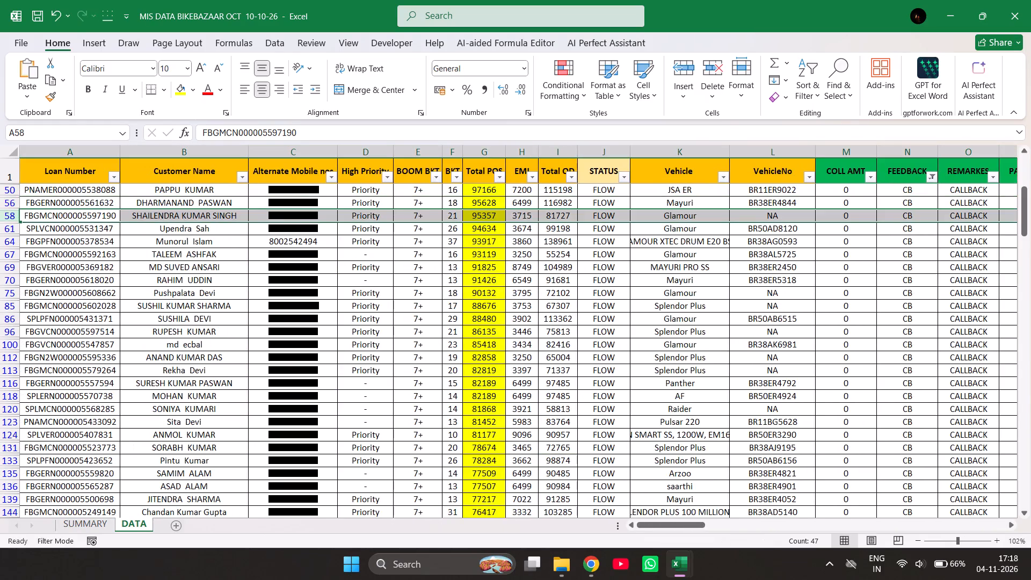
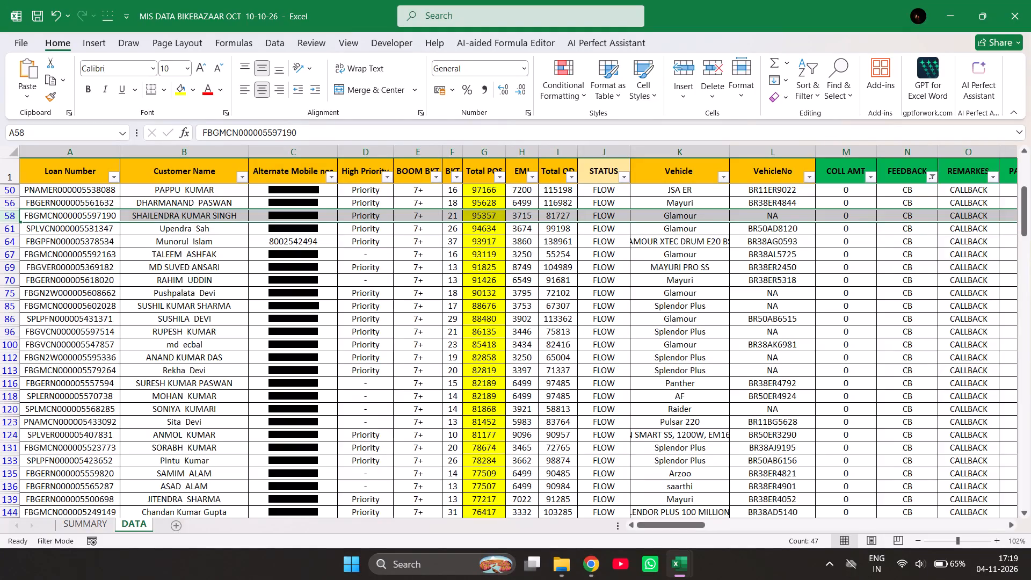
Check the TODAYCALLING feedback for the selected callback account in row 58 of the DATA sheet.
click(1011, 528)
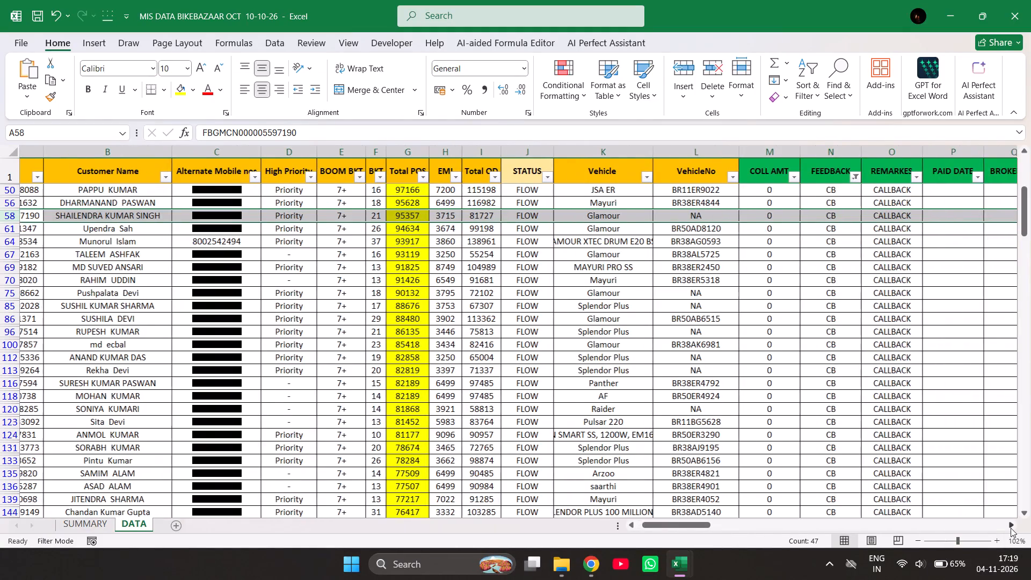
click(1011, 528)
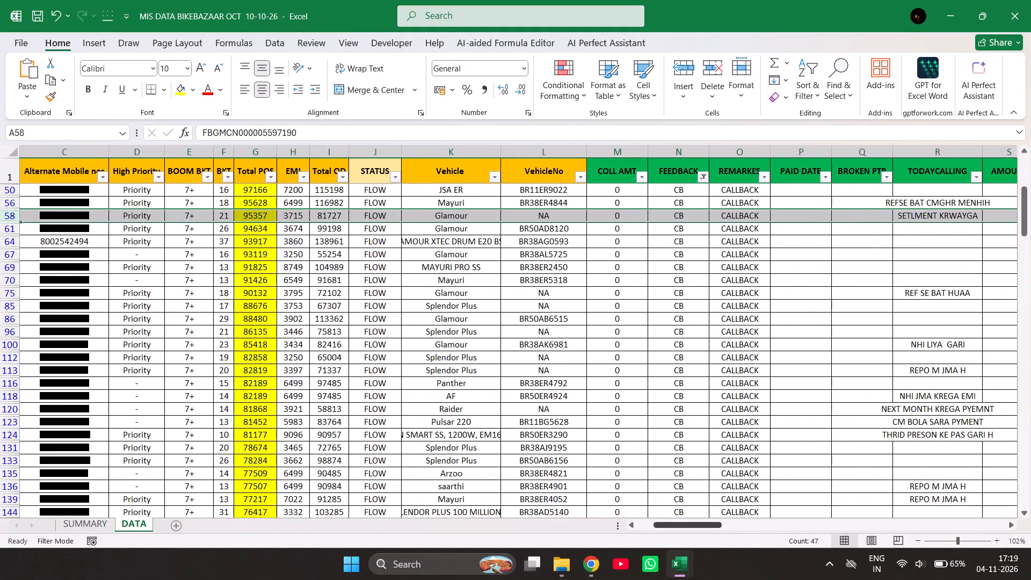
click(640, 524)
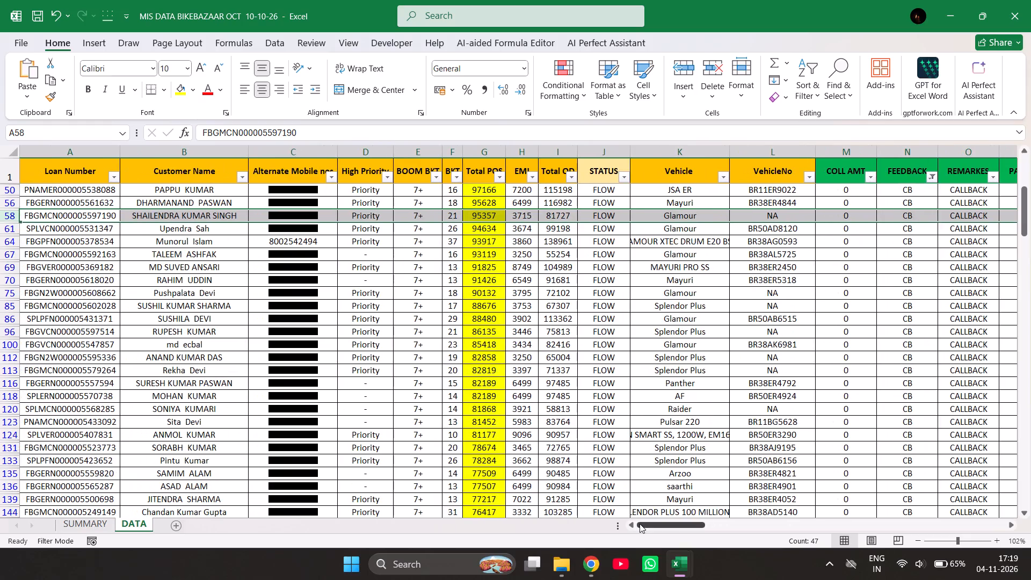
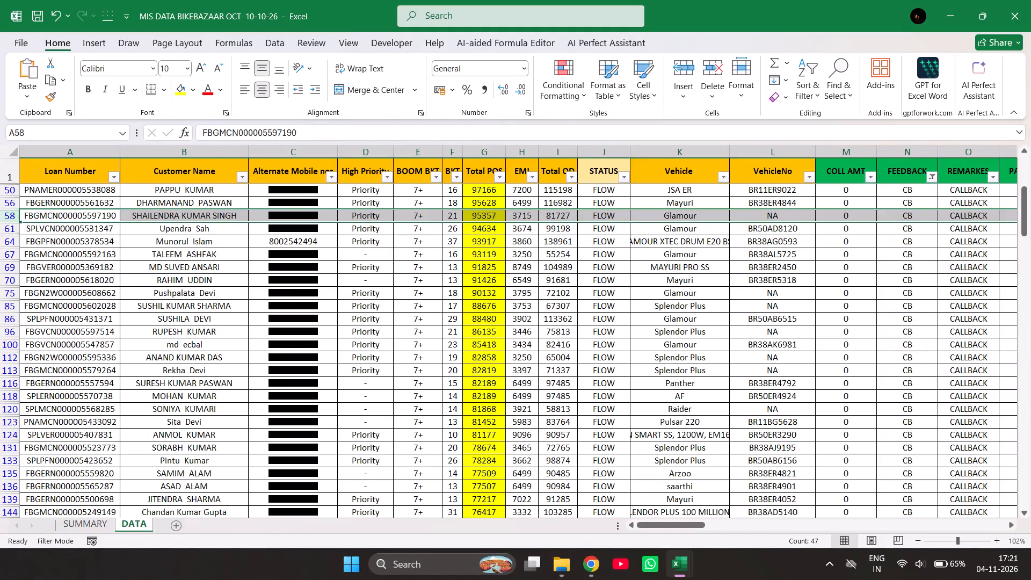
Check the TODAYCALLING feedback for the callback account in row 61 of the DATA sheet.
click(4, 231)
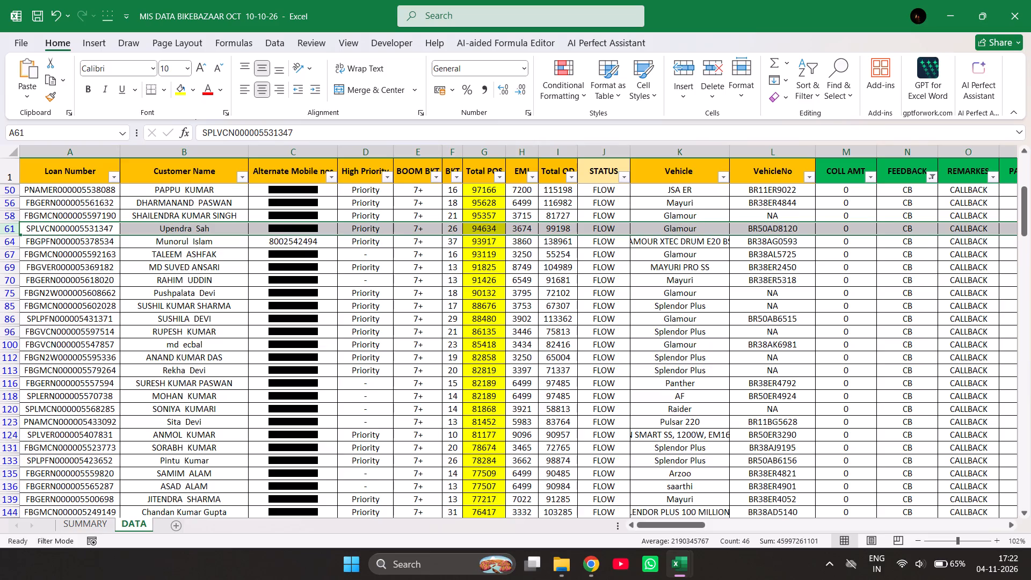
triple_click(1015, 524)
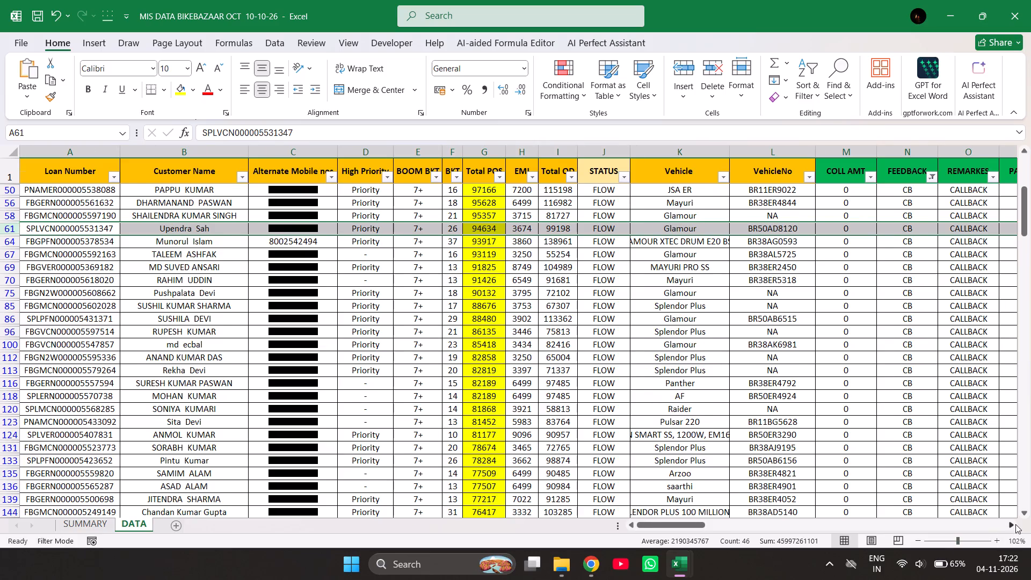
double_click(1015, 524)
click(1015, 524)
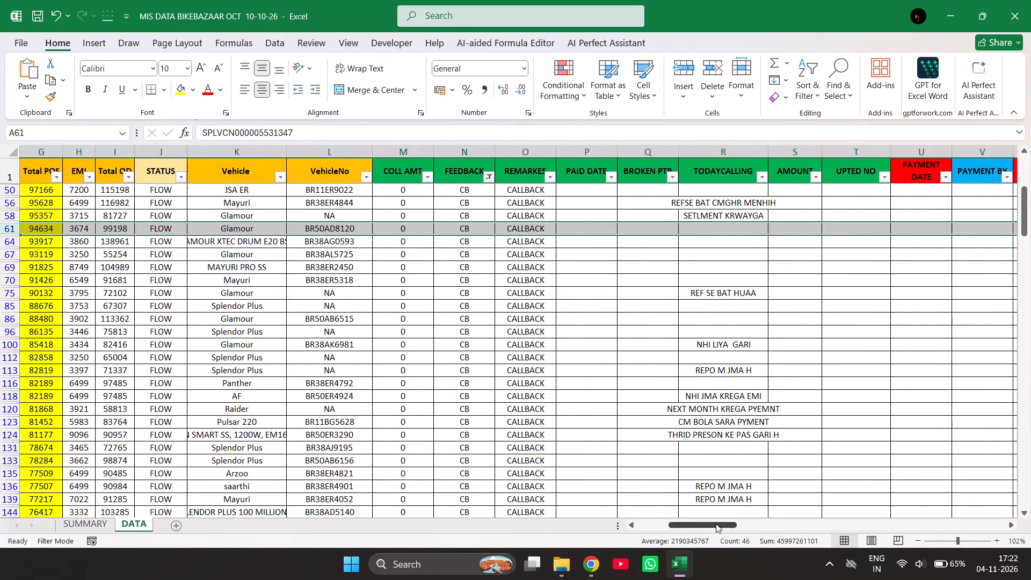
double_click(660, 523)
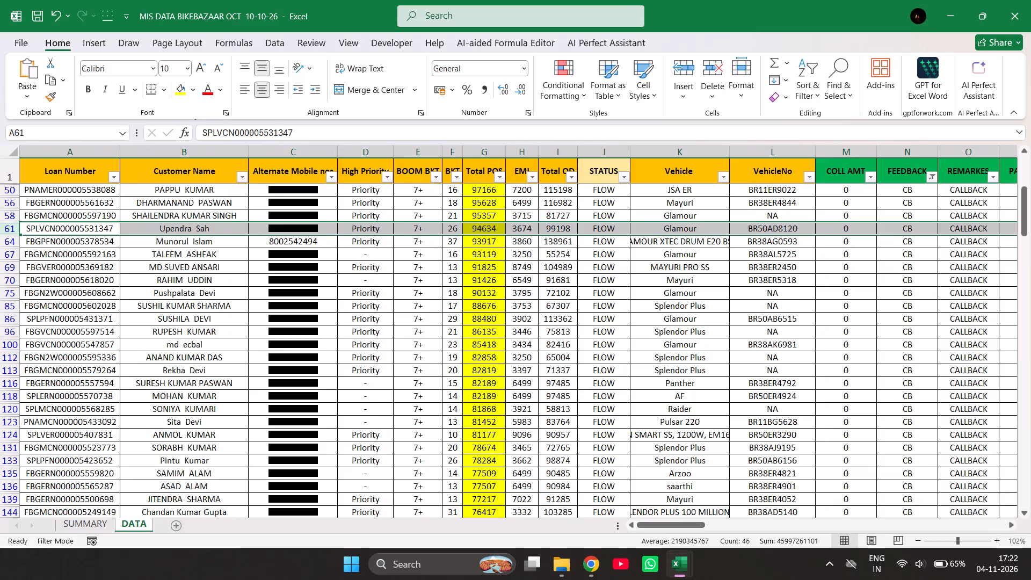
Check the TODAYCALLING feedback for the callback account in row 64 of the DATA sheet.
click(11, 241)
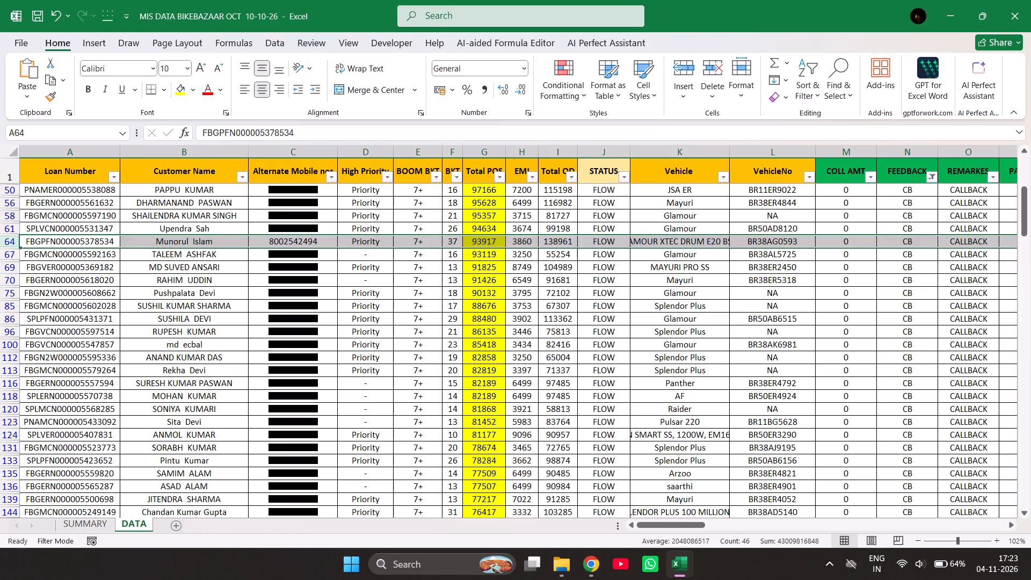
triple_click(1011, 525)
click(1011, 525)
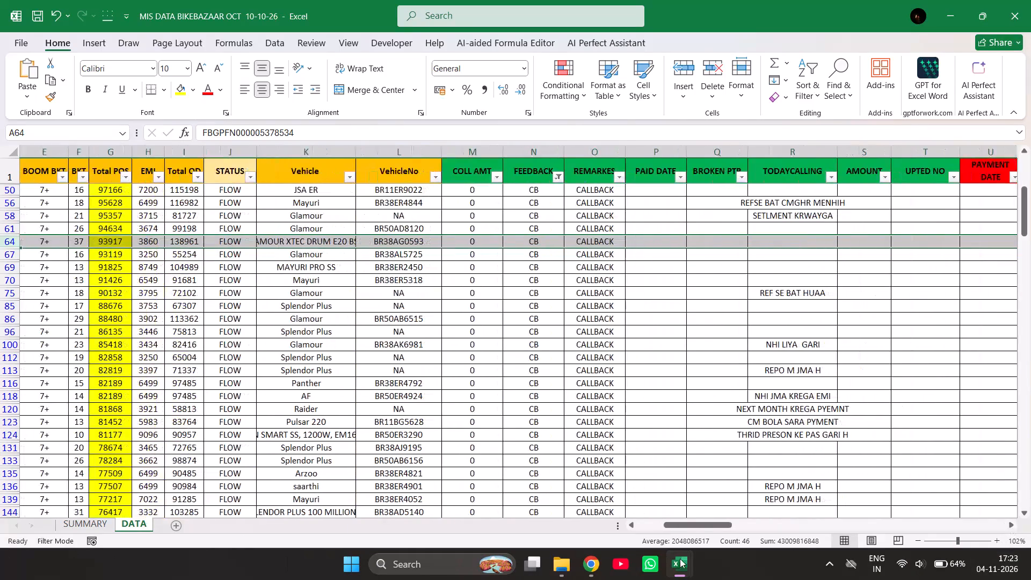
click(651, 526)
drag(651, 526, 474, 421)
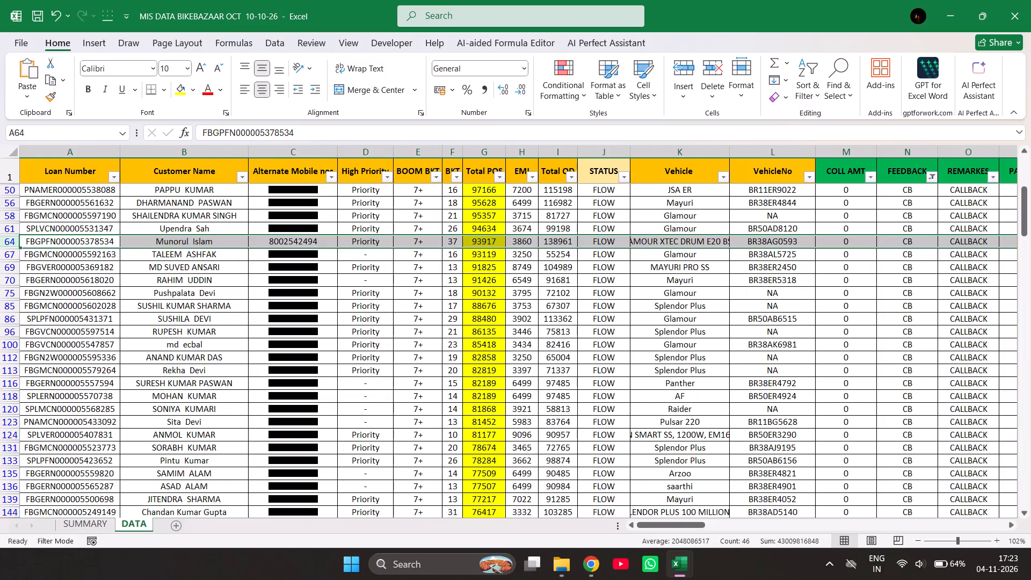
Select the callback account in row 67 of the DATA sheet for review.
click(14, 257)
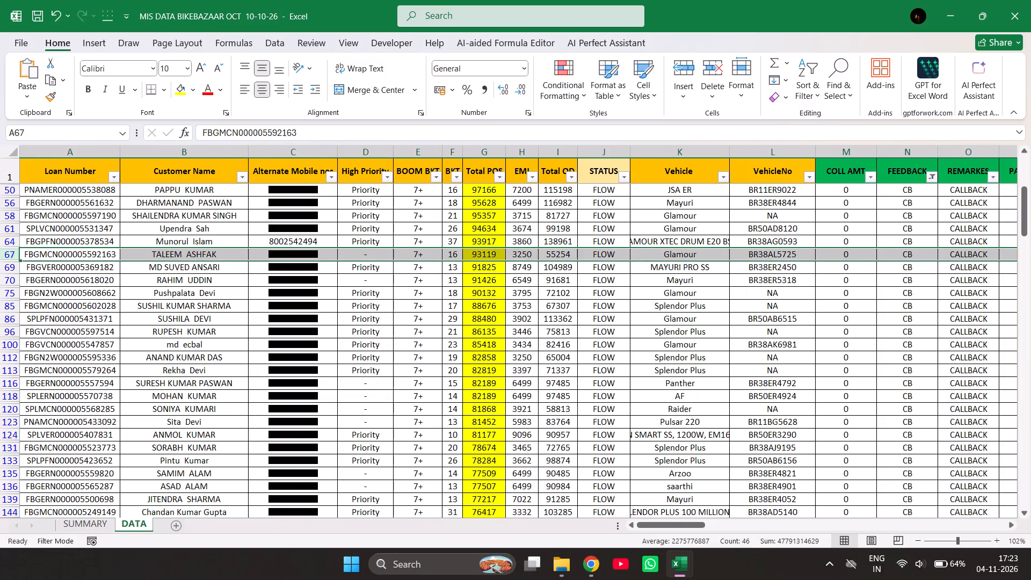
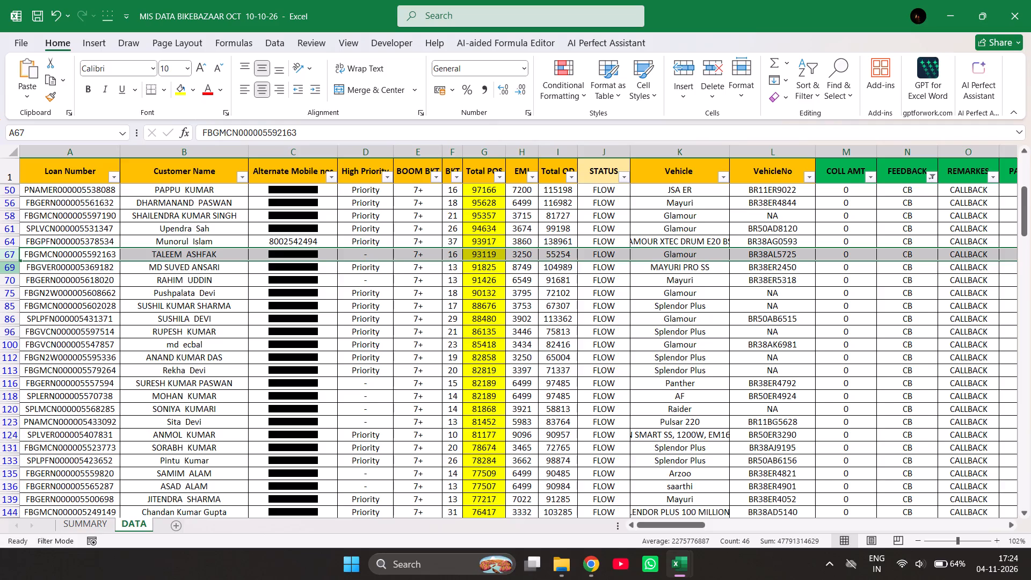
Record "repo done" as the TODAYCALLING feedback for the callback account in row 67 of the DATA sheet.
triple_click(1007, 524)
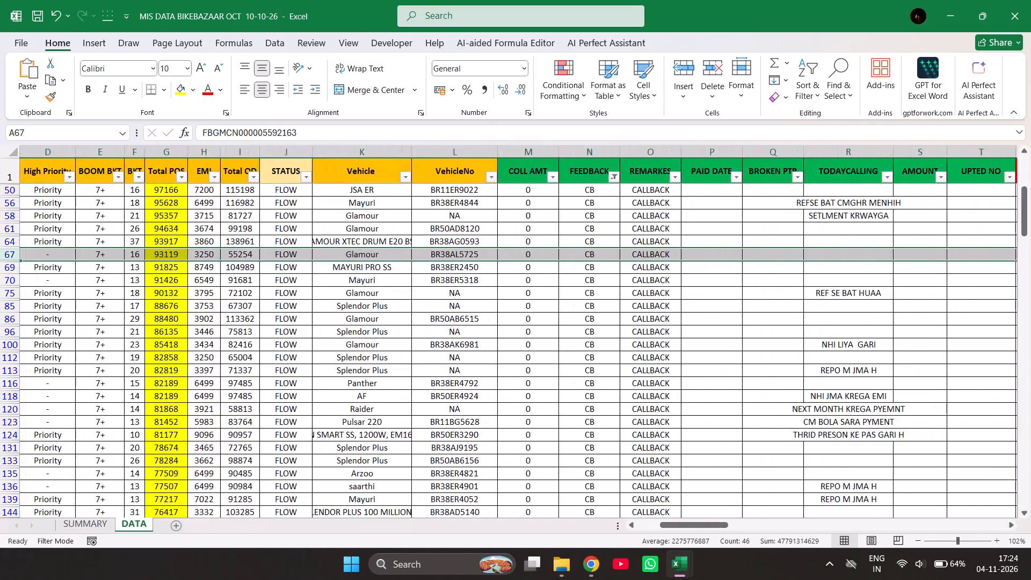
click(827, 252)
text(re)
text(po)
key(space)
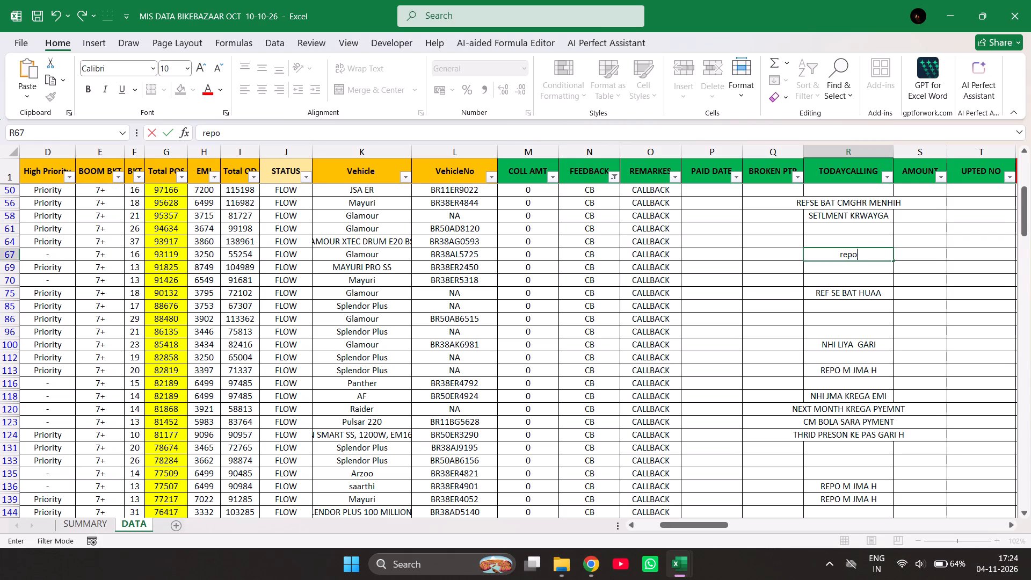
text(done)
click(785, 260)
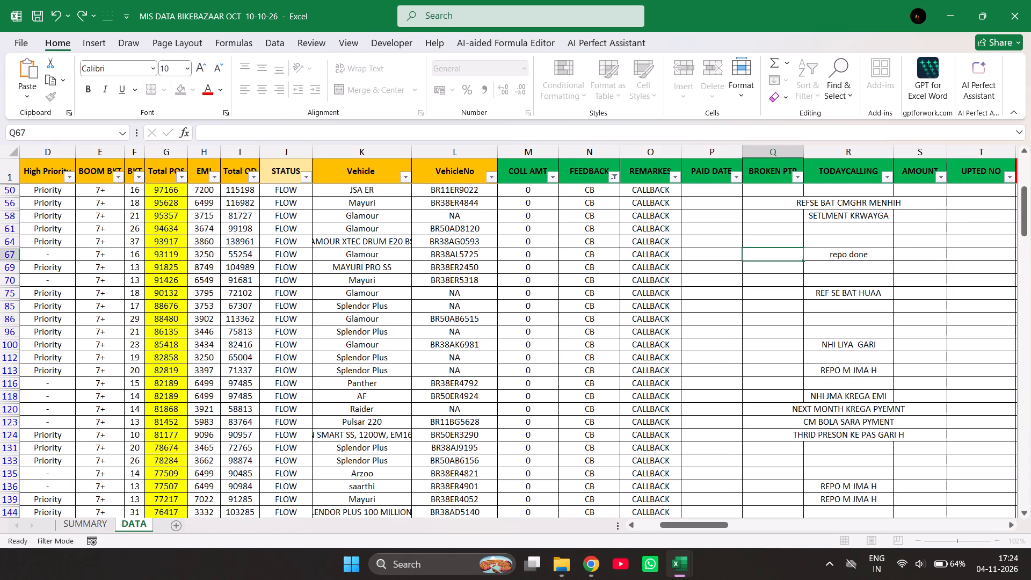
Save the Bikebazaar workbook.
click(26, 43)
click(43, 214)
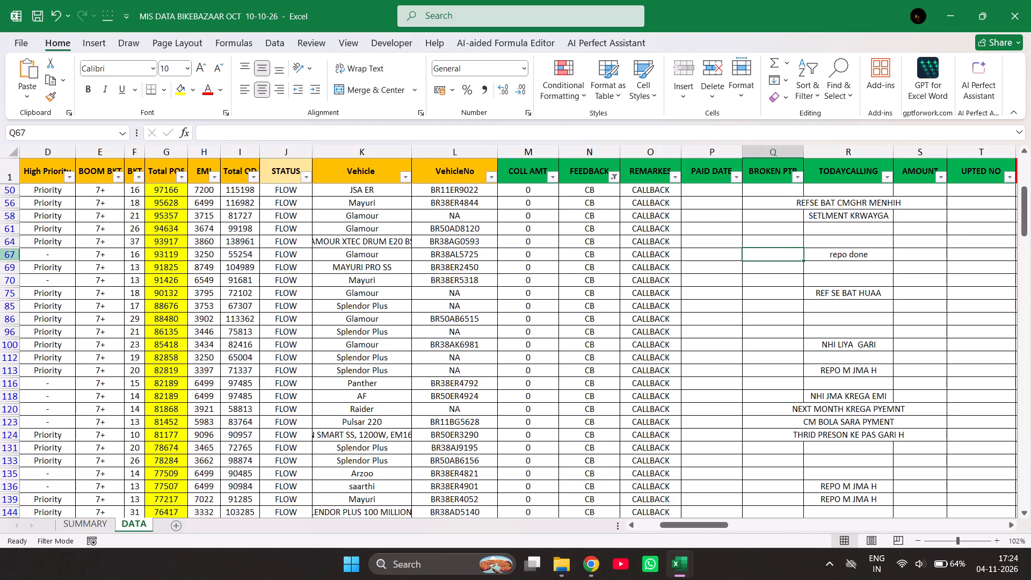
Select row 67 of the DATA sheet again and review its loan and customer details.
click(4, 252)
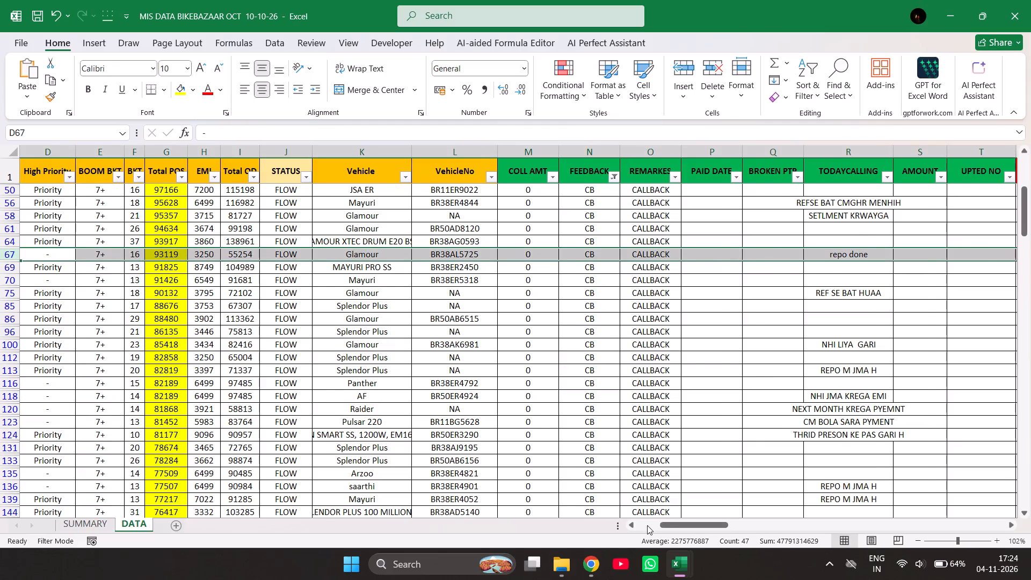
click(647, 525)
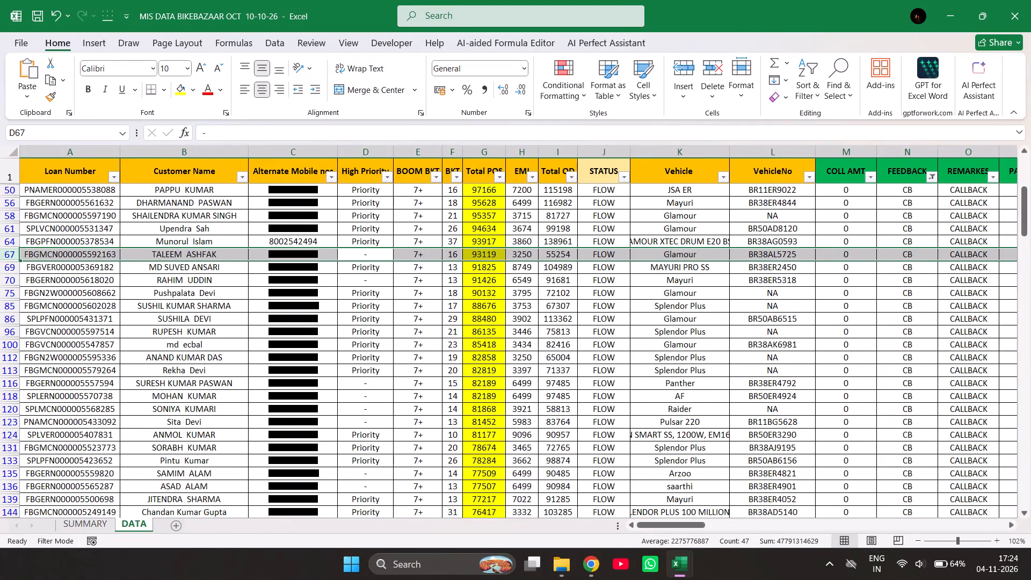
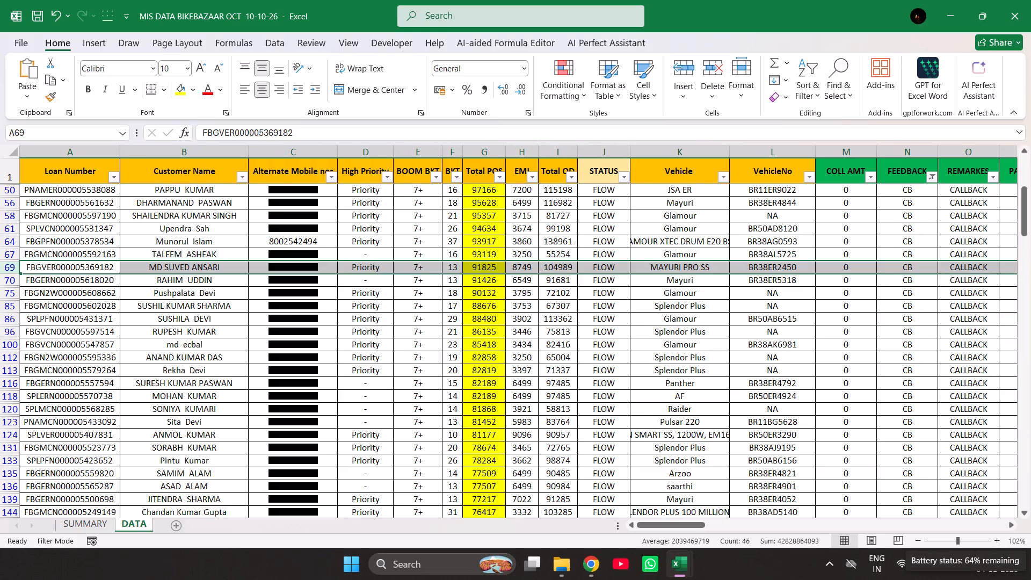
Examine the callback accounts in rows 70, 75 and 85 of the DATA sheet, checking customer details and existing TODAYCALLING feedback.
click(15, 279)
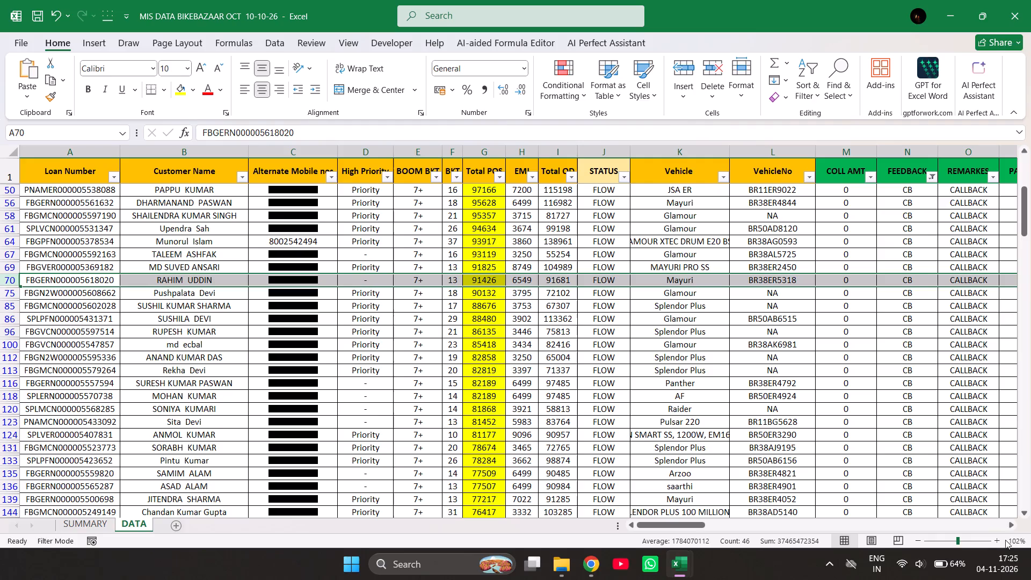
triple_click(1012, 525)
click(1012, 525)
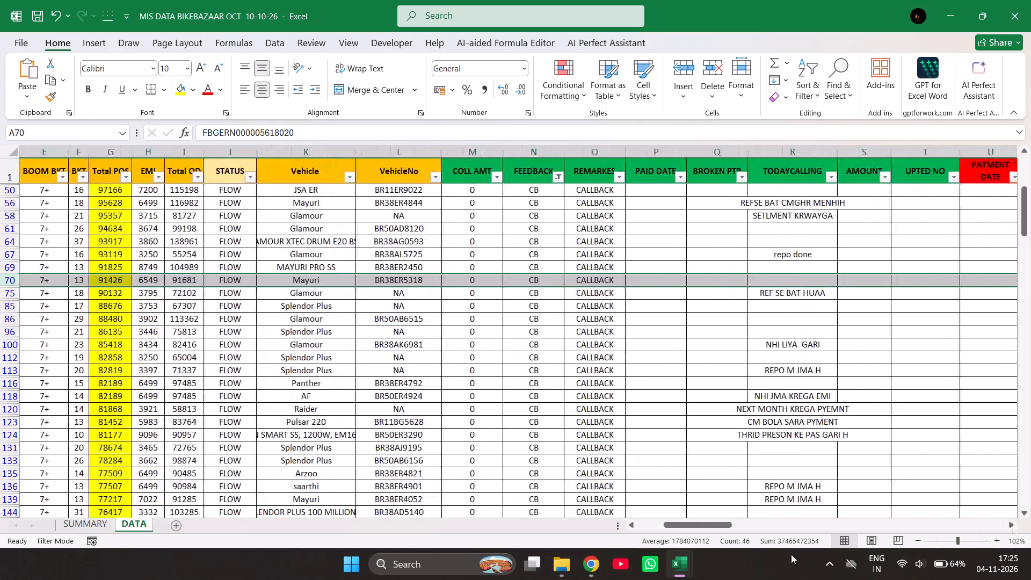
triple_click(651, 524)
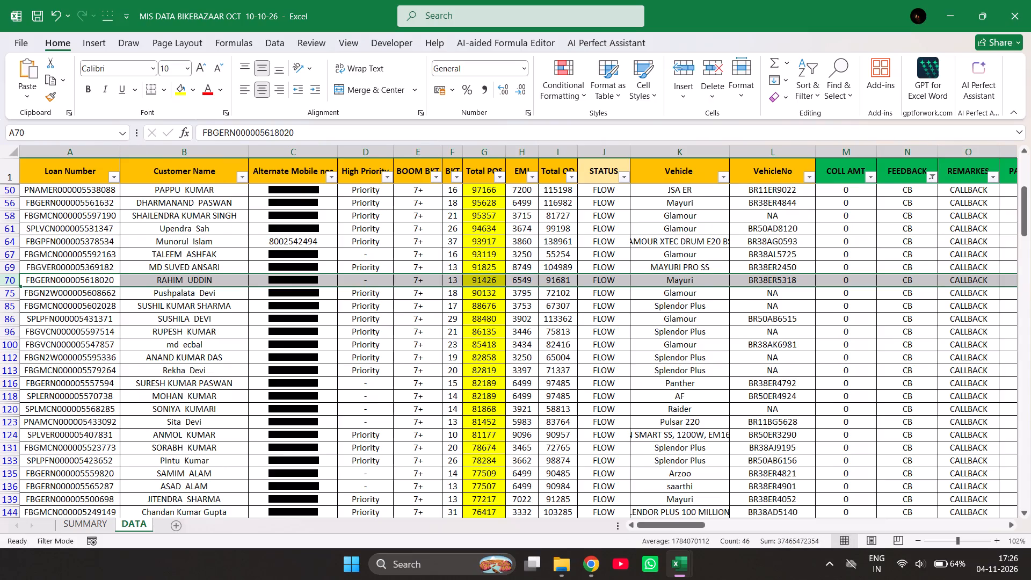
click(6, 292)
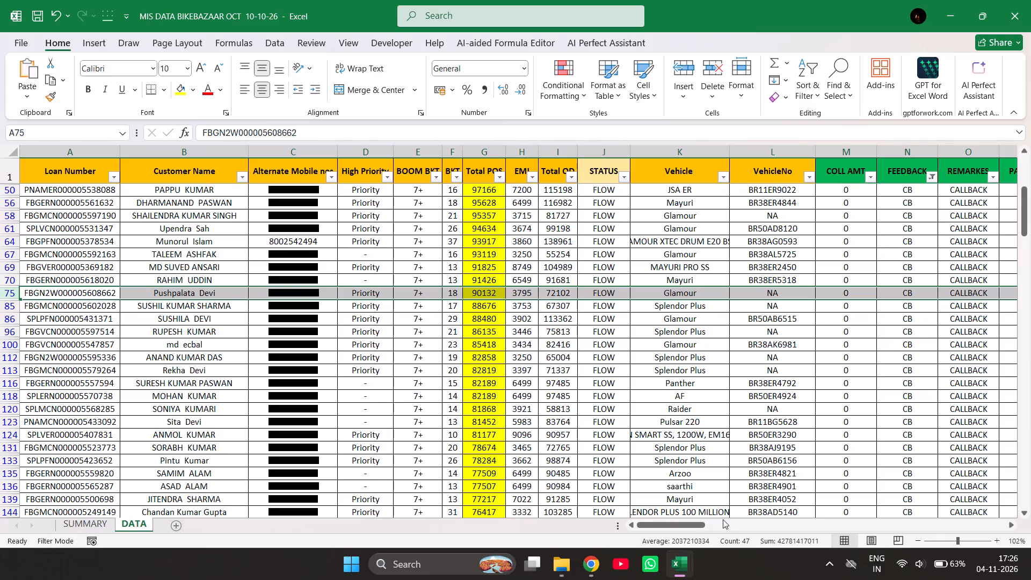
click(1011, 526)
click(1011, 526)
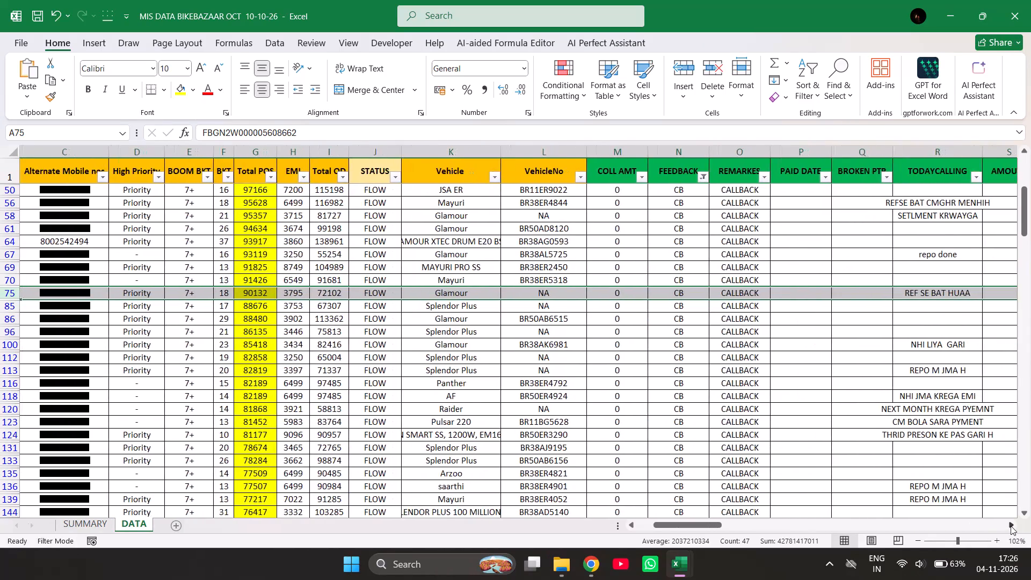
click(1011, 526)
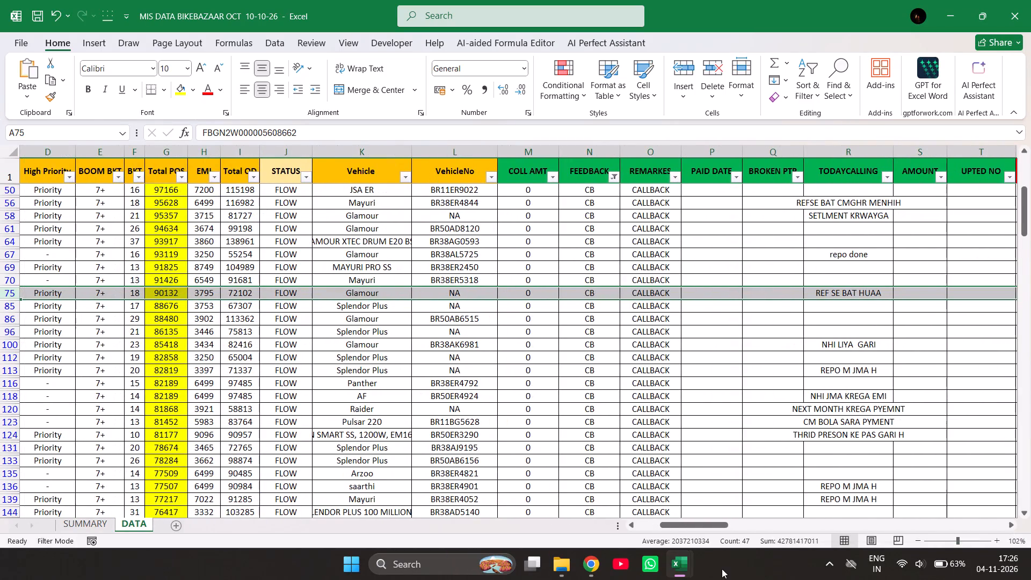
click(649, 527)
drag(649, 527, 561, 284)
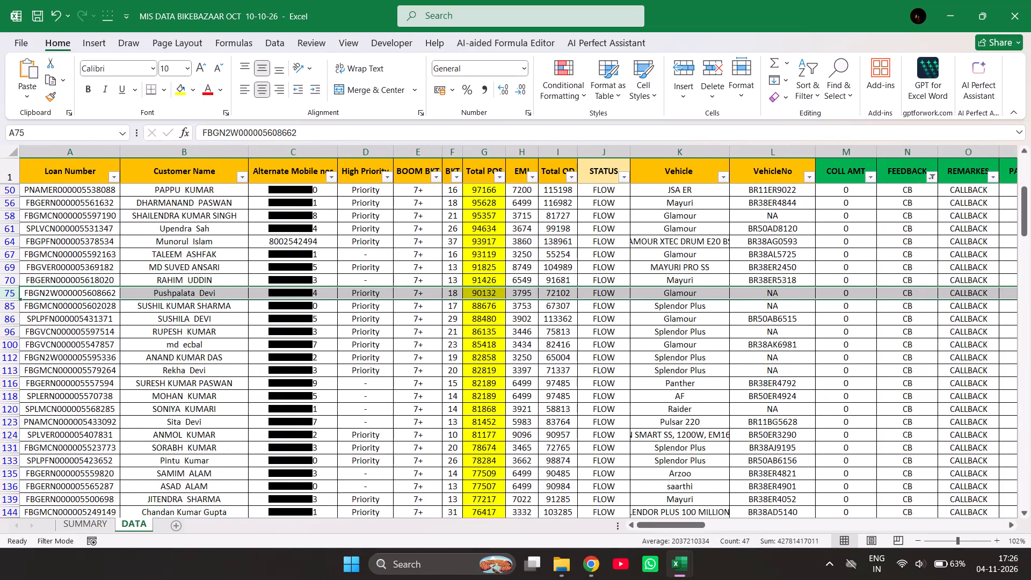
click(11, 308)
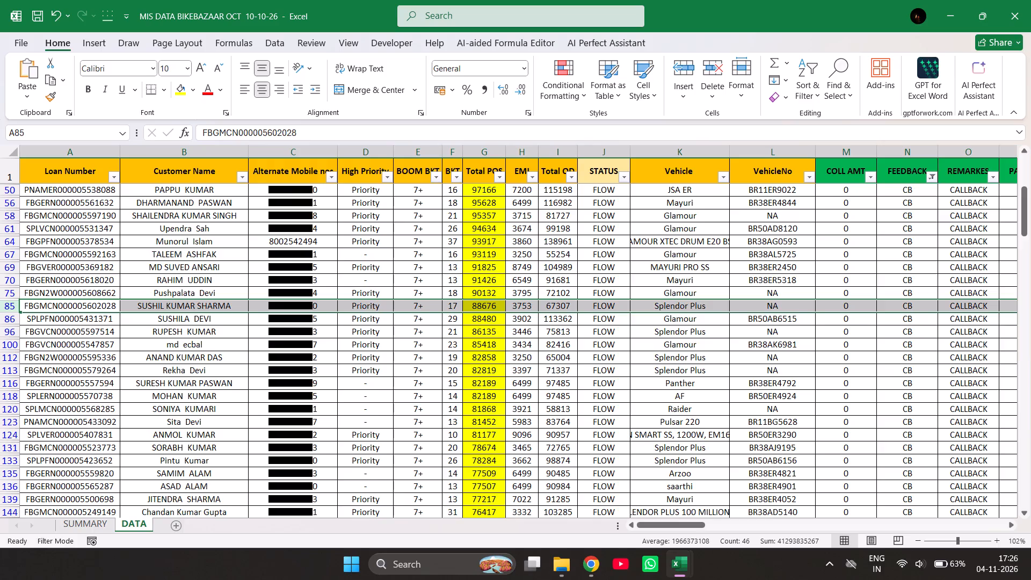
Examine the callback account in row 86, checking its loan and customer details against its TODAYCALLING entry.
triple_click(1024, 514)
triple_click(1024, 514)
double_click(1024, 514)
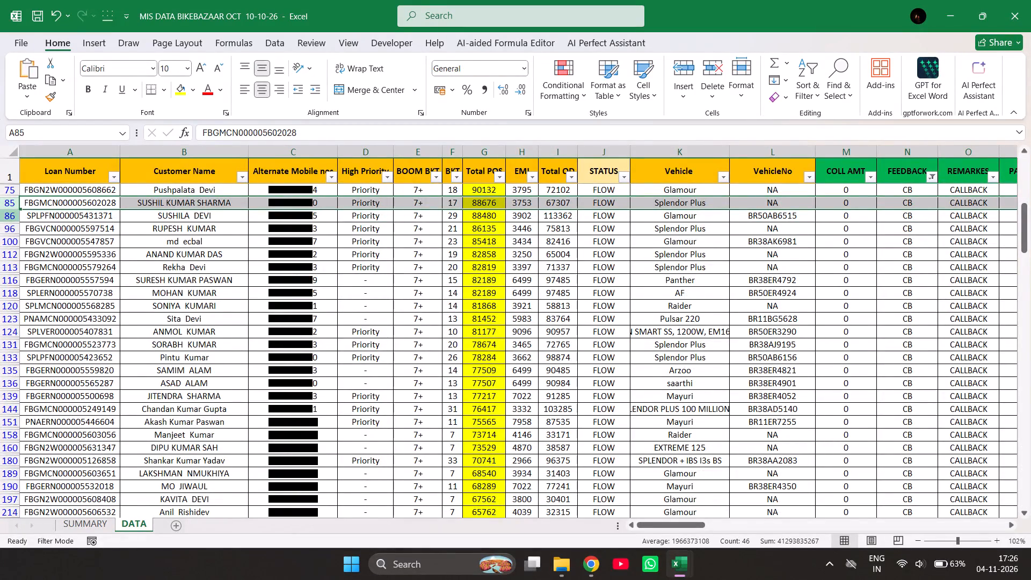
click(0, 216)
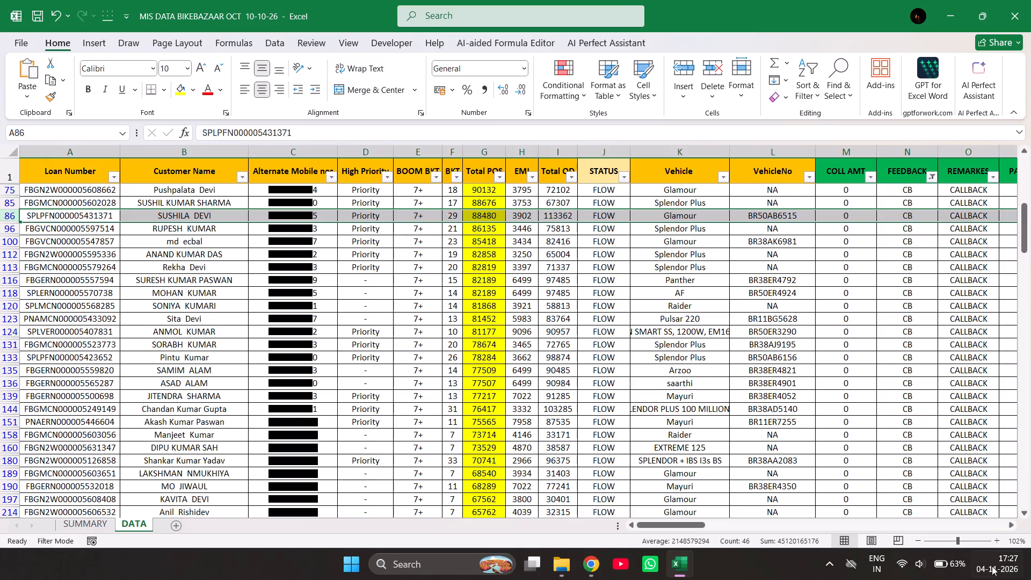
triple_click(1012, 523)
triple_click(1012, 523)
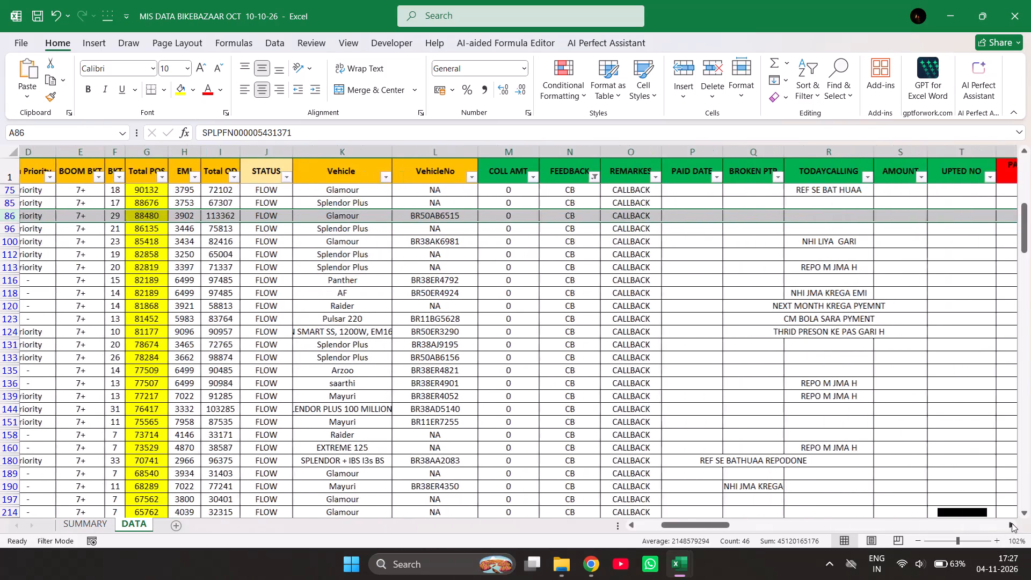
triple_click(642, 522)
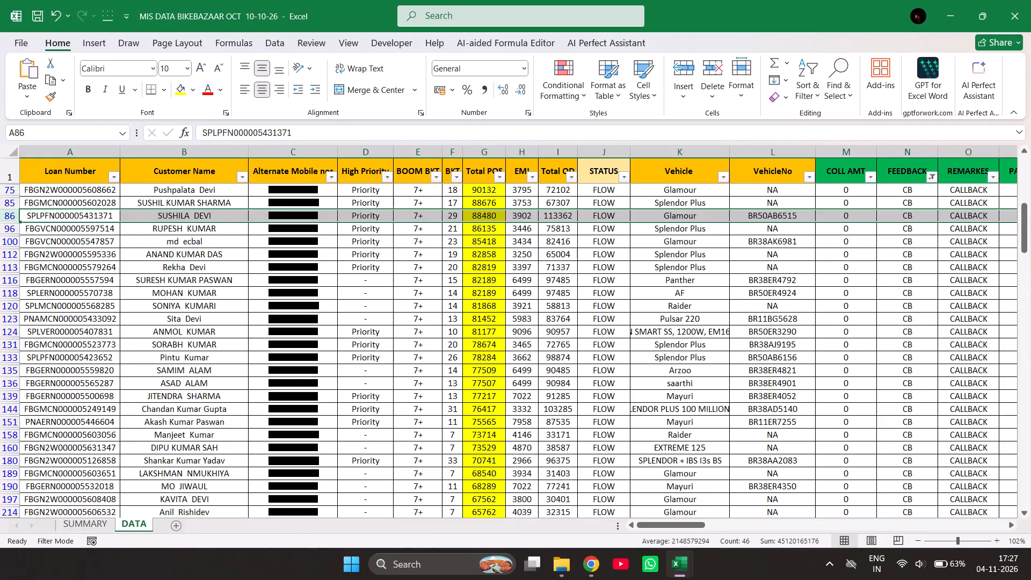
click(15, 229)
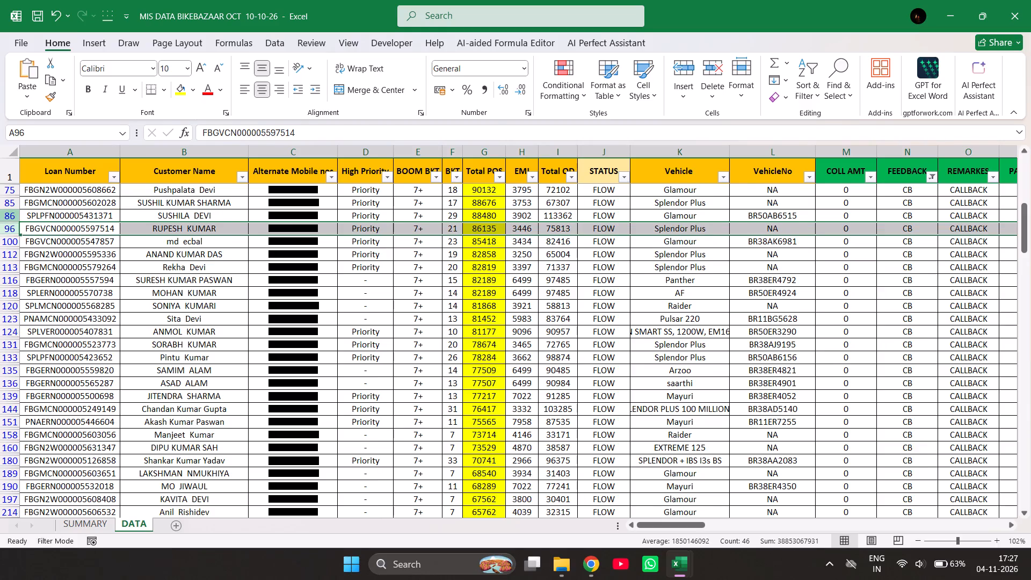
click(8, 213)
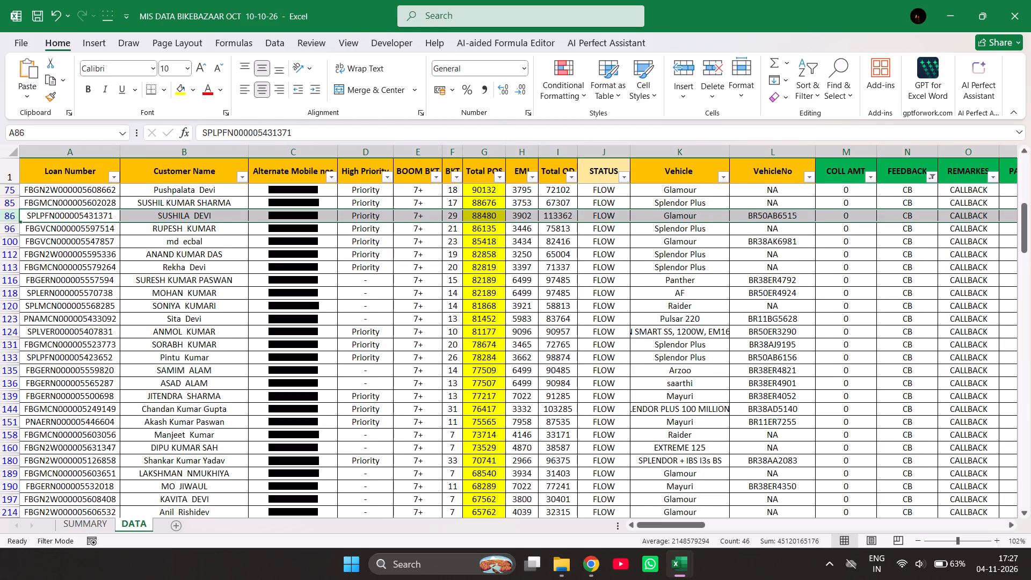
triple_click(1008, 525)
double_click(1008, 525)
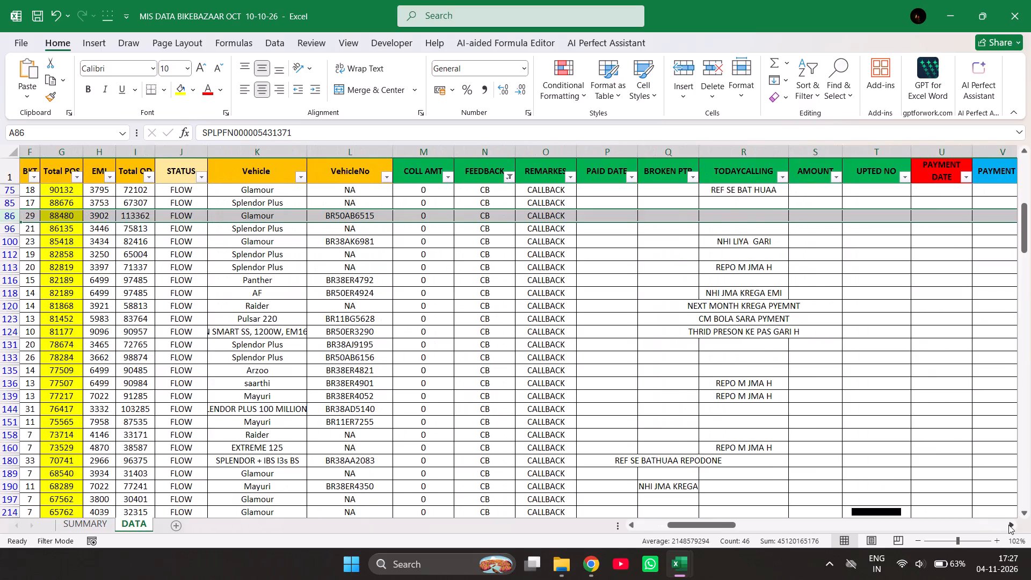
click(658, 521)
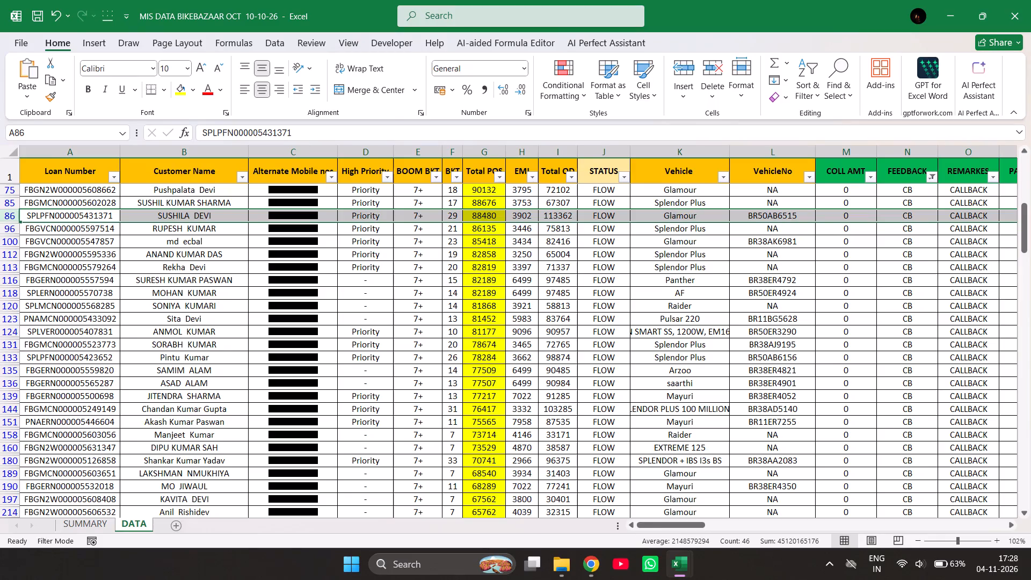
Review the callback account in row 96 of the DATA sheet and record "repo done" as its TODAYCALLING feedback.
click(13, 228)
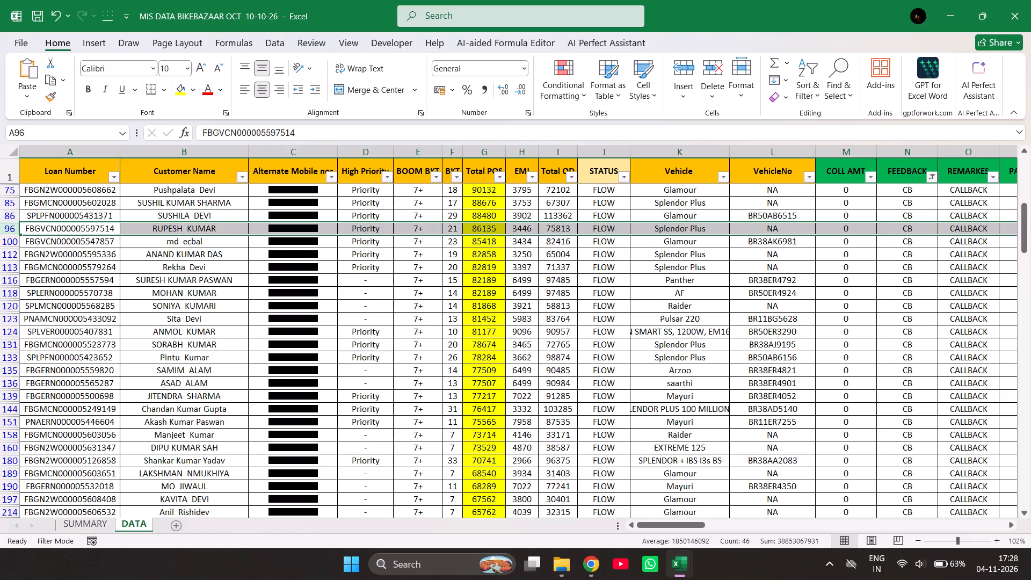
triple_click(1013, 526)
click(1013, 526)
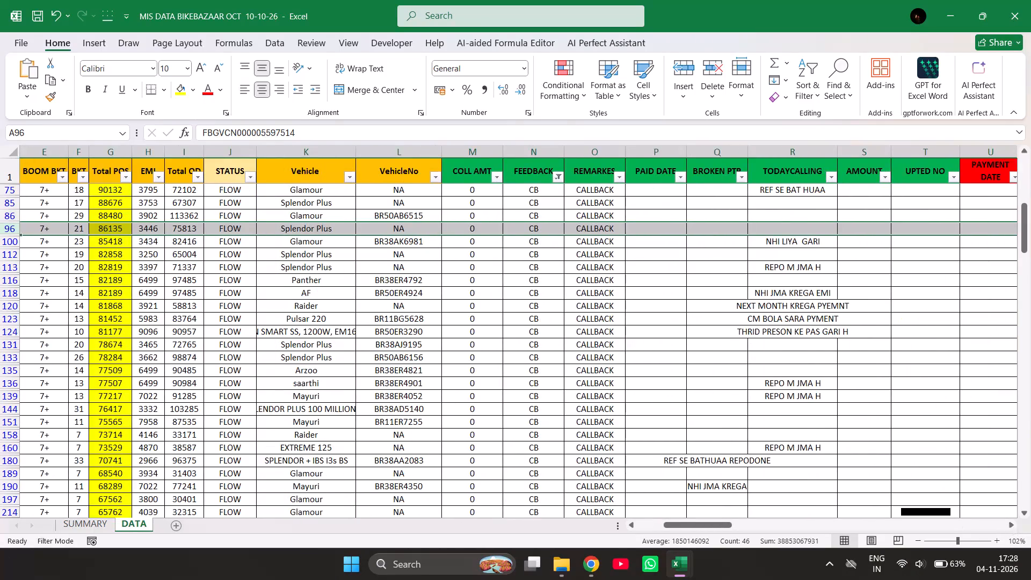
triple_click(645, 523)
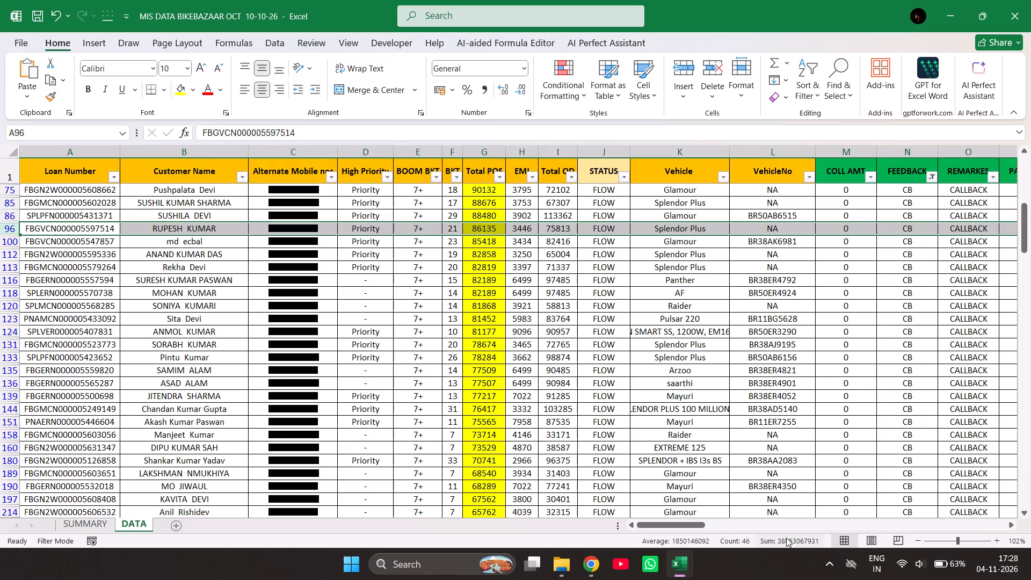
triple_click(1008, 523)
double_click(1008, 523)
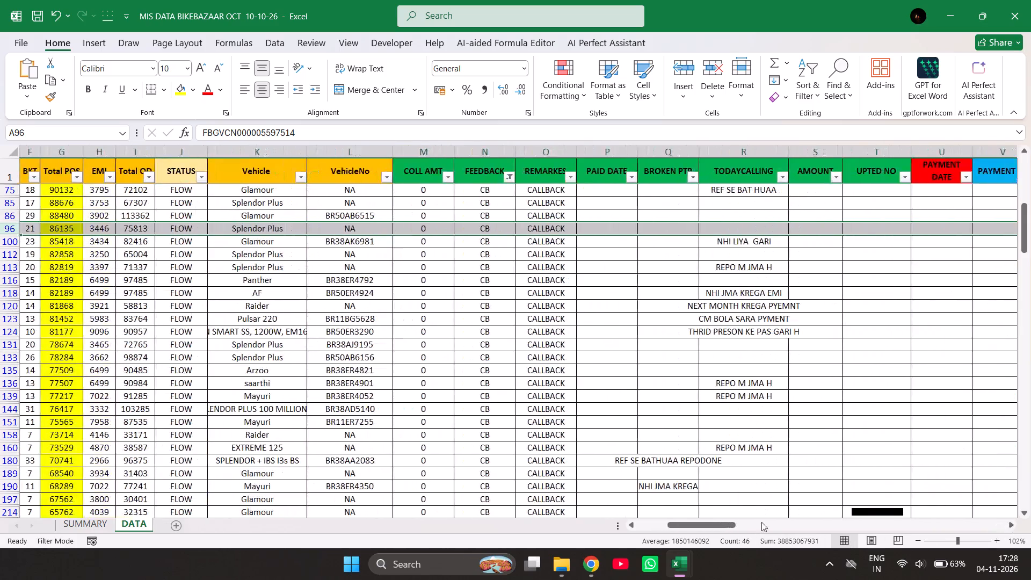
double_click(642, 524)
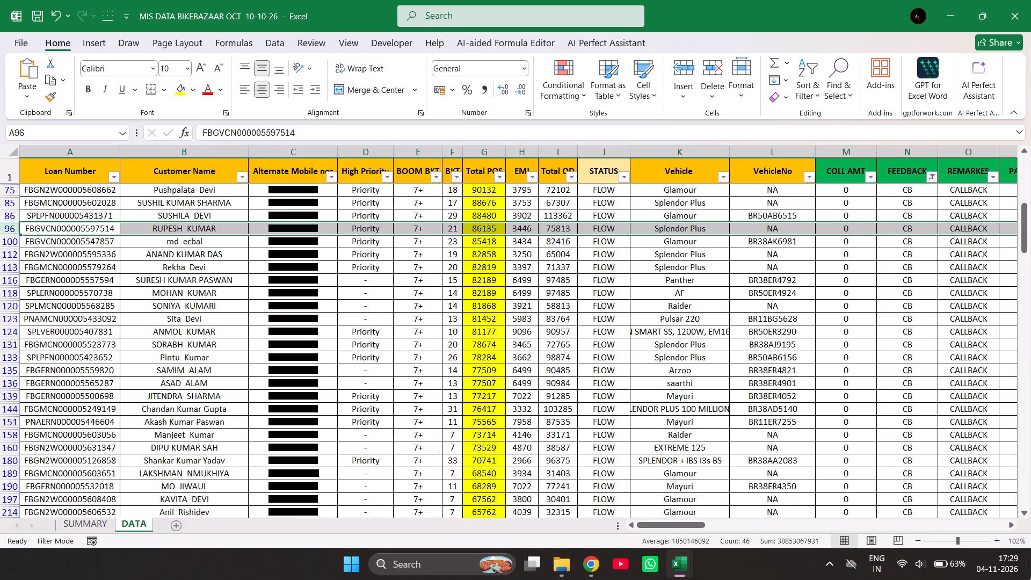
triple_click(1011, 523)
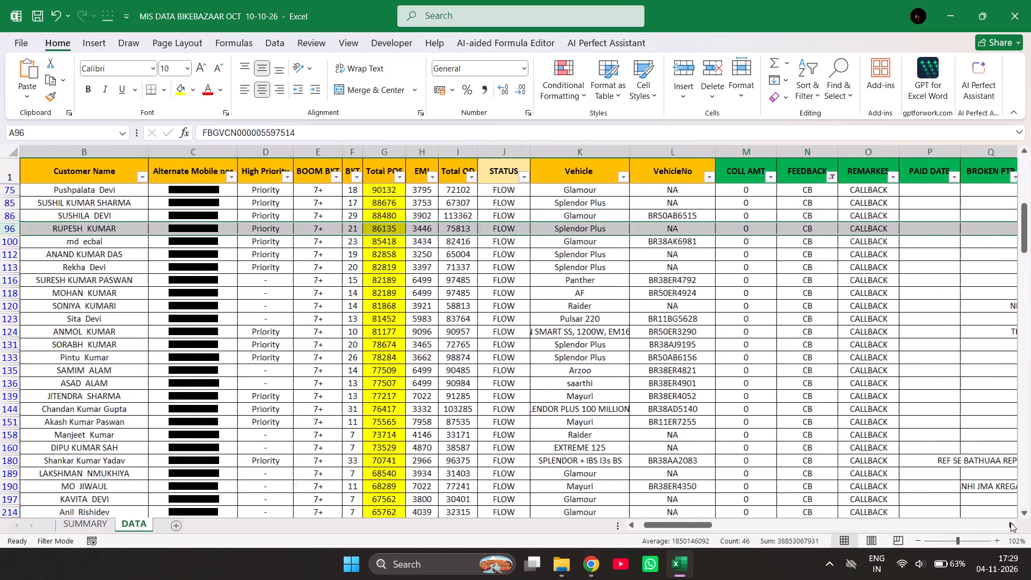
double_click(1011, 523)
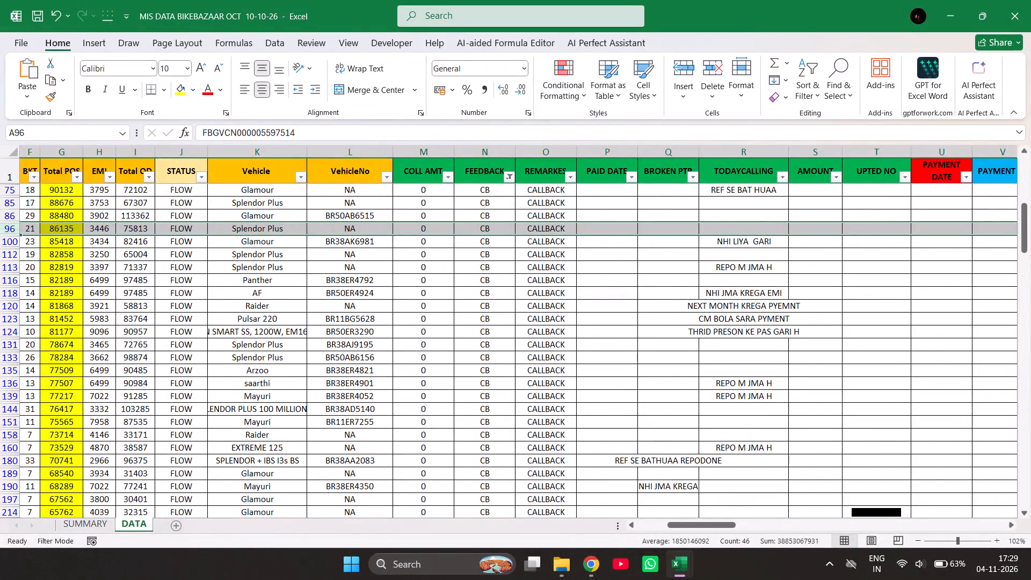
click(730, 228)
text(re)
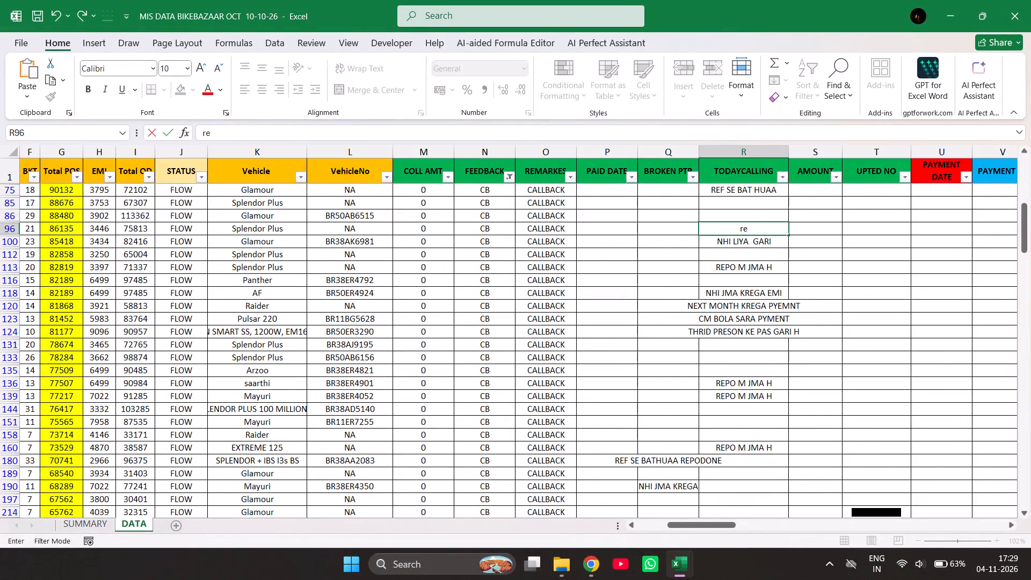
text(po)
key(space)
key(d)
text(one)
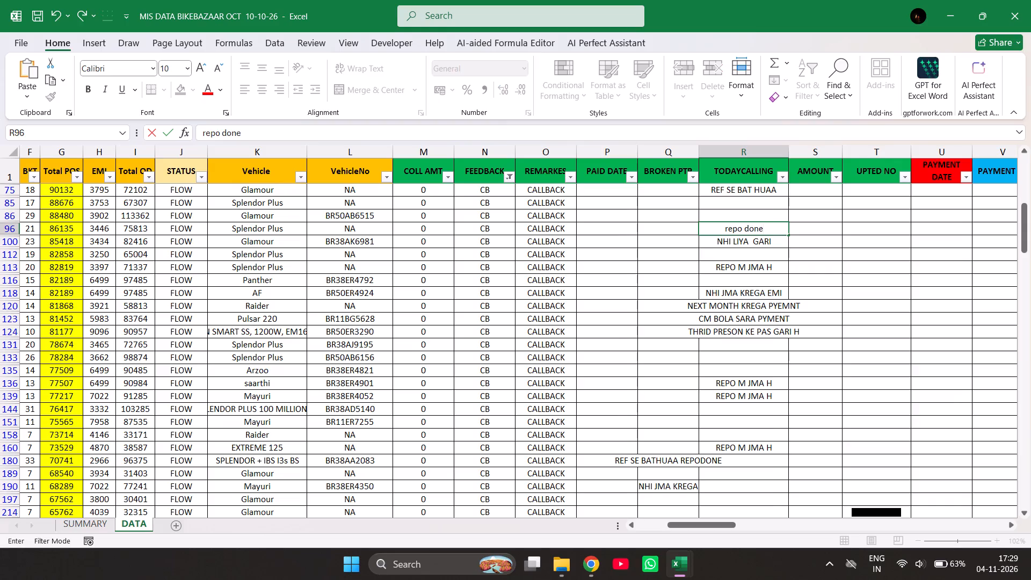
click(677, 256)
Select row 112 of the DATA sheet and review its loan and customer details.
click(653, 526)
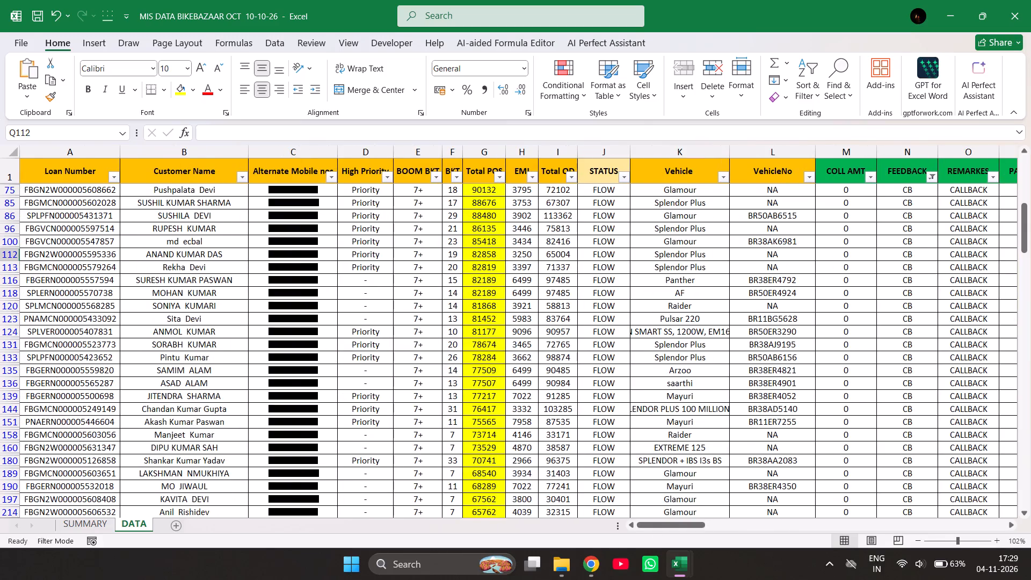
click(11, 254)
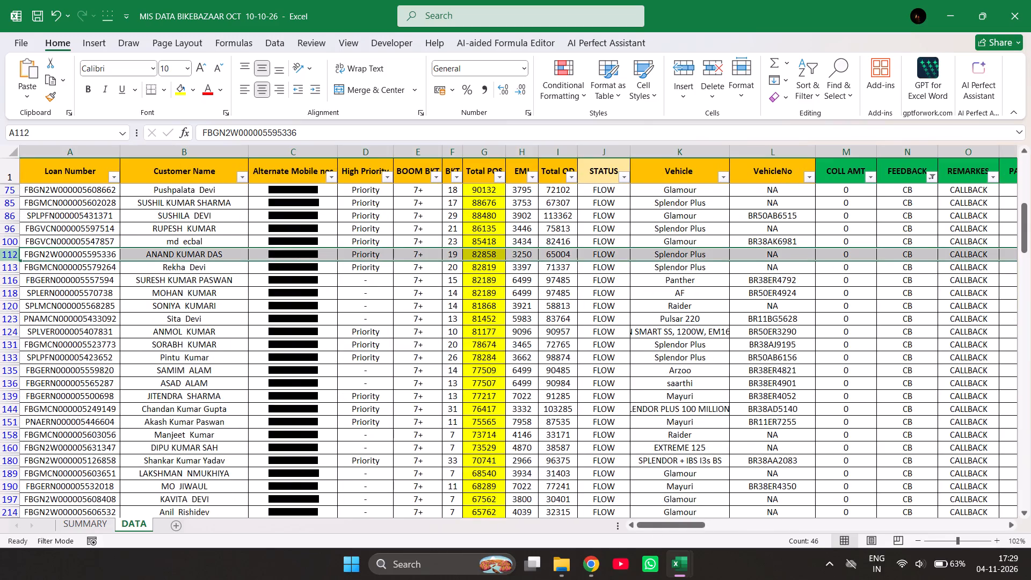
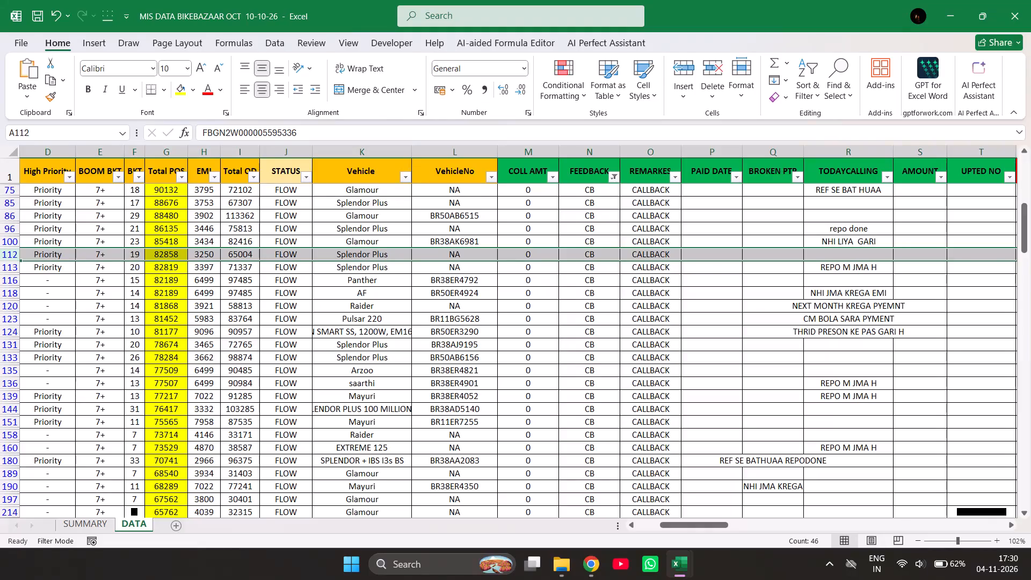
Examine the callback accounts in rows 112 and 116 of the DATA sheet, checking customer and vehicle details against their TODAYCALLING feedback.
double_click(647, 522)
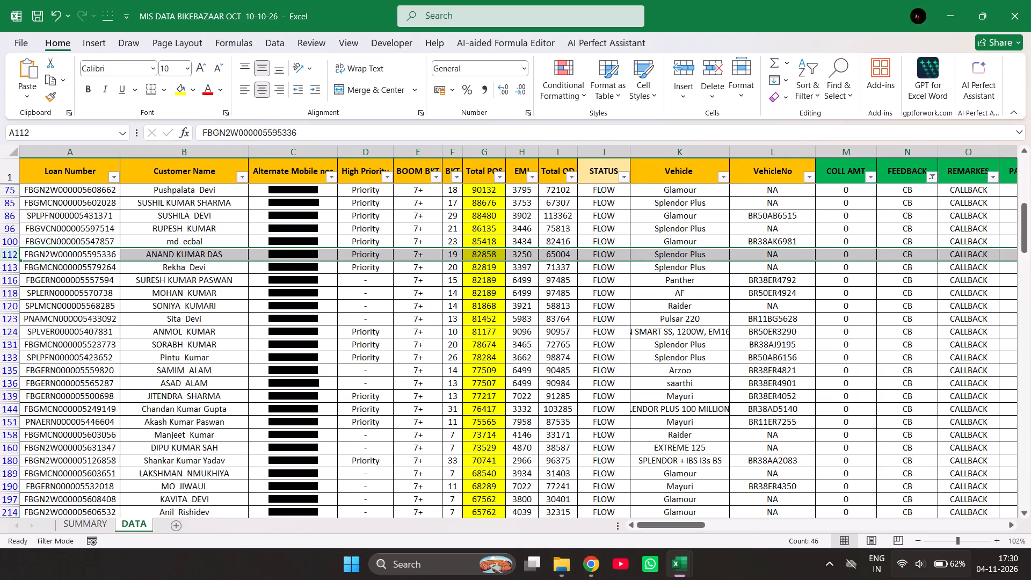
triple_click(1011, 528)
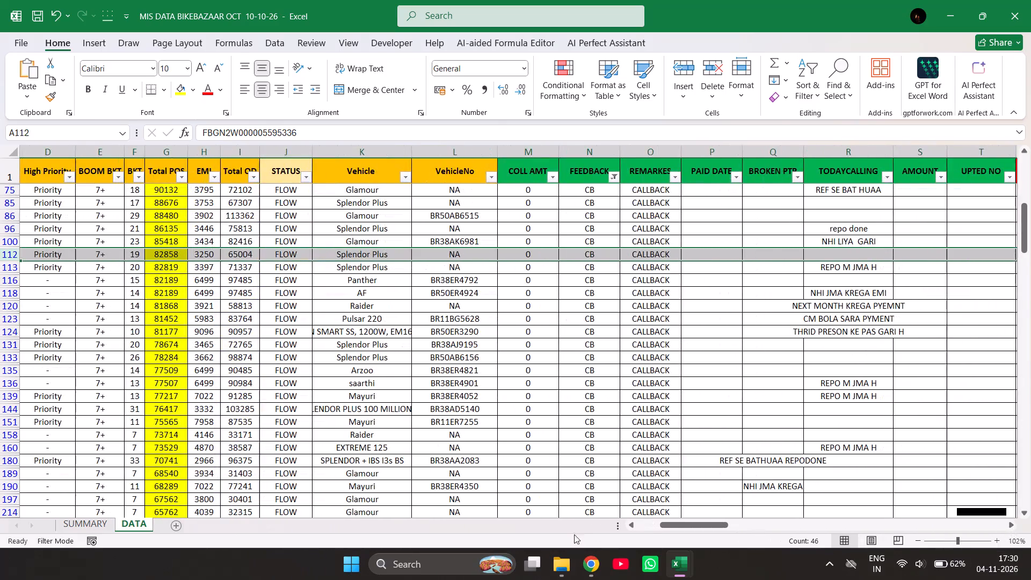
click(652, 526)
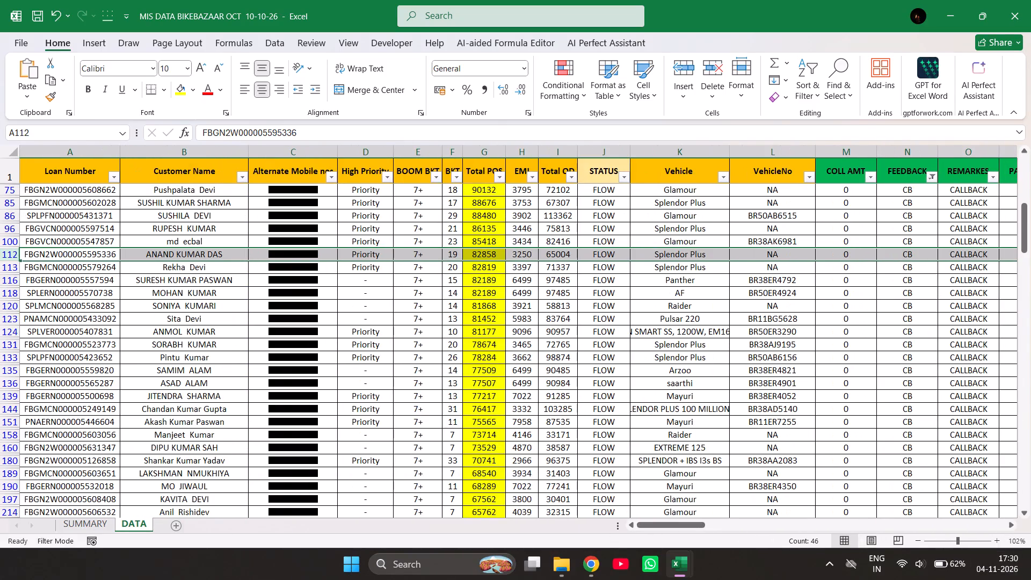
click(5, 280)
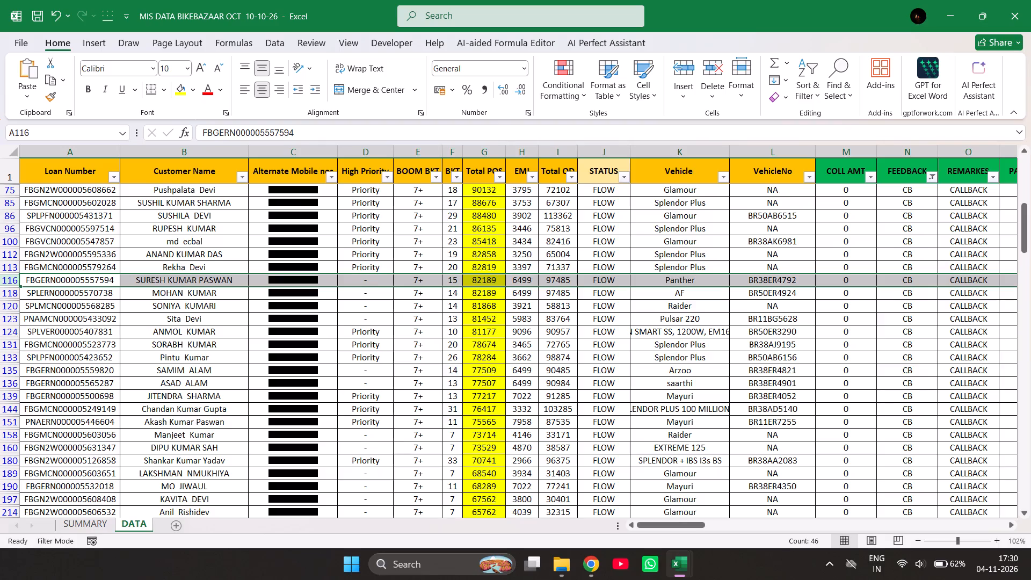
triple_click(1013, 527)
triple_click(1013, 527)
click(1013, 527)
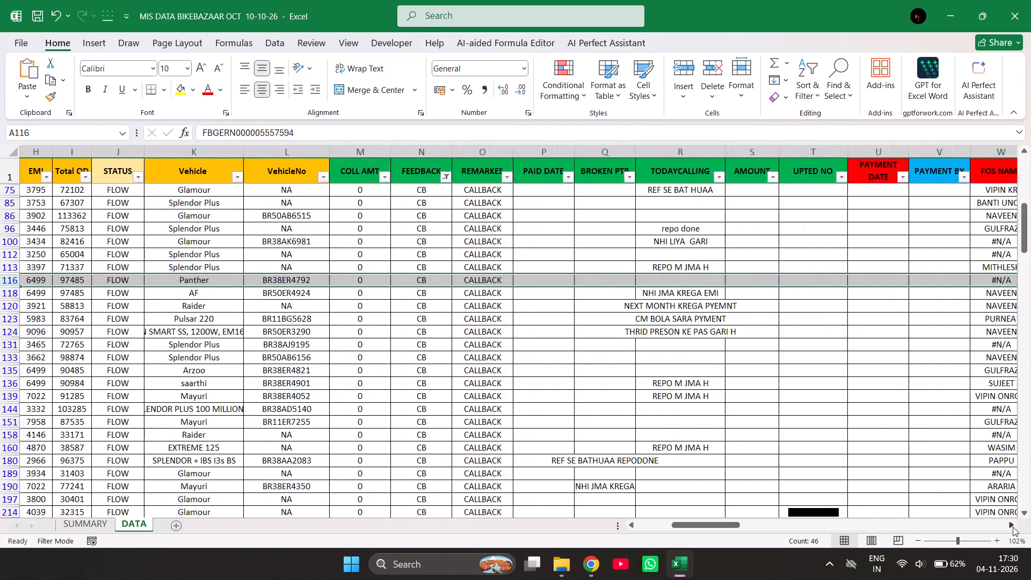
triple_click(651, 525)
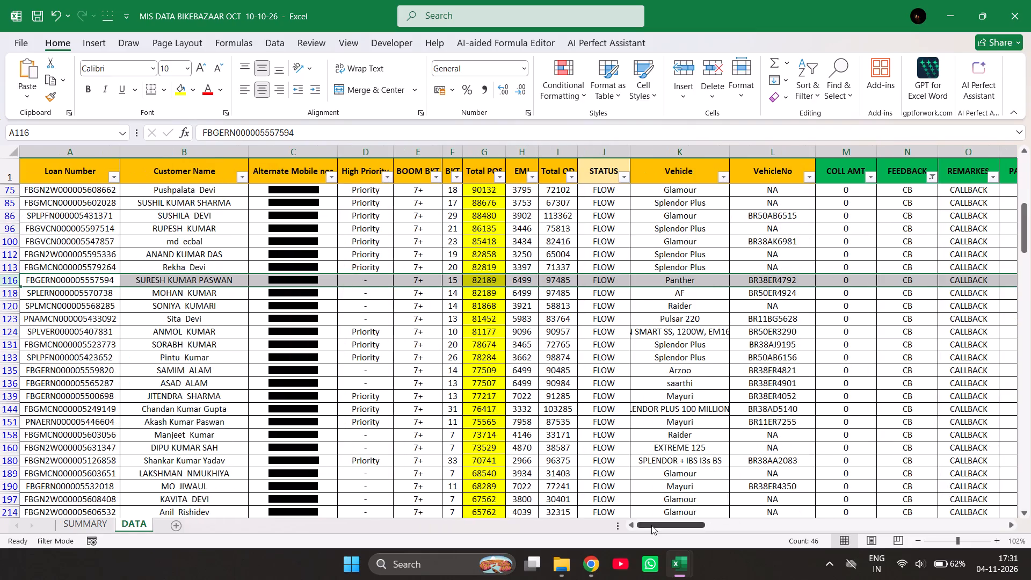
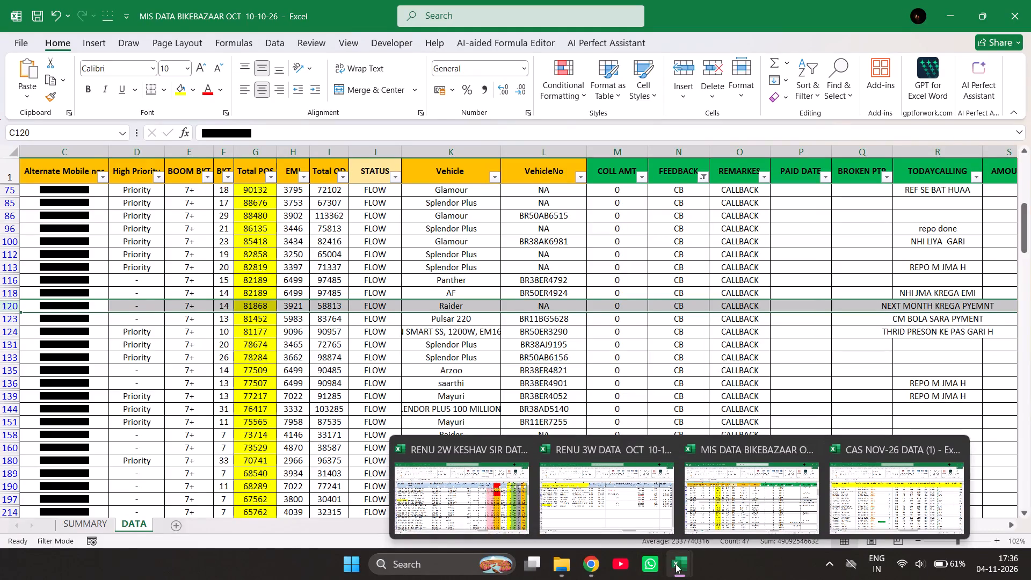
Switch to the RENU 3W DATA OCT workbook and review the filtered PTP accounts in rows 129 and 147.
click(585, 485)
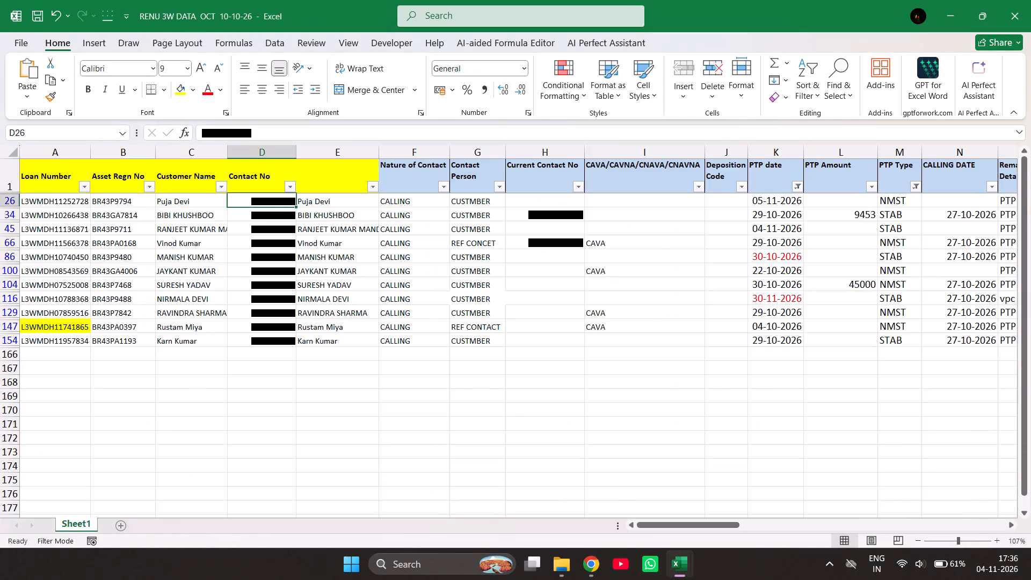
click(4, 313)
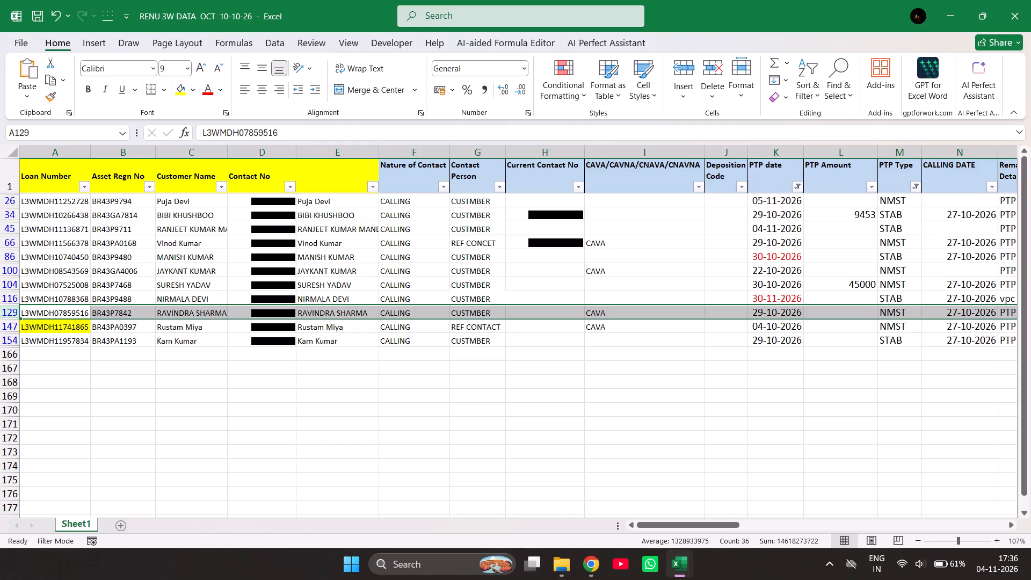
click(12, 327)
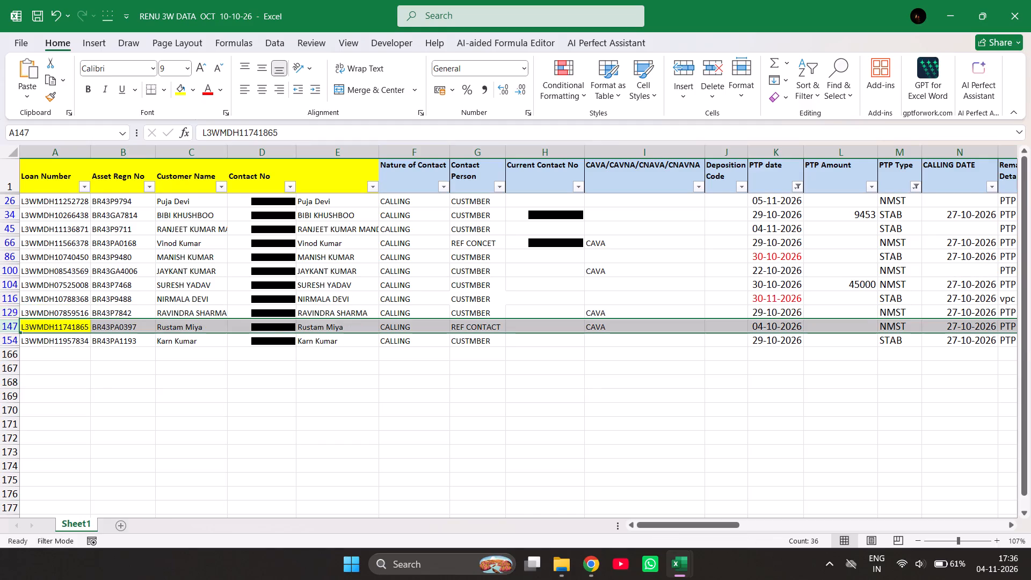
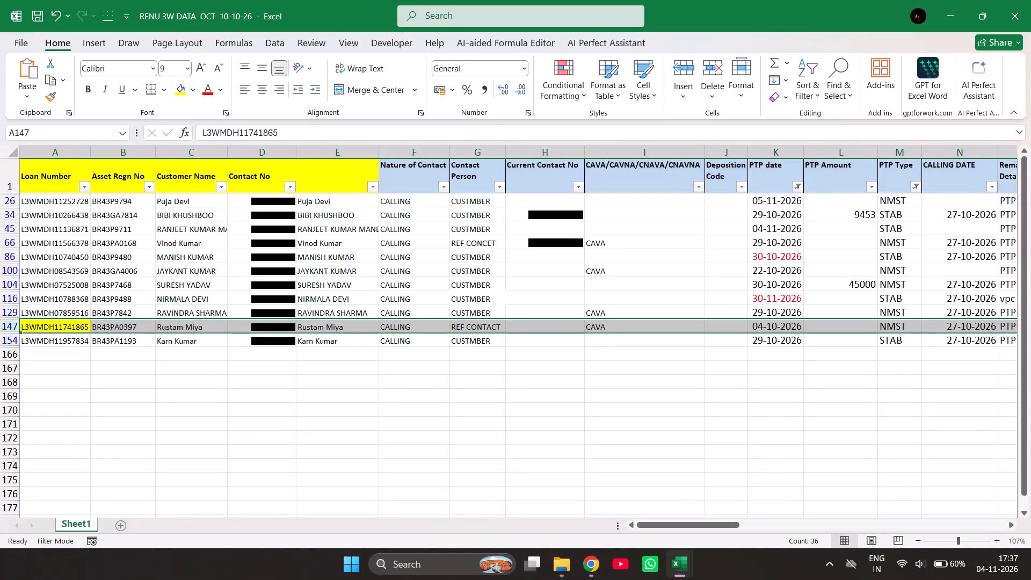
Review the filtered PTP account in row 154 and the contact number of the account in row 45.
click(13, 340)
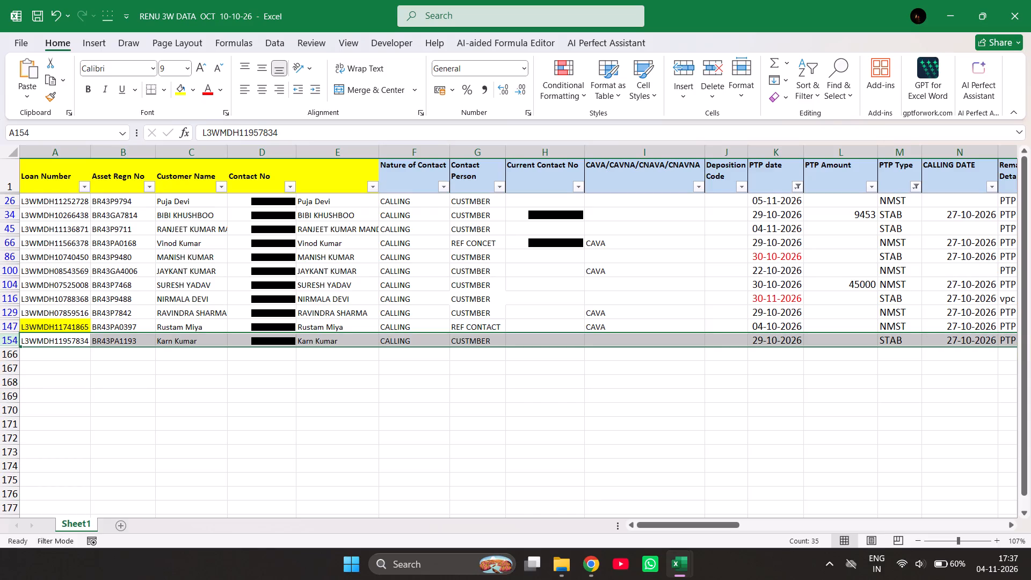
click(275, 227)
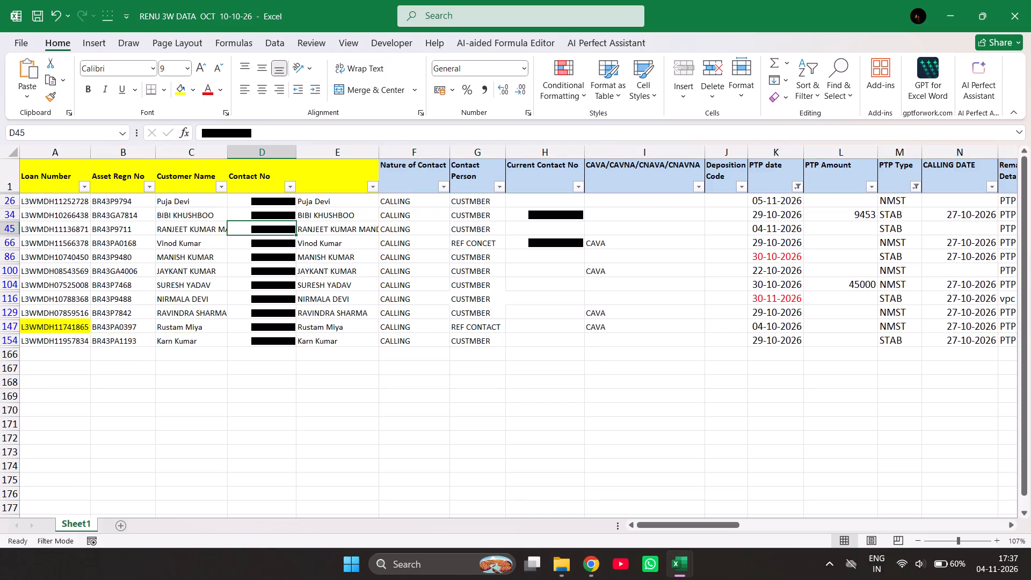
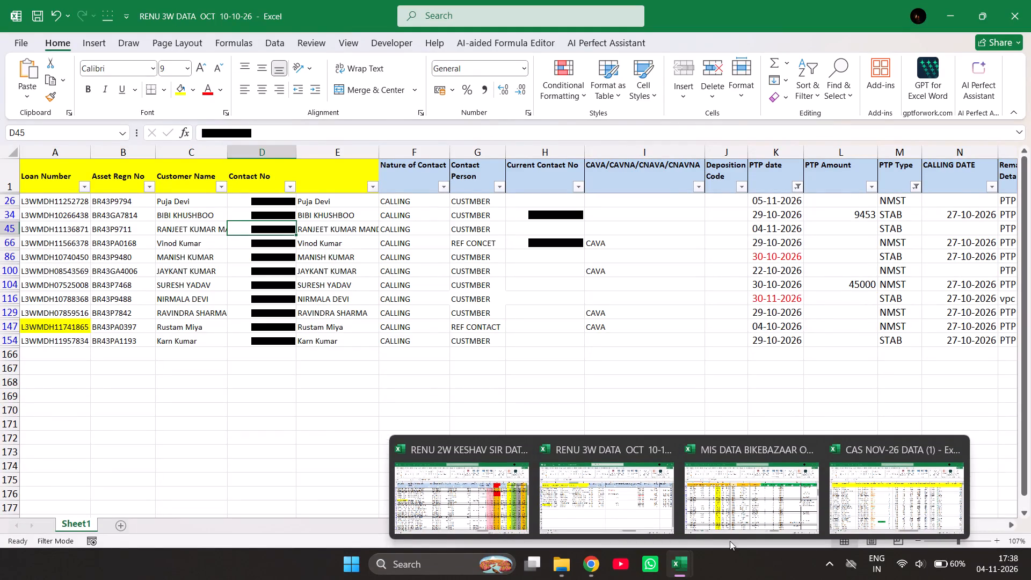
Switch to the MIS DATA BIKEBAZAAR workbook and review the filtered callback account in row 131, including its loan number and customer.
click(725, 518)
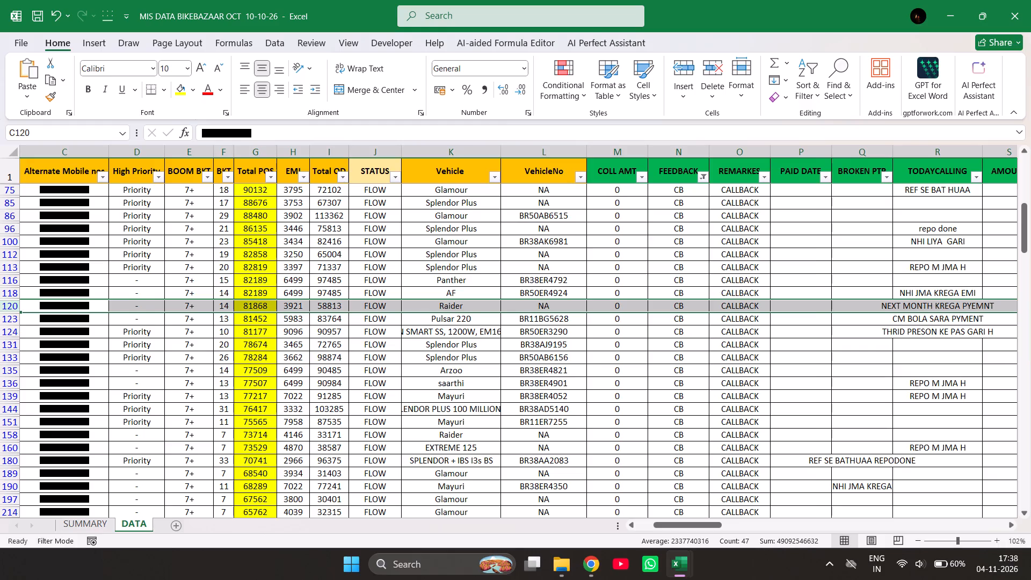
click(11, 347)
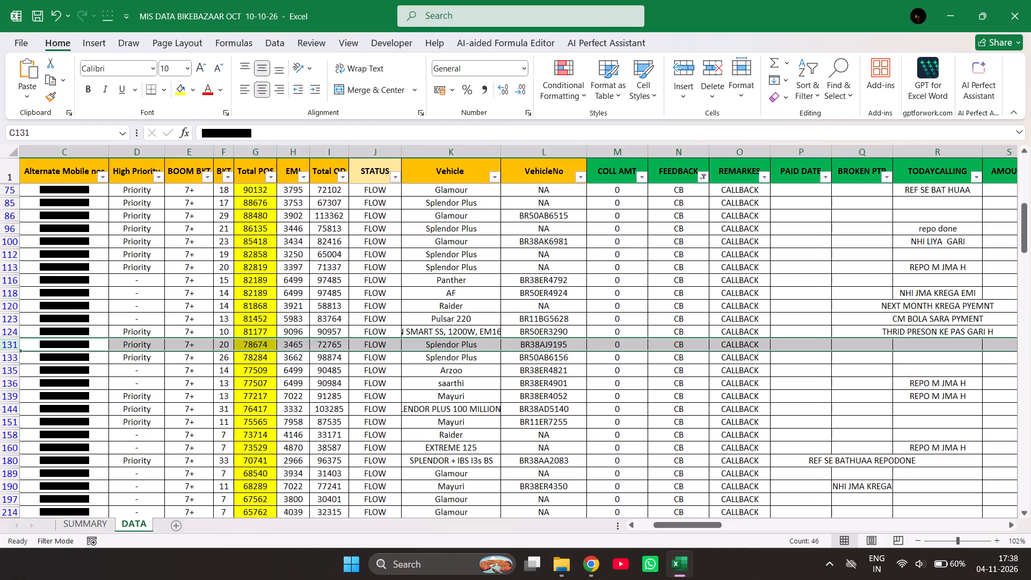
double_click(648, 523)
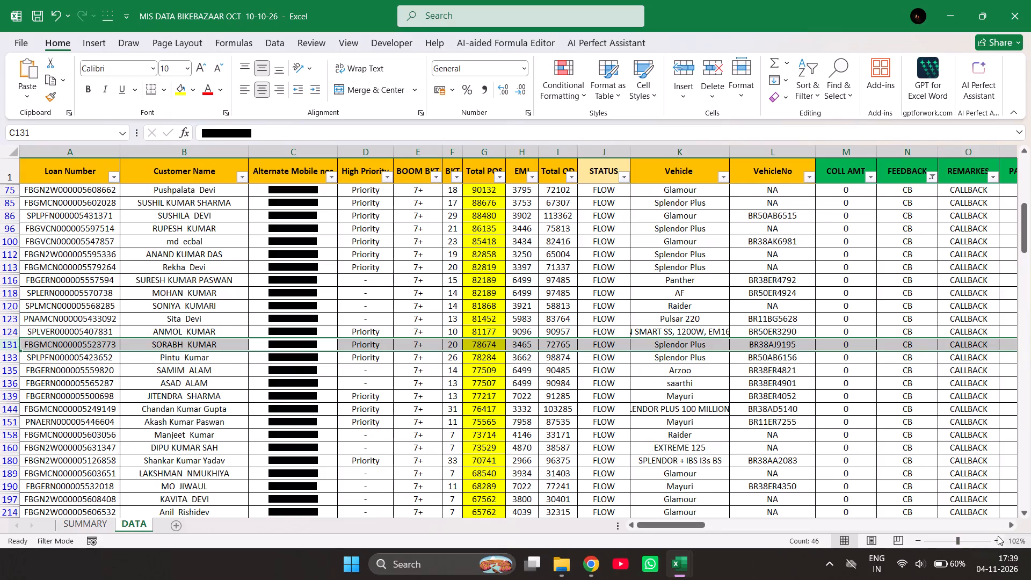
triple_click(1023, 511)
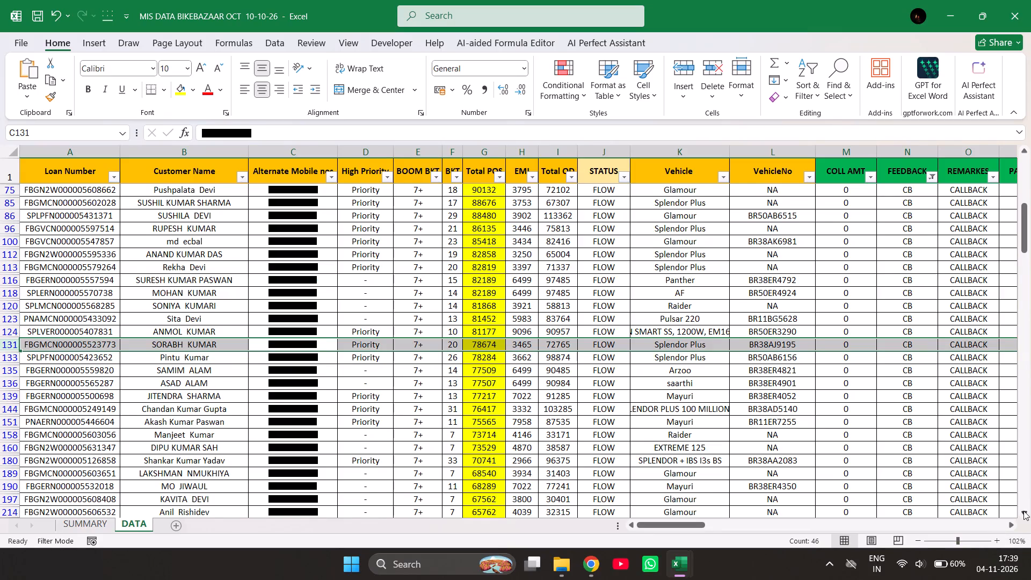
triple_click(1023, 511)
triple_click(1023, 511)
double_click(1023, 511)
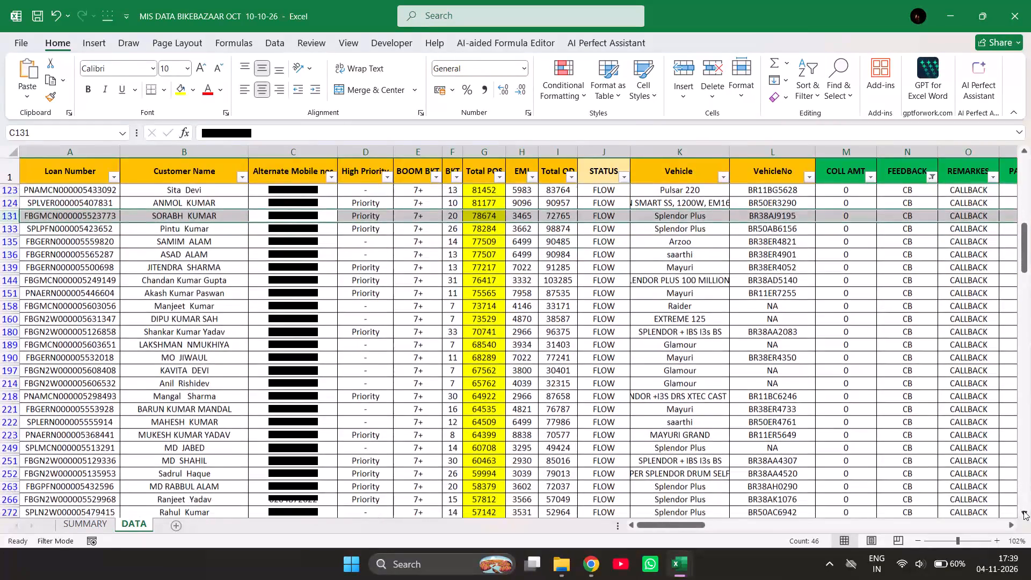
click(1023, 511)
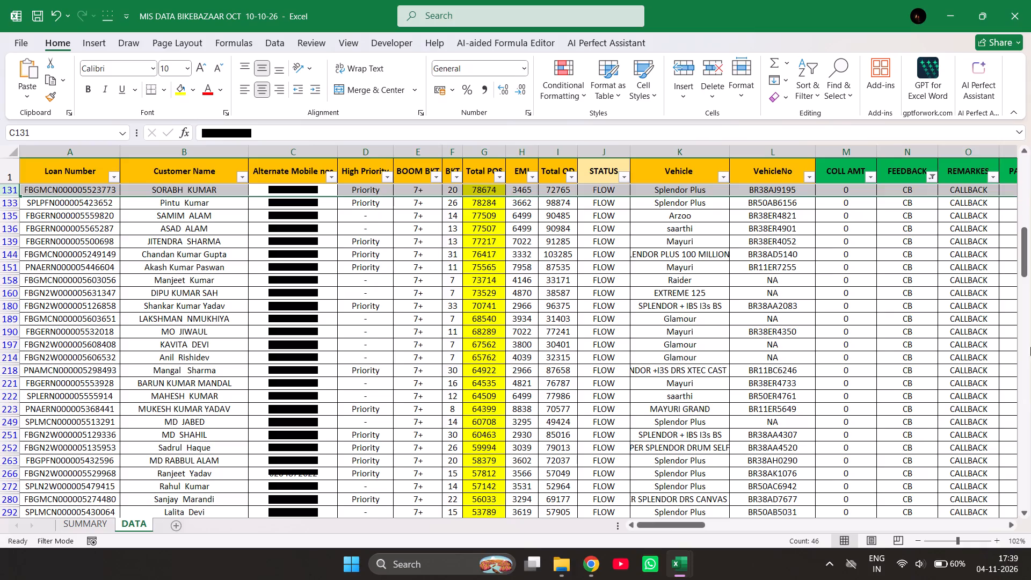
Examine the calling feedback, FOS name, branch and father's name columns for row 131 and the callback accounts below it.
click(1010, 525)
double_click(1010, 525)
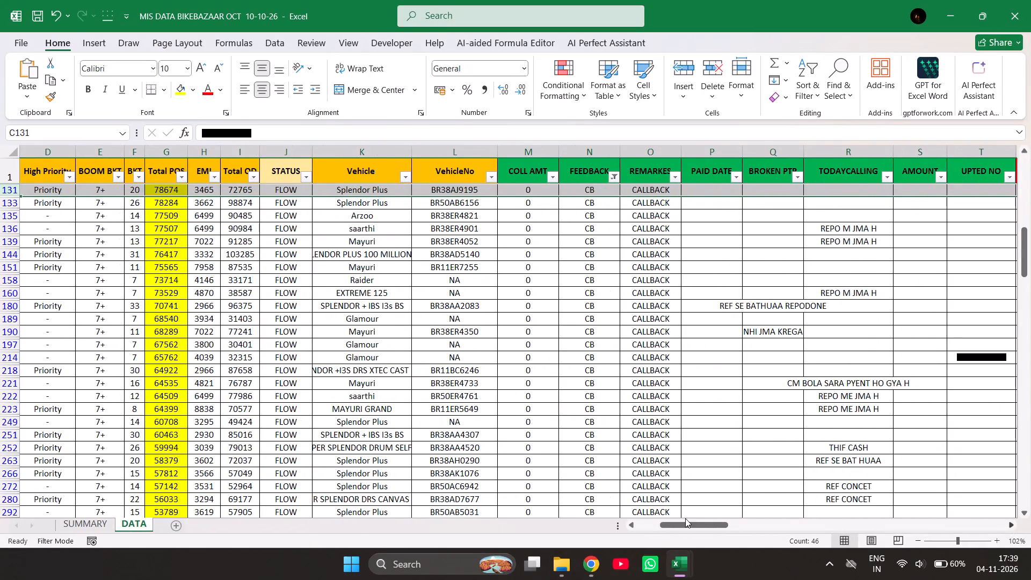
double_click(642, 526)
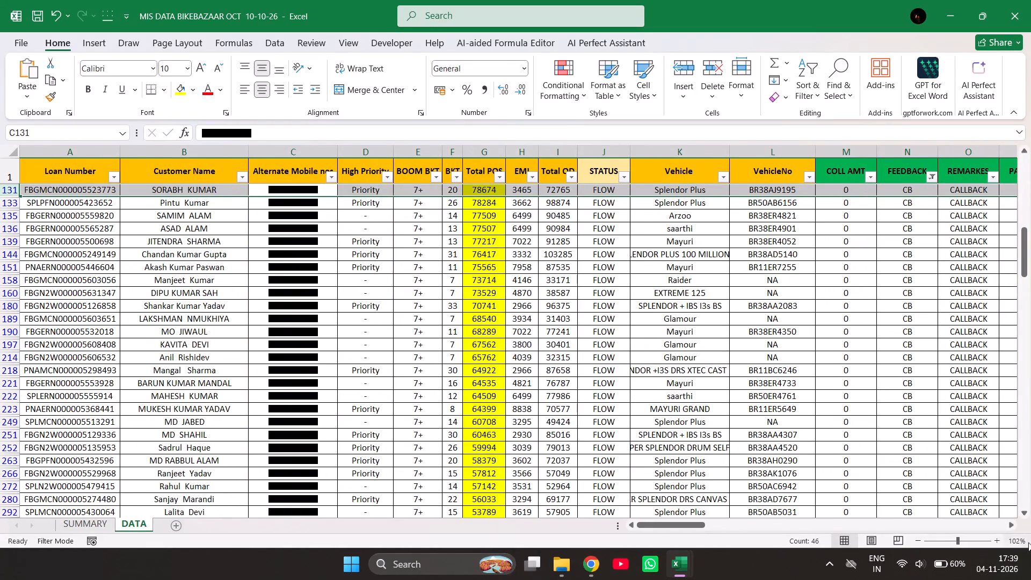
triple_click(1015, 525)
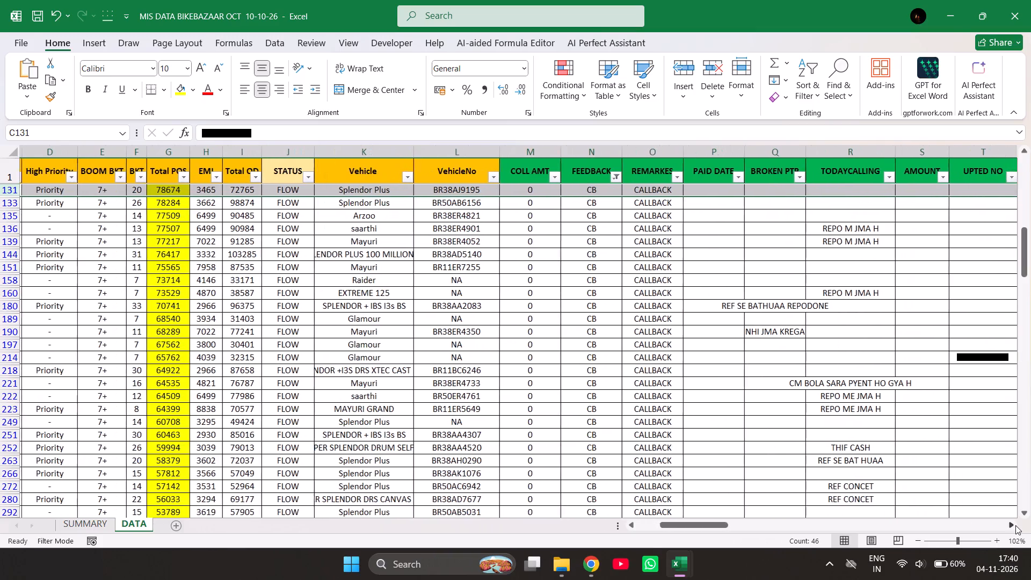
triple_click(1015, 526)
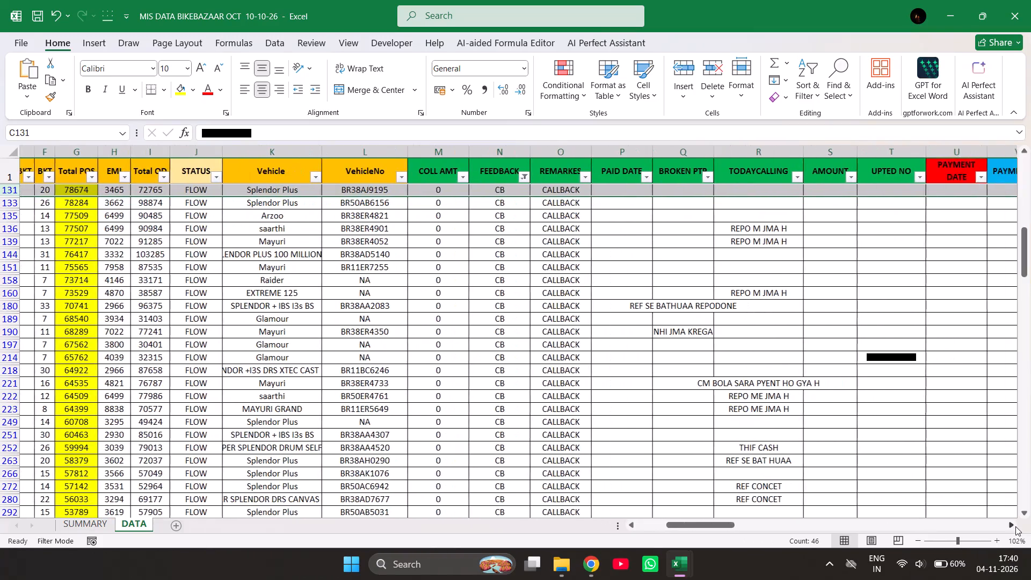
triple_click(1015, 526)
triple_click(1015, 526)
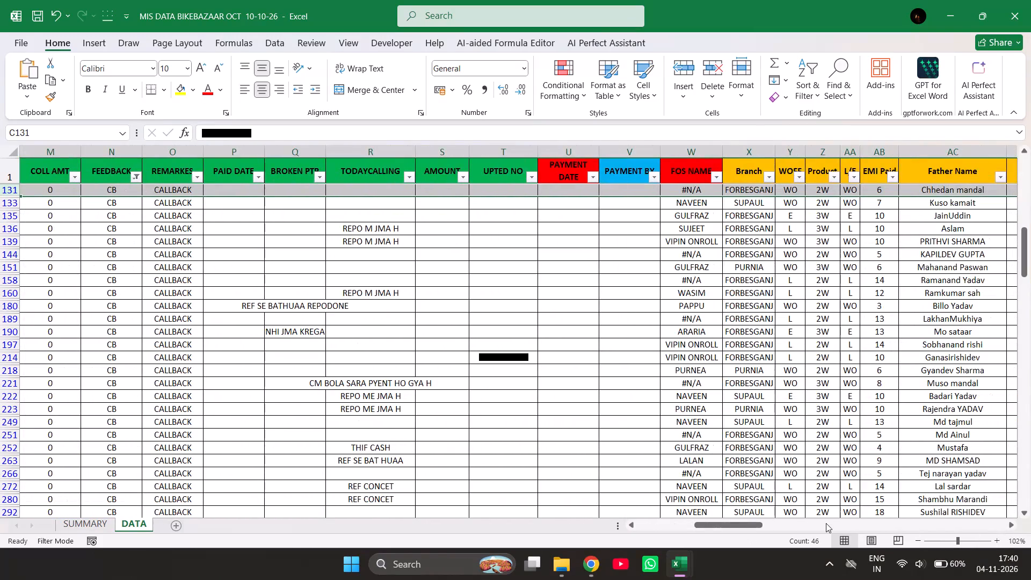
click(665, 529)
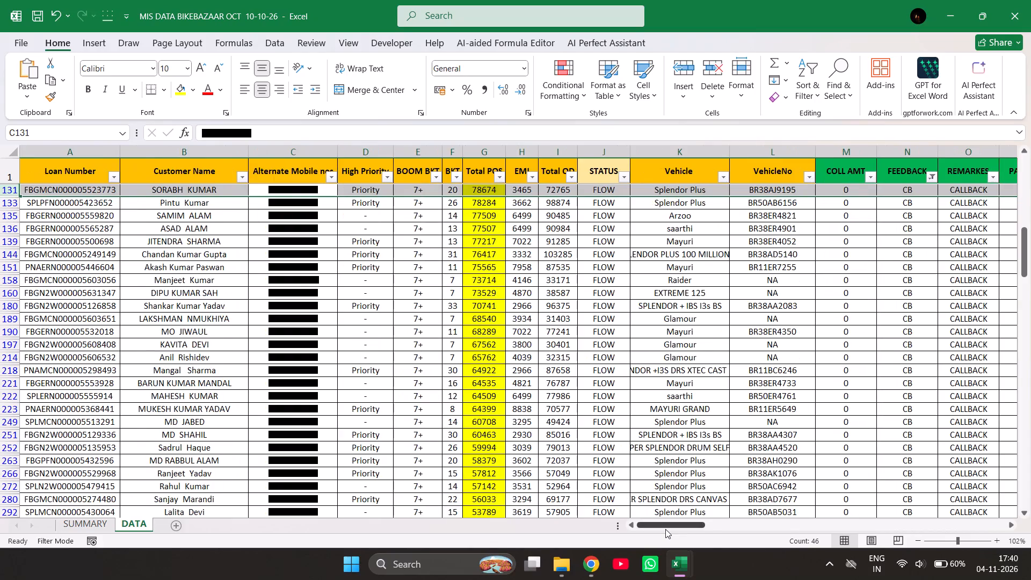
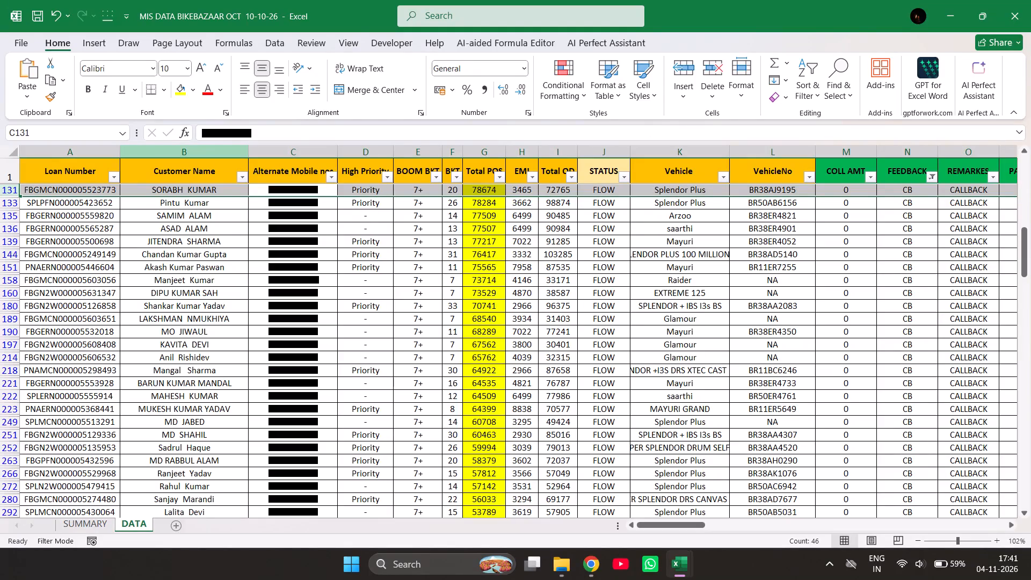
Highlight row 133 on the DATA sheet and check its record across the feedback, remarks and TODAYCALLING columns.
click(14, 204)
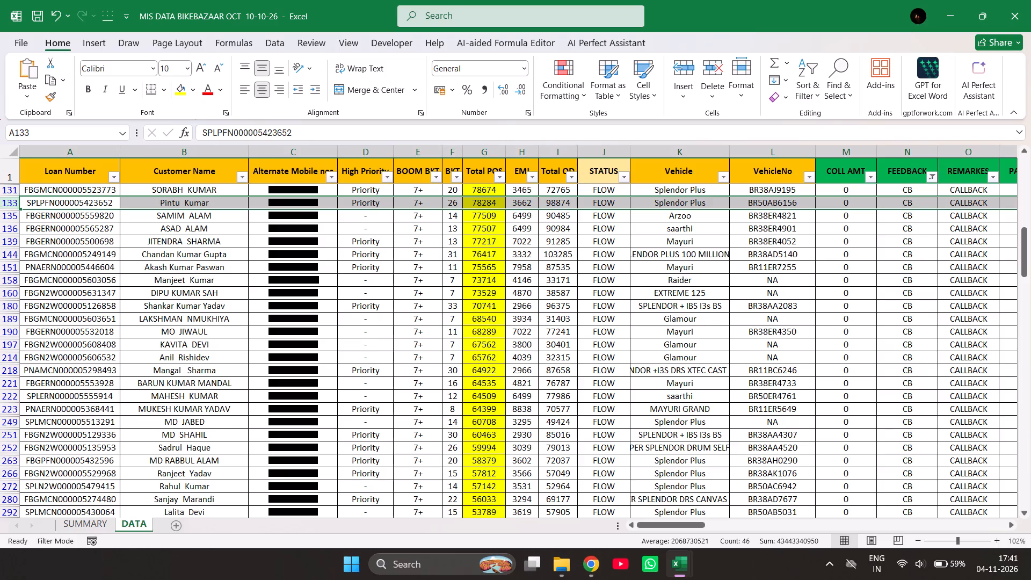
triple_click(1011, 530)
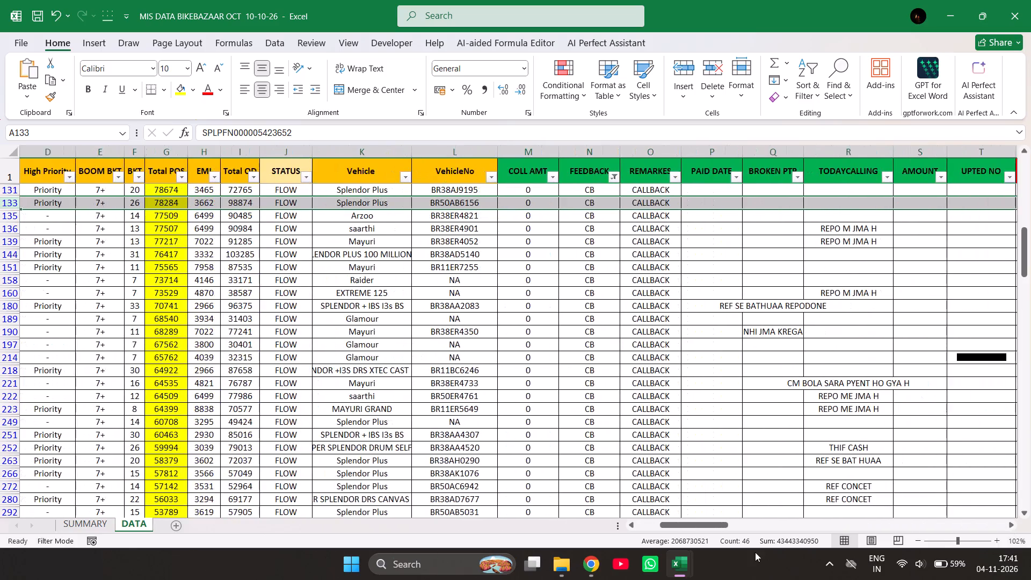
double_click(640, 525)
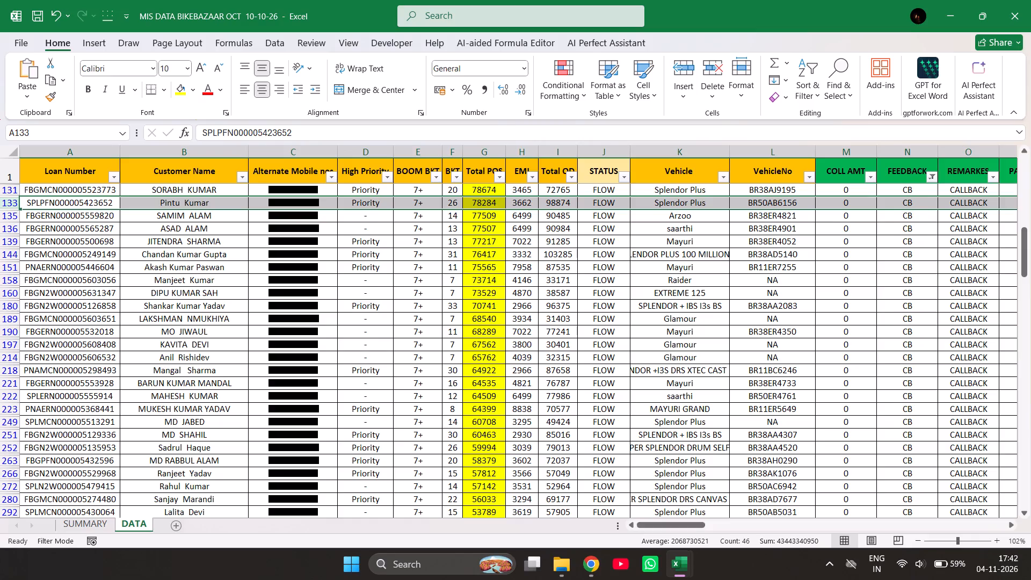
Highlight row 135, the following filtered callback record, for review.
click(6, 212)
click(9, 216)
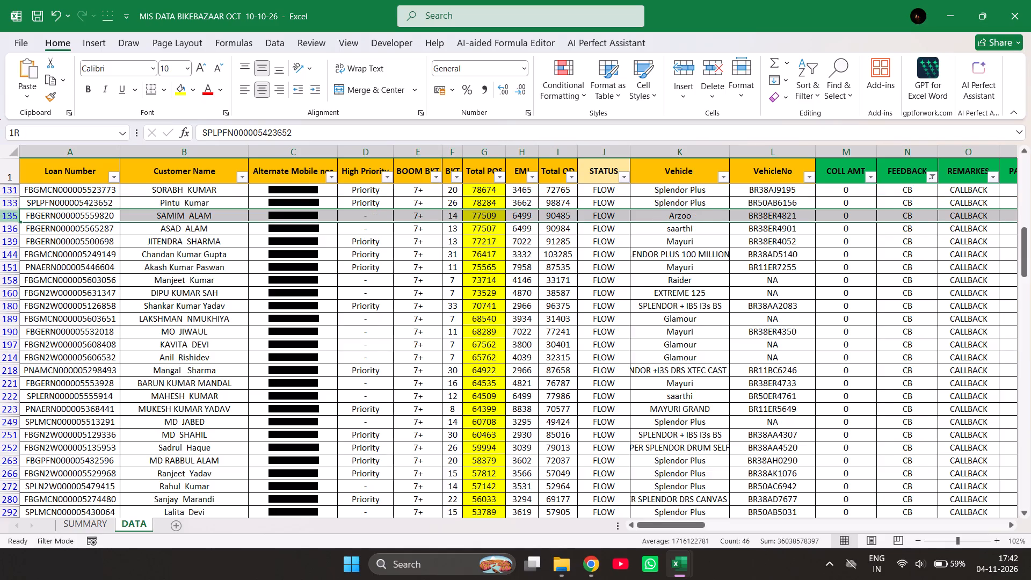
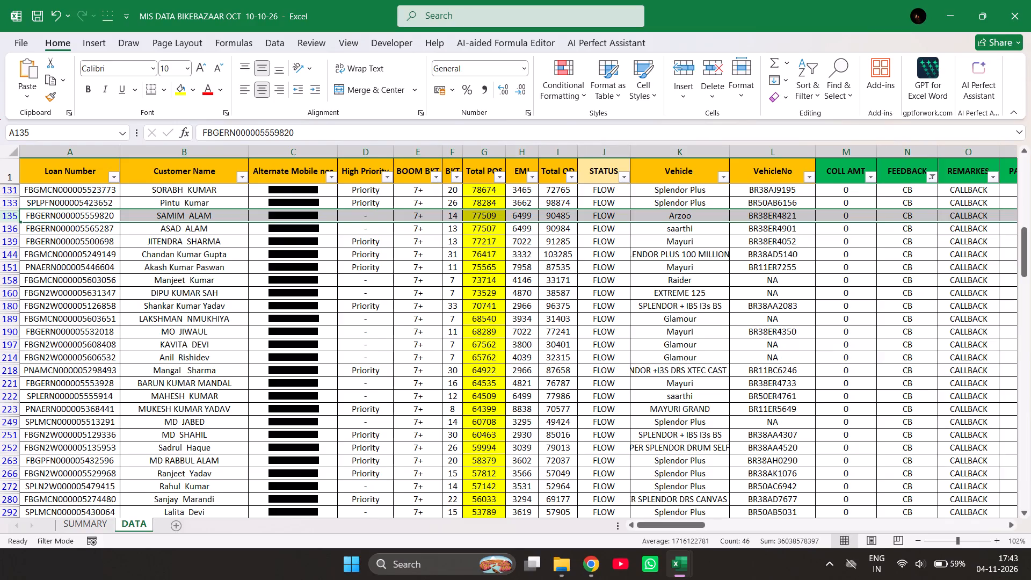
Check the row 135 record on the DATA sheet, from its customer details across to the feedback, remarks and TODAYCALLING columns.
triple_click(1010, 528)
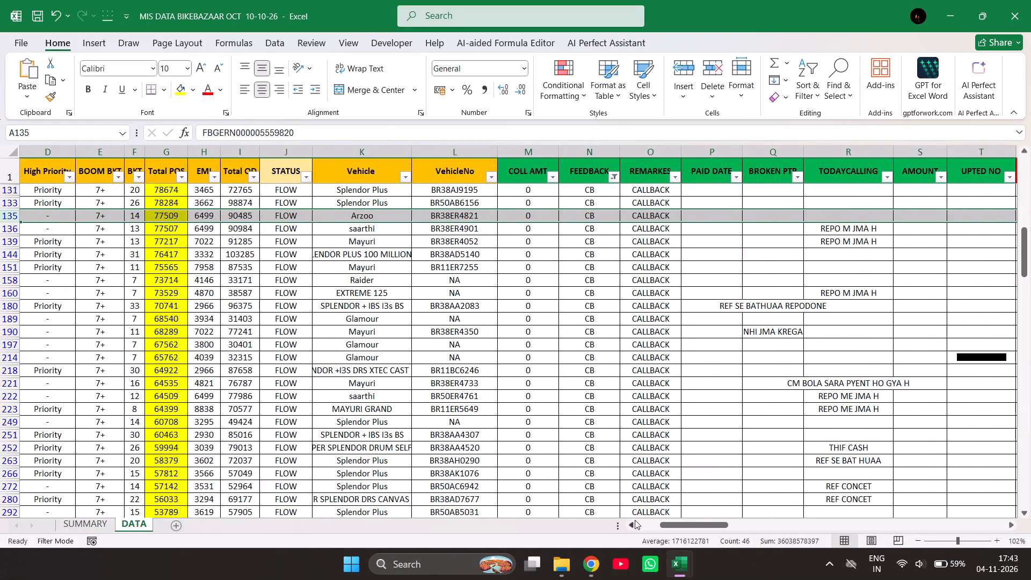
click(646, 521)
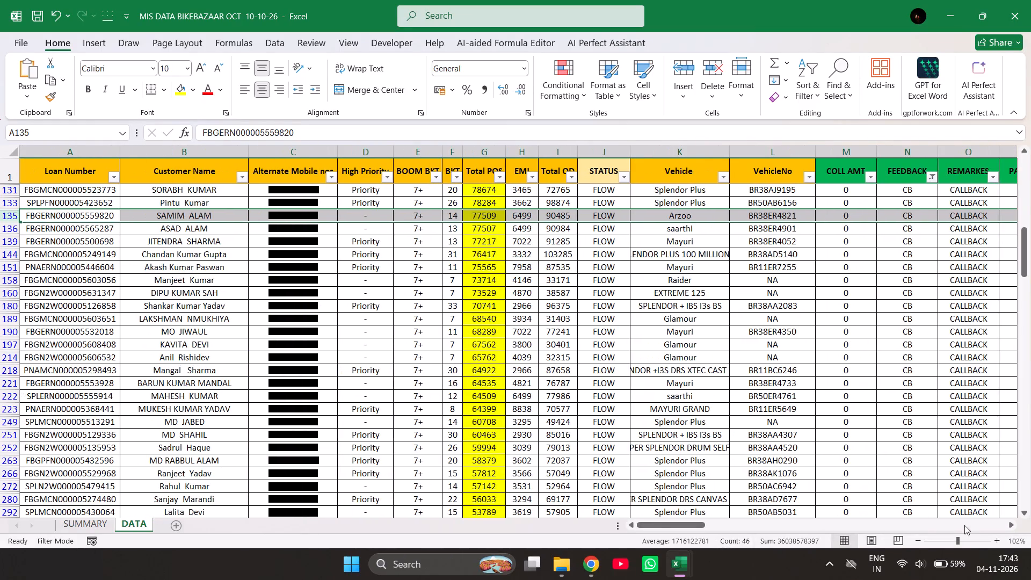
click(1012, 522)
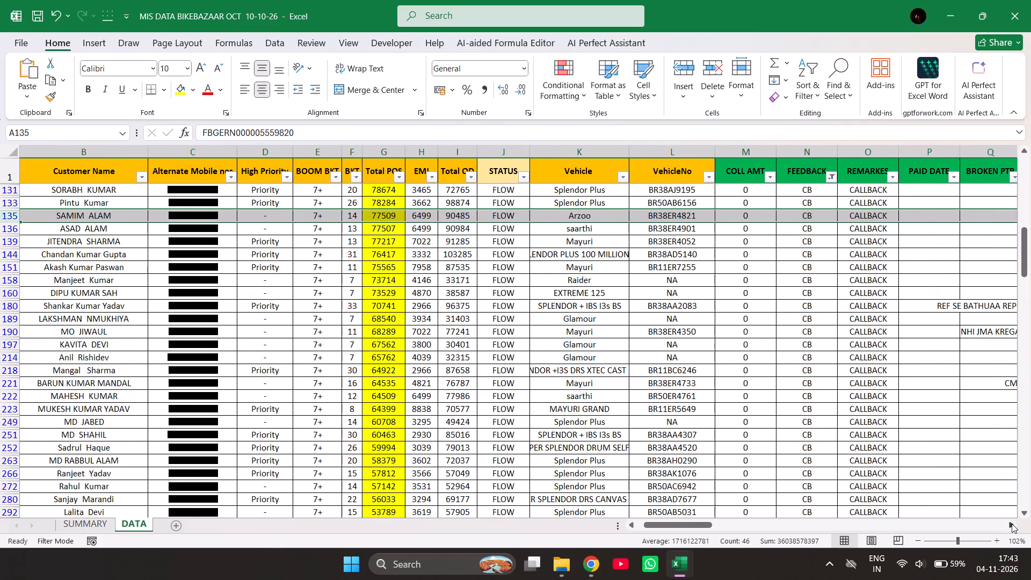
double_click(1012, 524)
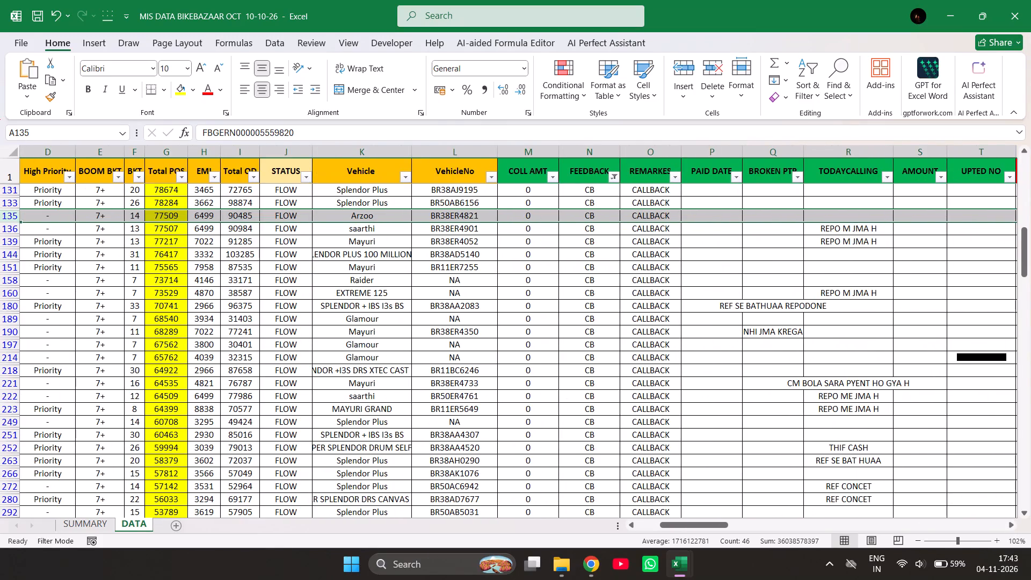
Highlight row 144, the next callback record with a blank TODAYCALLING entry, and bring up its loan number and customer details.
click(848, 255)
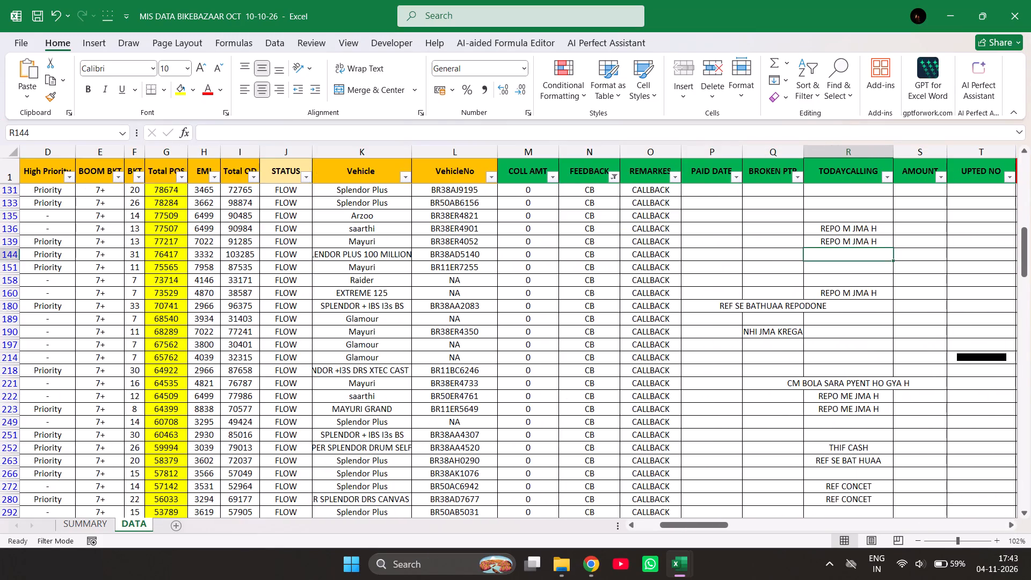
click(13, 255)
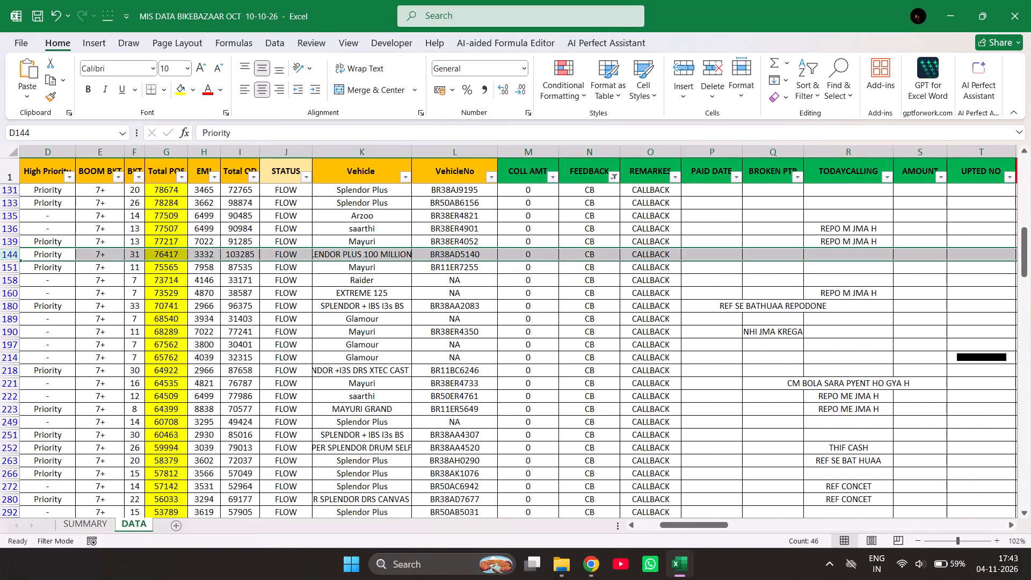
triple_click(648, 522)
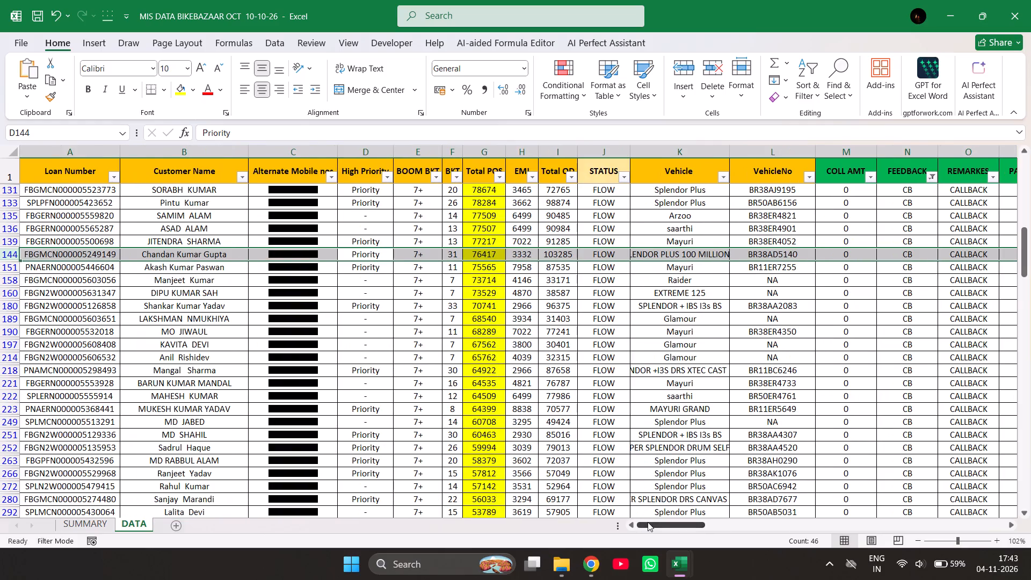
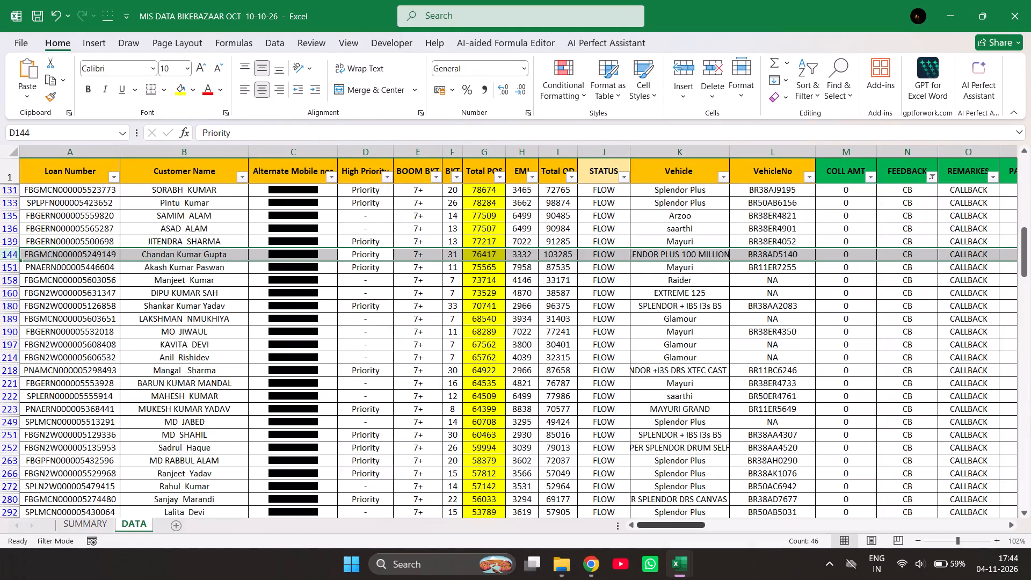
Highlight row 151, the next filtered callback record on the DATA sheet.
click(9, 267)
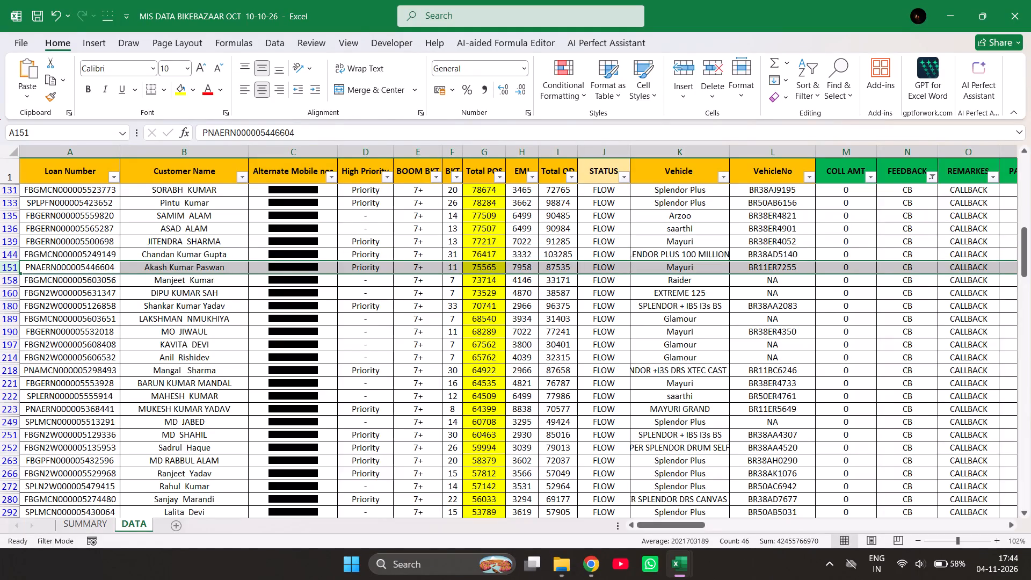
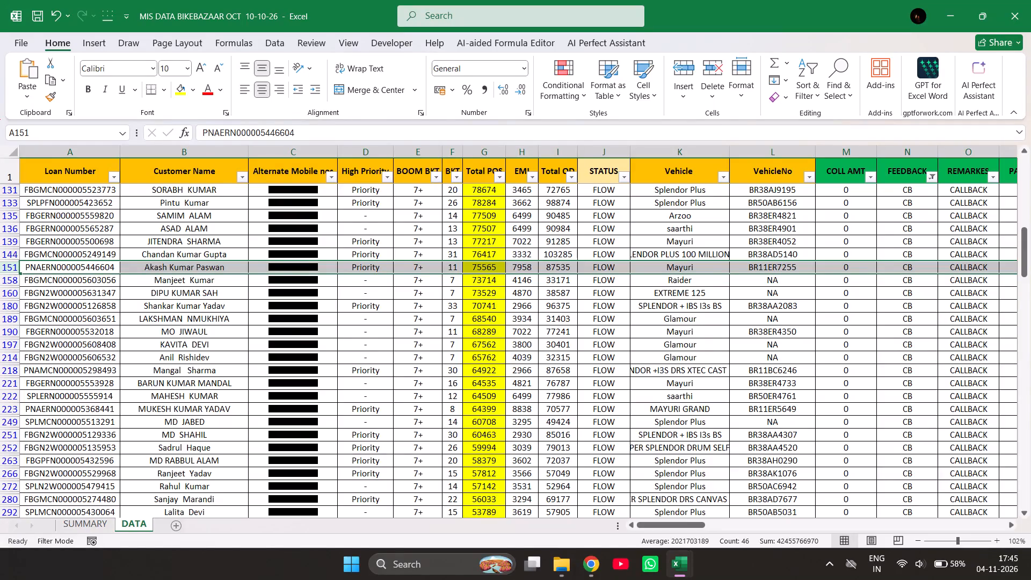
Check the callback records' follow-up columns from PAID DATE to UPTED NO, ending on the PAID DATE cell of row 251.
click(1008, 519)
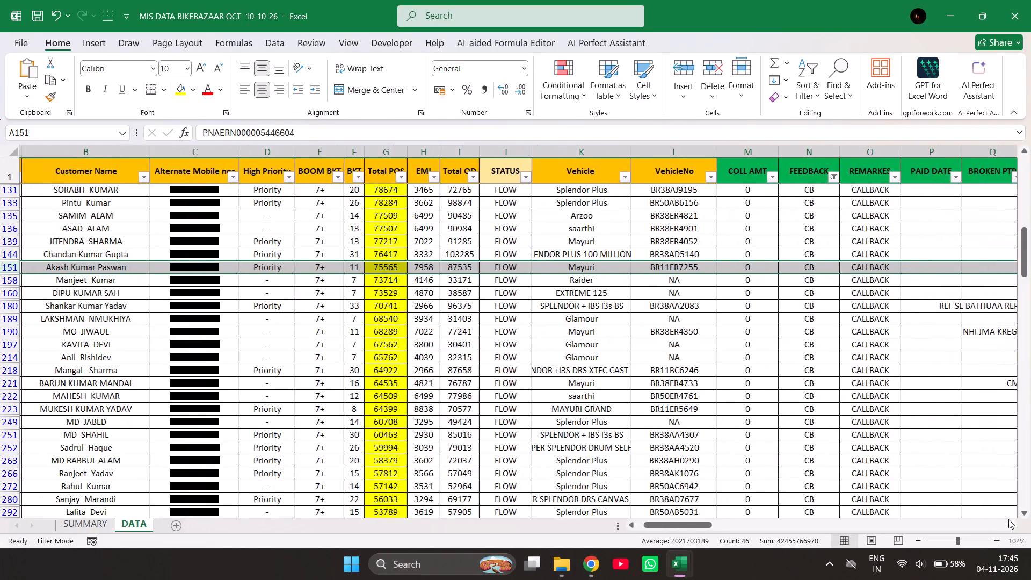
double_click(1008, 519)
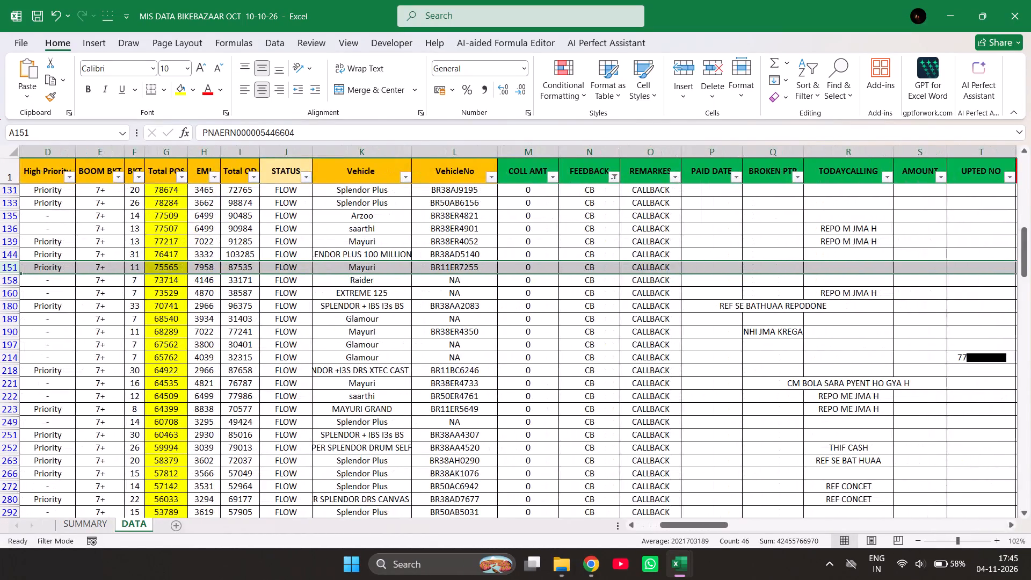
triple_click(643, 521)
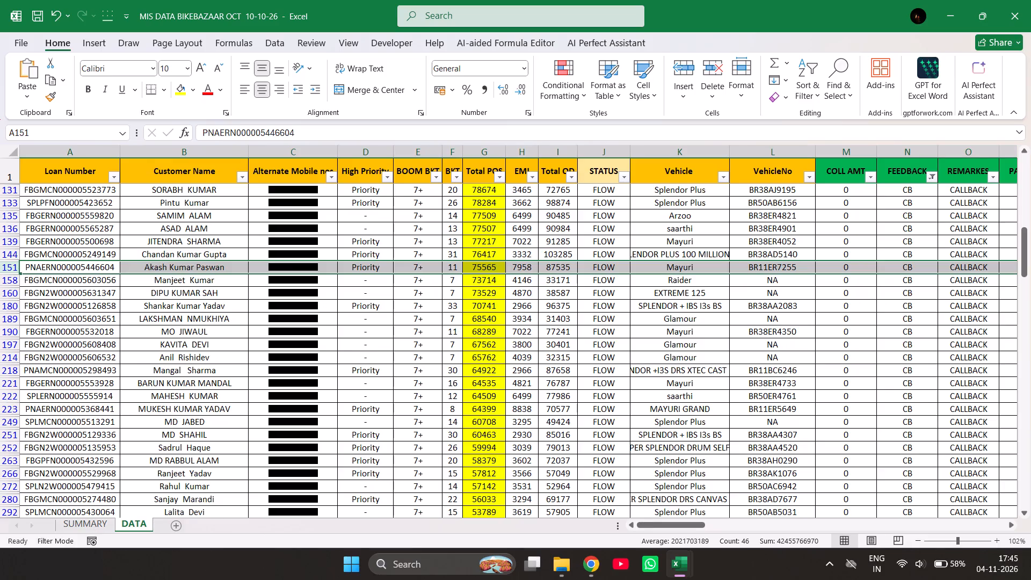
triple_click(1011, 526)
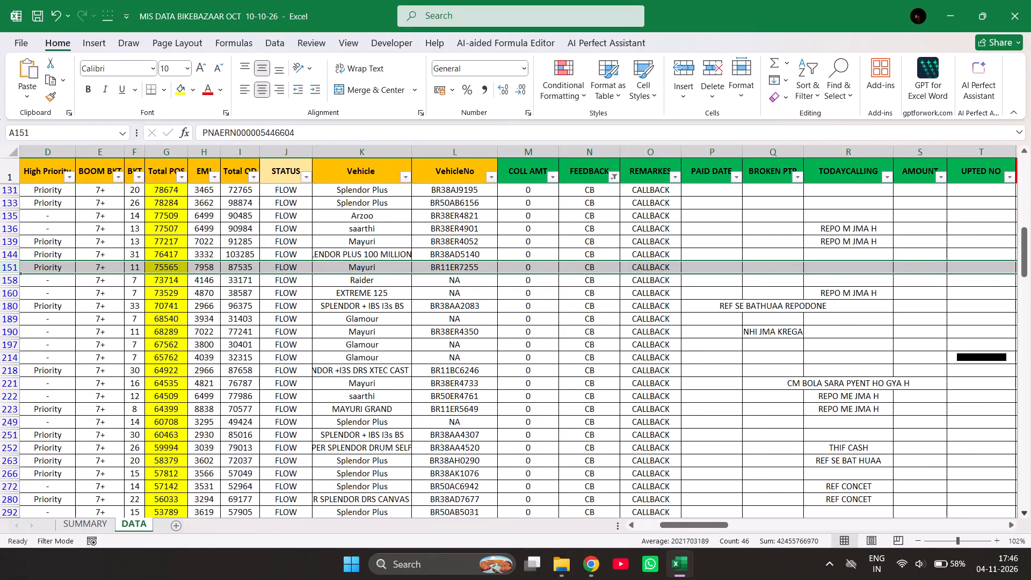
click(740, 433)
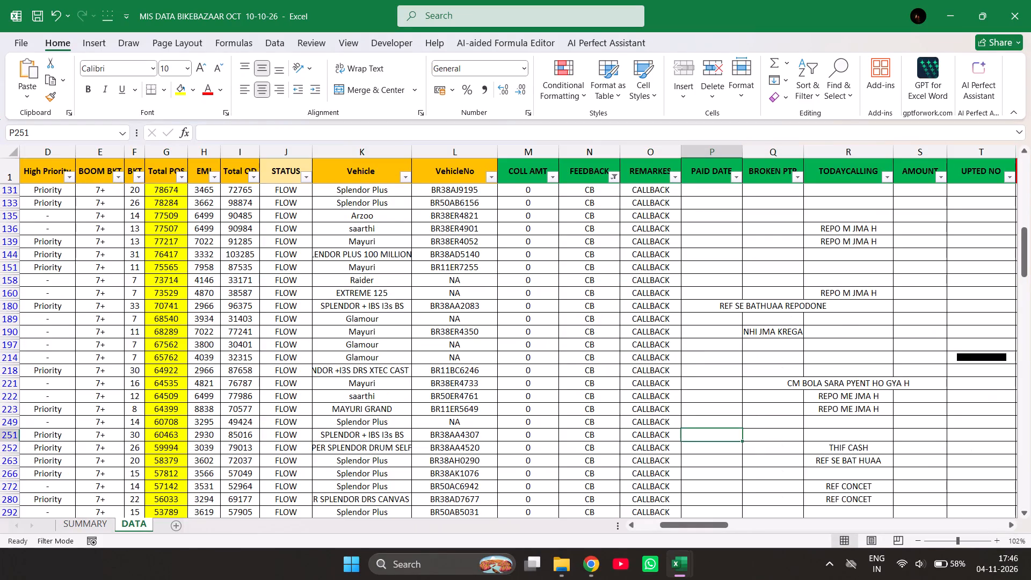
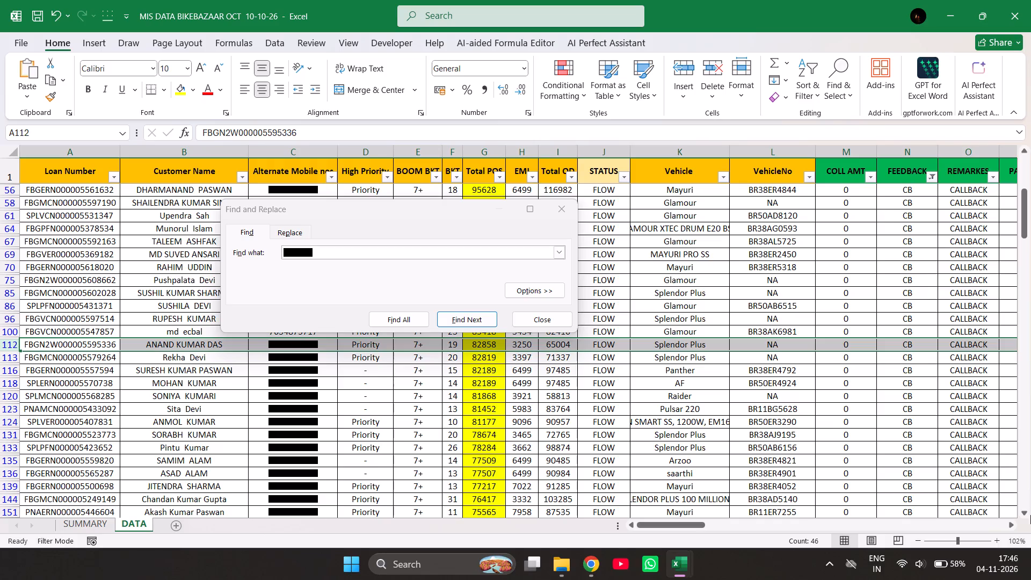
Check the TODAYCALLING remarks around the row 112 account, and review the filtered callback accounts down to row 249.
triple_click(1011, 525)
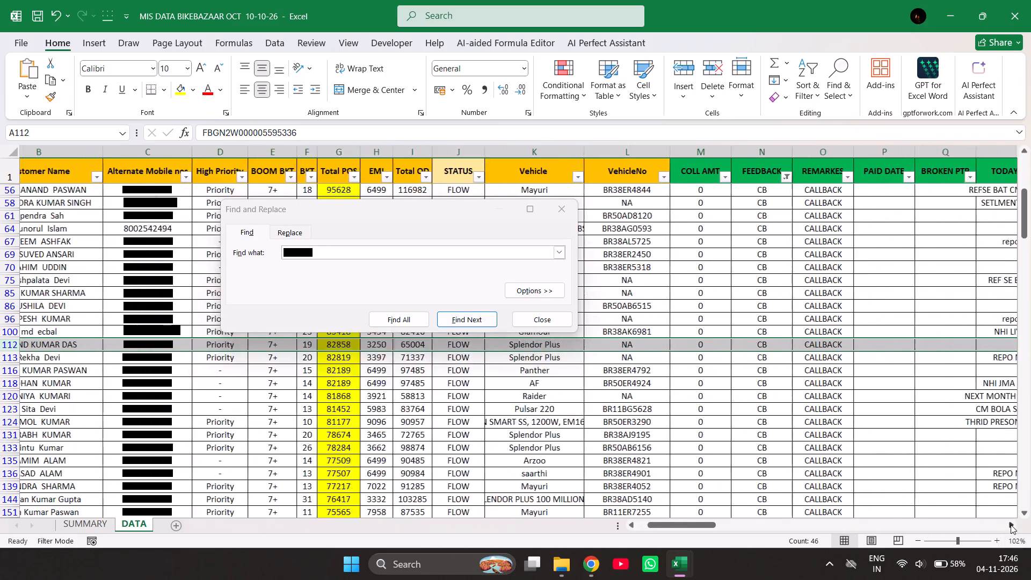
double_click(1011, 525)
triple_click(647, 519)
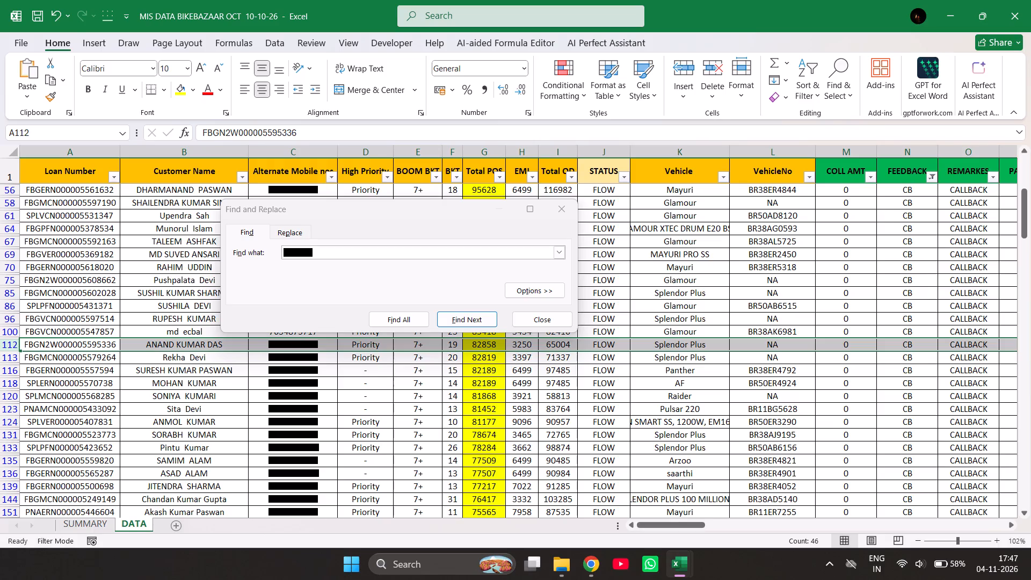
triple_click(1026, 511)
triple_click(1026, 511)
triple_click(1026, 511)
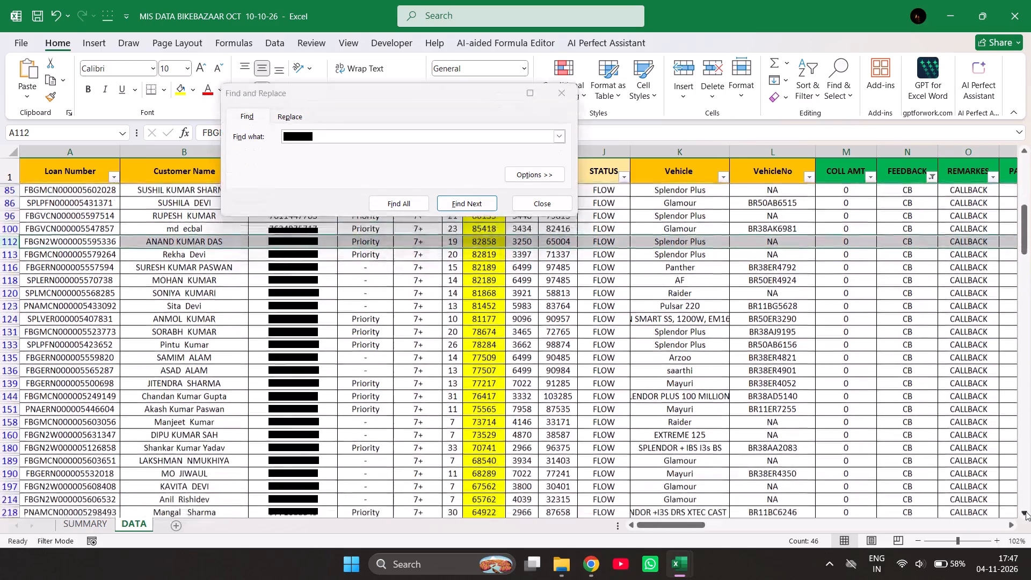
triple_click(1026, 511)
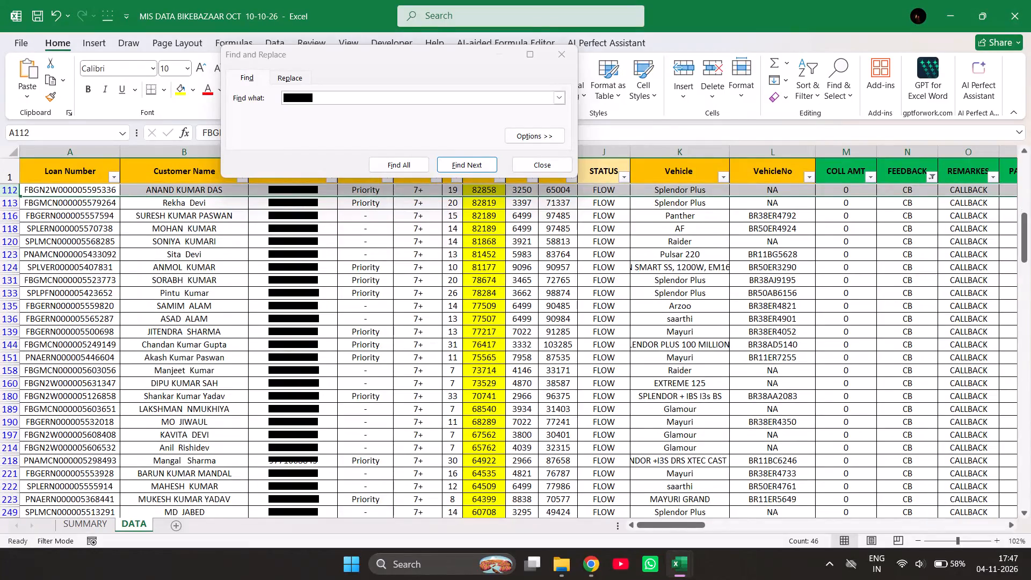
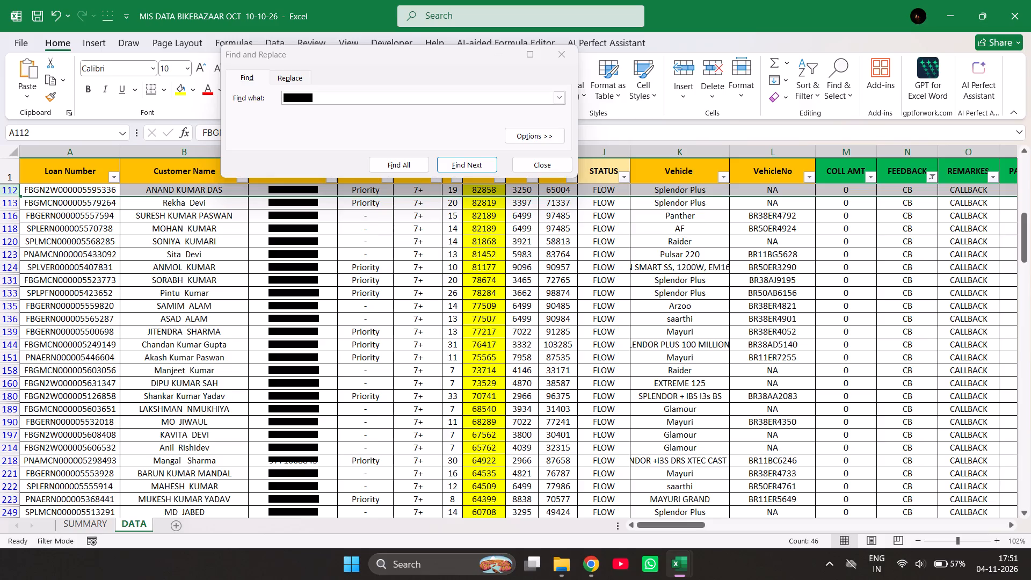
Review the customer details and TODAYCALLING remarks of the filtered callback accounts in rows 113, 116, 123 and 131.
click(7, 203)
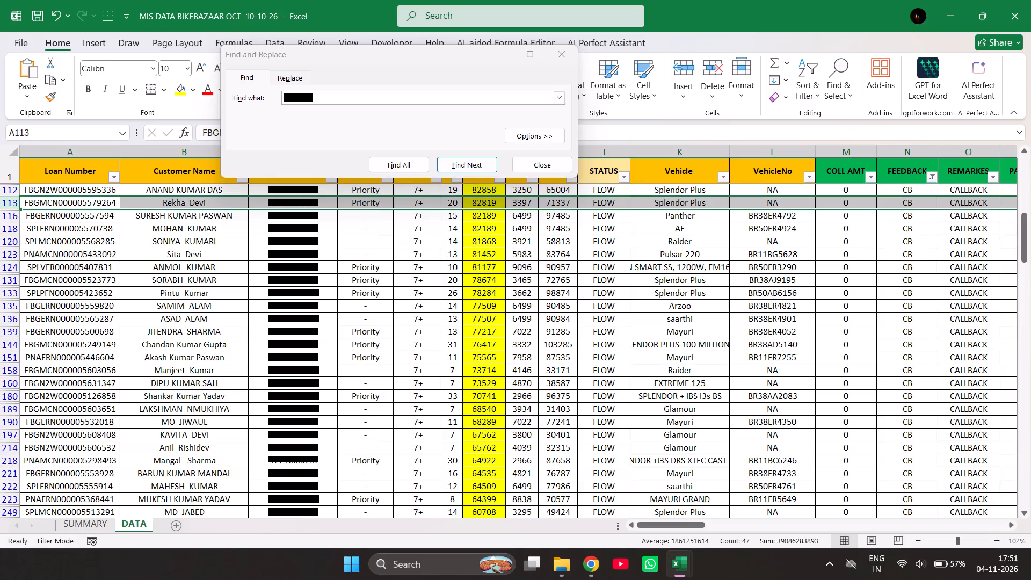
double_click(1013, 526)
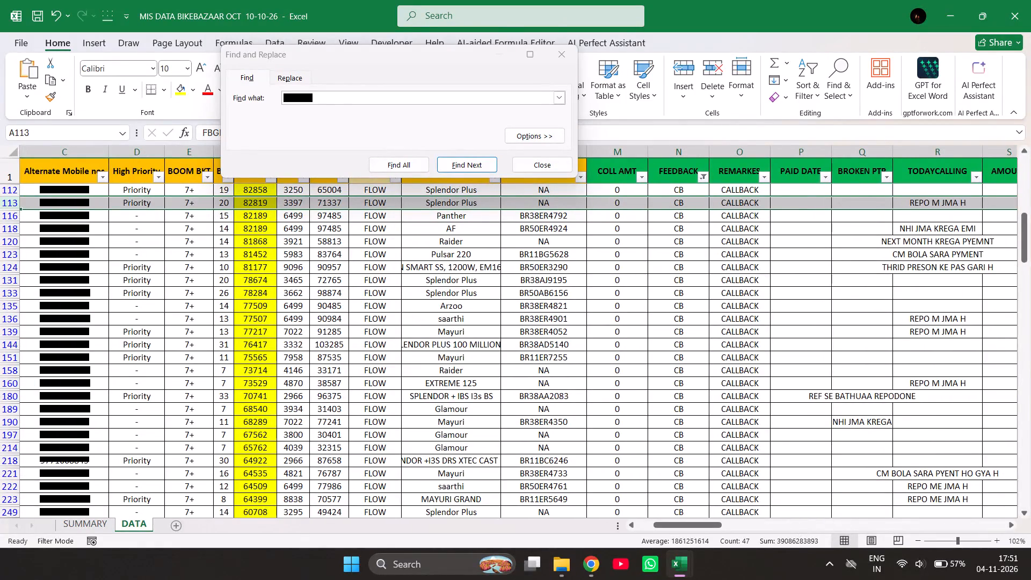
click(14, 214)
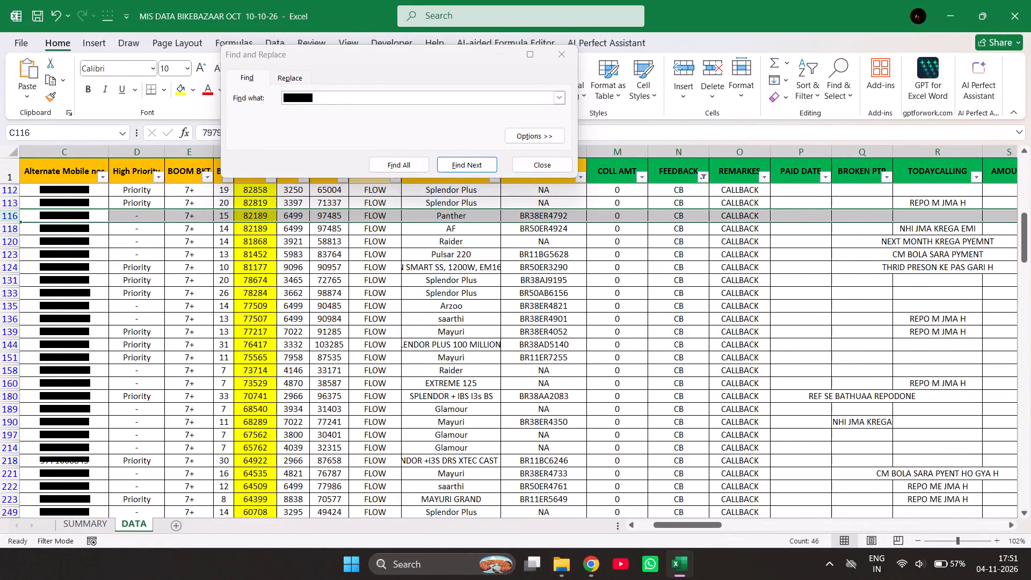
triple_click(640, 526)
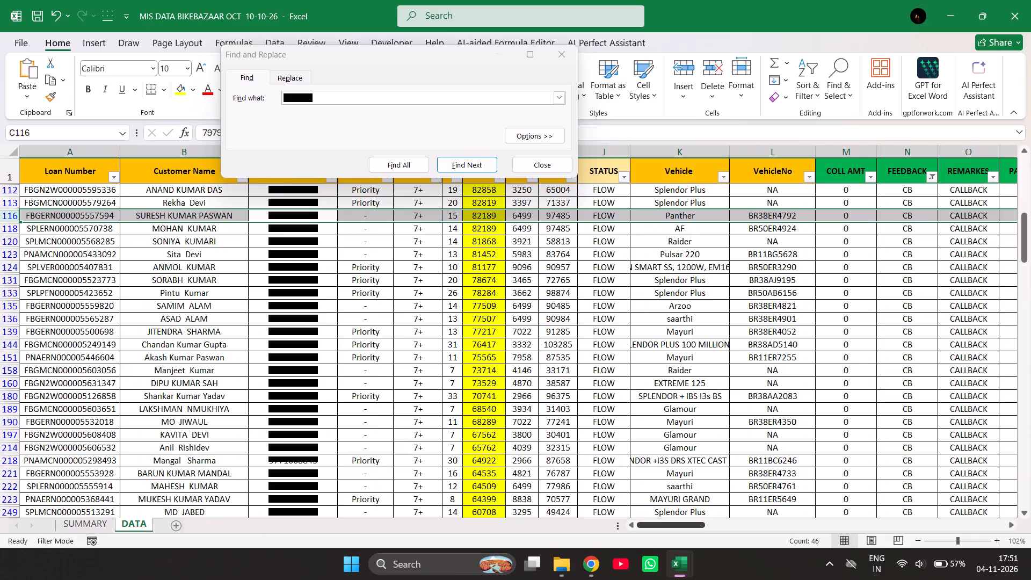
click(2, 255)
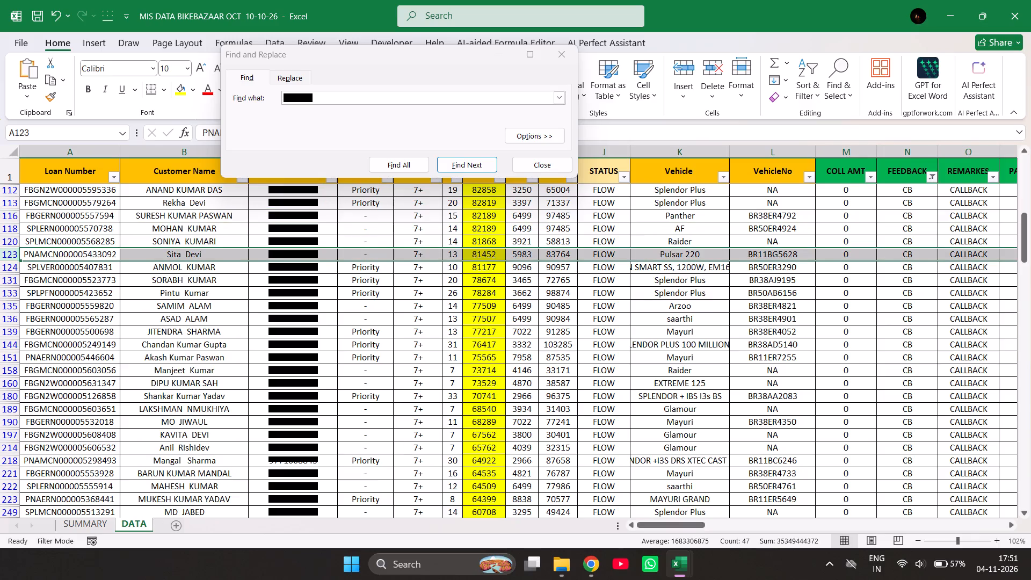
triple_click(1012, 527)
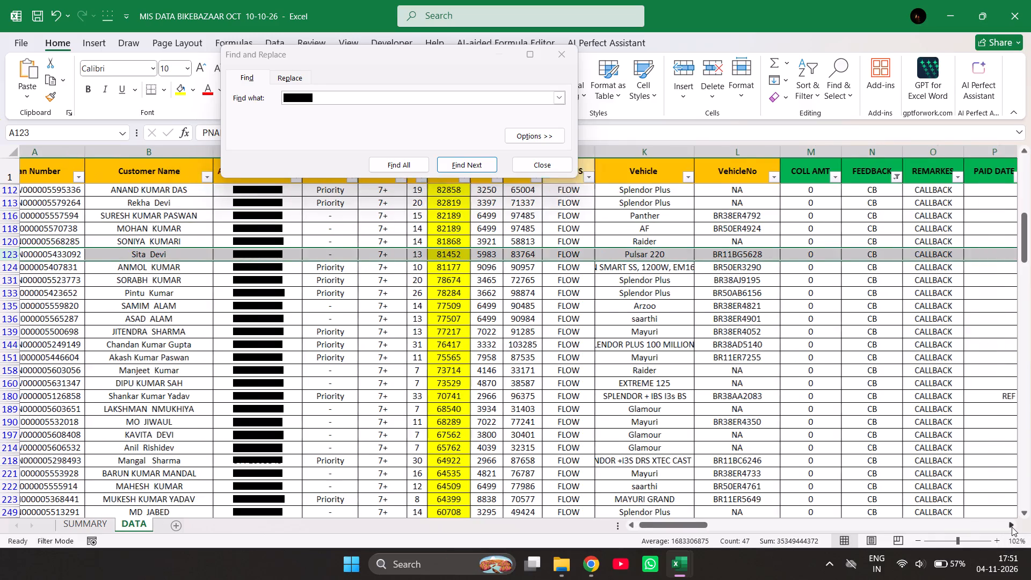
click(1012, 527)
click(691, 282)
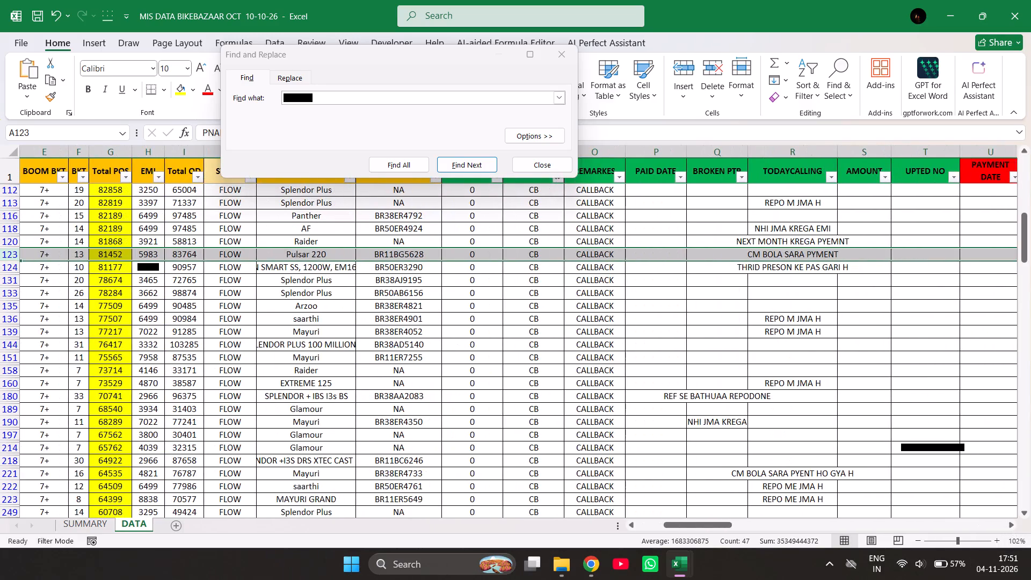
click(7, 282)
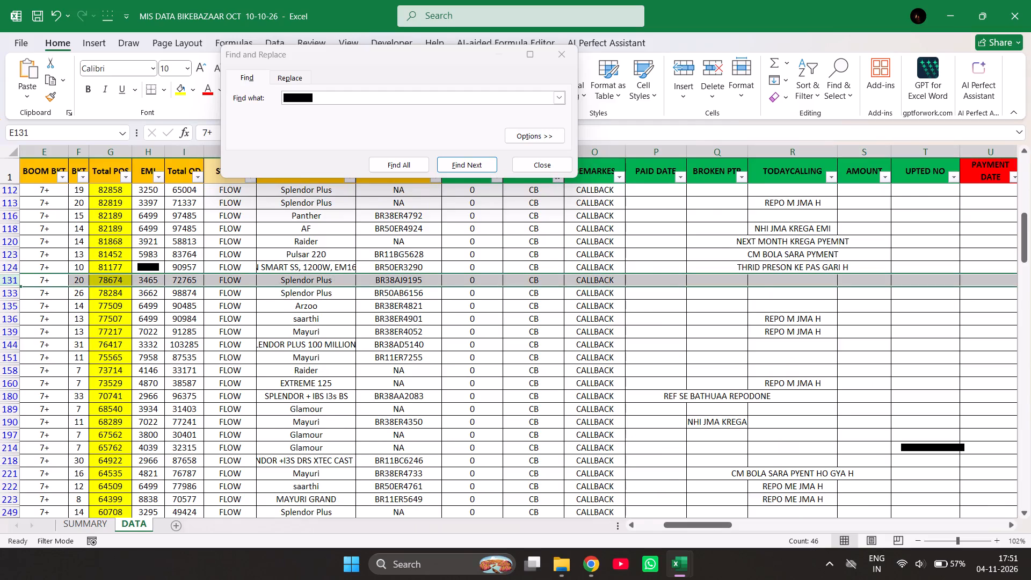
triple_click(641, 527)
click(641, 527)
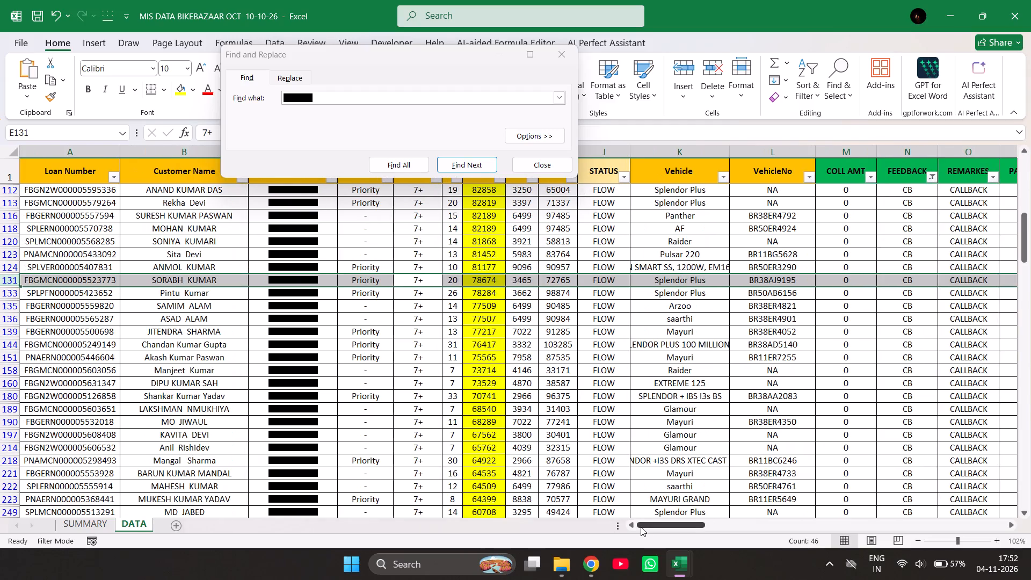
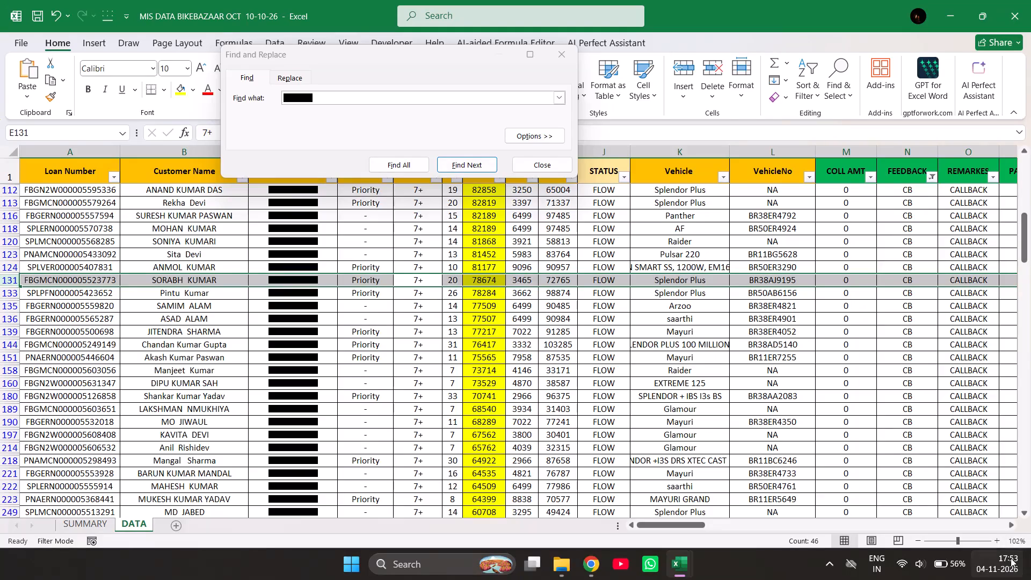
Check the TODAYCALLING remarks of the callback accounts from row 112 onward and examine the customer details in row 252.
double_click(1009, 526)
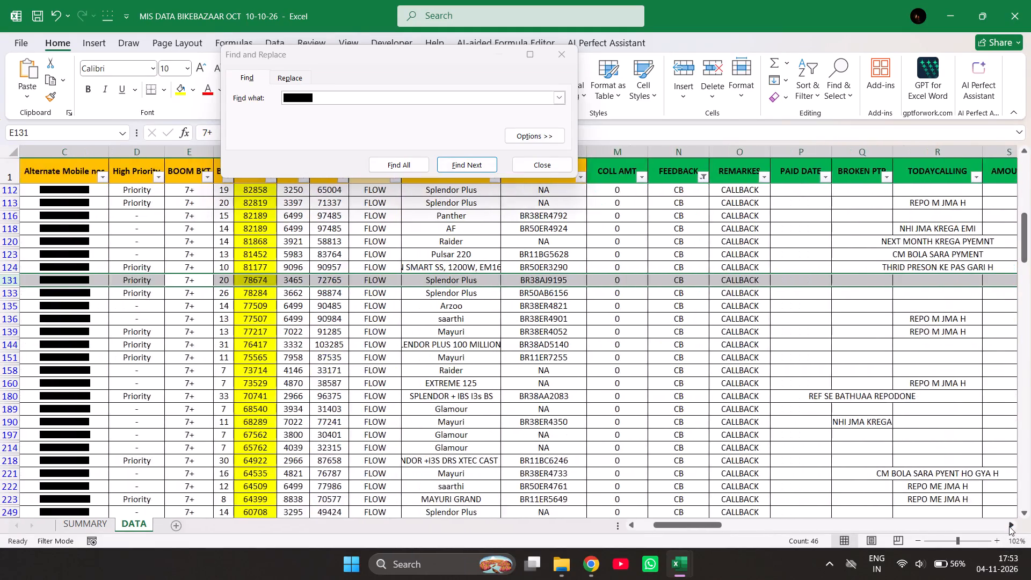
click(1009, 526)
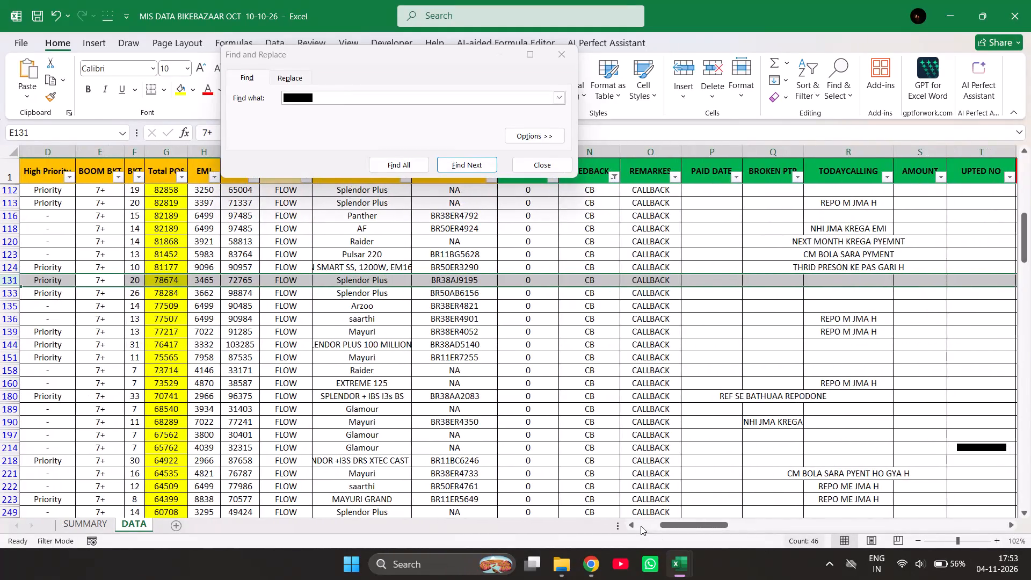
double_click(641, 526)
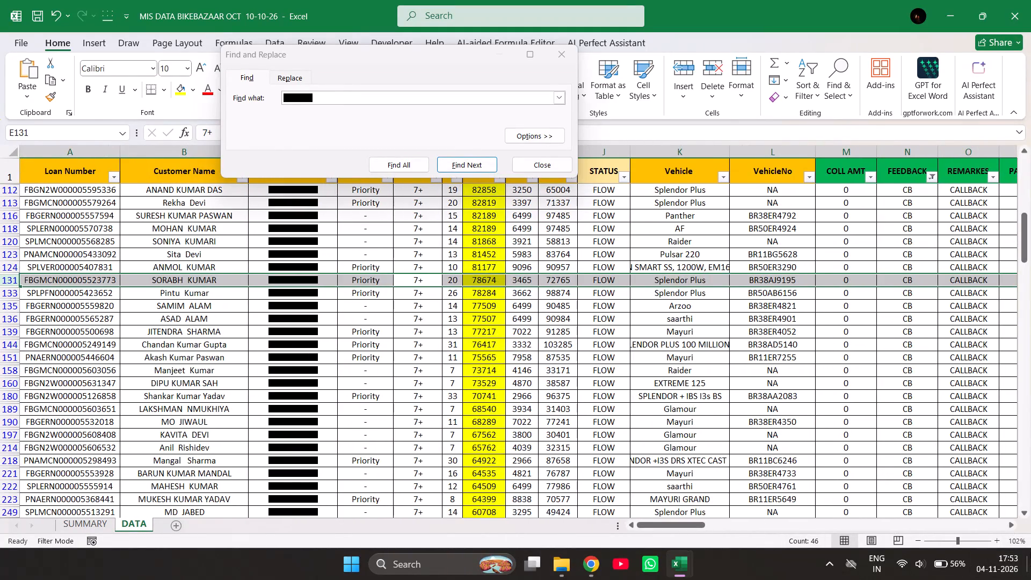
triple_click(1024, 513)
triple_click(1024, 513)
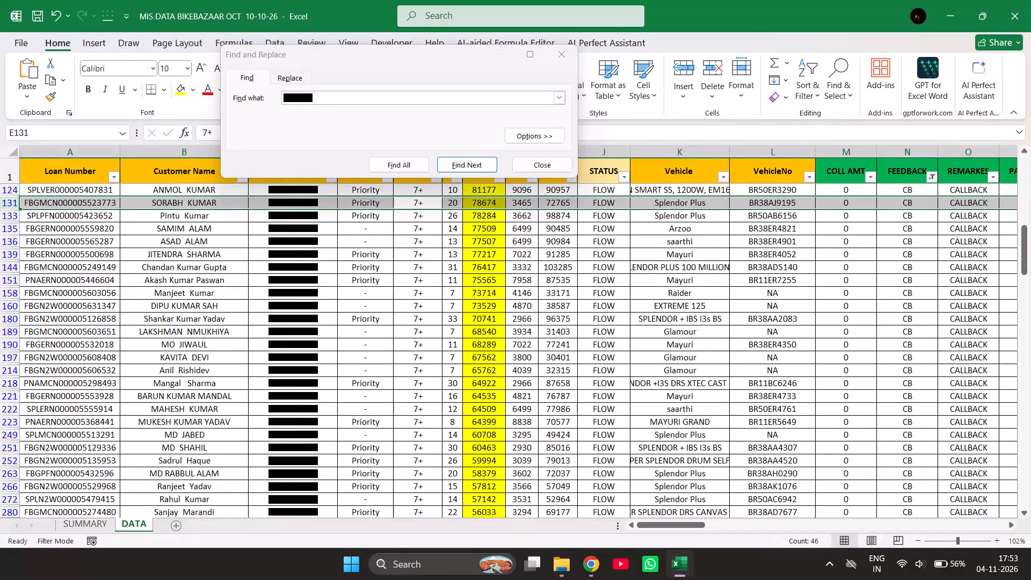
triple_click(1013, 525)
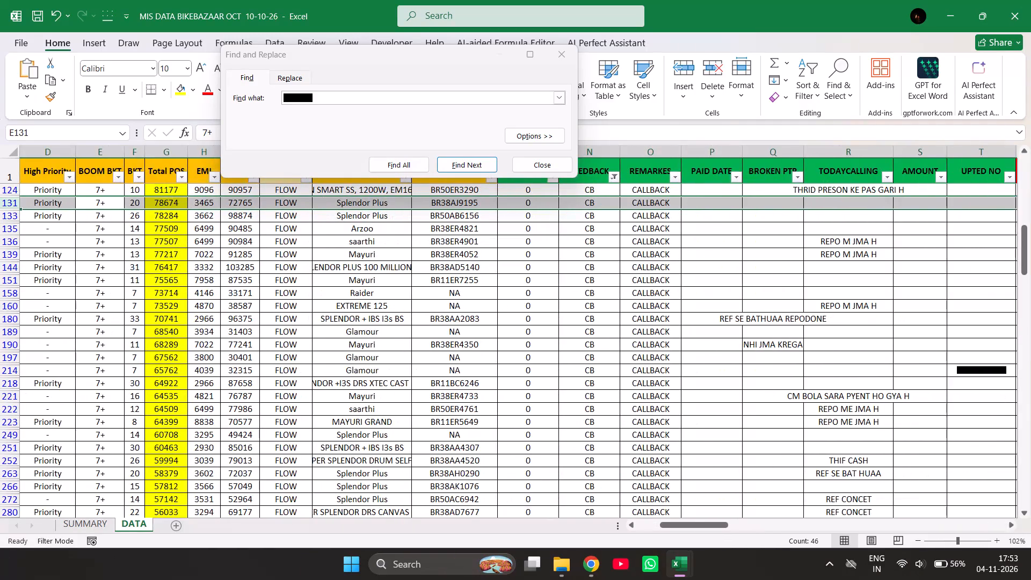
click(647, 524)
drag(647, 524, 557, 340)
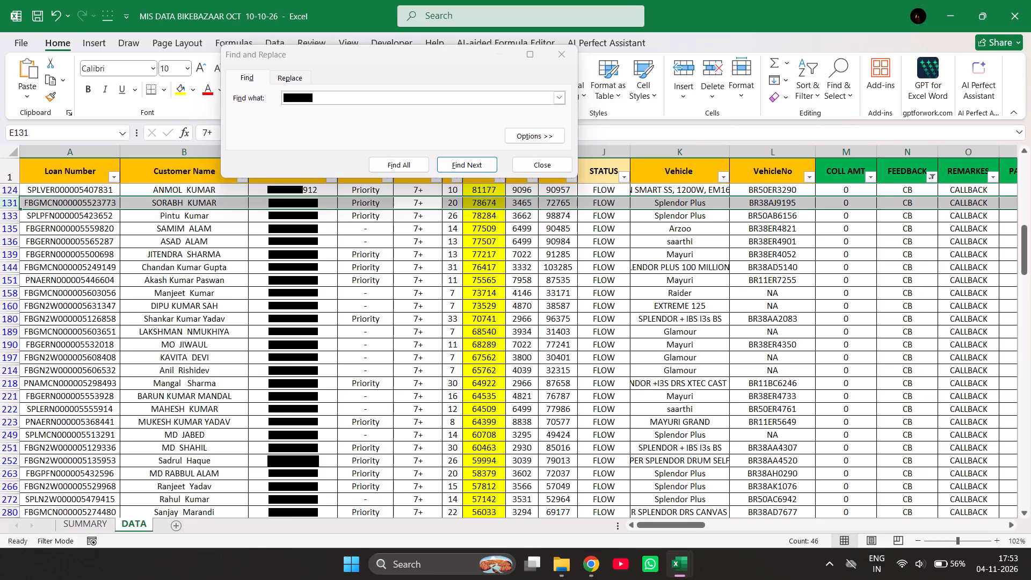
click(9, 458)
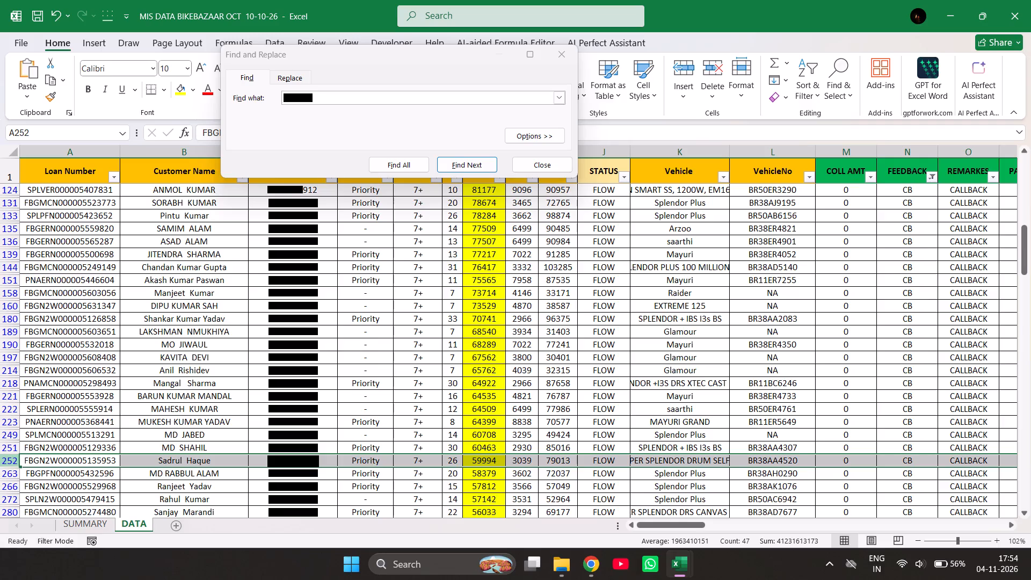
Examine the callback account in row 263, from its customer details across to its TODAYCALLING and UPTED NO entries.
triple_click(1026, 512)
triple_click(1026, 512)
triple_click(1026, 512)
triple_click(1026, 512)
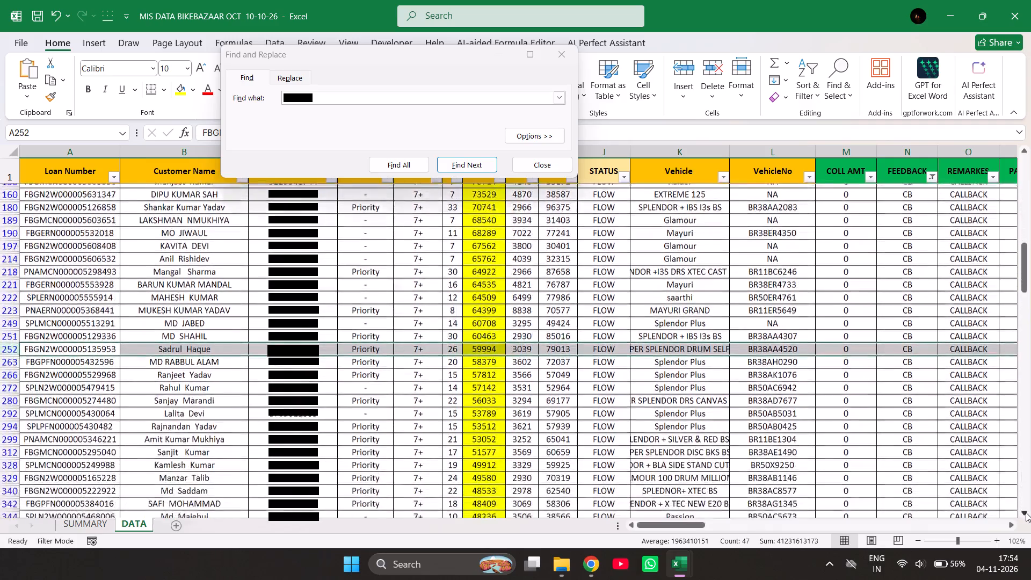
triple_click(1026, 512)
triple_click(1026, 512)
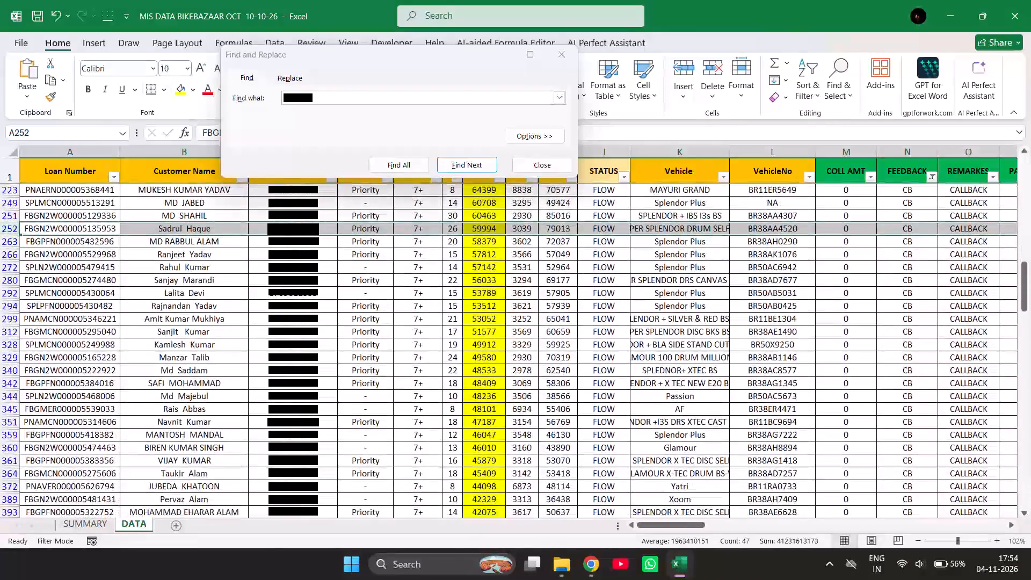
click(8, 242)
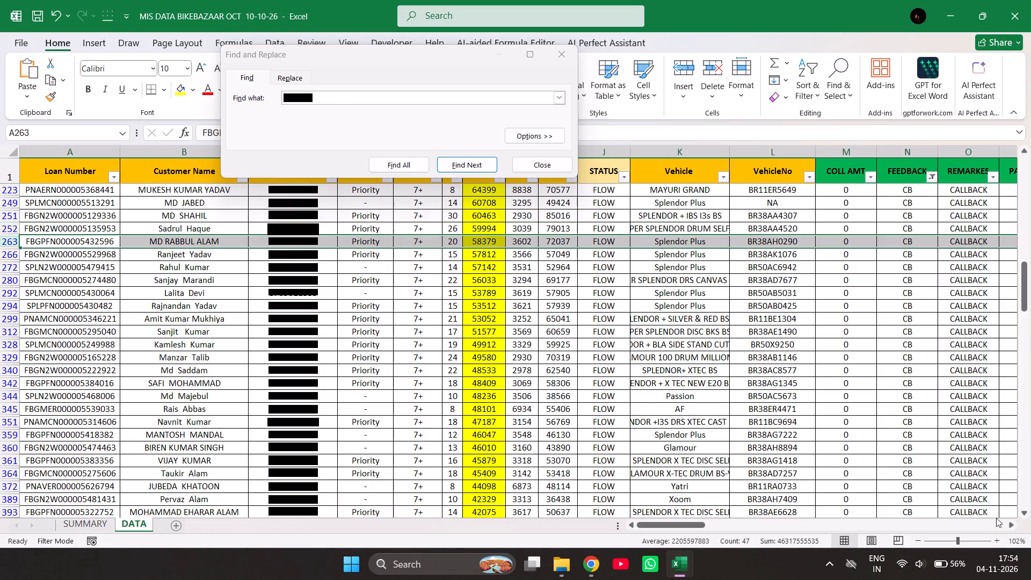
triple_click(1011, 524)
double_click(1011, 524)
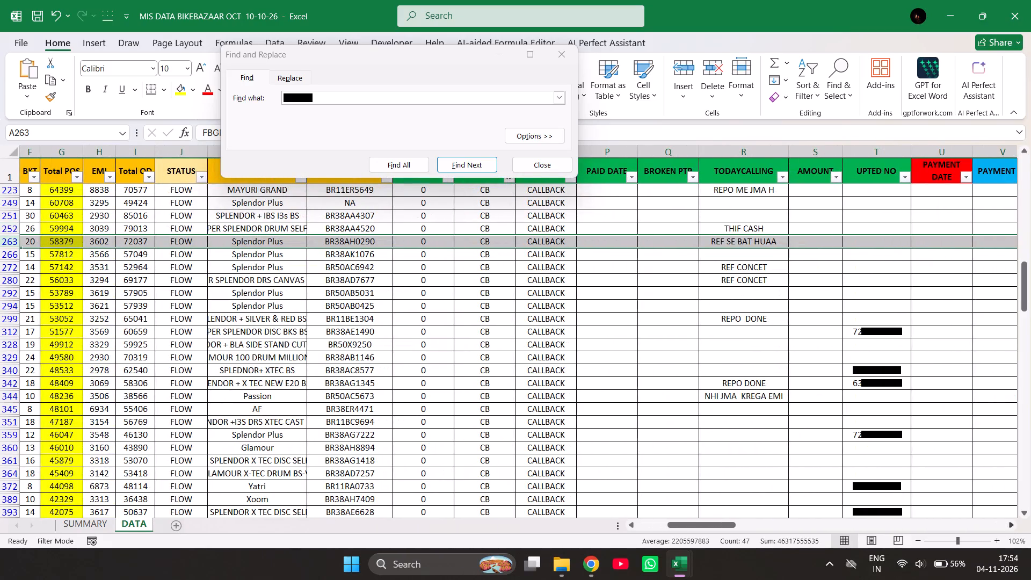
Review the TODAYCALLING and UPTED NO entries of the callback accounts further down and examine the customer details in row 359.
triple_click(1021, 509)
triple_click(1021, 509)
triple_click(1021, 509)
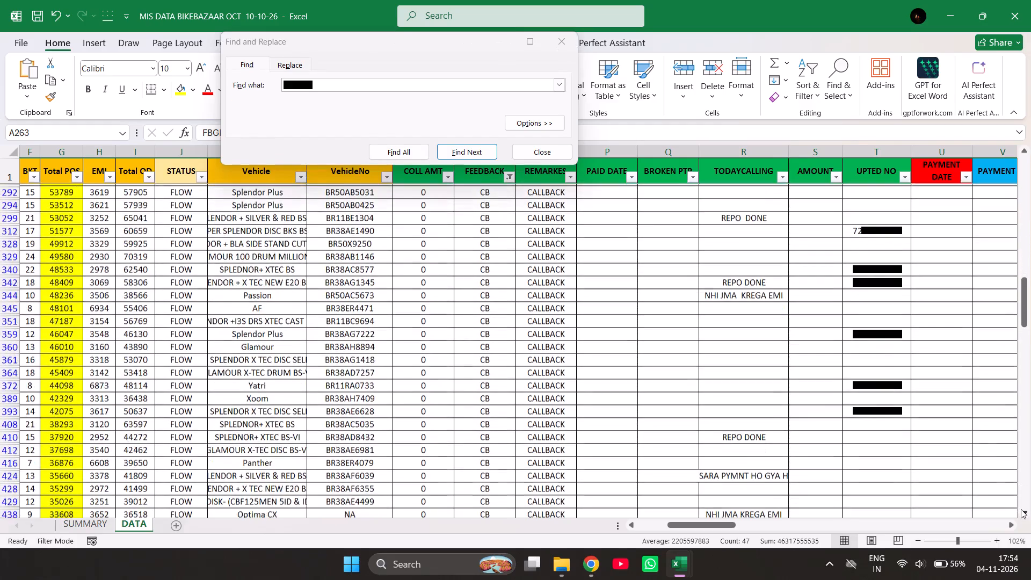
click(1021, 509)
click(1021, 509)
click(1021, 509)
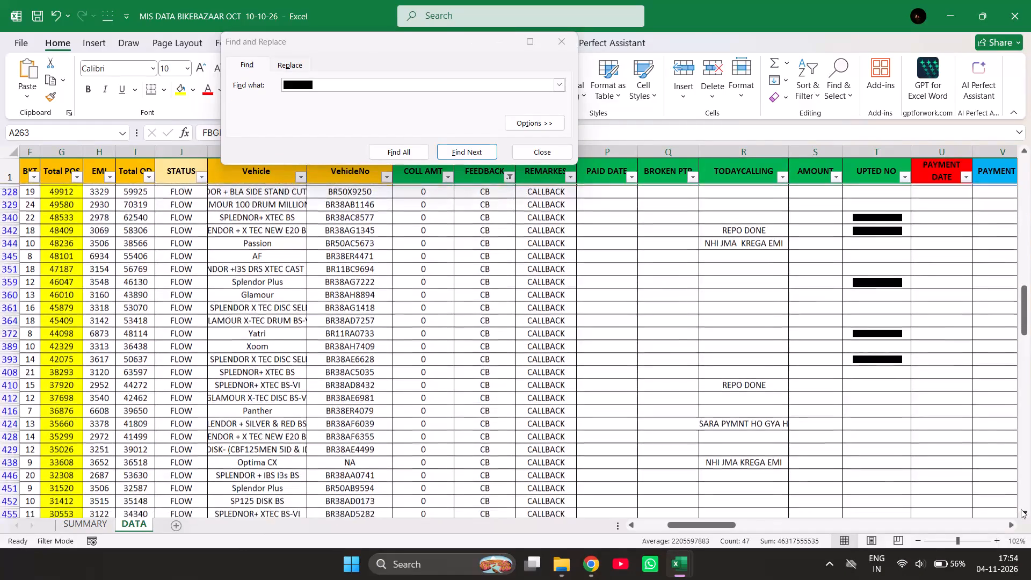
click(1021, 509)
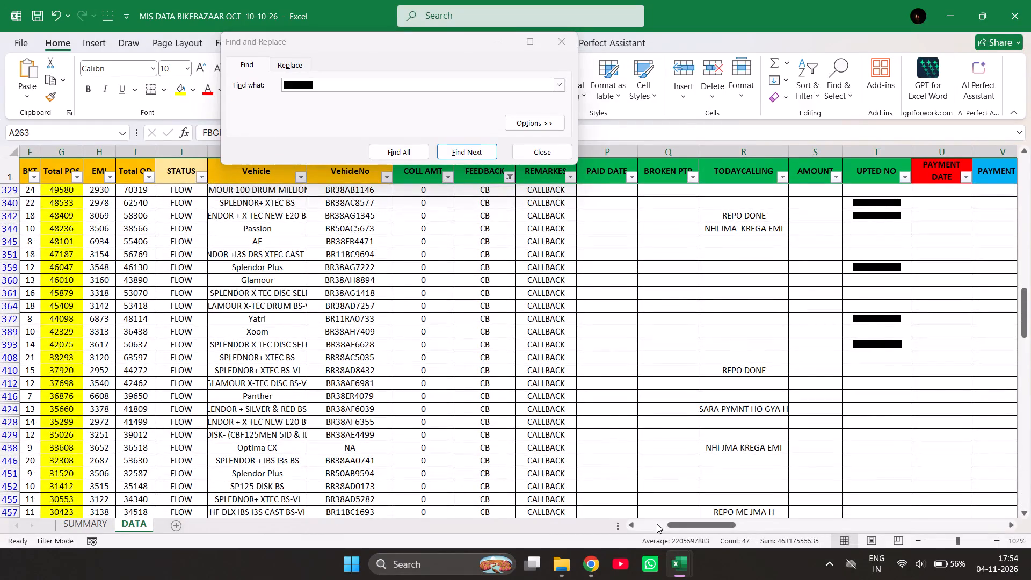
click(656, 523)
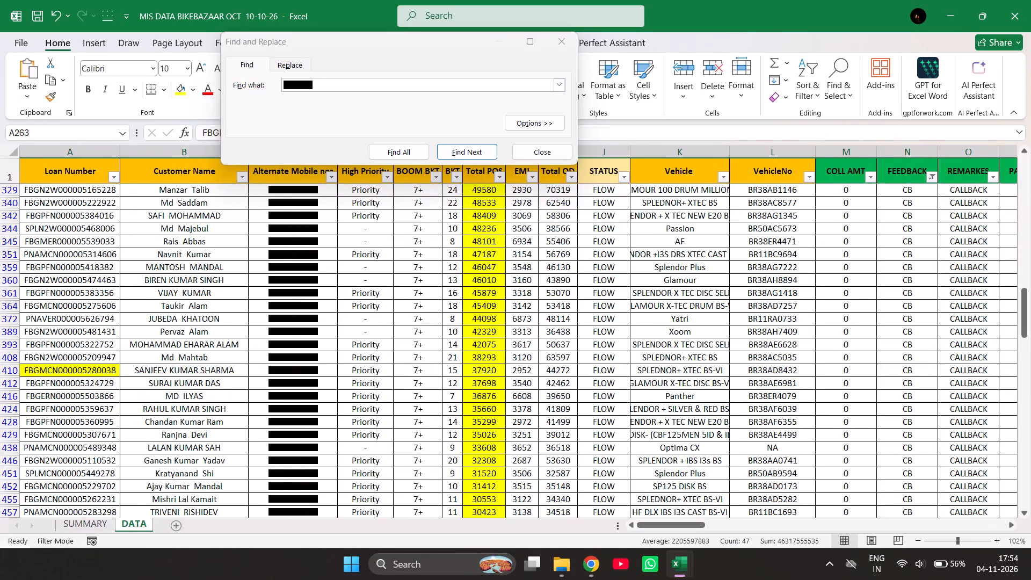
click(13, 266)
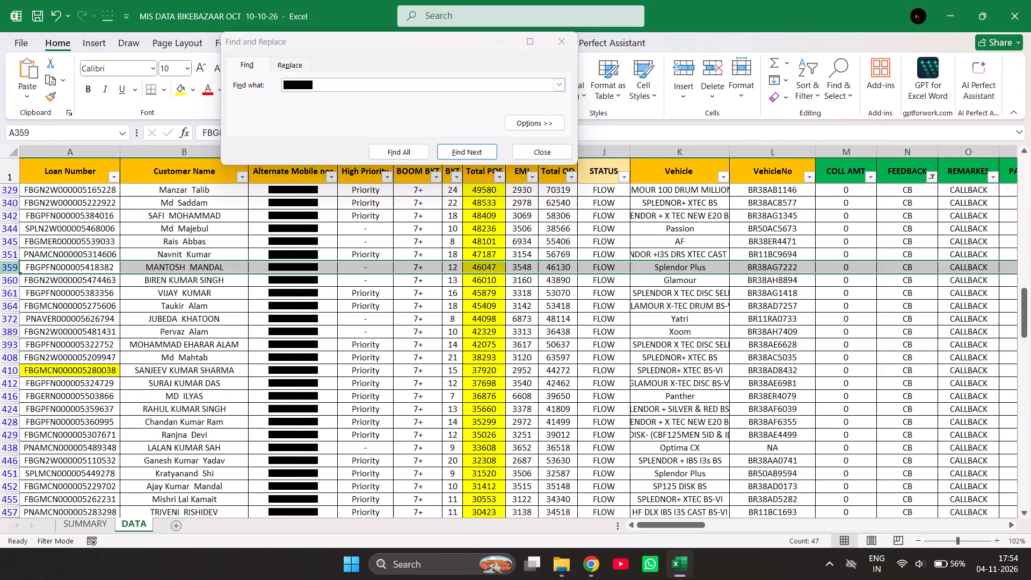
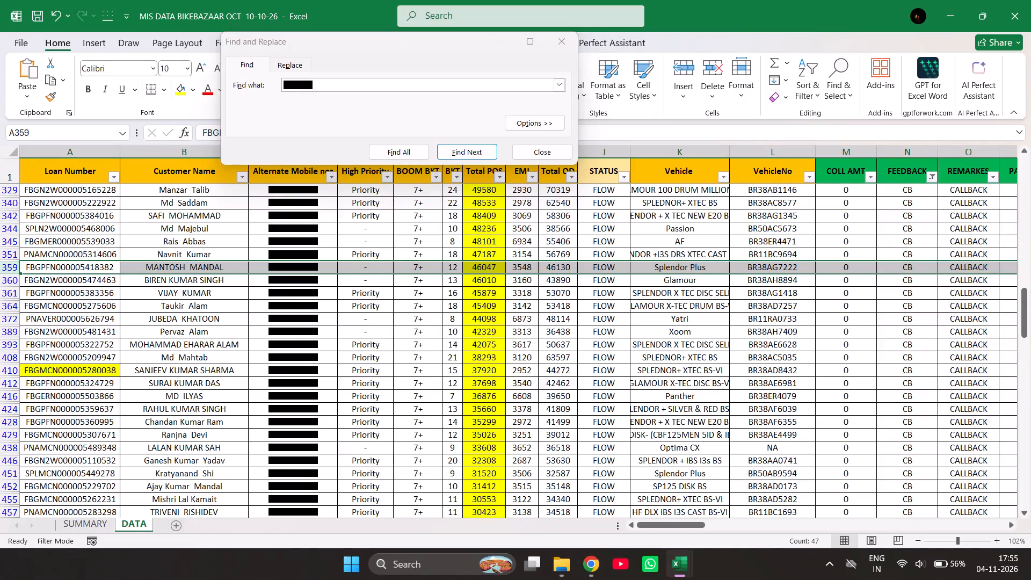
Examine the TODAYCALLING and UPTED NO entries of the callback account in row 359.
triple_click(1011, 524)
click(1011, 524)
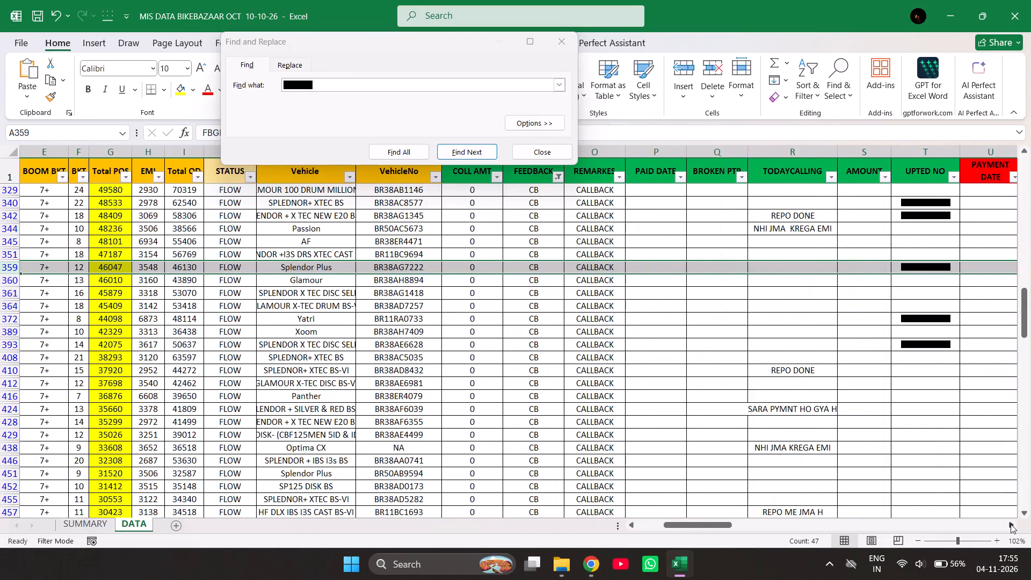
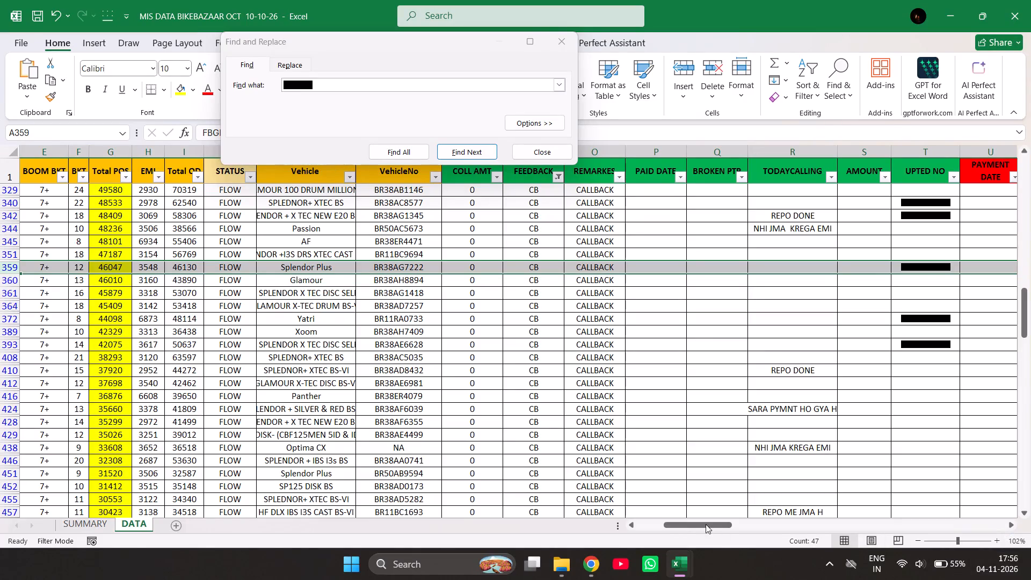
Examine the customer details, TODAYCALLING remark and UPTED NO of the callback account in row 372.
double_click(647, 523)
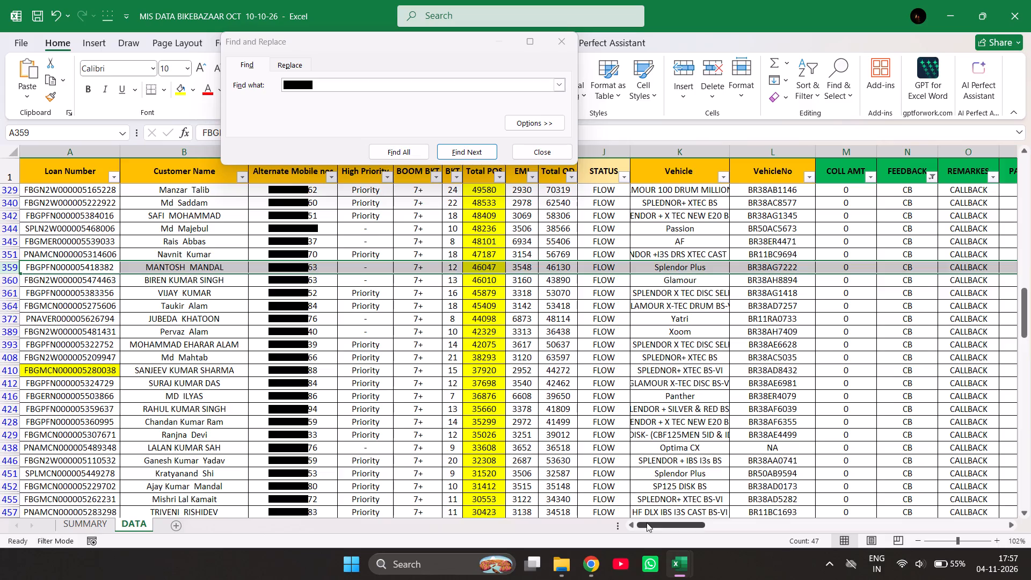
click(8, 323)
click(5, 320)
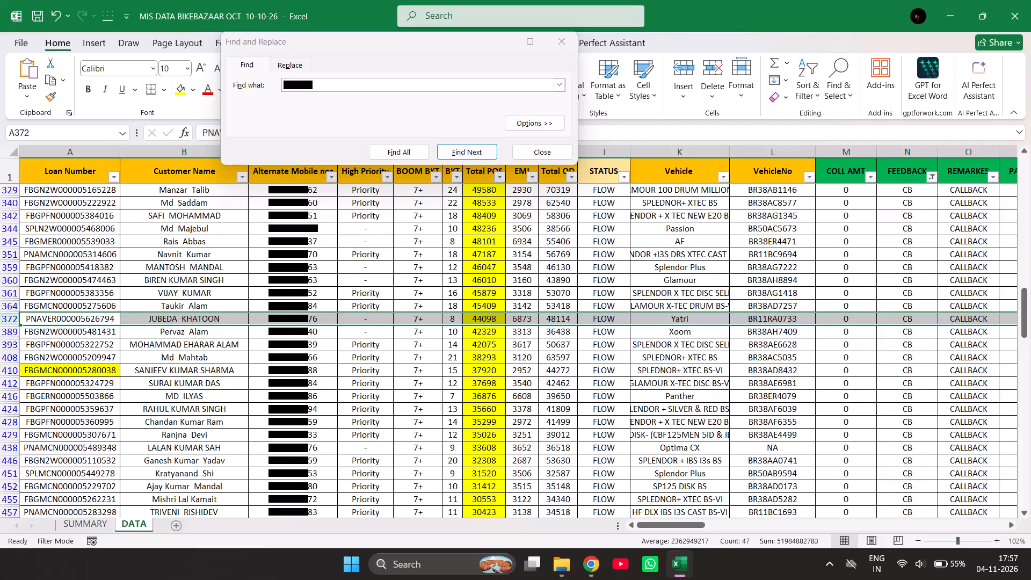
triple_click(1013, 527)
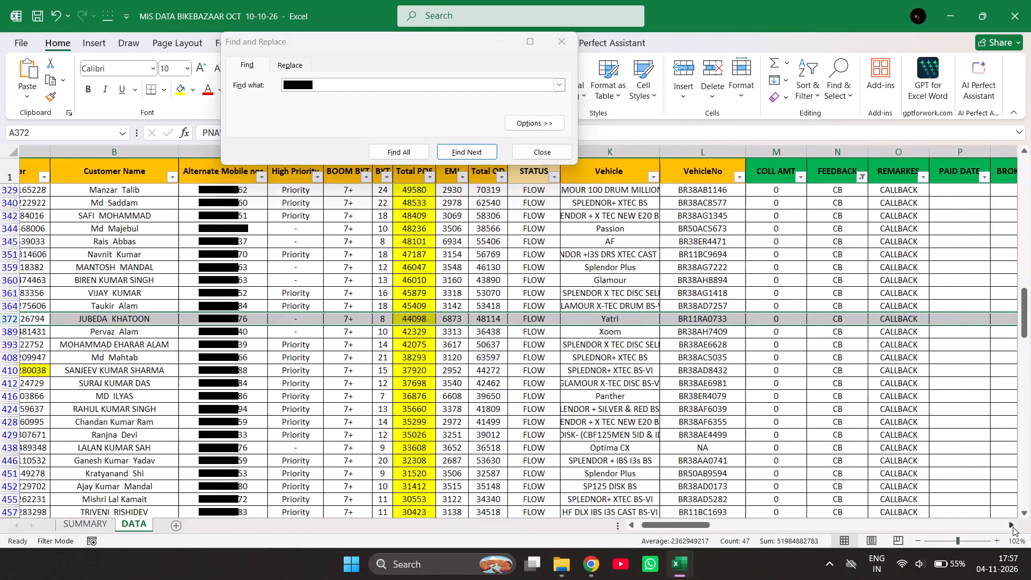
click(1013, 527)
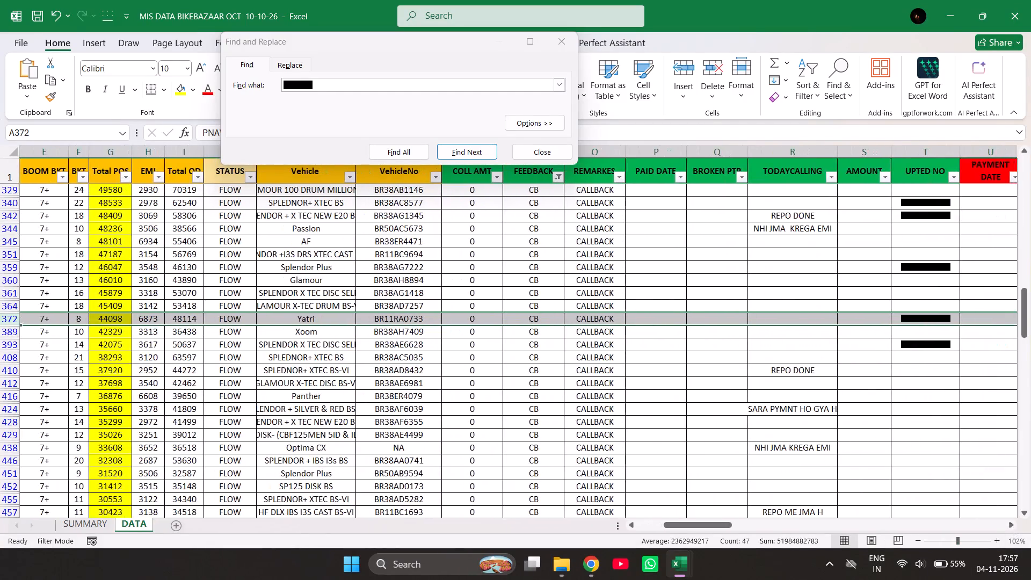
Examine the customer details of the callback account in row 389.
click(7, 332)
triple_click(647, 524)
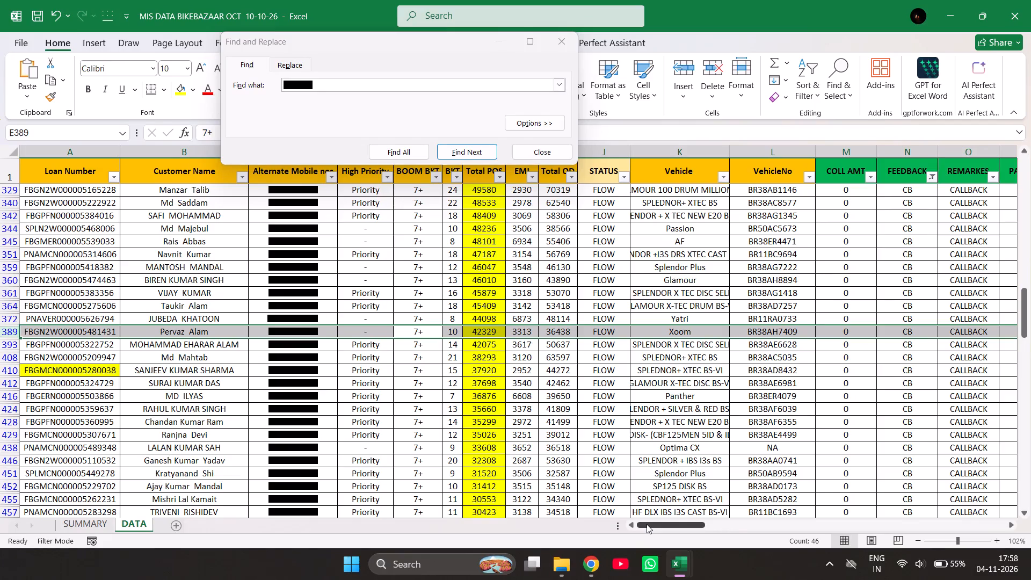
triple_click(1025, 514)
triple_click(1025, 514)
click(1025, 514)
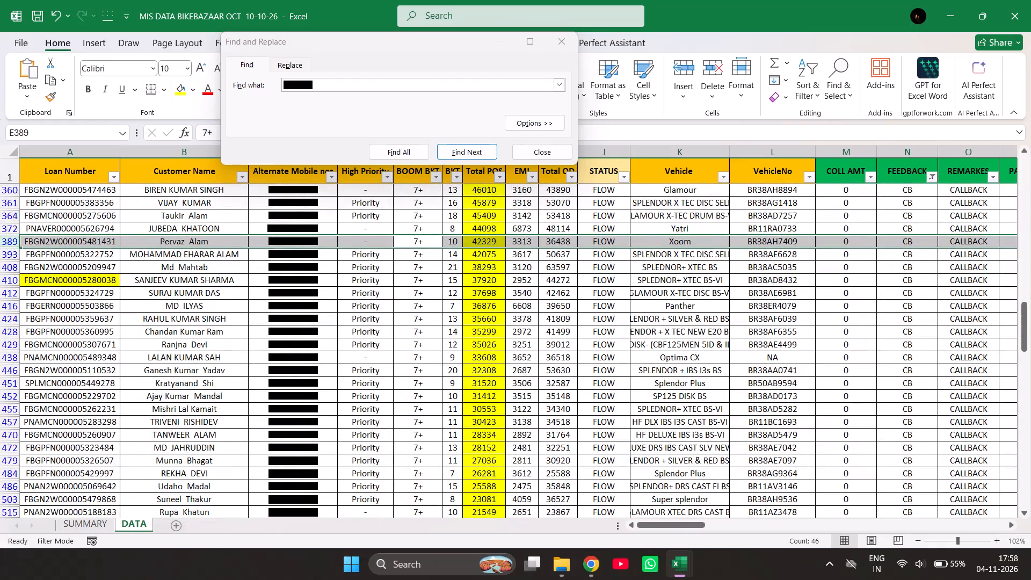
Examine the customer details and UPTED NO entry of the callback account in row 393.
click(11, 254)
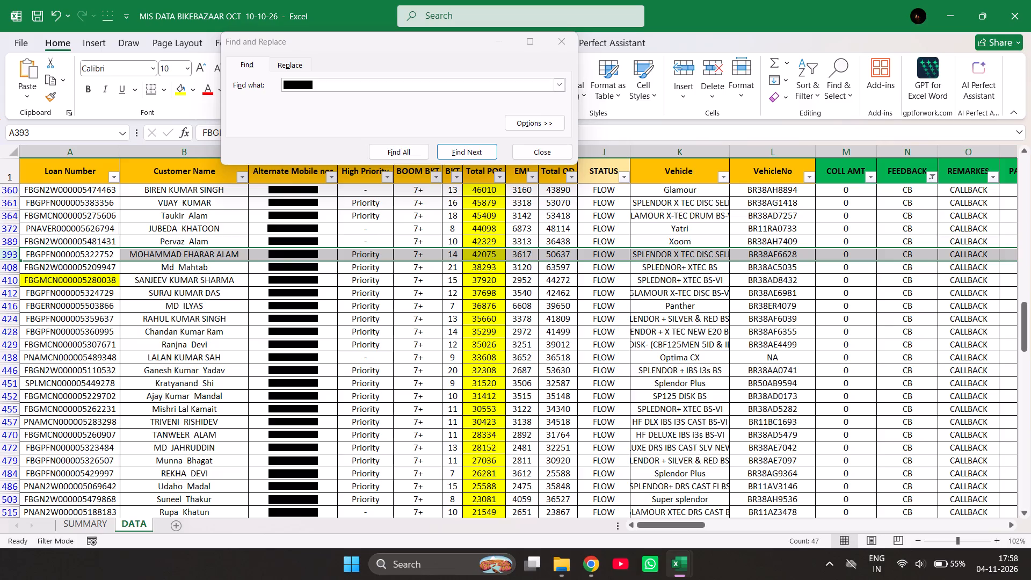
triple_click(1012, 526)
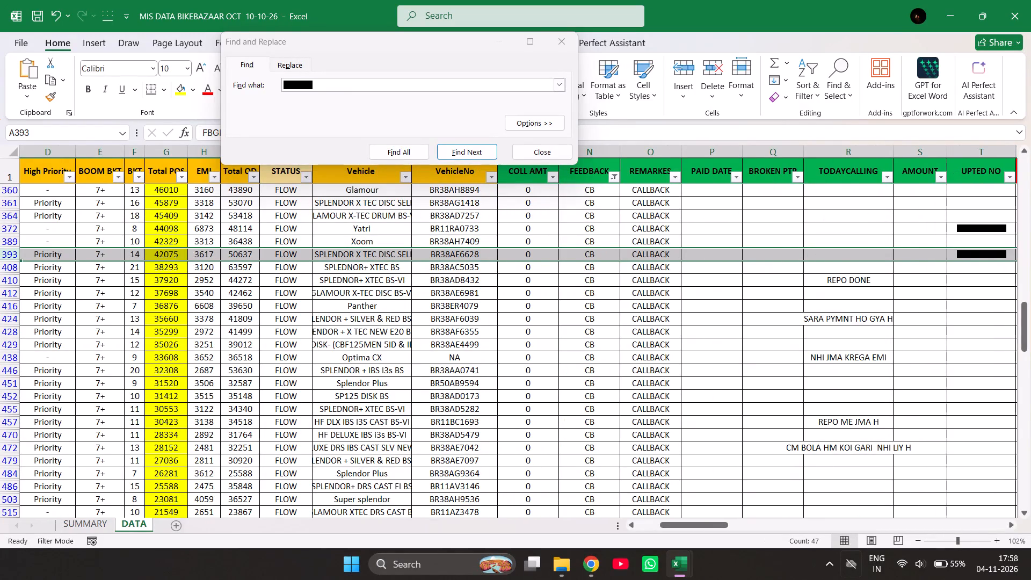
Examine the TODAYCALLING, AMOUNT and UPTED NO entries of the remaining callback accounts through the last one in row 797.
triple_click(1020, 512)
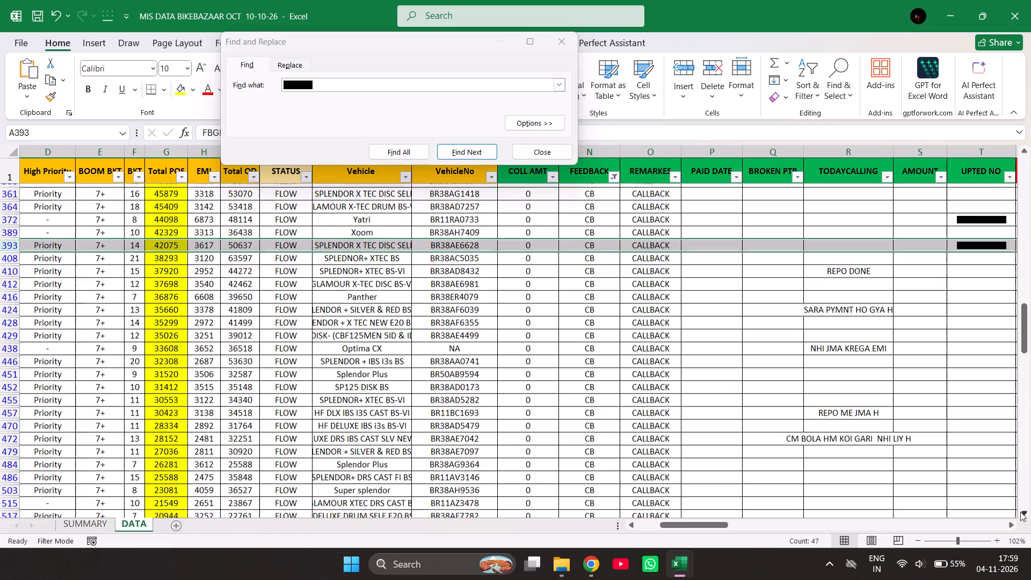
triple_click(1020, 512)
double_click(1020, 512)
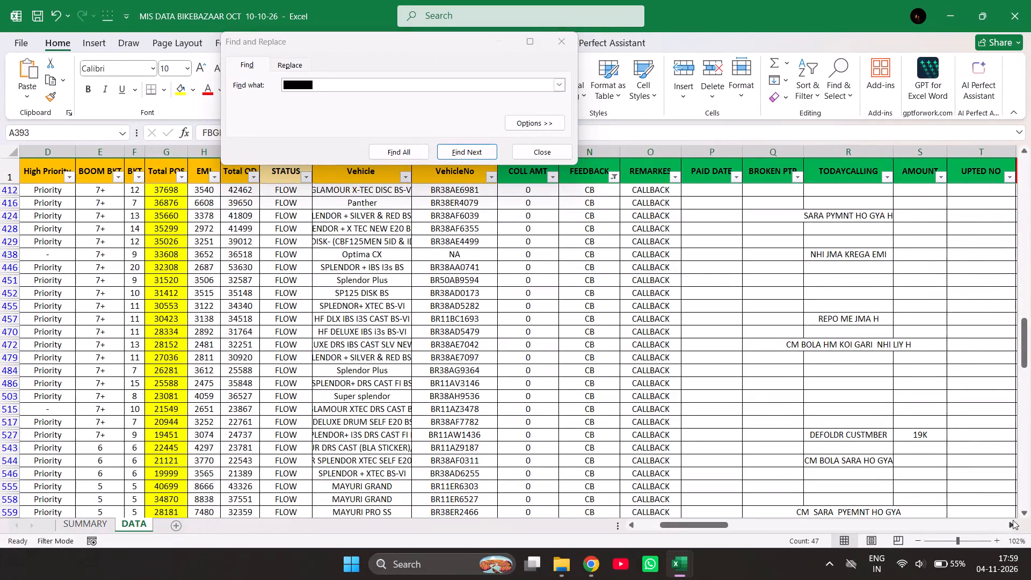
triple_click(1025, 513)
double_click(1025, 513)
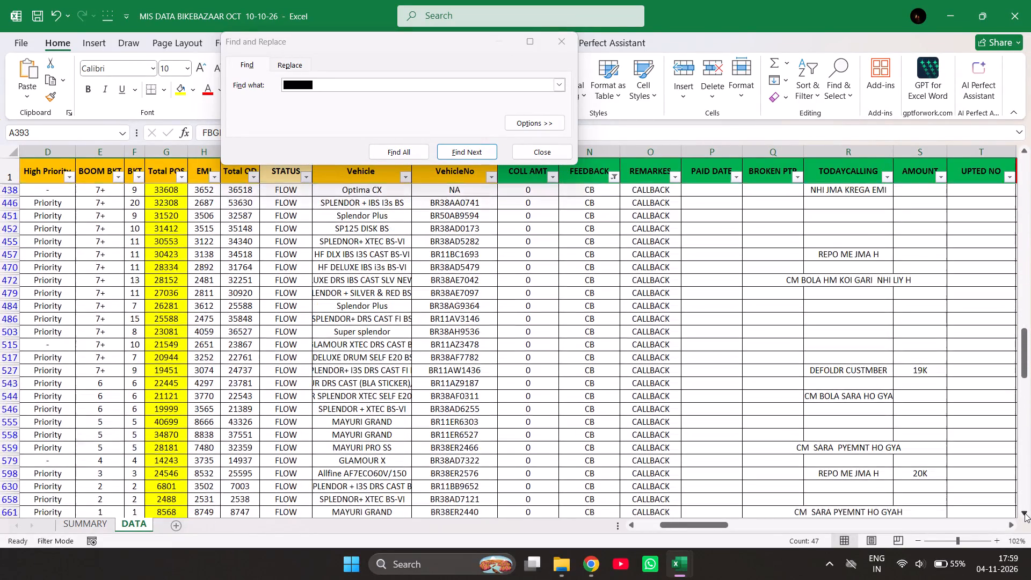
click(1025, 513)
click(1025, 513)
click(1025, 513)
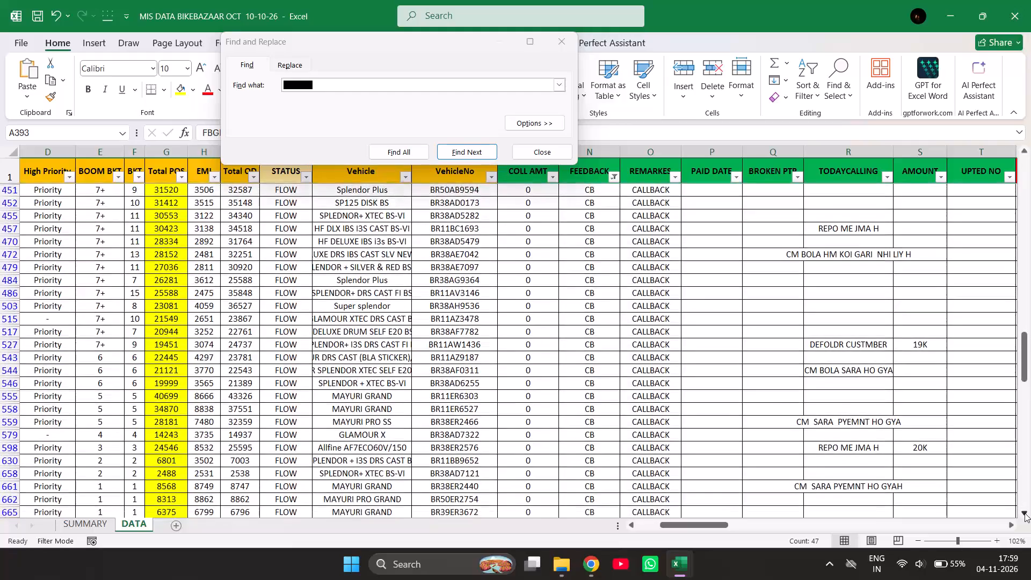
triple_click(1025, 513)
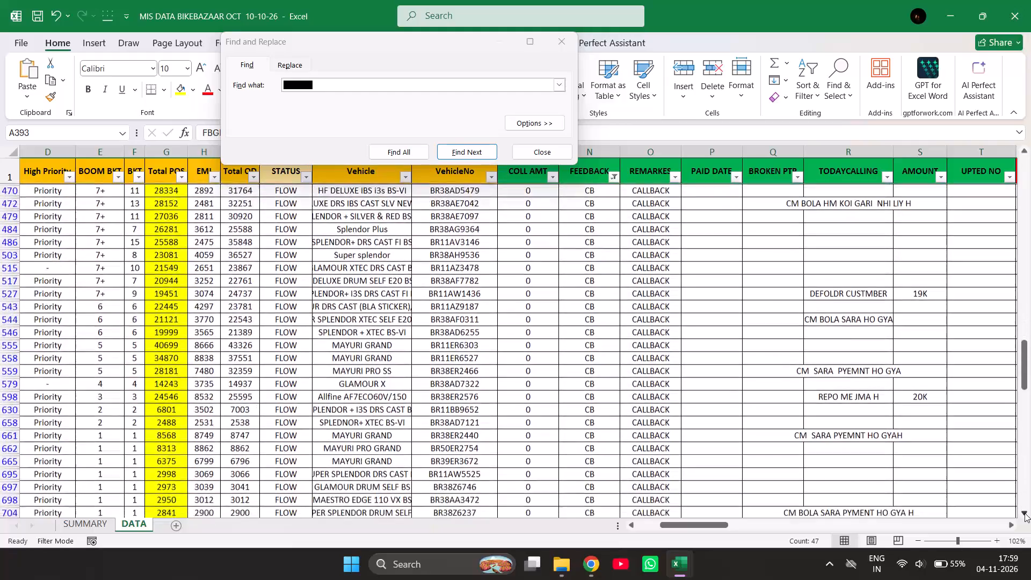
triple_click(1025, 513)
triple_click(1025, 513)
triple_click(1025, 513)
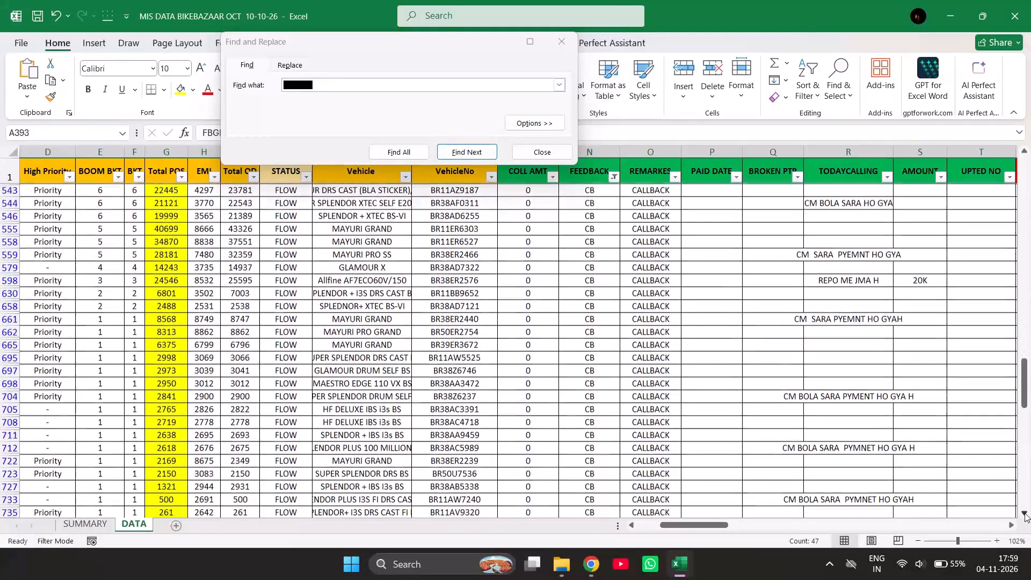
triple_click(1025, 513)
triple_click(1025, 513)
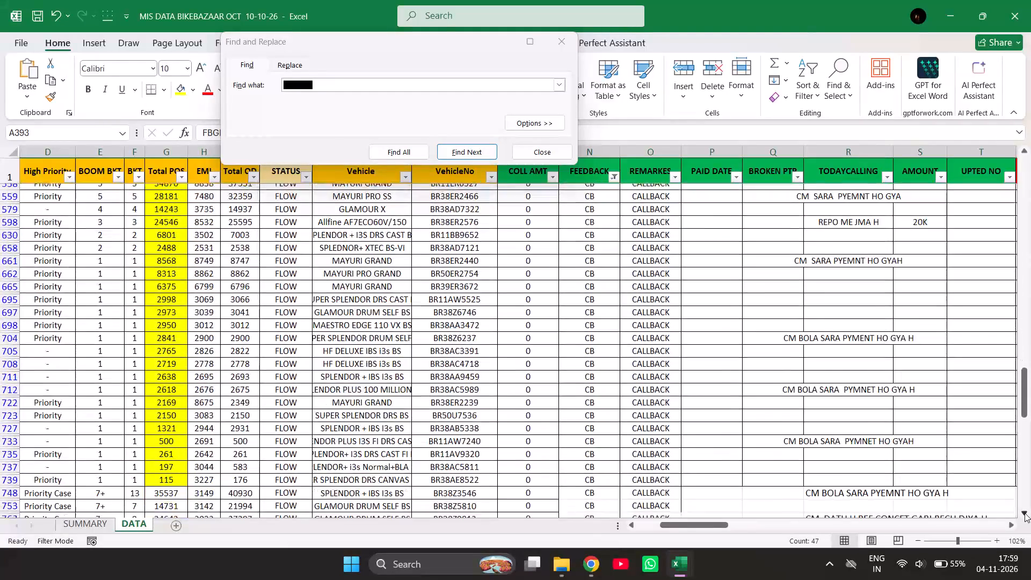
triple_click(1025, 513)
double_click(1025, 513)
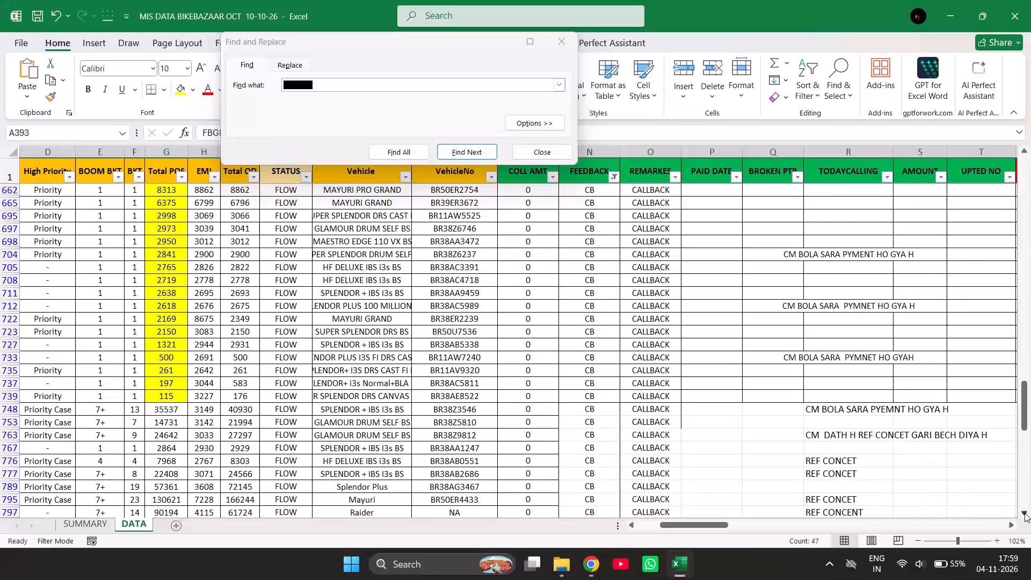
triple_click(1025, 513)
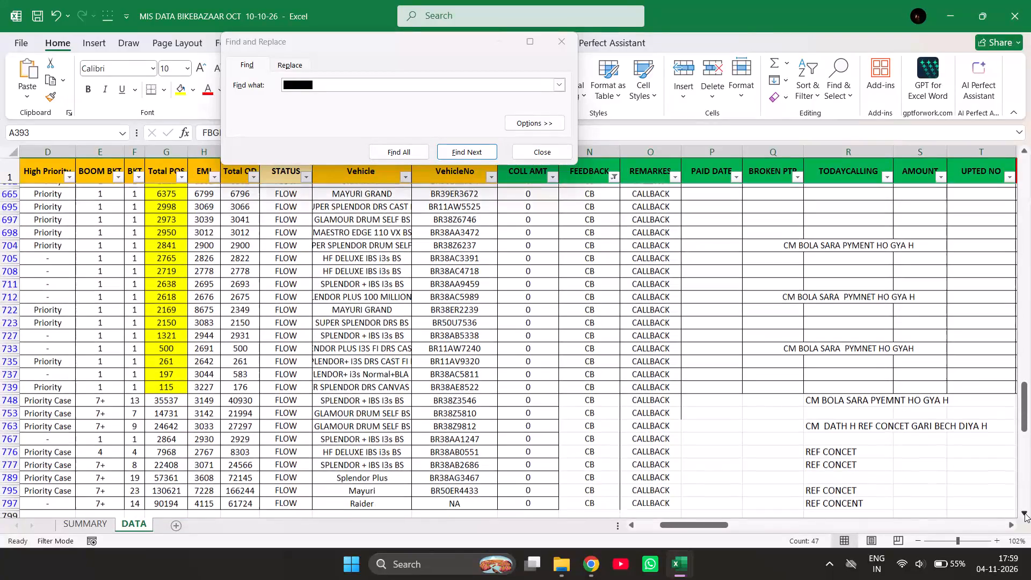
triple_click(1025, 513)
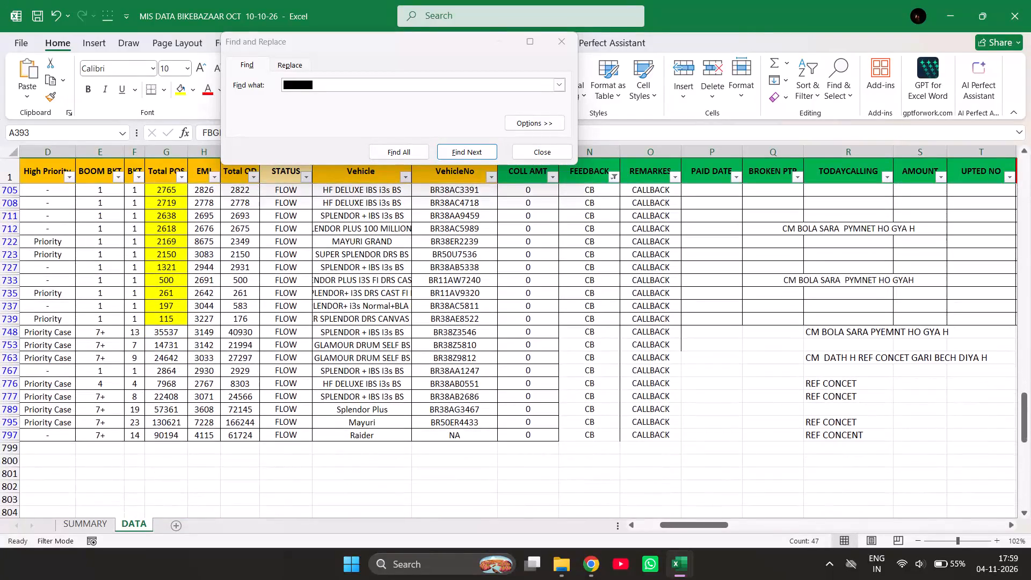
Examine the customer details of the callback account in row 733.
triple_click(648, 521)
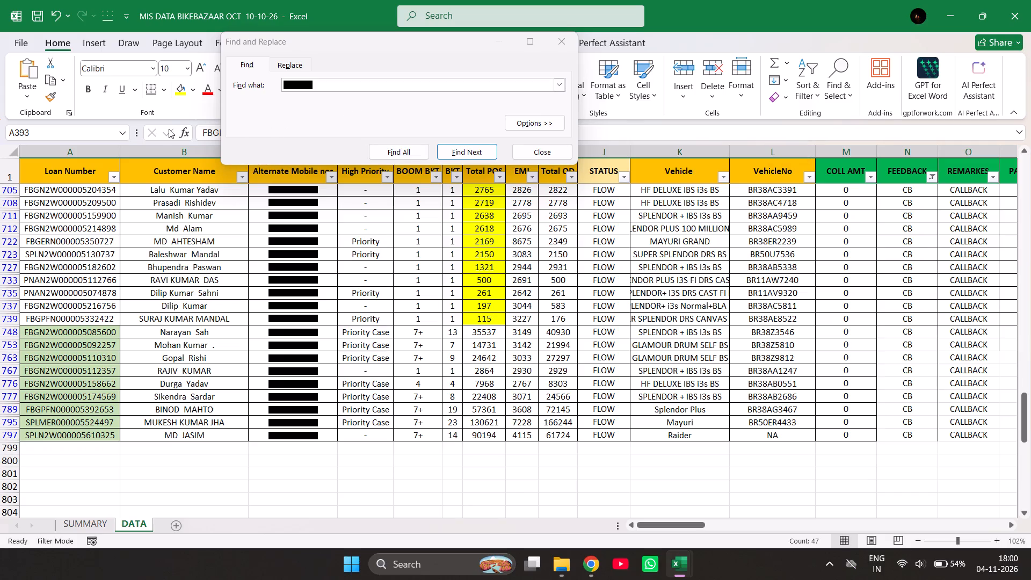
click(6, 279)
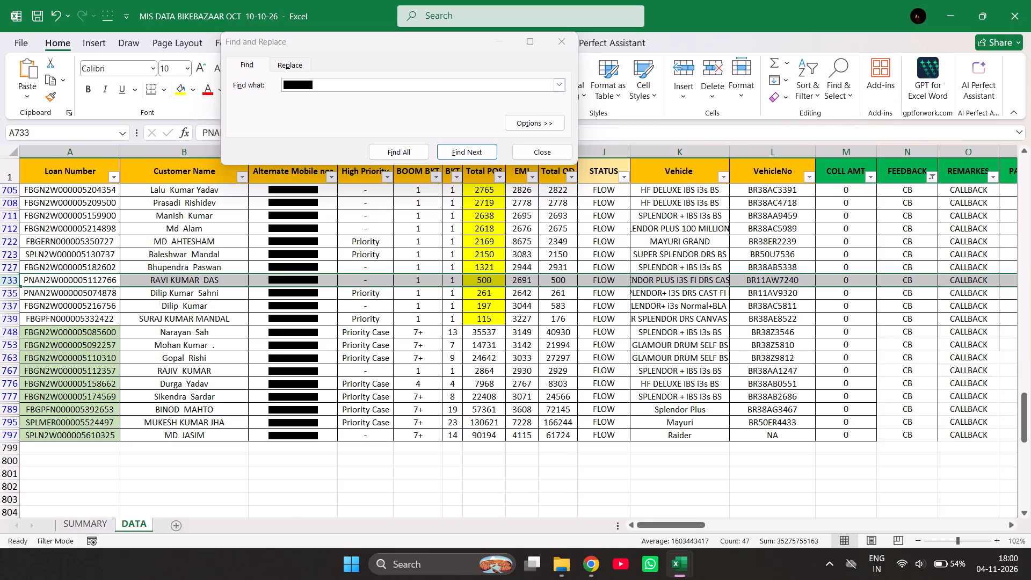
Reset the DATA sheet's filtering by removing the filter and reapplying a fresh one to header row 1.
click(806, 99)
click(818, 168)
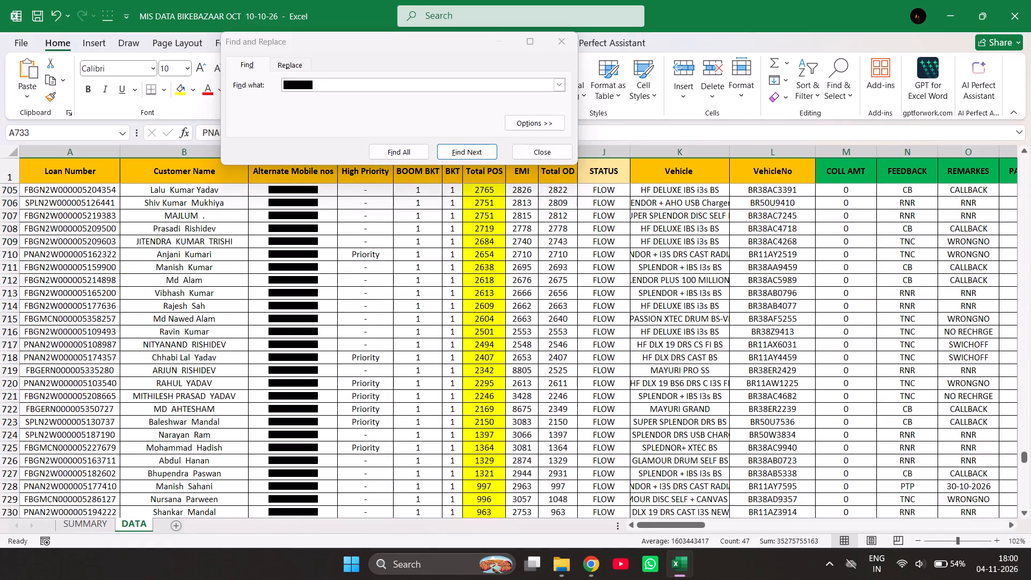
double_click(1026, 245)
drag(1026, 245, 1027, 227)
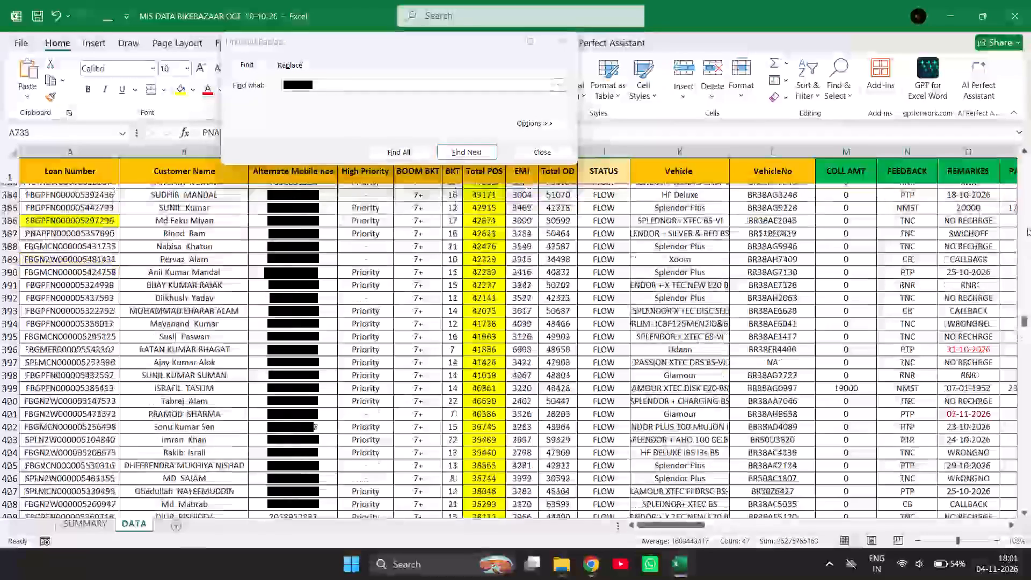
drag(1027, 227, 1023, 171)
triple_click(1023, 171)
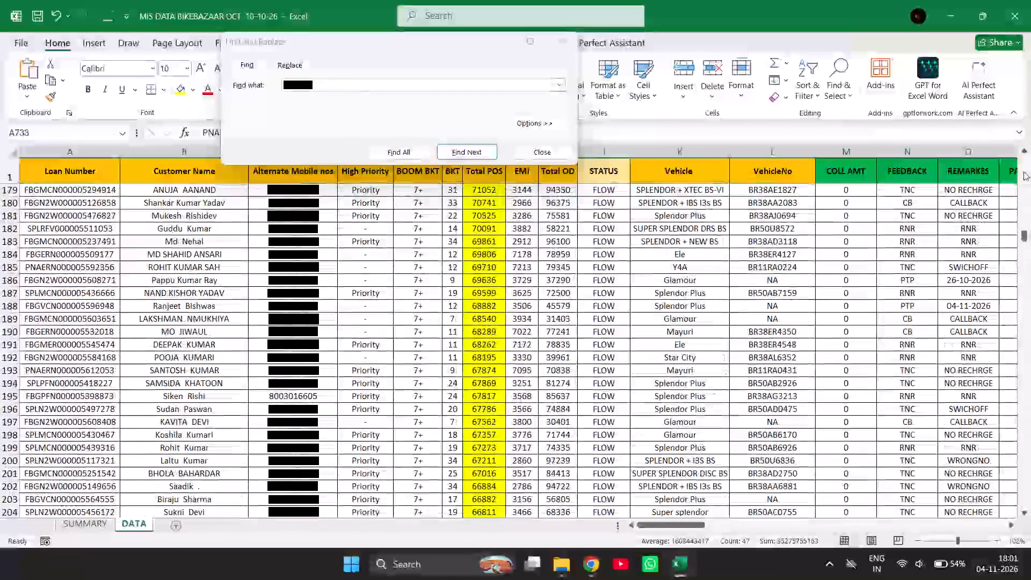
click(1023, 171)
drag(1023, 171, 1025, 152)
double_click(1025, 152)
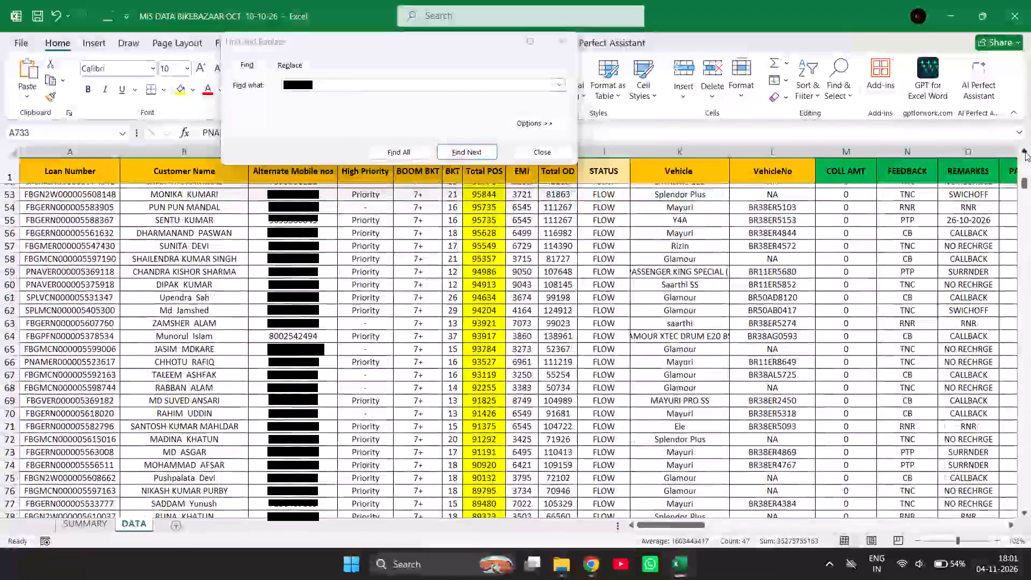
drag(1025, 152, 1023, 162)
triple_click(1023, 162)
click(1023, 162)
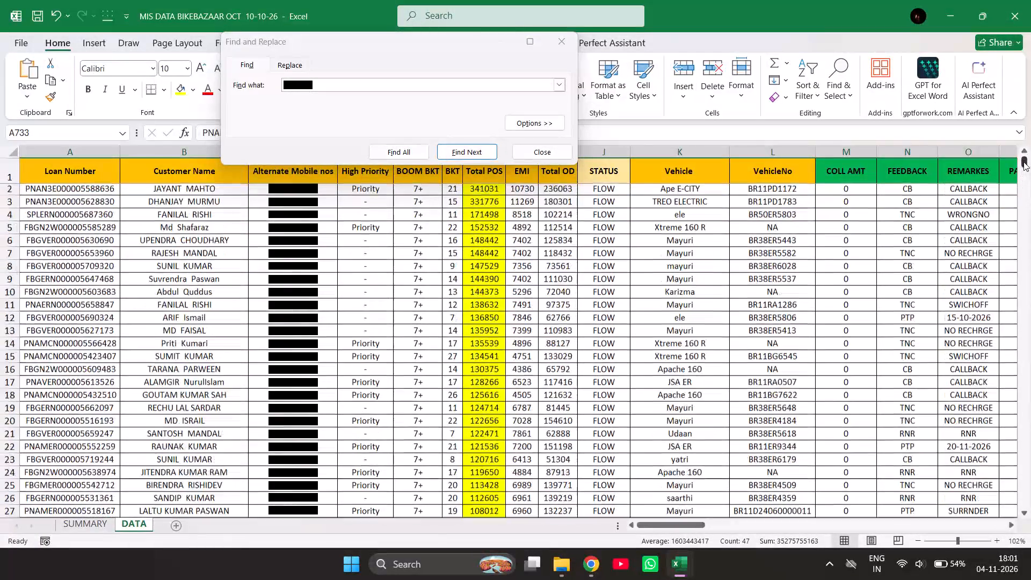
drag(1023, 162, 1022, 140)
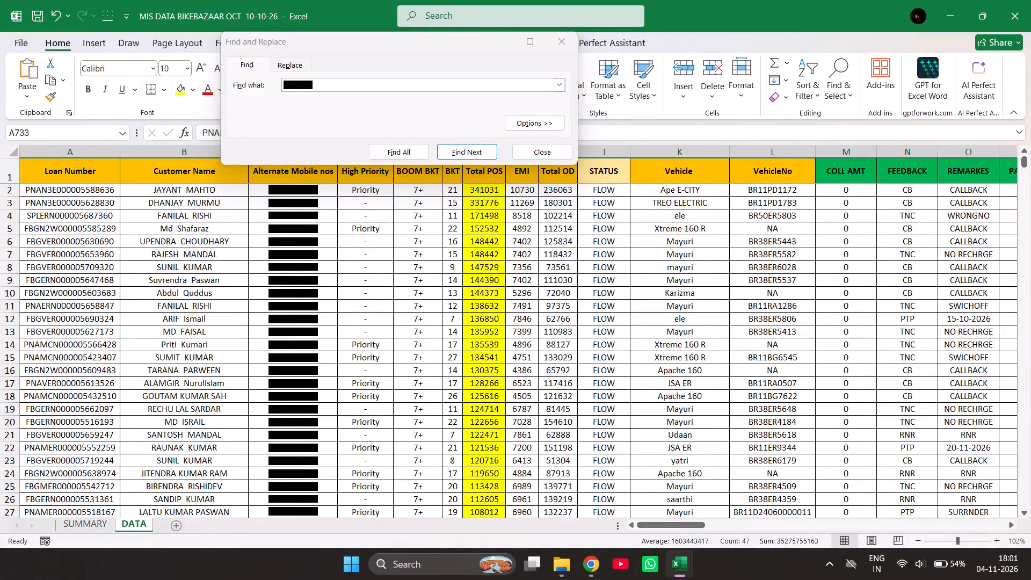
click(8, 169)
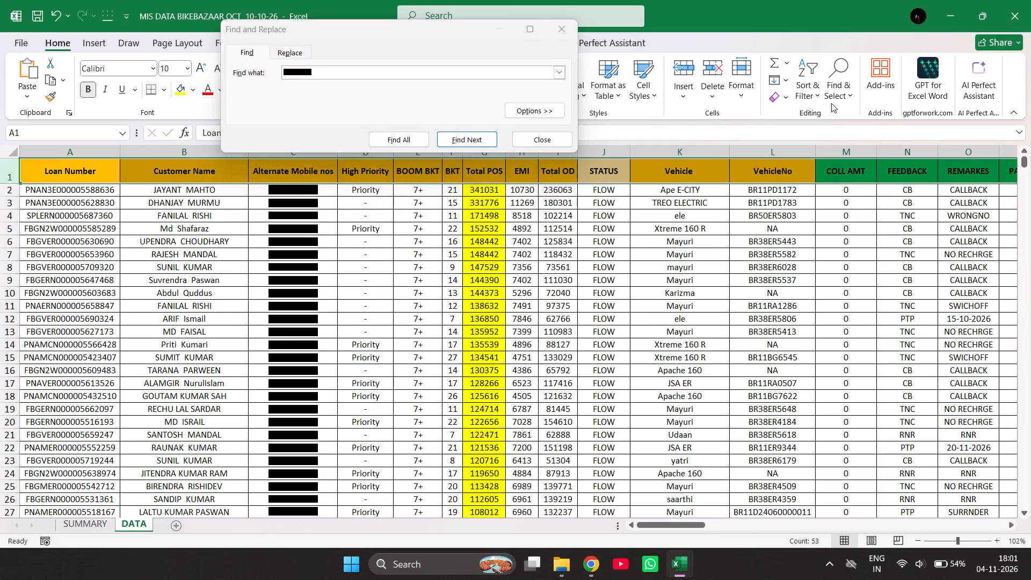
click(812, 100)
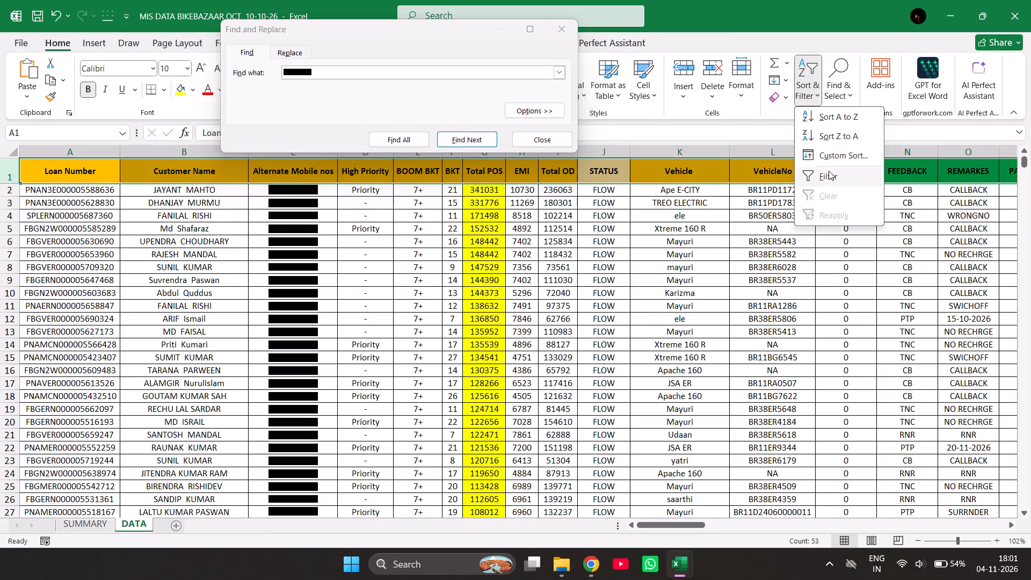
click(829, 171)
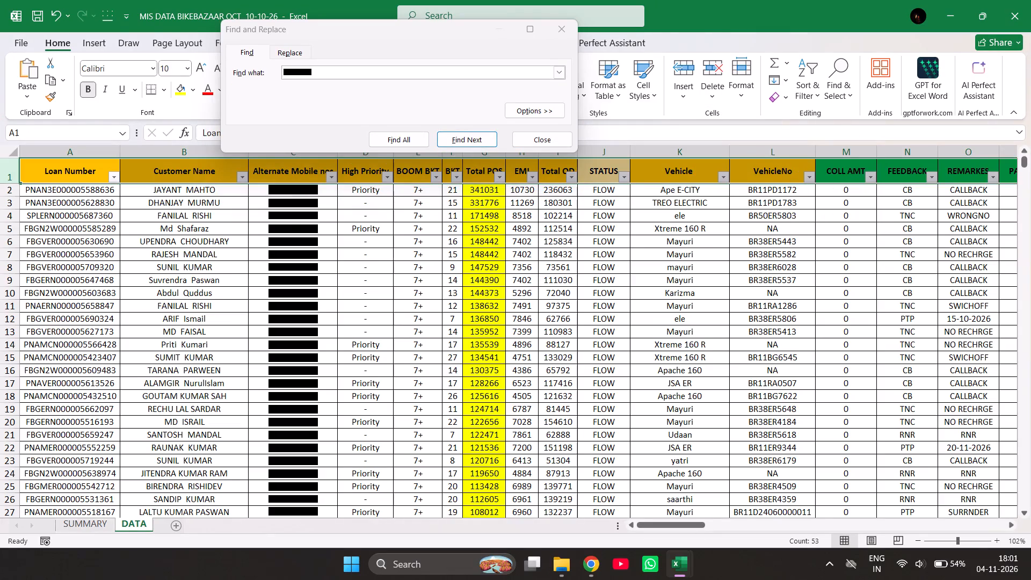
Check the filter choices of the FEEDBACK column without applying any.
click(932, 176)
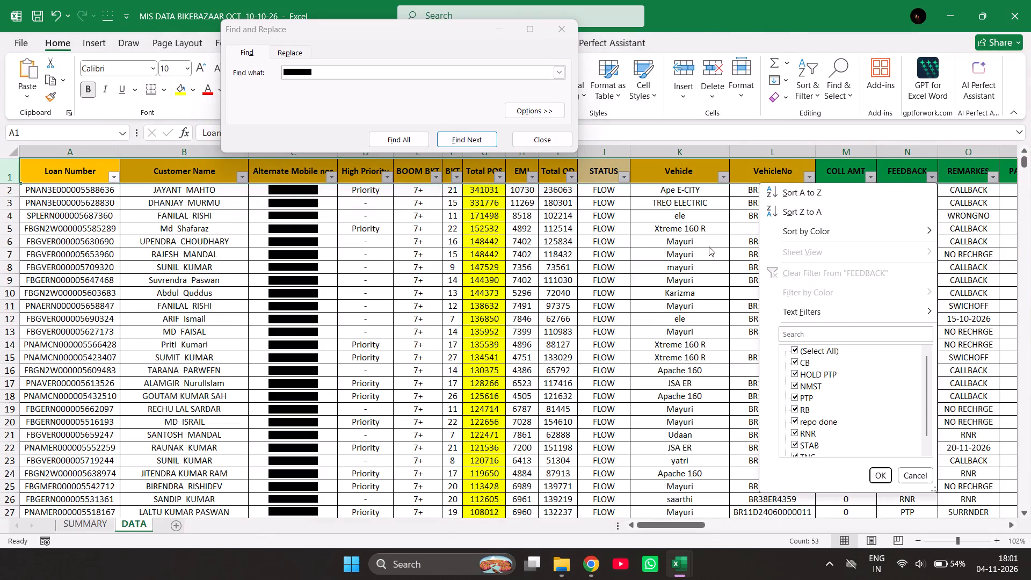
click(709, 247)
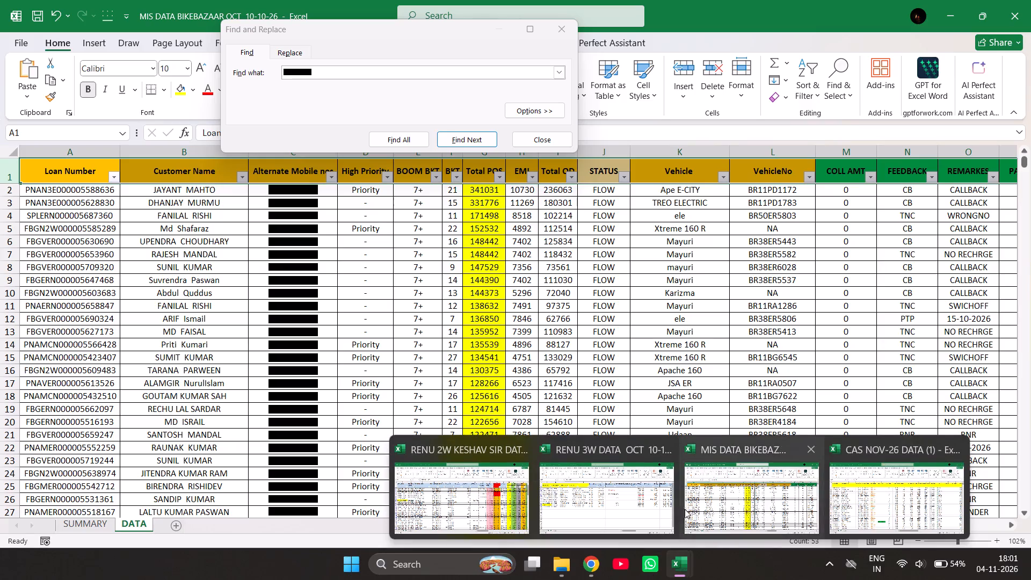
Switch to the RENU 3W DATA workbook and select the Contact No of the account in row 147.
click(623, 494)
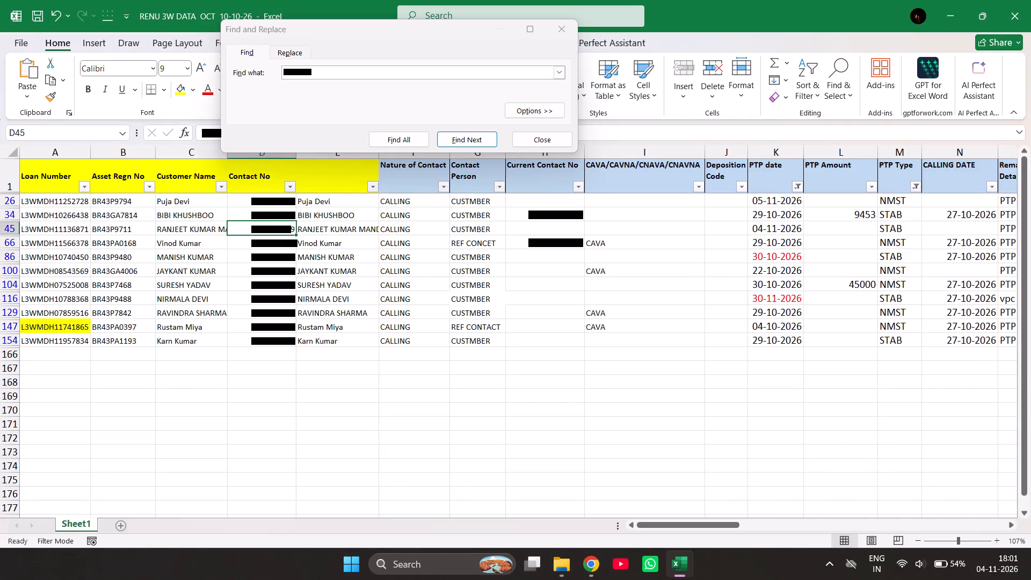
click(288, 328)
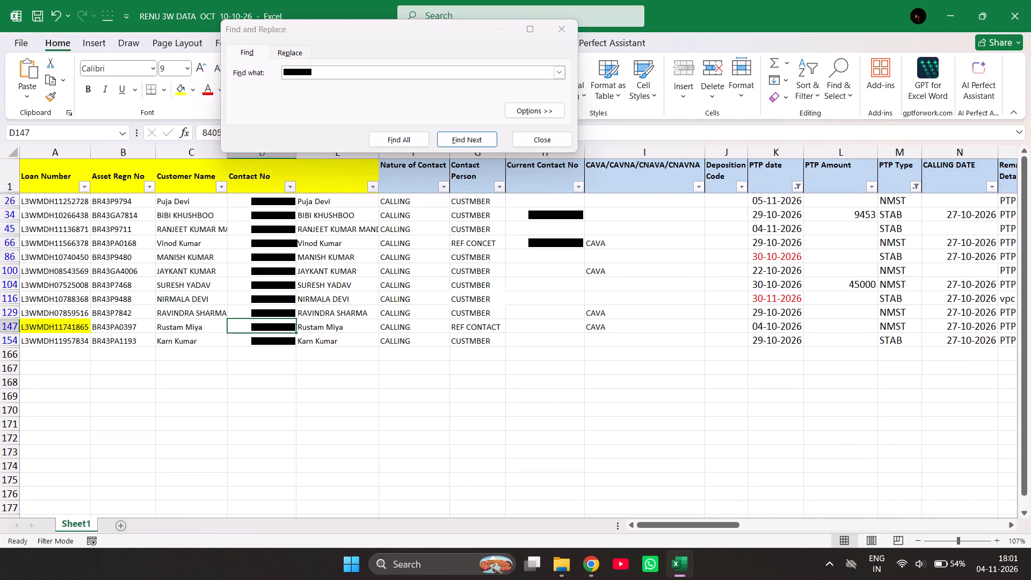
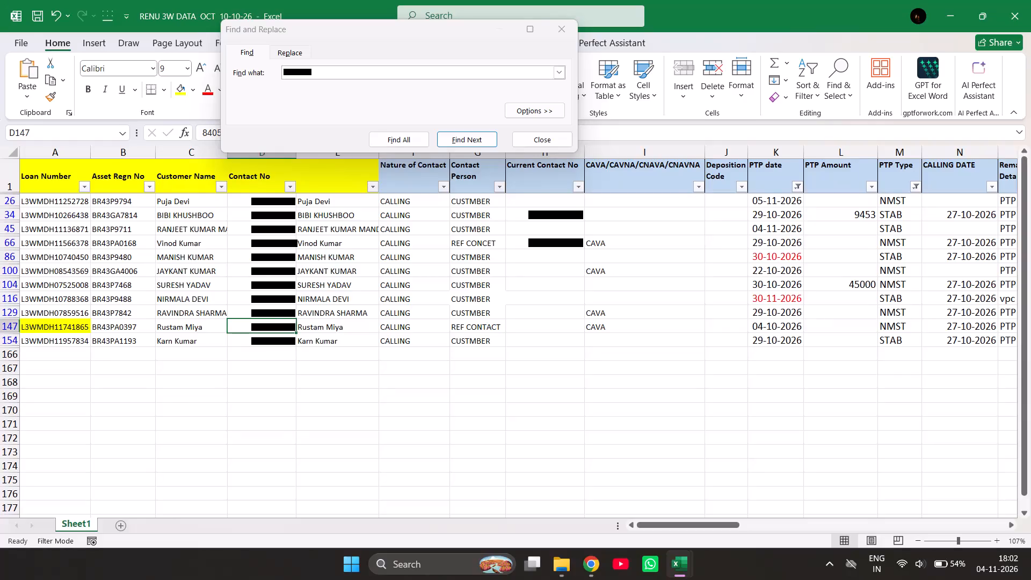
Select the Contact No of the account in row 45.
click(266, 228)
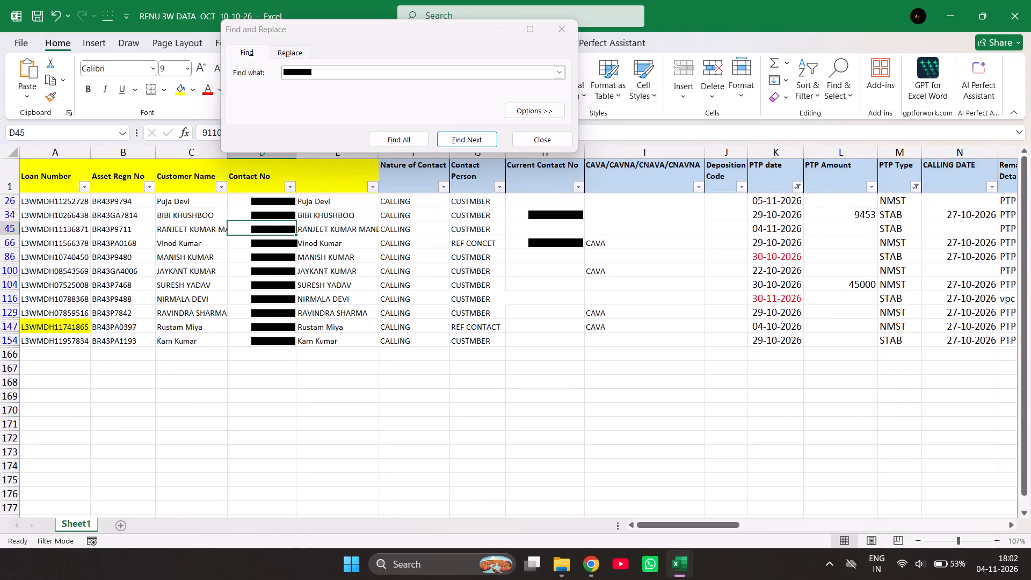
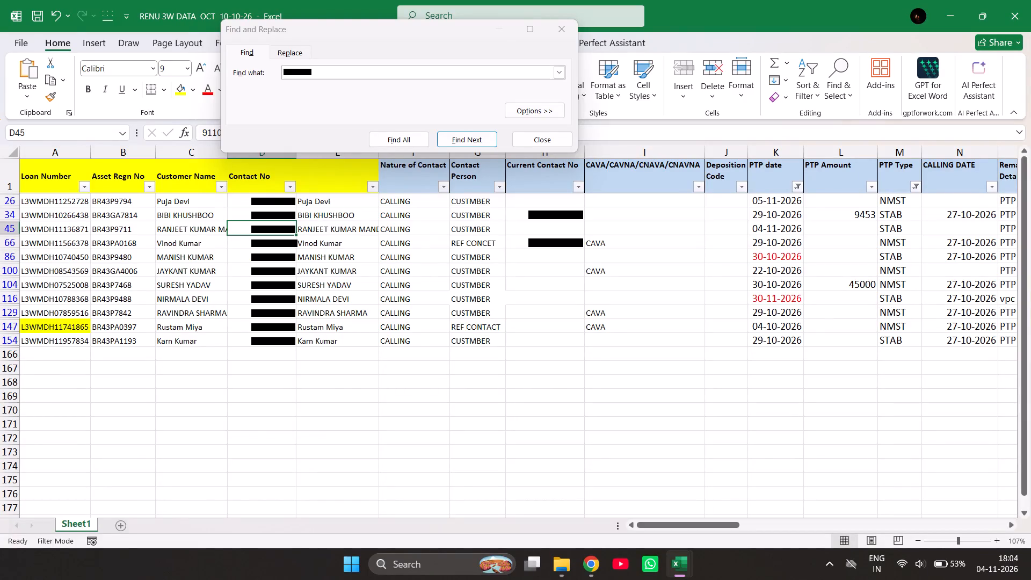
Select the Contact No of the account in row 129.
click(277, 314)
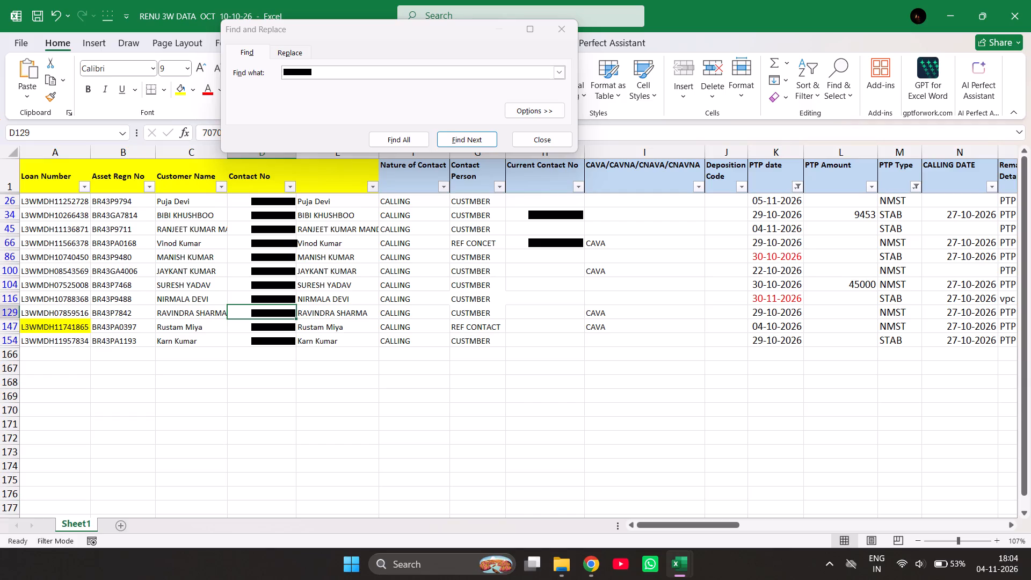
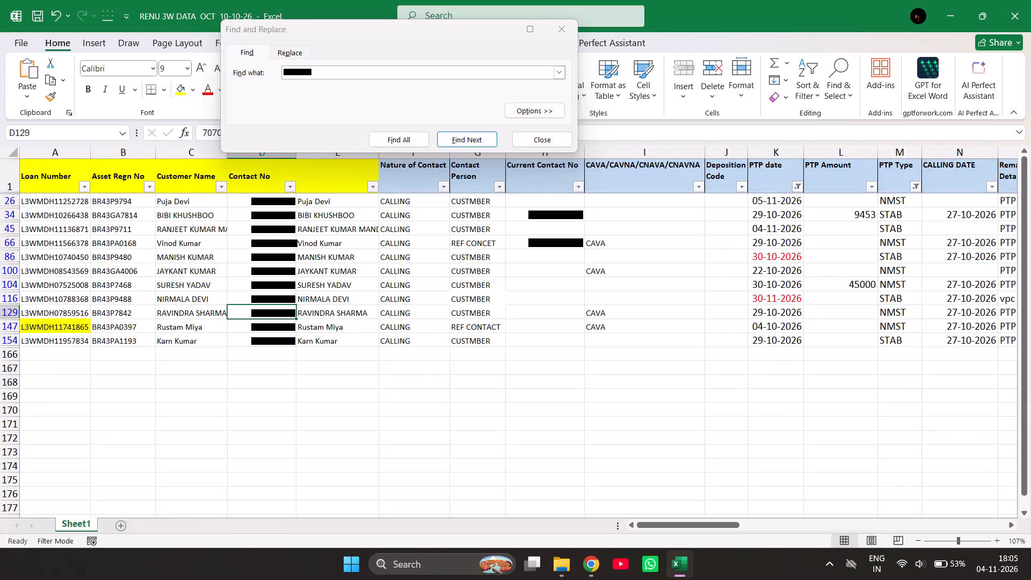
Select the Contact No of the account in row 116.
click(278, 298)
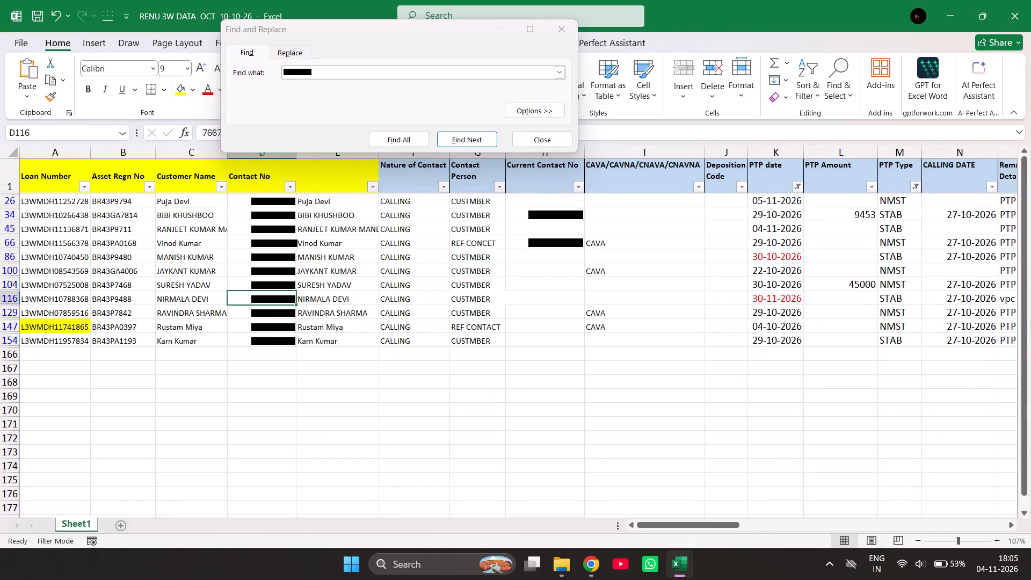
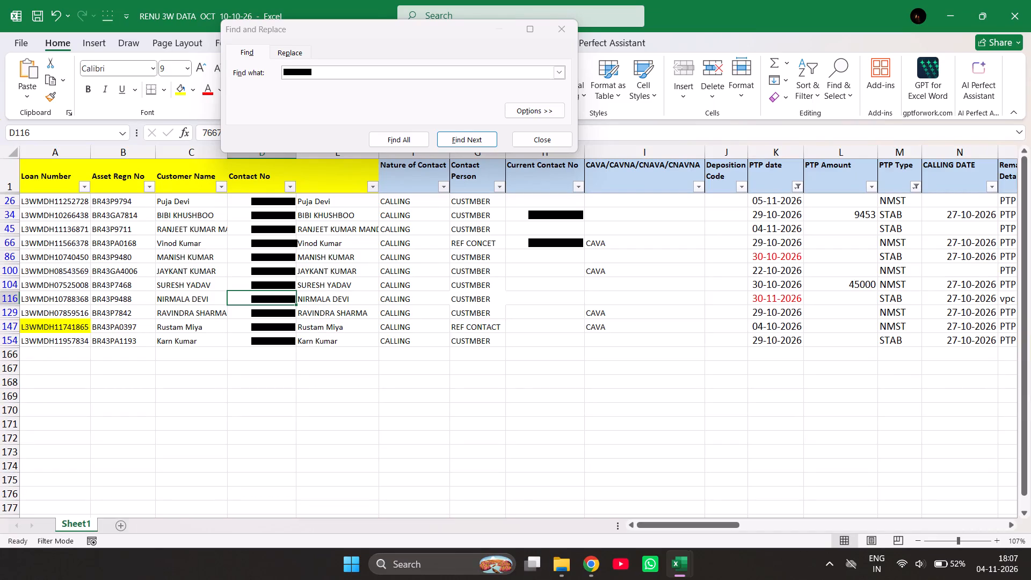
Select the Contact No of the account in row 147.
click(277, 327)
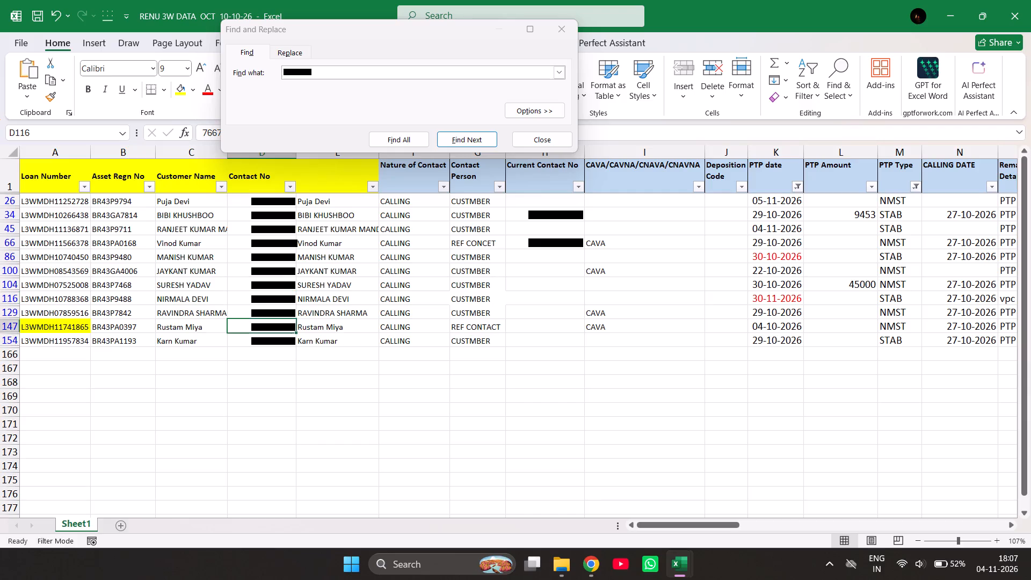
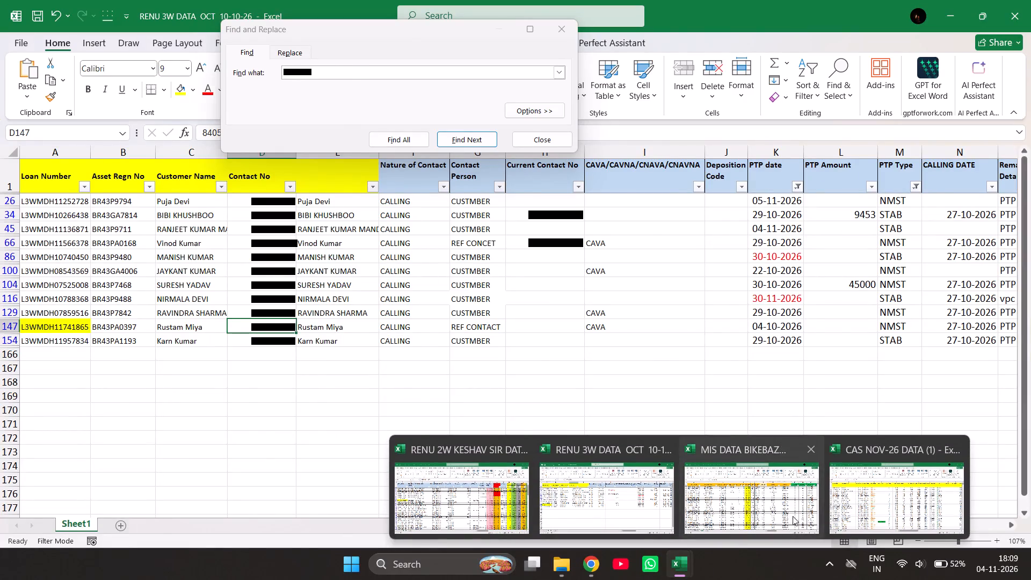
Switch to the MIS DATA BIKEBAZAAR OCT workbook.
click(754, 501)
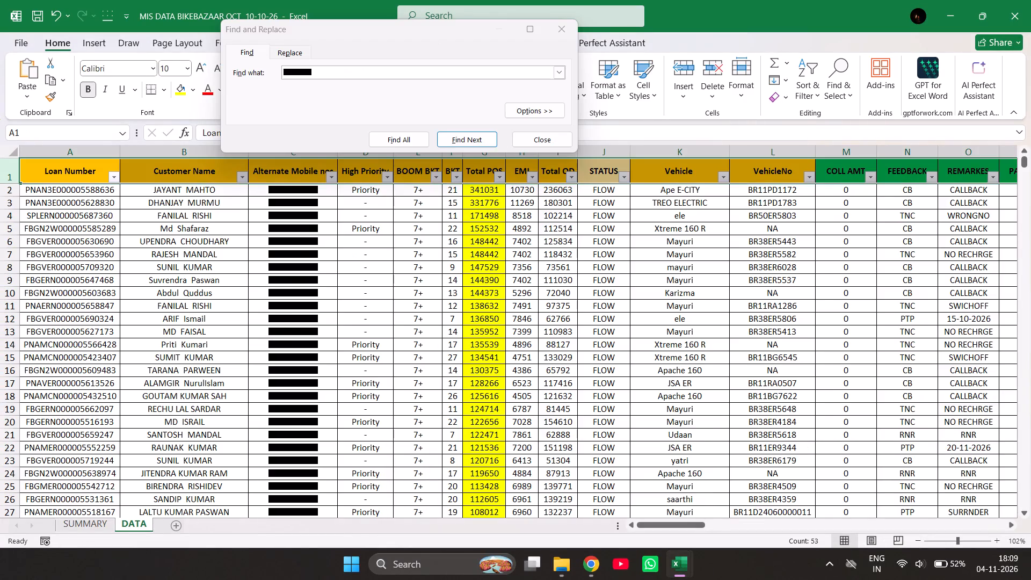
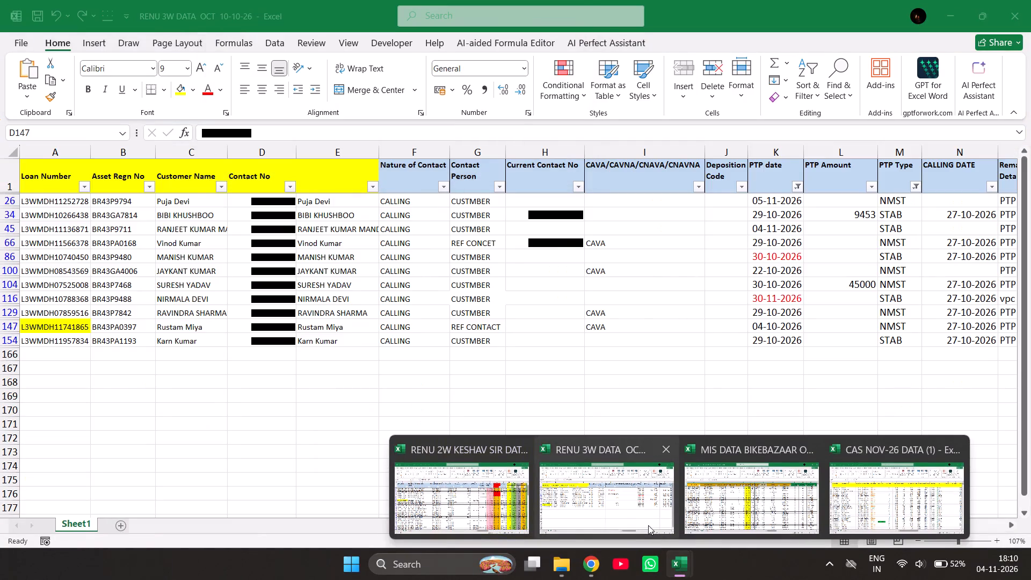
Switch to the RENU 3W DATA OCT 10-10-26 workbook.
click(648, 525)
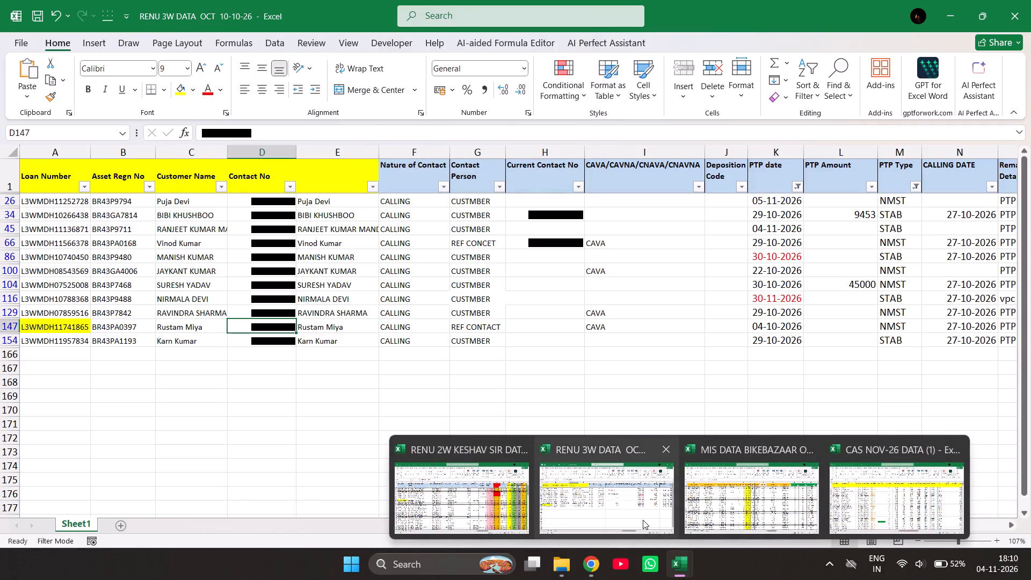
click(643, 520)
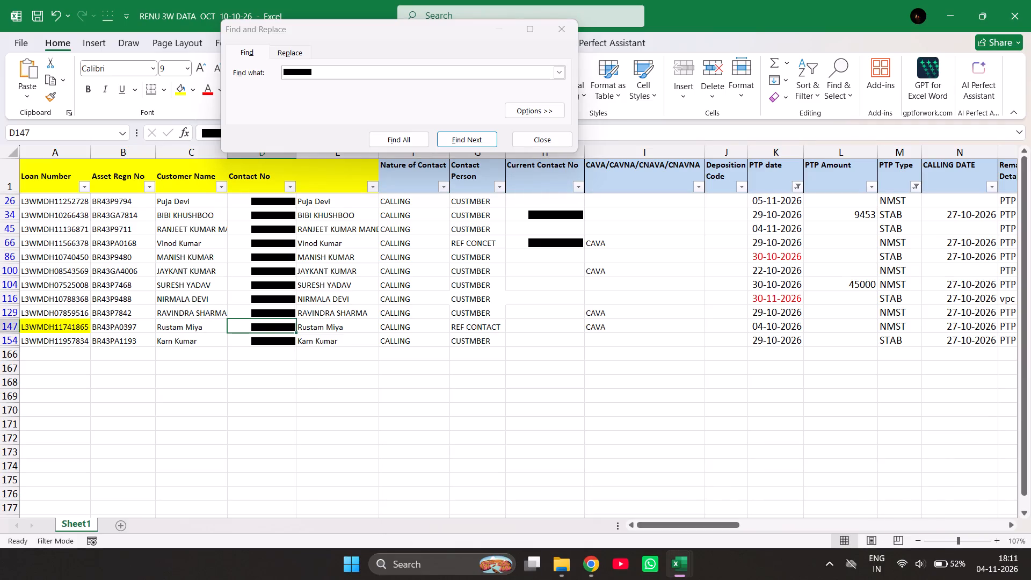
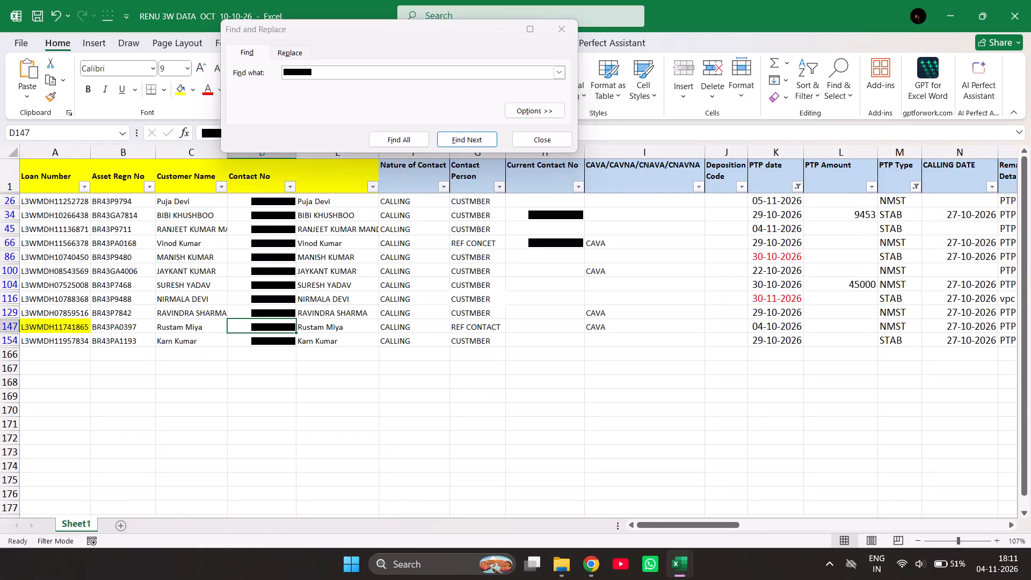
Switch to the RENU 2W KESHAV SIR DATA 11.10.26 PTP workbook and review the filtered PTP accounts below row 144.
click(529, 461)
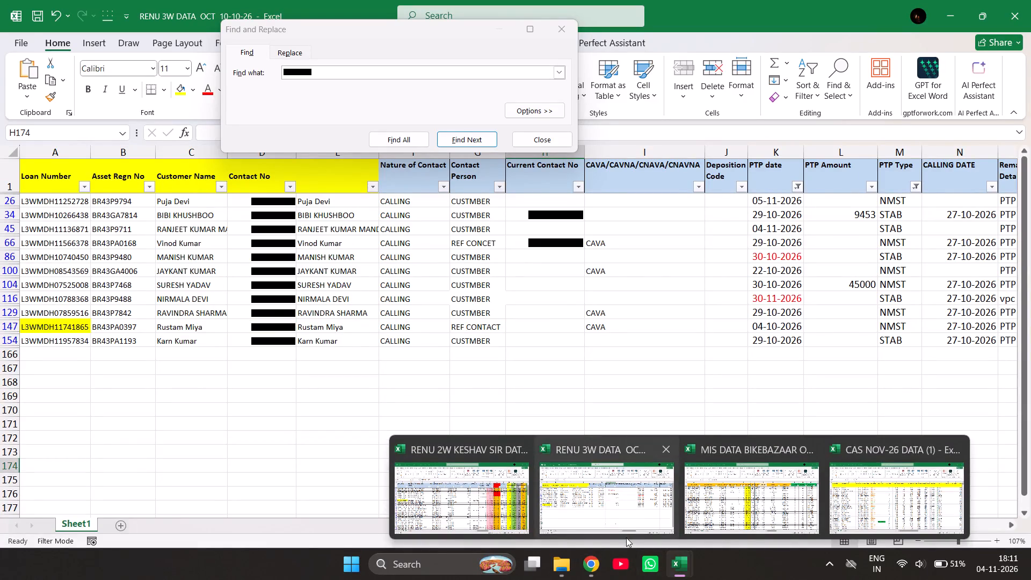
click(502, 512)
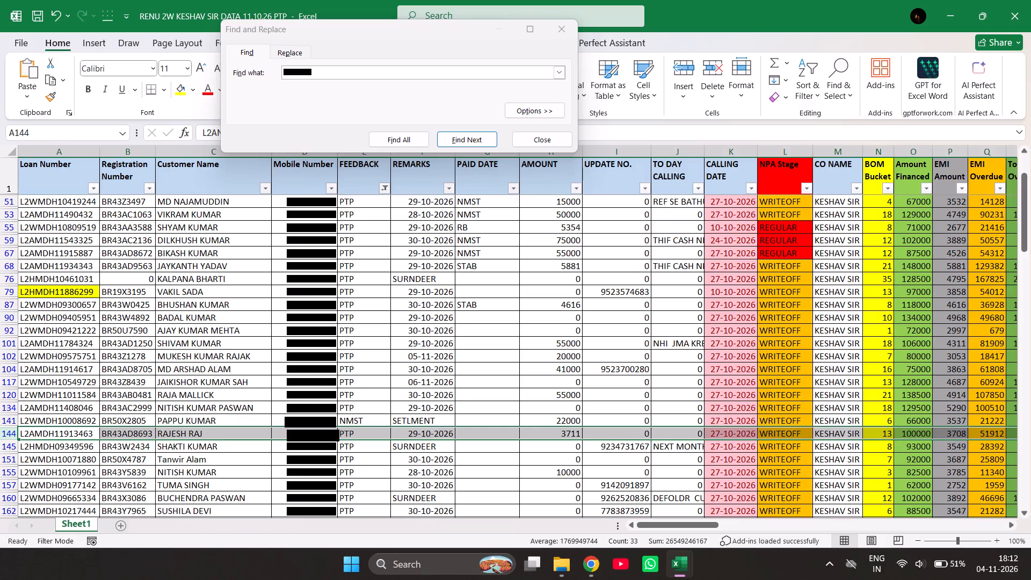
triple_click(1022, 512)
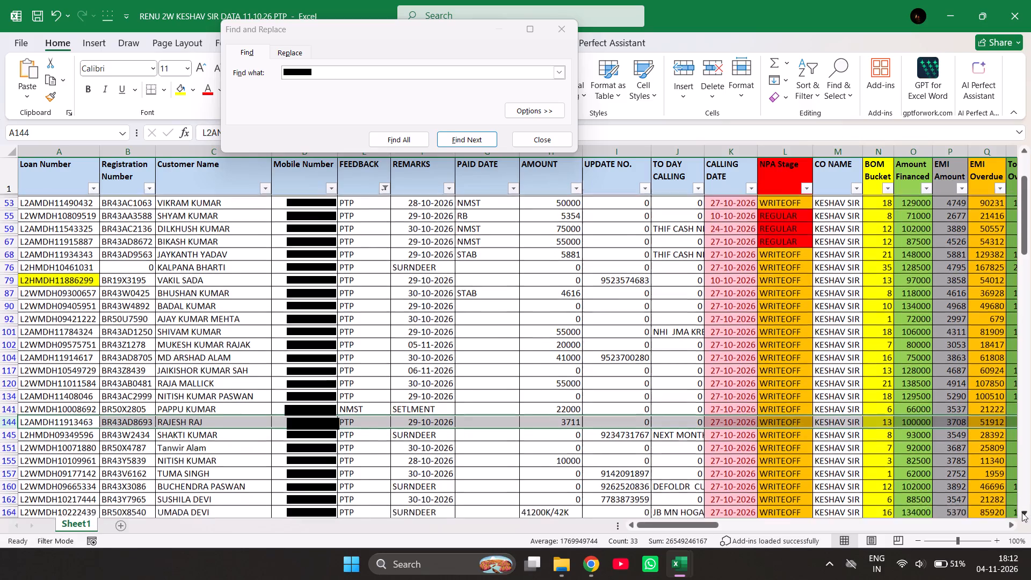
triple_click(1022, 512)
triple_click(1022, 512)
triple_click(1022, 512)
double_click(1022, 512)
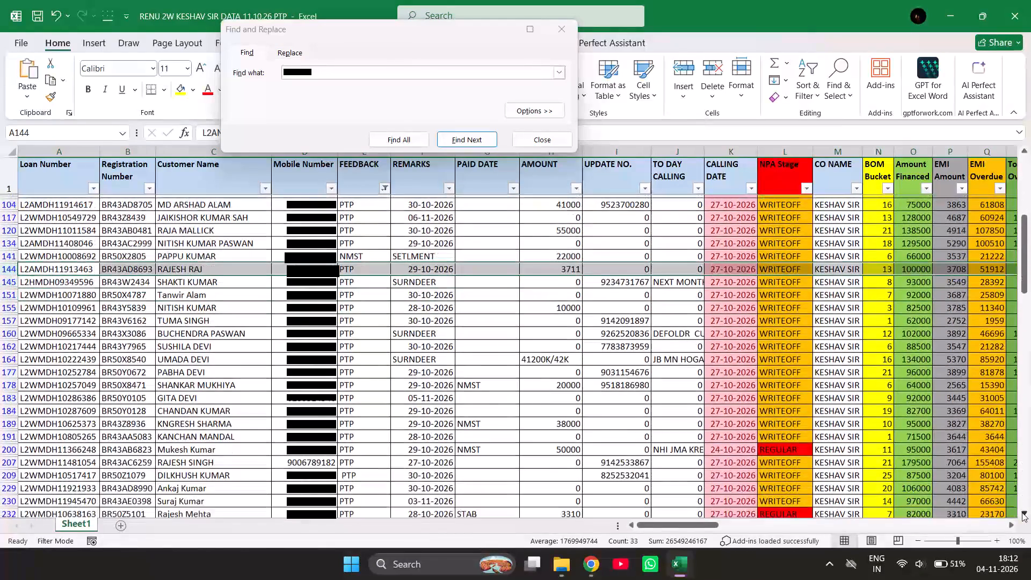
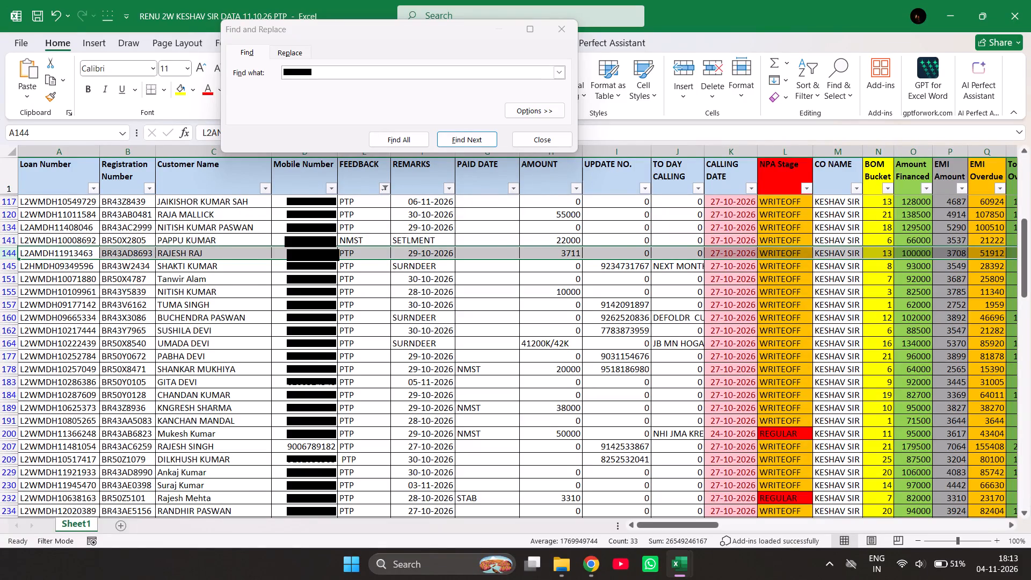
Select the entire row 184 in the filtered PTP list to review that customer's loan account.
click(6, 395)
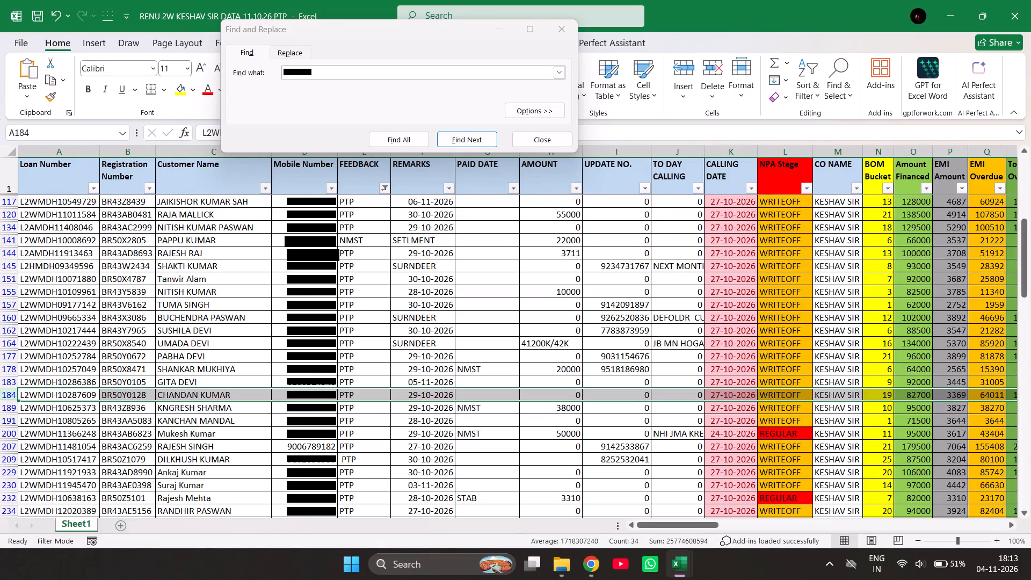
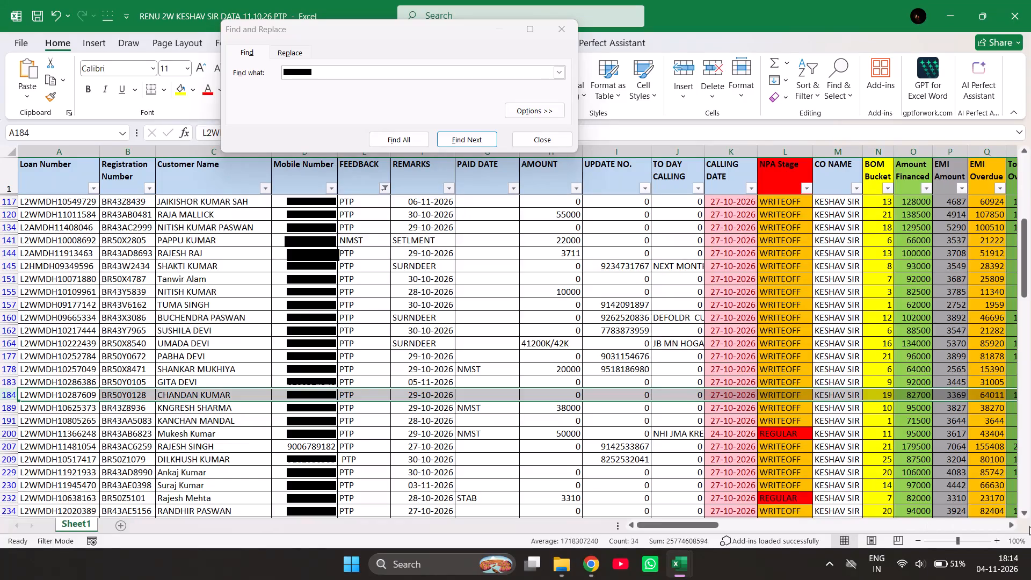
Review the customer accounts that follow row 184 in the filtered PTP list, checking their feedback, remarks and amounts.
triple_click(1025, 511)
triple_click(1025, 511)
triple_click(1025, 511)
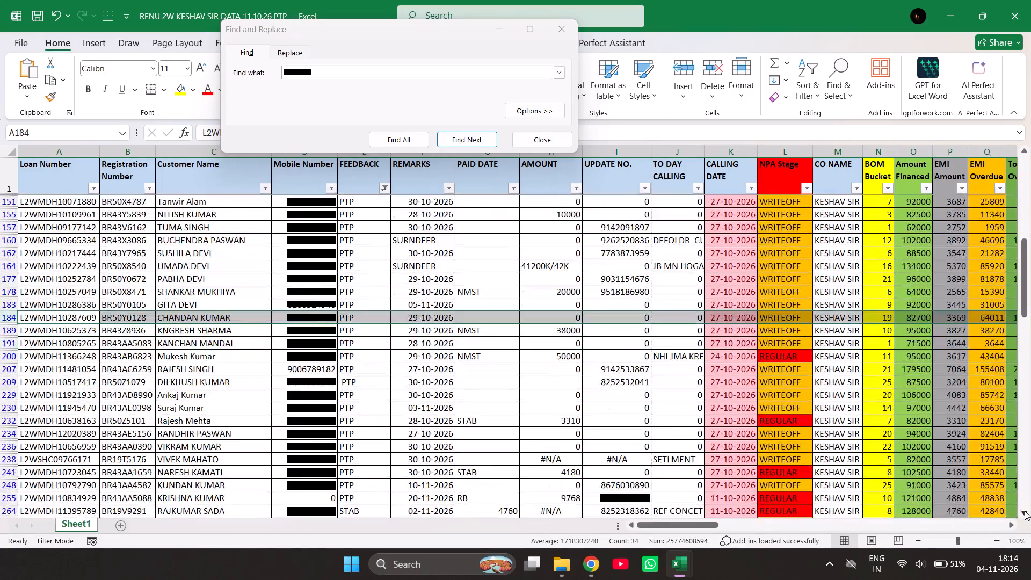
triple_click(1025, 511)
double_click(1025, 511)
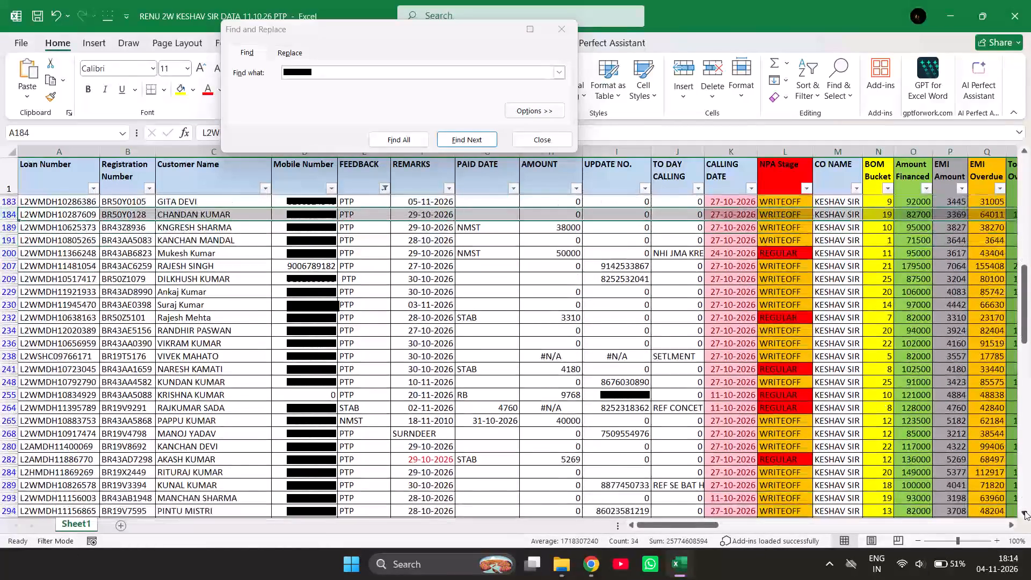
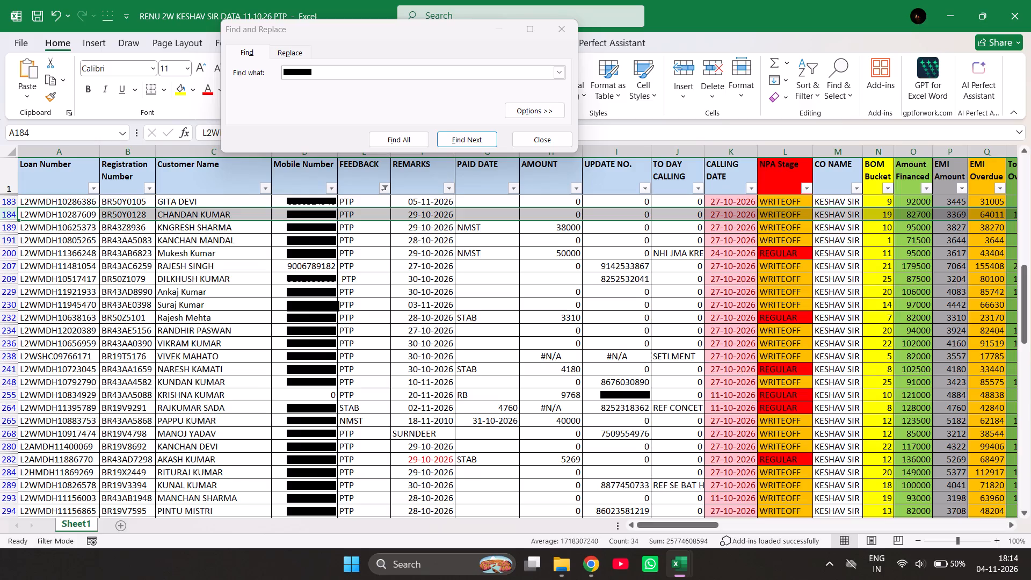
Review the filtered PTP accounts down to row 313, checking row 305's mobile number and row 313's overdue and outstanding amounts.
triple_click(1025, 511)
triple_click(1025, 511)
click(1025, 511)
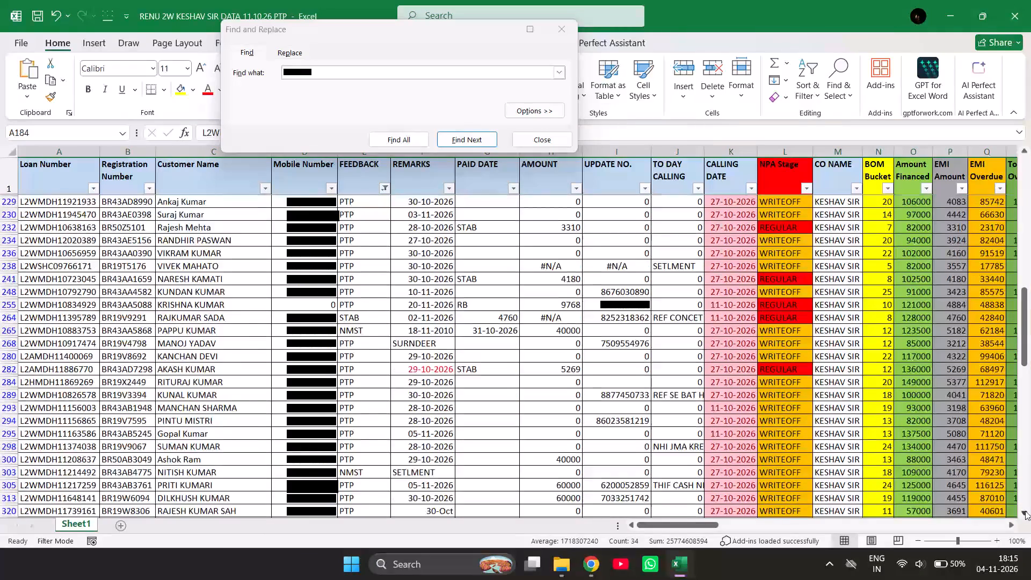
click(307, 481)
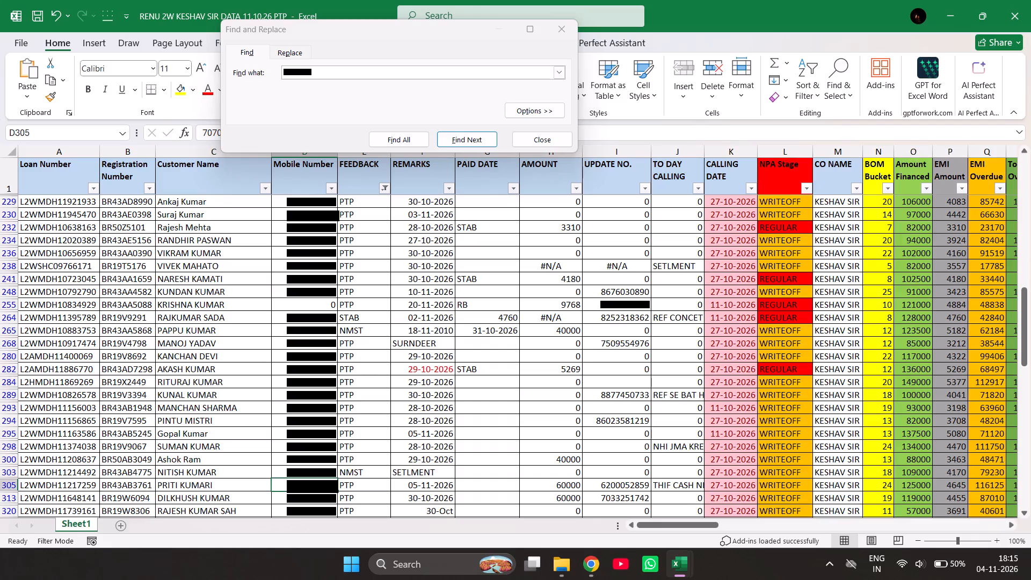
triple_click(1022, 513)
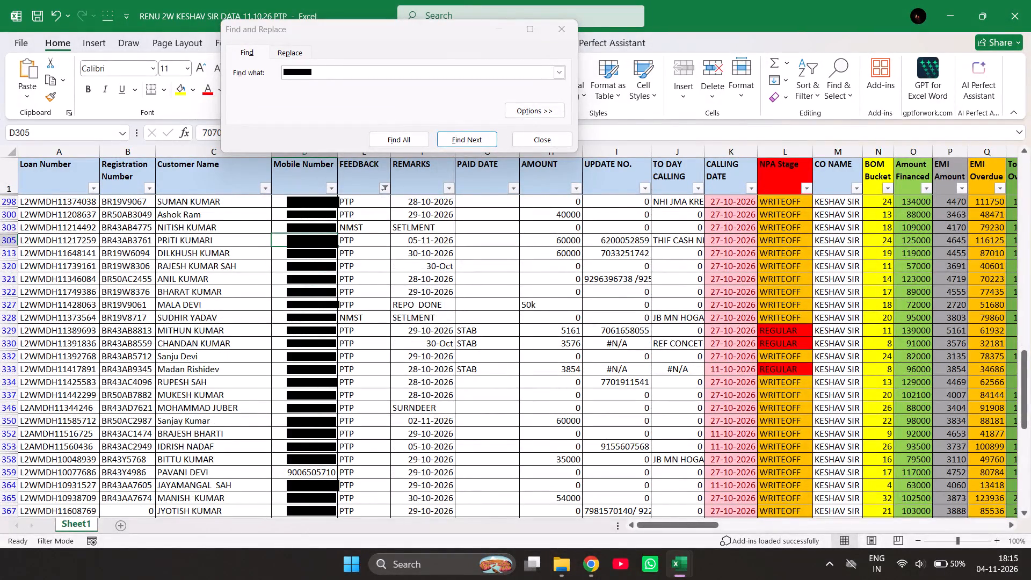
click(325, 251)
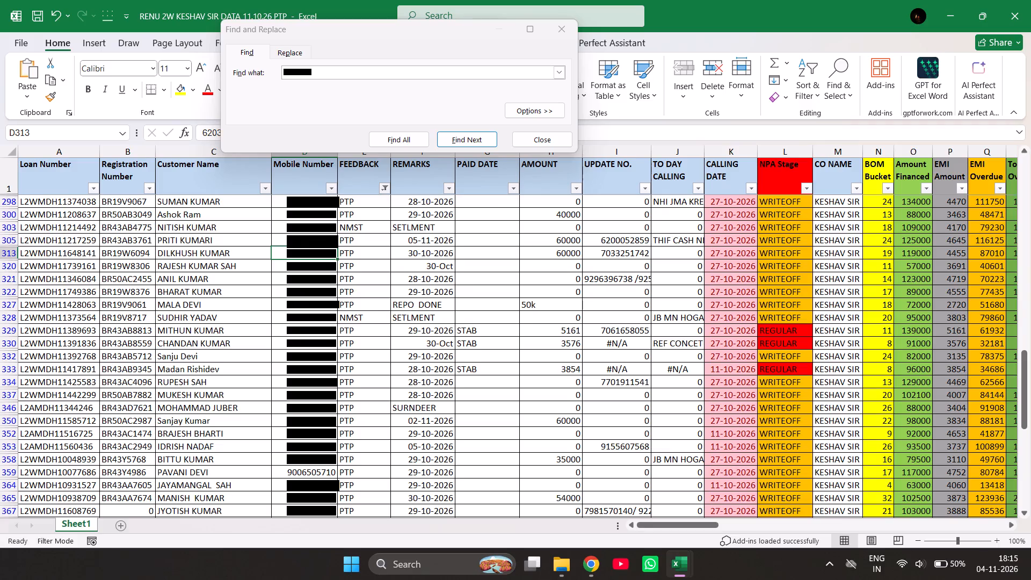
click(14, 251)
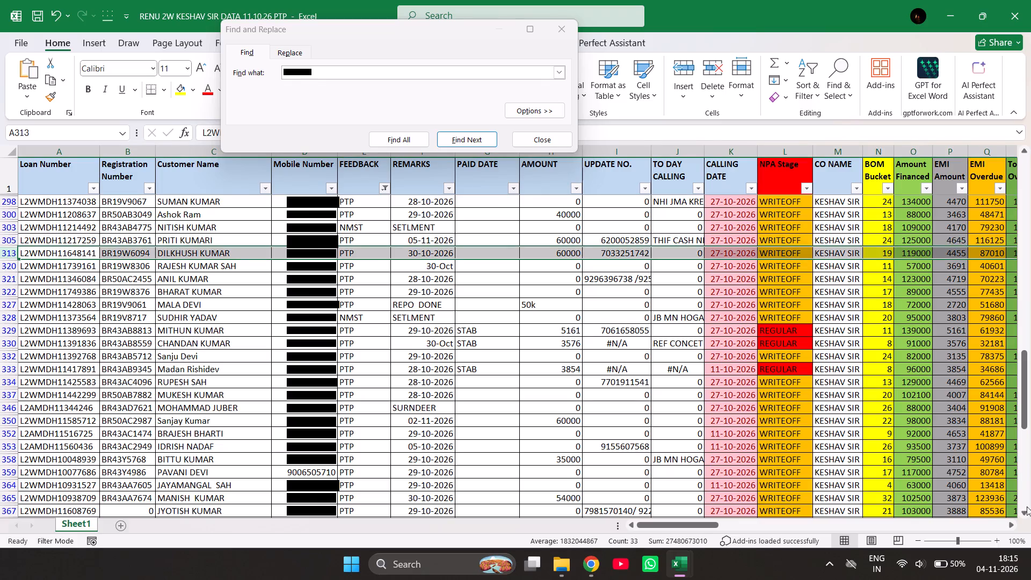
click(1007, 525)
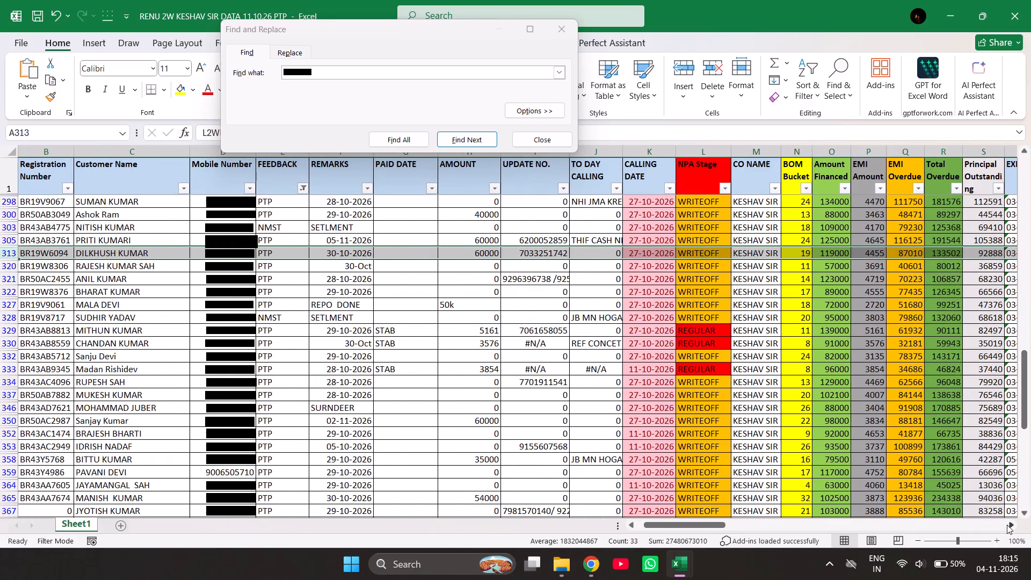
double_click(633, 525)
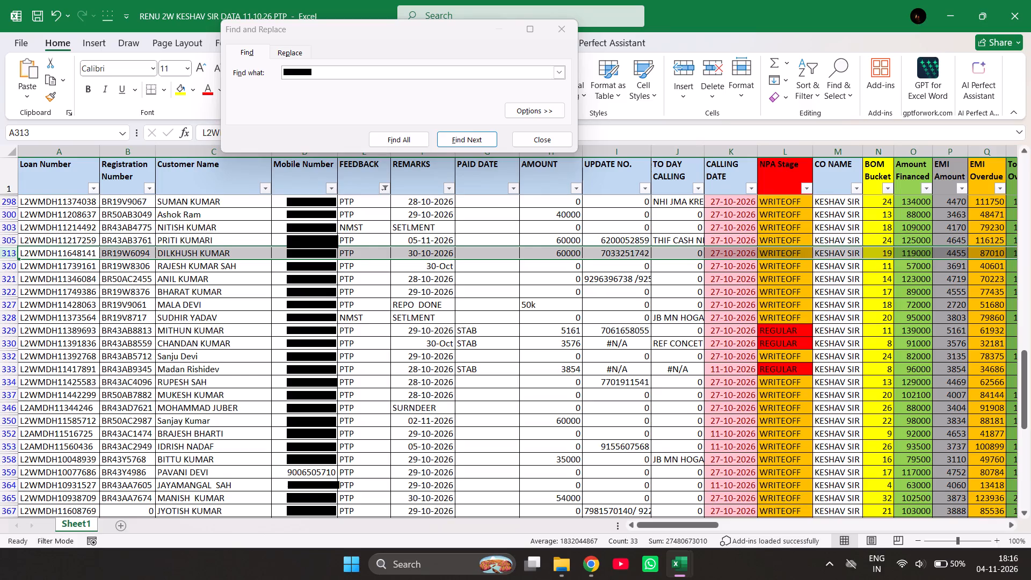
Review the PTP accounts after row 313 and examine the row 350 account's feedback, remarks and amount.
triple_click(1027, 514)
double_click(1027, 514)
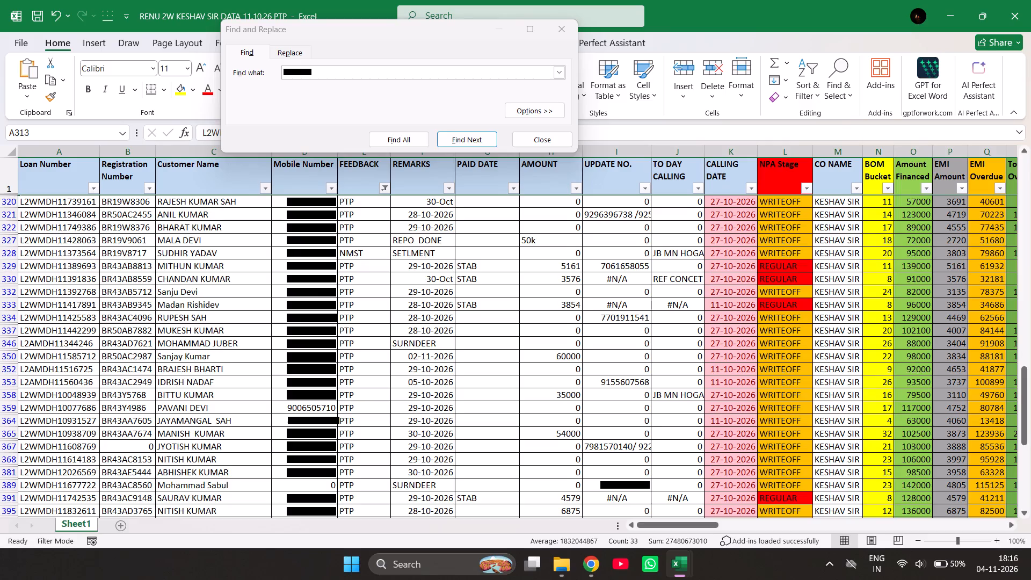
click(8, 356)
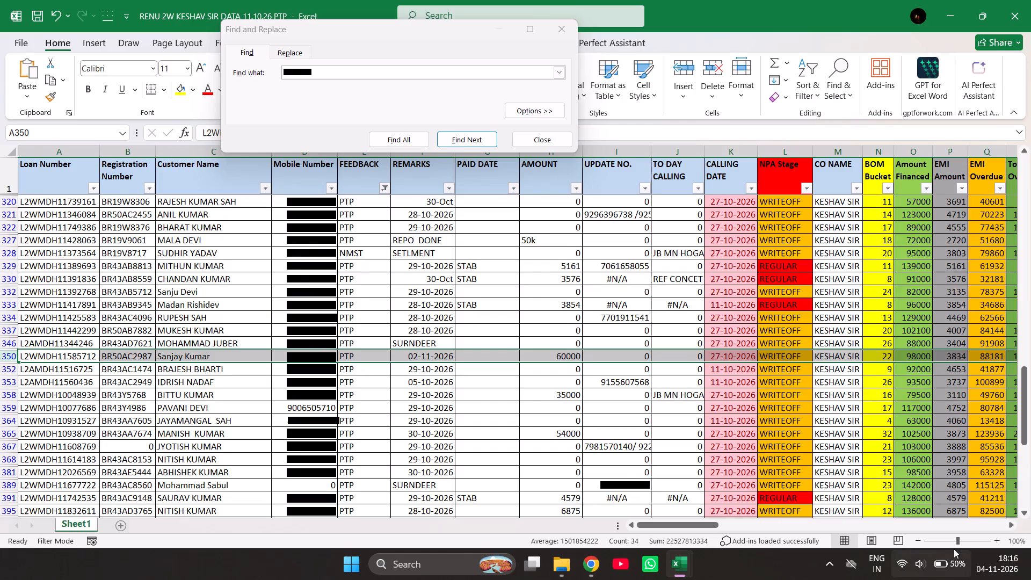
Review the remaining PTP accounts to the end of the list, examining row 399's details across to the FOS NAME column.
triple_click(1023, 514)
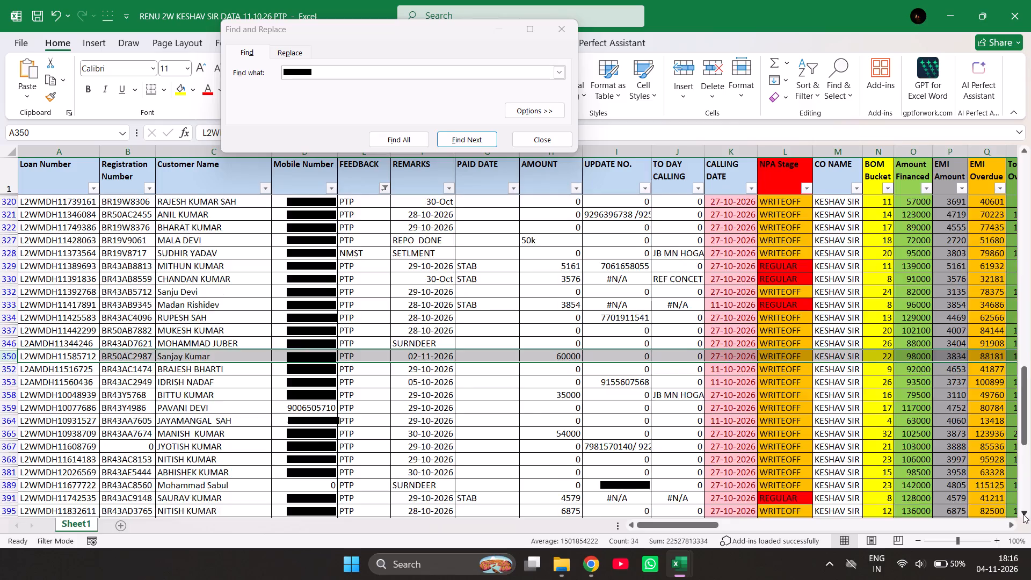
triple_click(1023, 514)
double_click(1023, 514)
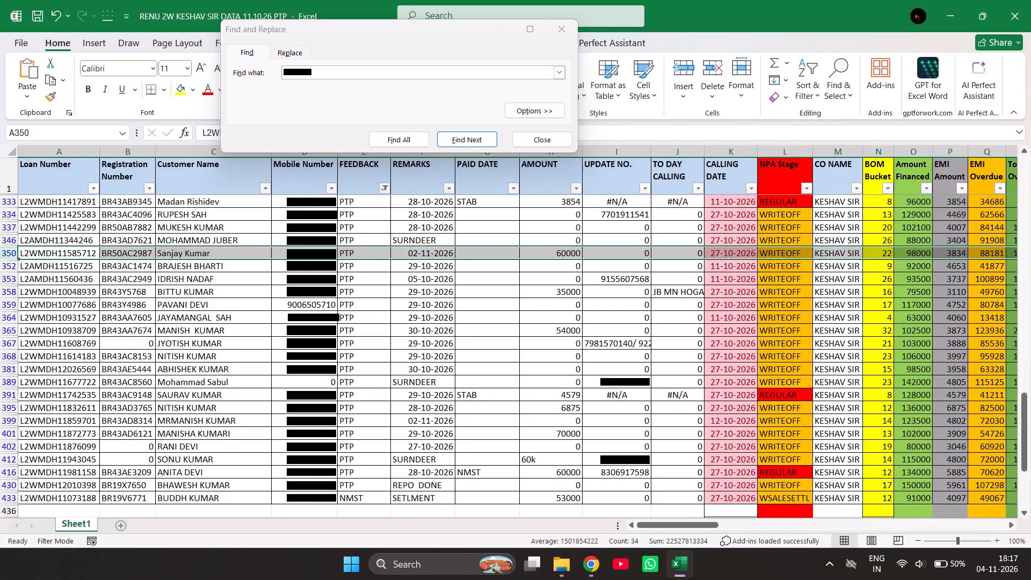
click(14, 421)
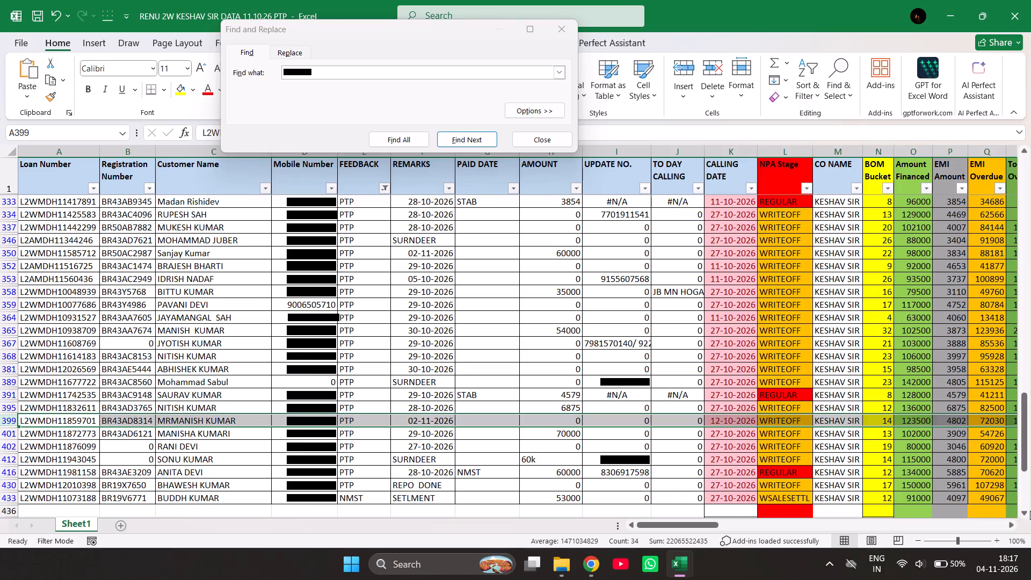
click(1012, 520)
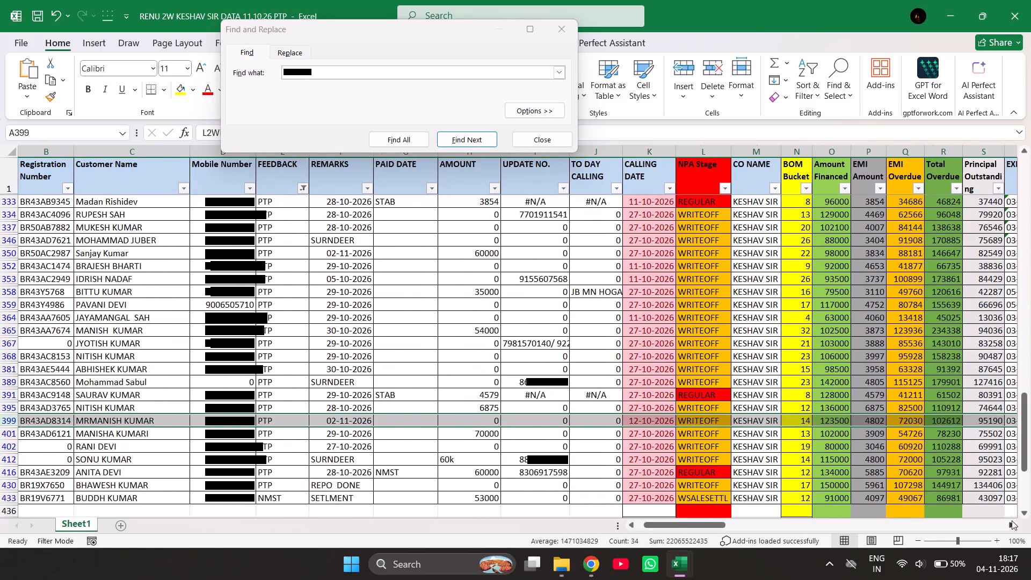
double_click(1012, 520)
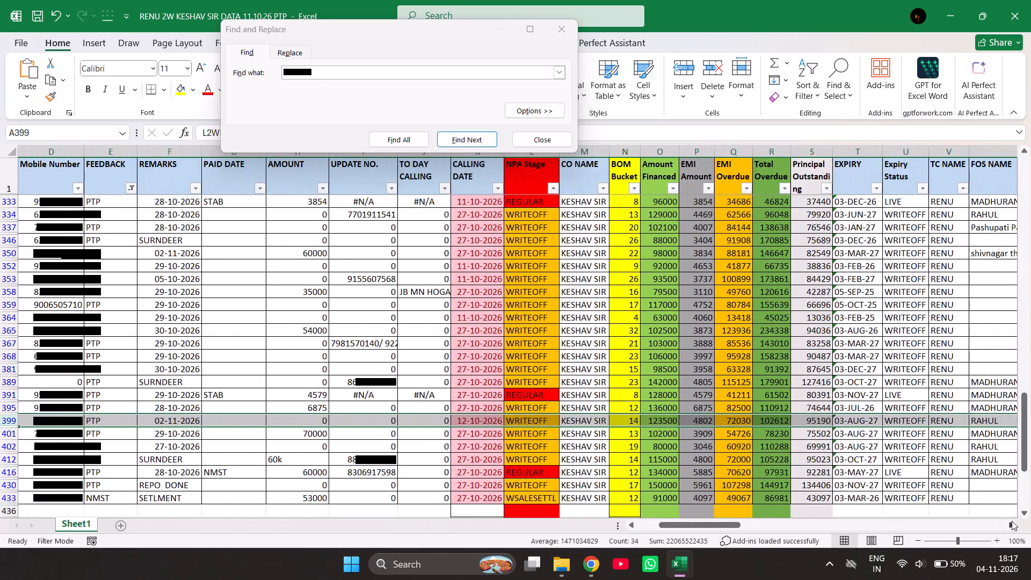
click(1006, 527)
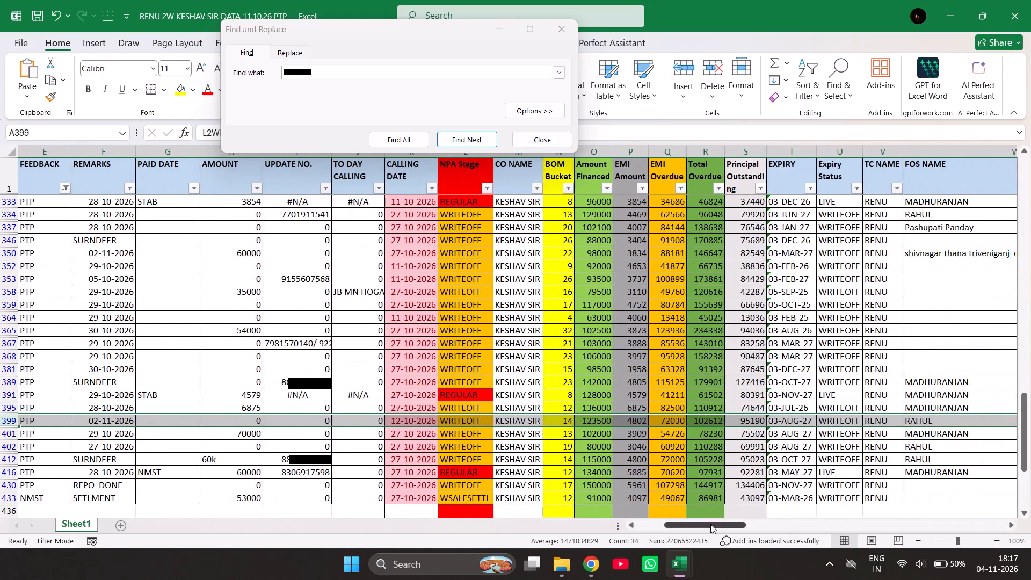
triple_click(652, 525)
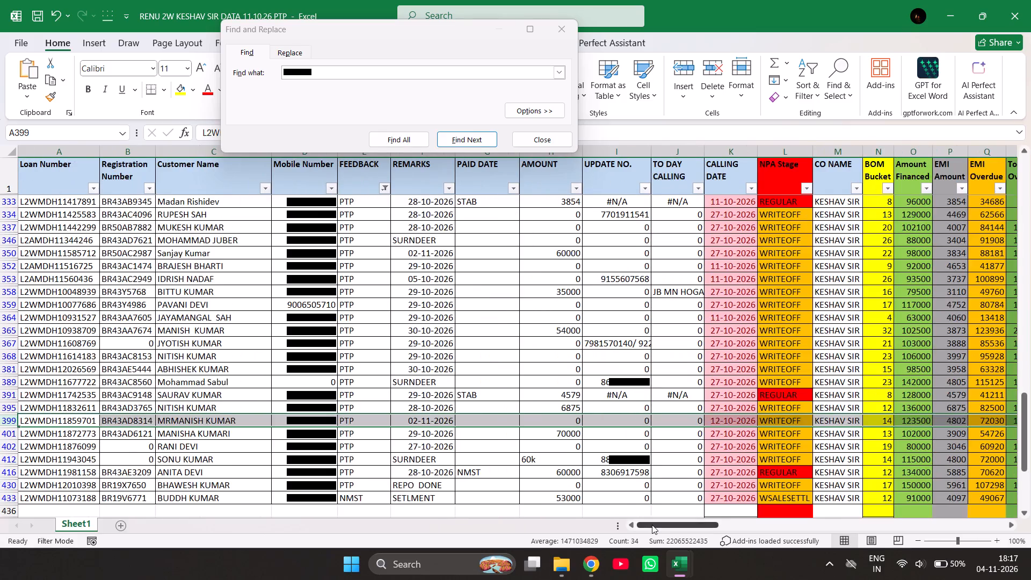
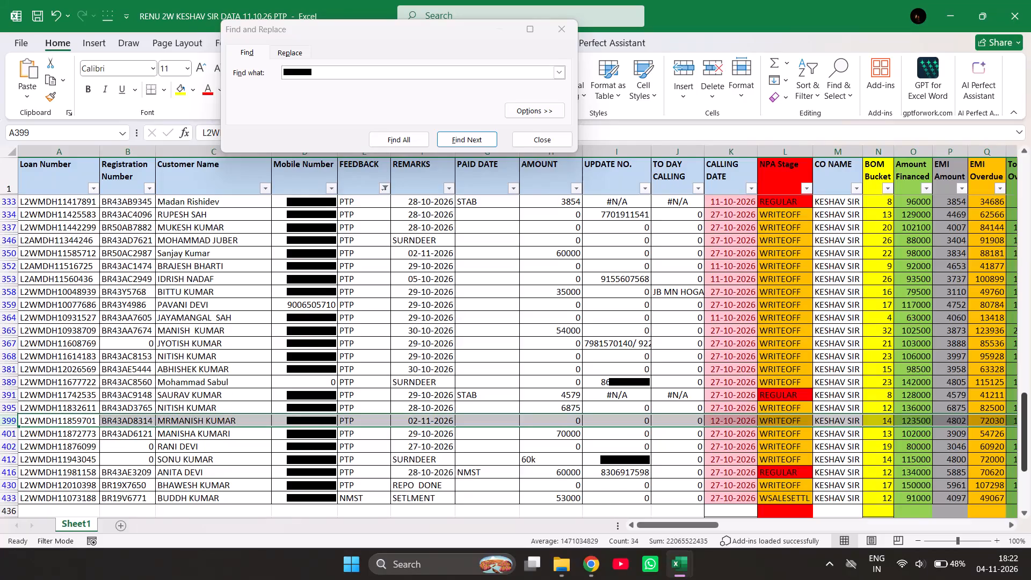
Remove the PTP filter from the sheet so that all accounts are listed.
triple_click(1009, 522)
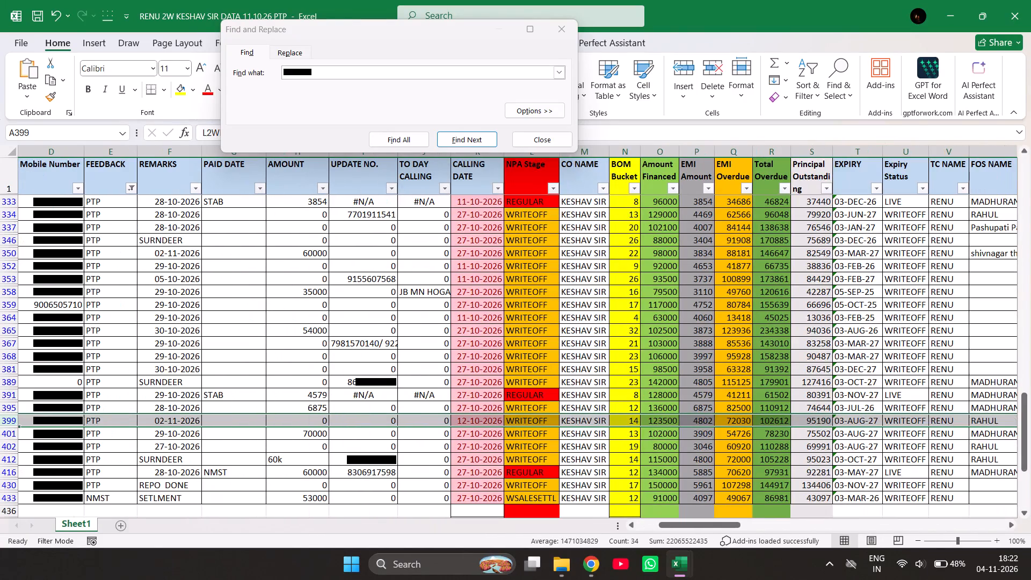
click(645, 528)
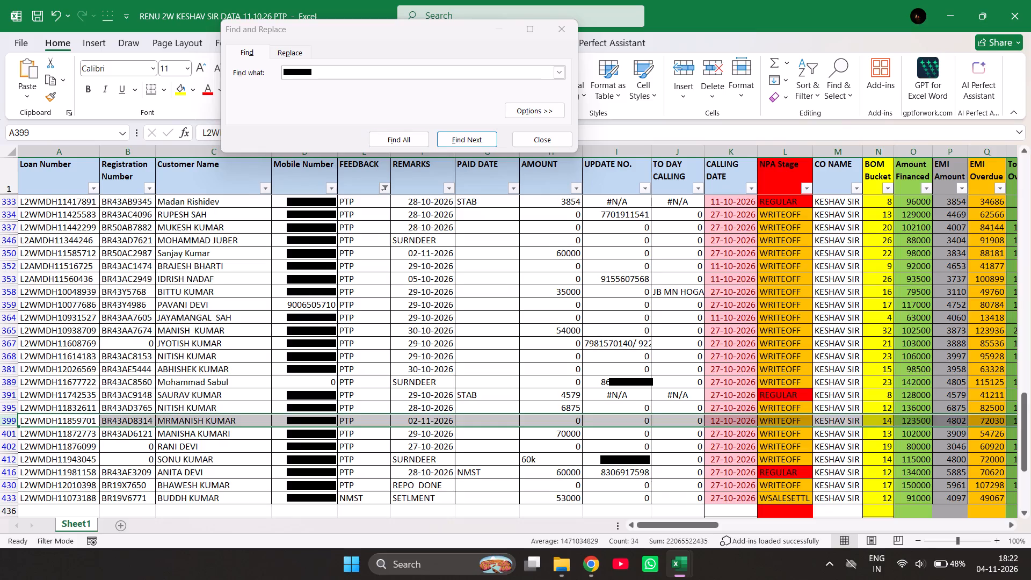
click(801, 100)
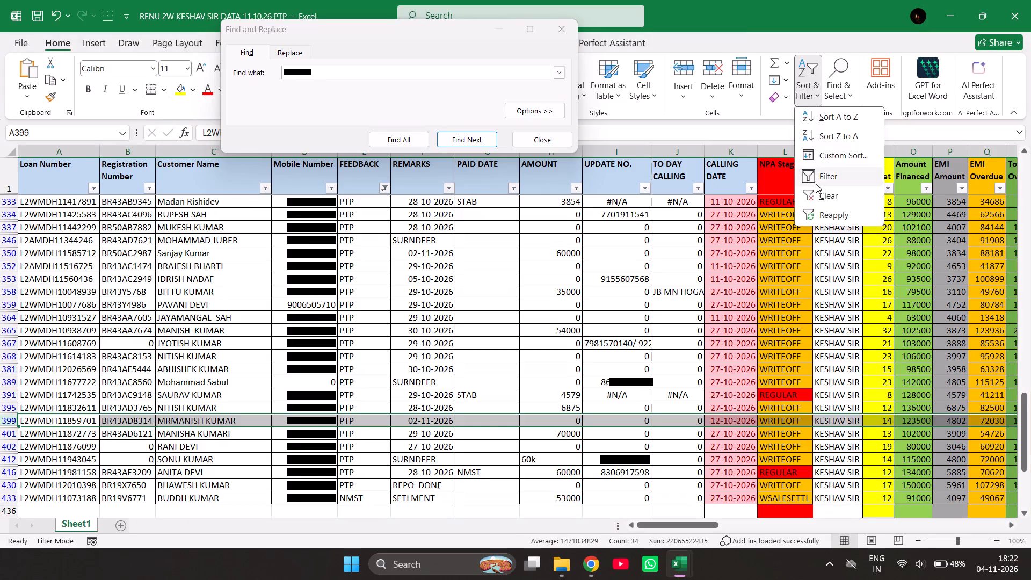
click(816, 184)
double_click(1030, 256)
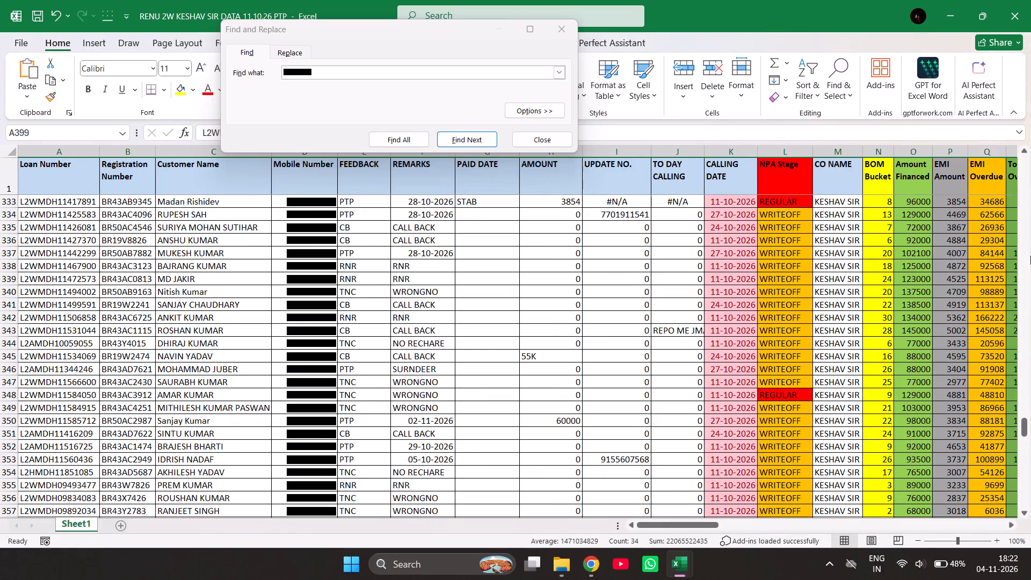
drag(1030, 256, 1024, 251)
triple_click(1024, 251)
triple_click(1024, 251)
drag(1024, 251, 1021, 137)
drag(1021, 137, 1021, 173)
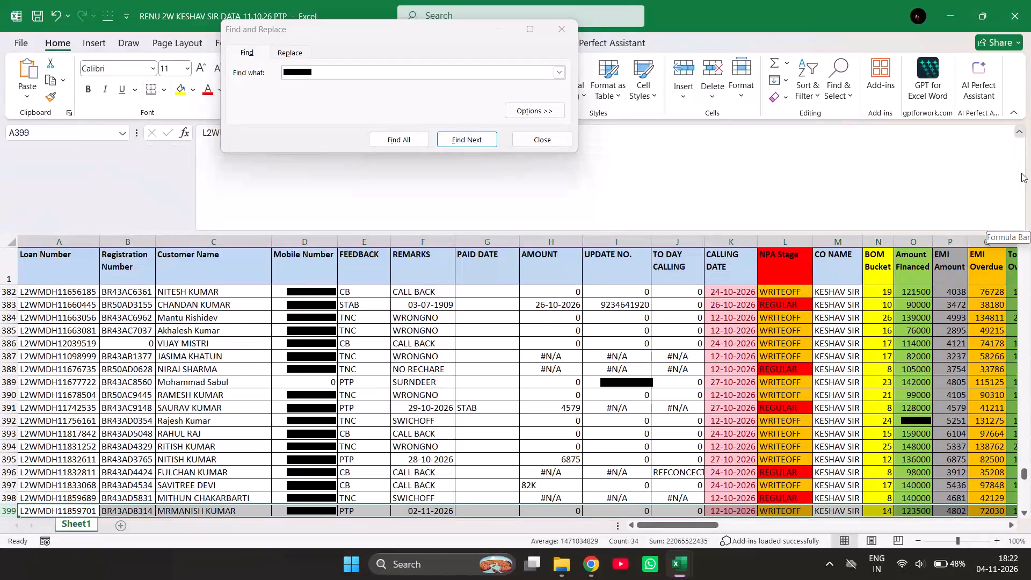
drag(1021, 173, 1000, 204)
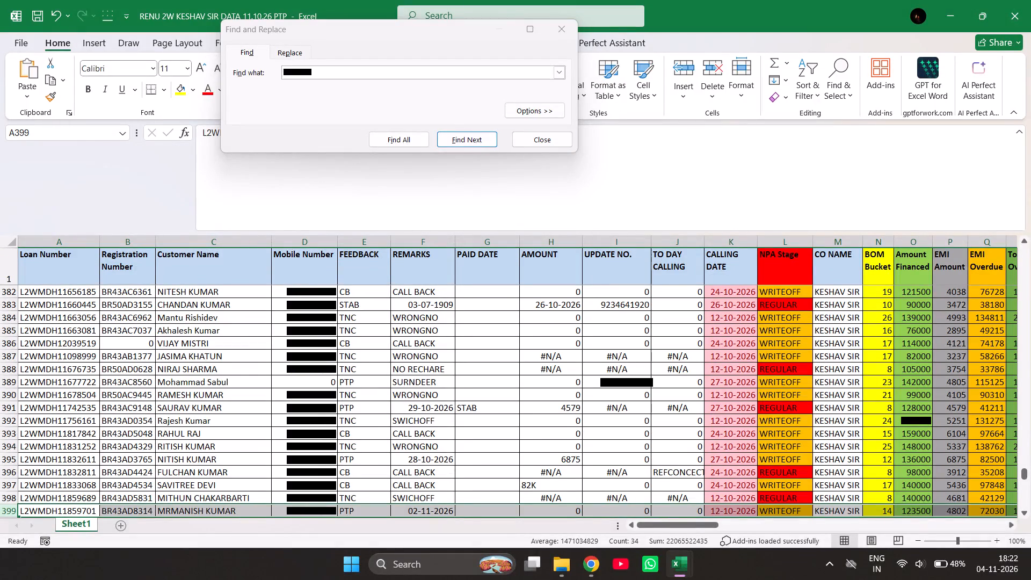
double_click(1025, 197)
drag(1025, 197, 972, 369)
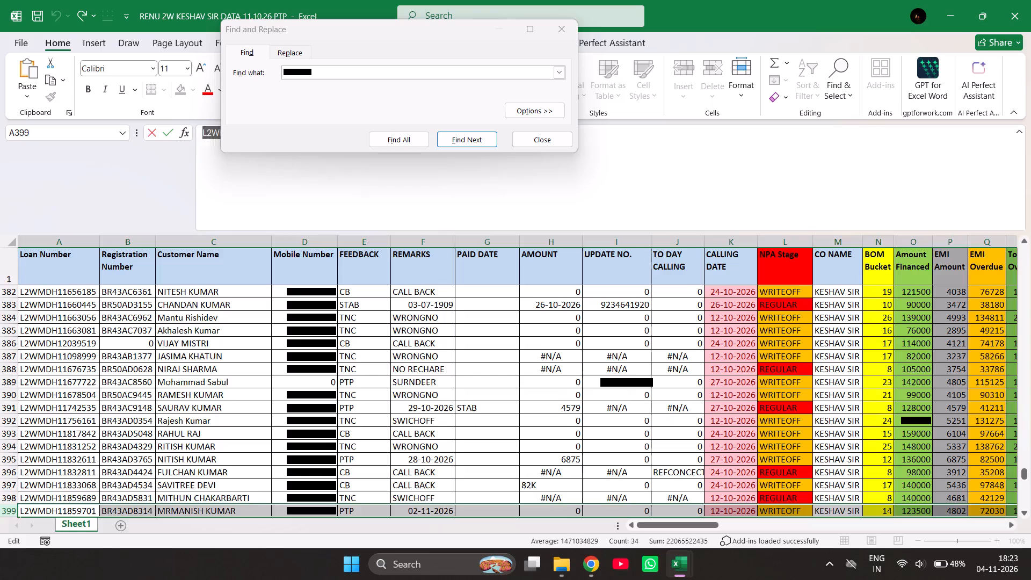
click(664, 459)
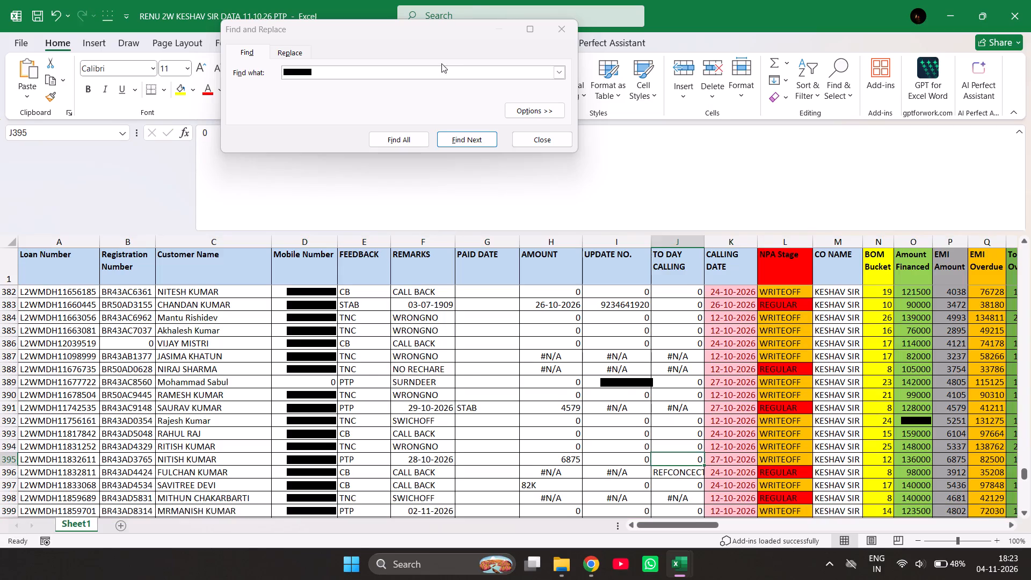
Close the Find and Replace window.
click(554, 27)
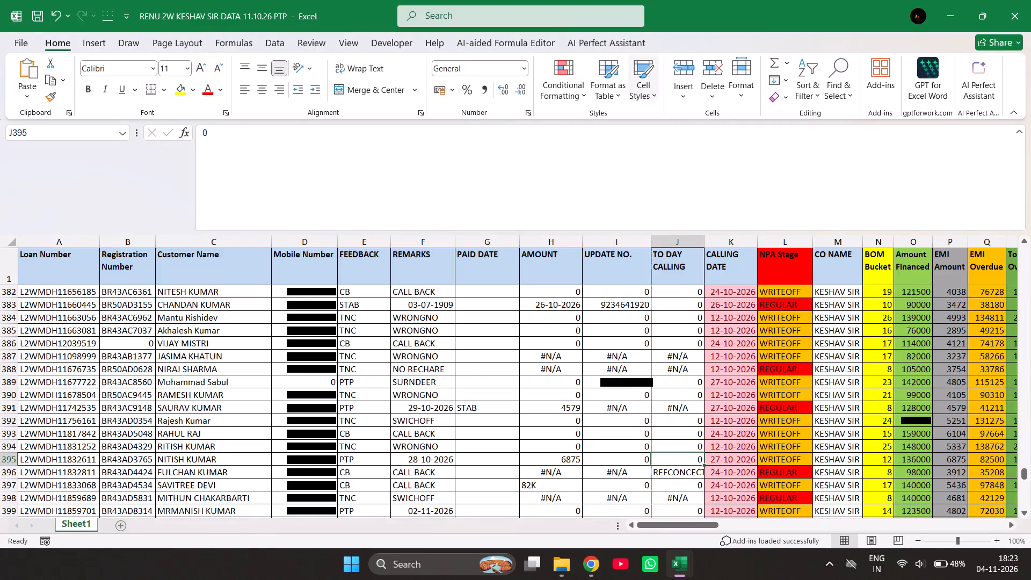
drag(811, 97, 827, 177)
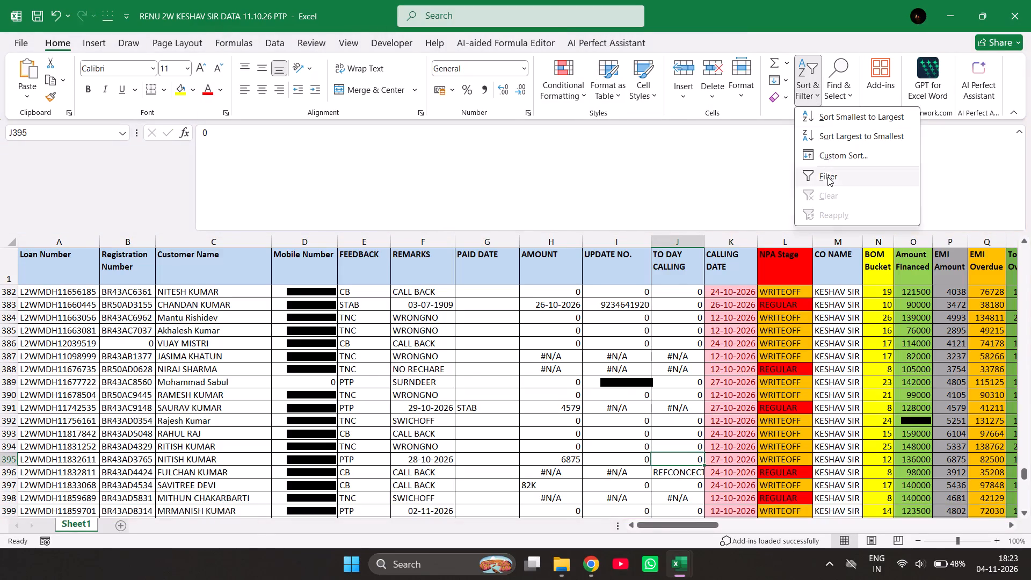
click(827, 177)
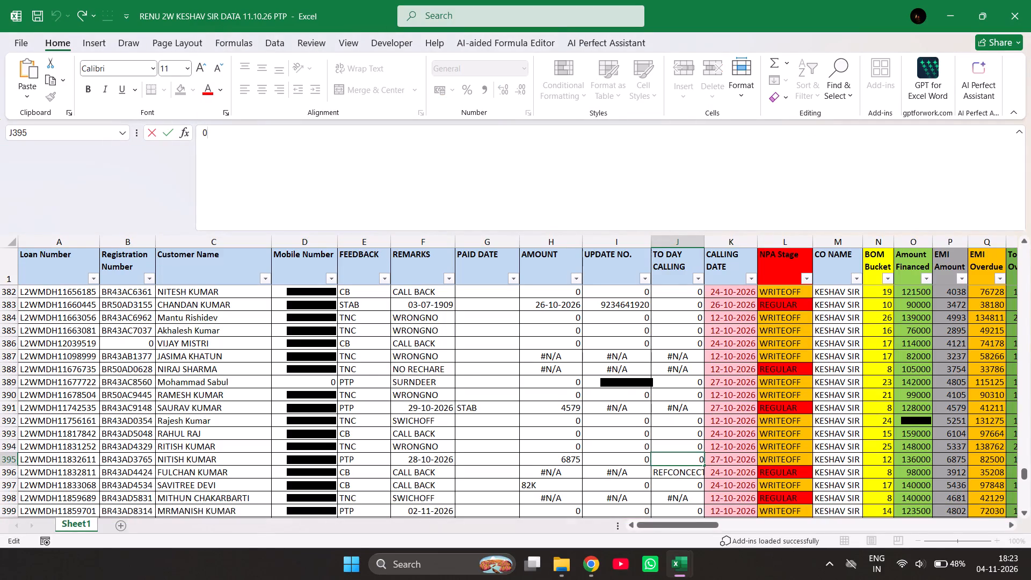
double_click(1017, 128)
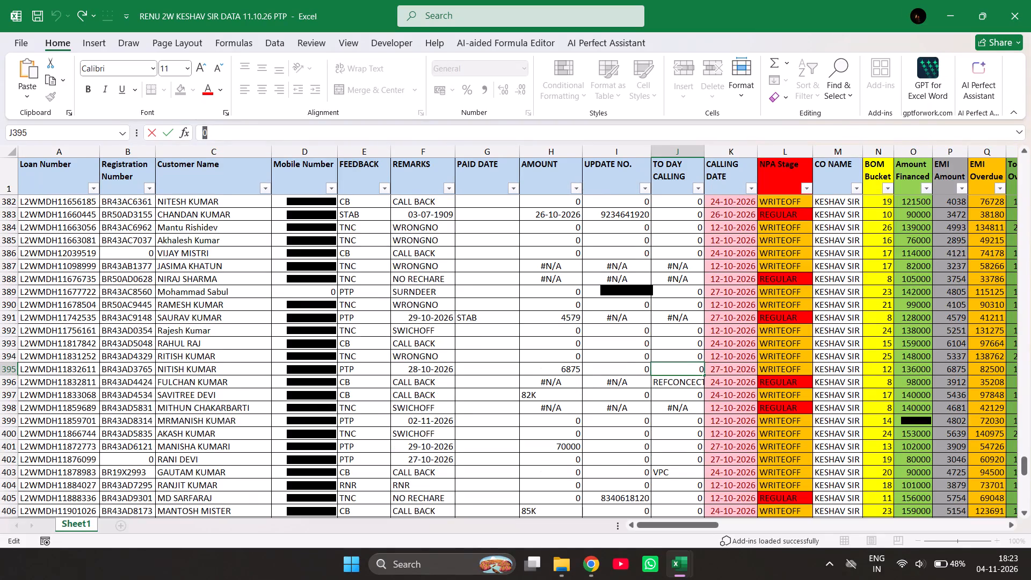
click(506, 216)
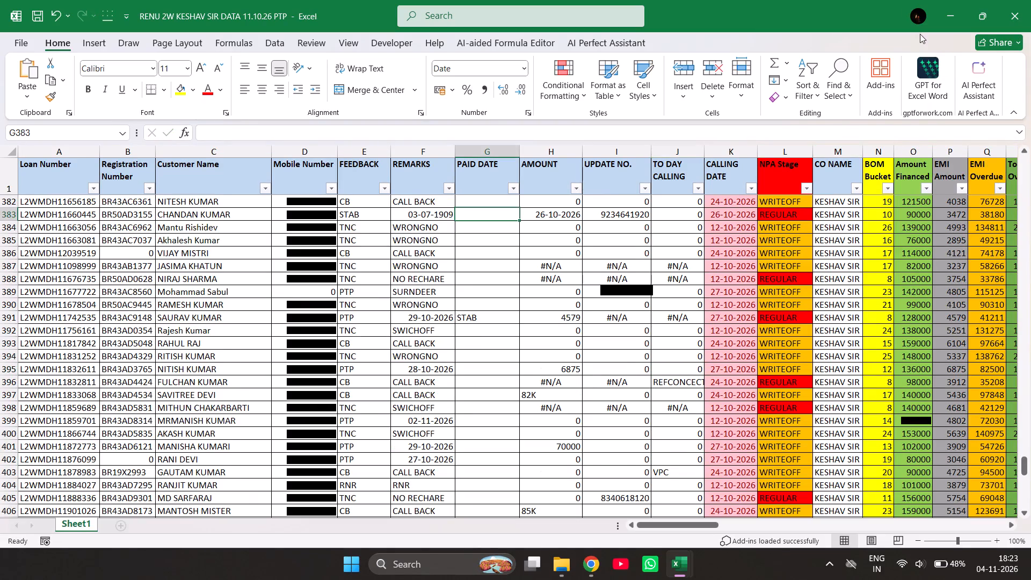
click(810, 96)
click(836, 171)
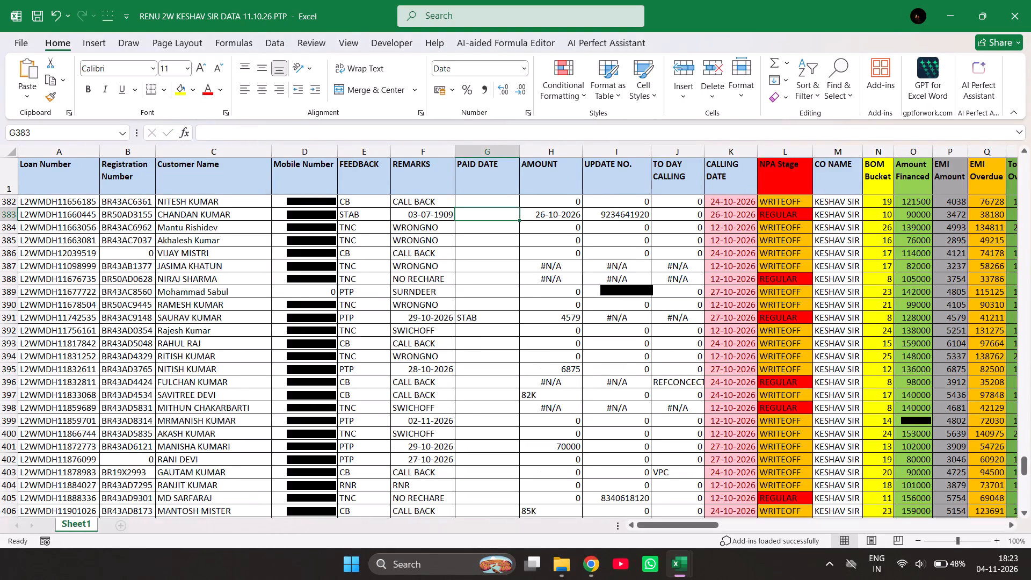
Select the whole header row 1 at the top of the sheet and turn on filtering for it.
drag(1025, 469, 1029, 288)
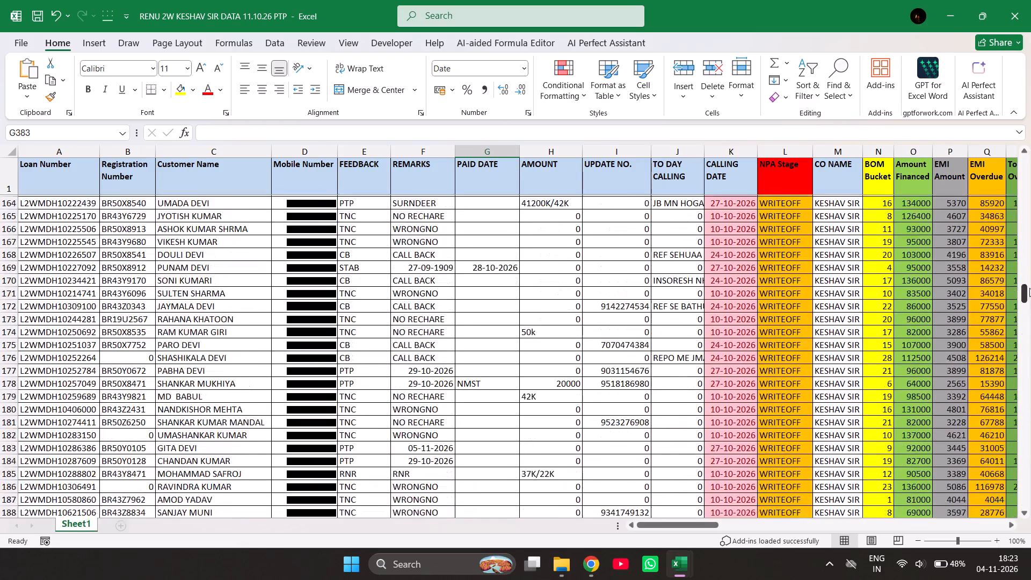
drag(1029, 288, 1025, 148)
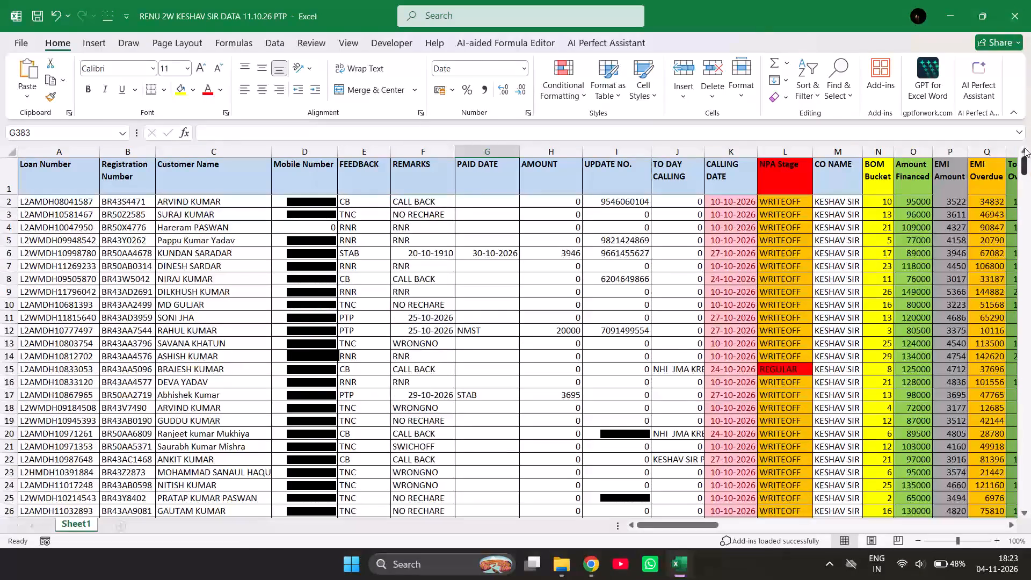
click(1, 179)
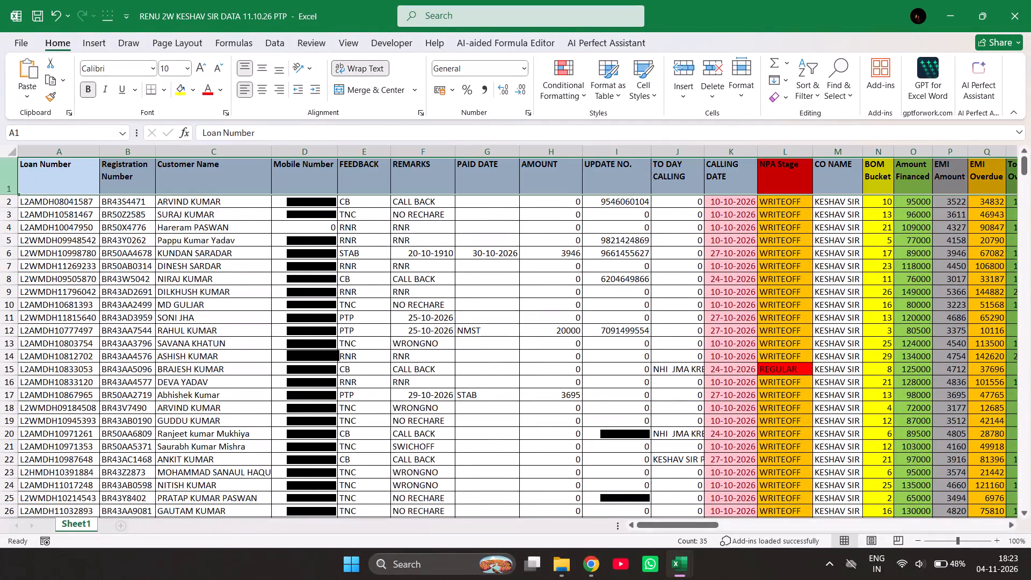
click(796, 98)
click(832, 172)
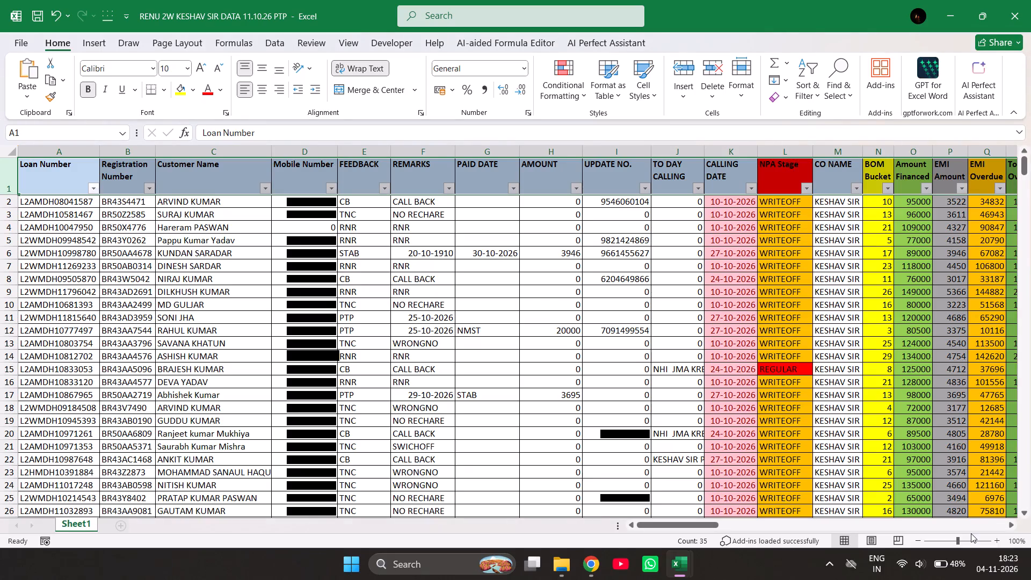
Filter the FOS NAME column to show only PAWAN, and return to the Loan Number column.
triple_click(1007, 524)
double_click(1007, 524)
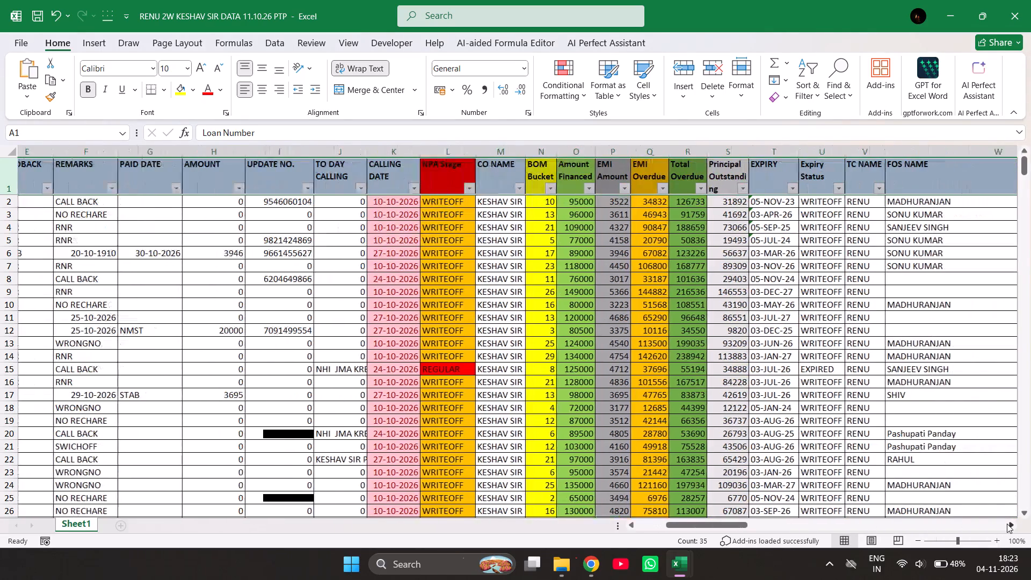
click(1001, 517)
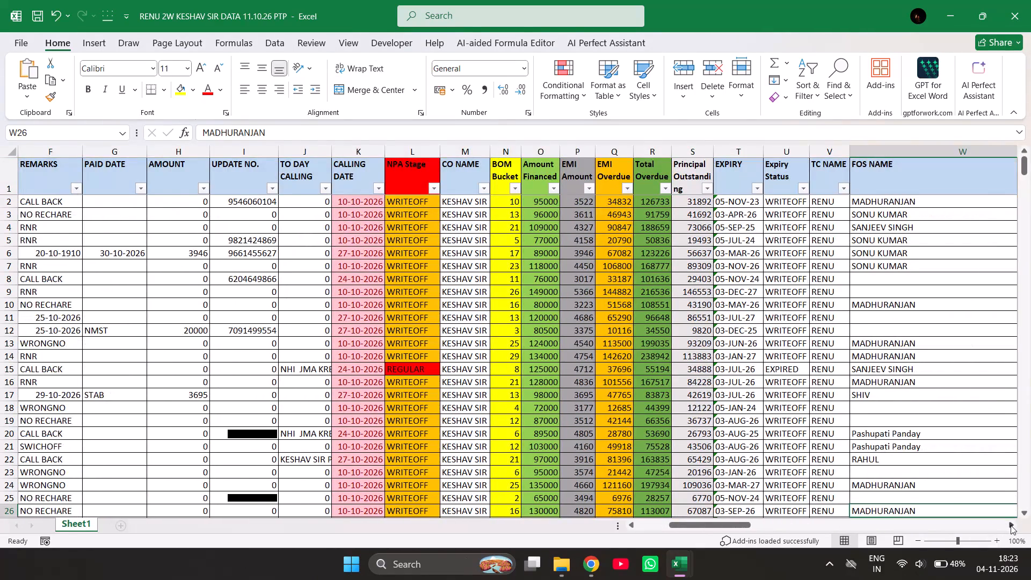
click(1011, 525)
double_click(1011, 525)
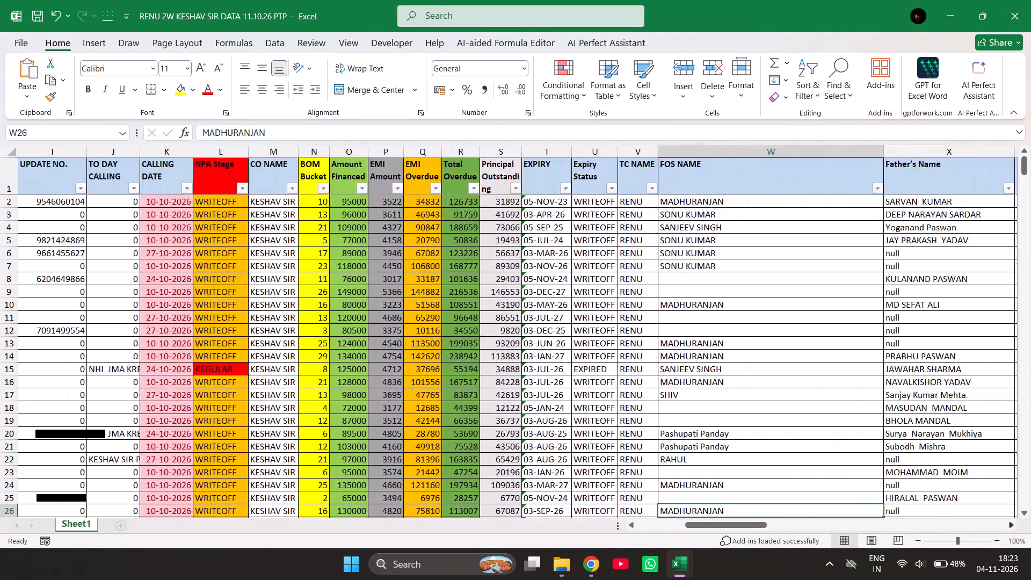
click(878, 186)
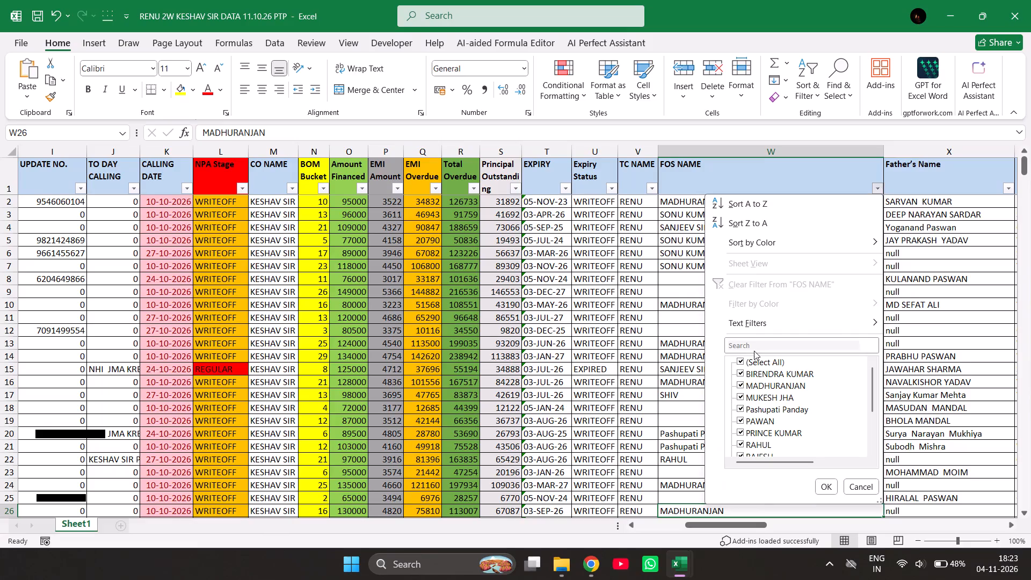
click(753, 362)
click(759, 418)
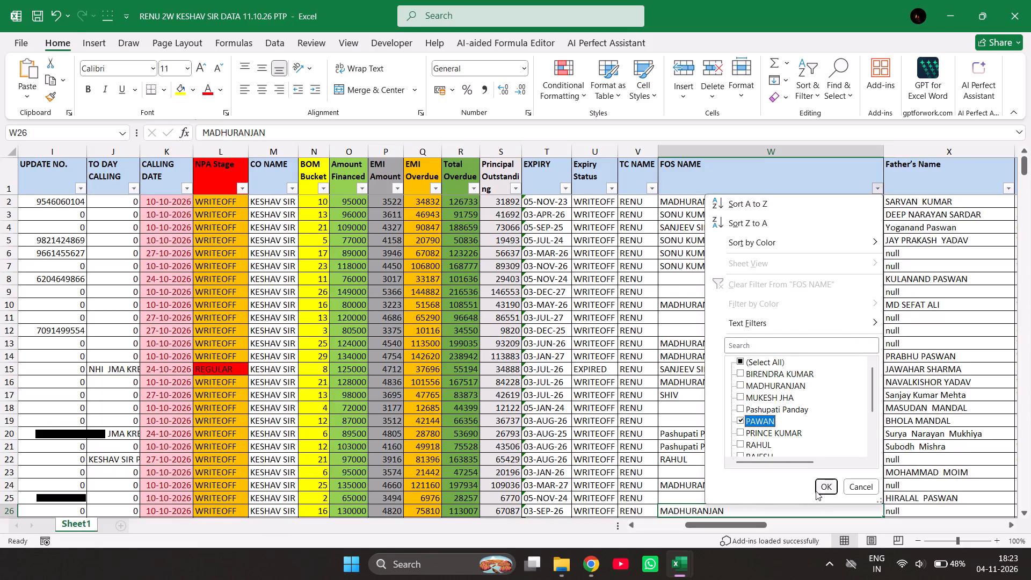
click(821, 488)
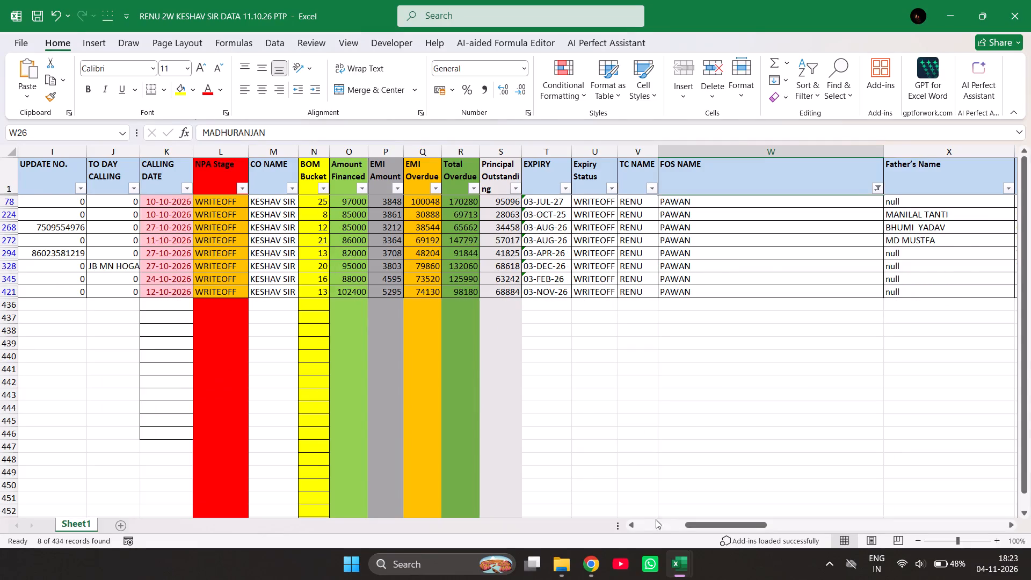
triple_click(648, 526)
click(648, 526)
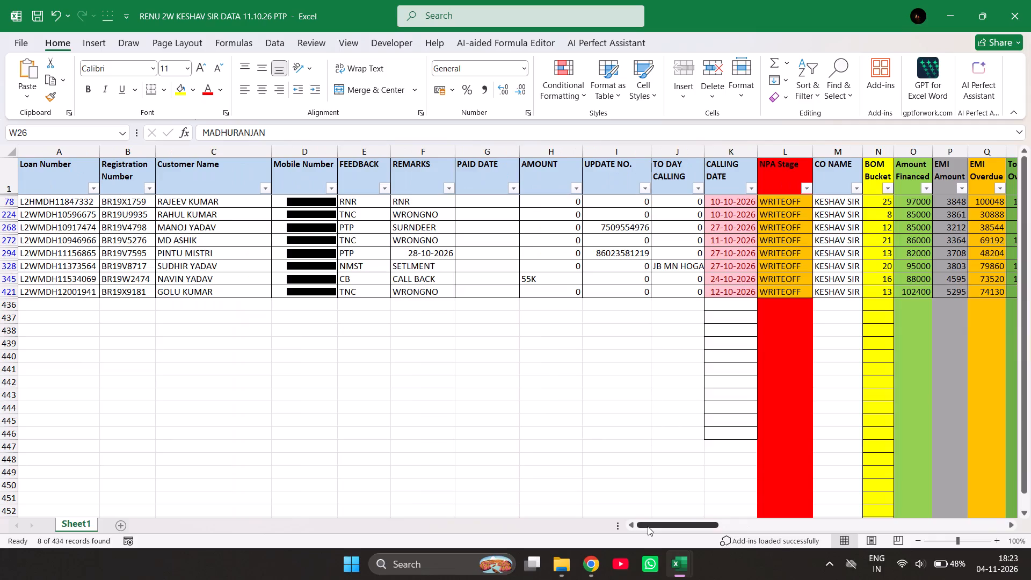
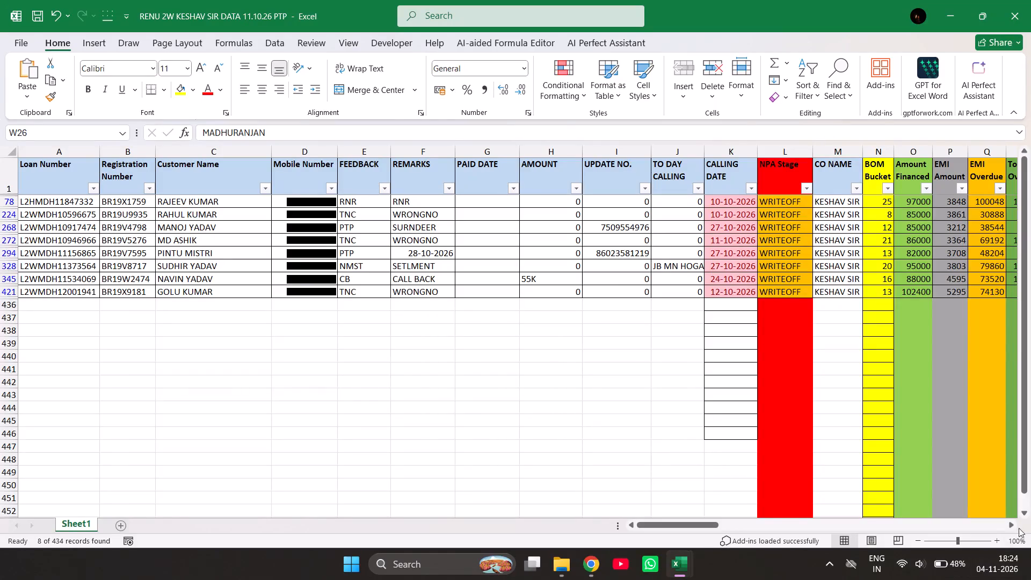
Examine the PAWAN accounts' details across the sheet, from feedback and overdue amounts to residence address, zip code, asset and references.
triple_click(1008, 526)
triple_click(1008, 526)
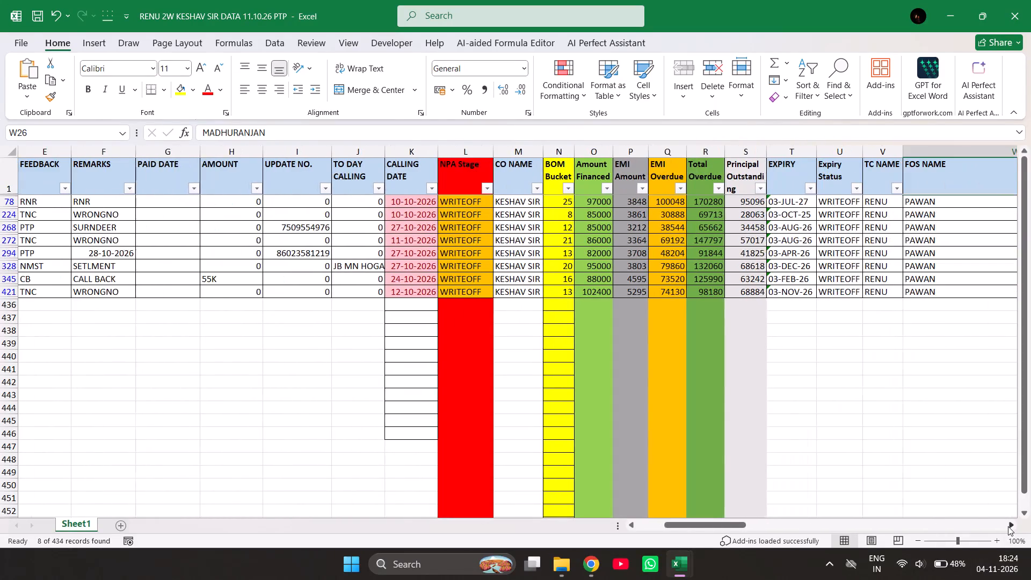
triple_click(1008, 526)
triple_click(1008, 526)
triple_click(1008, 526)
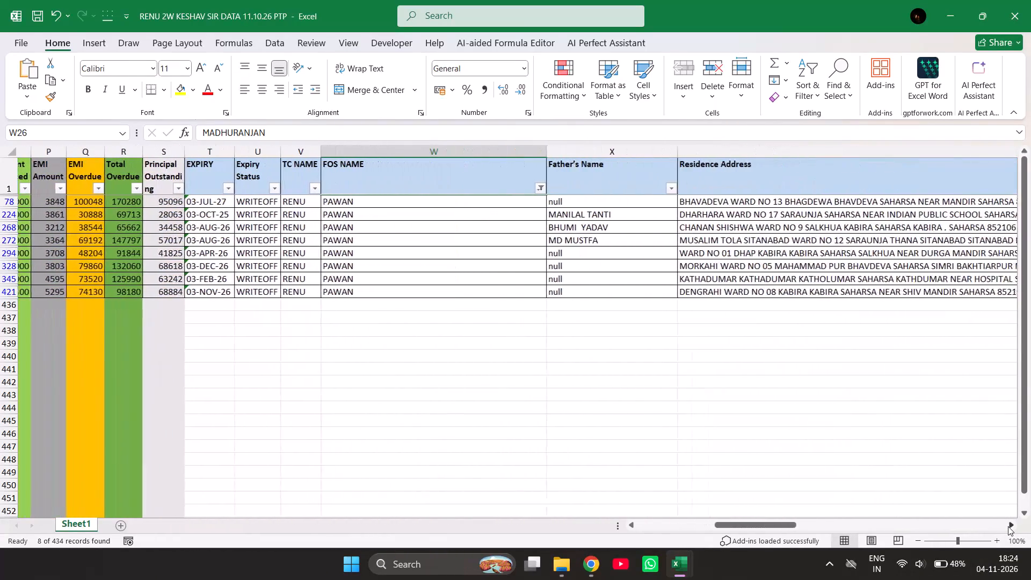
triple_click(1008, 526)
click(1008, 526)
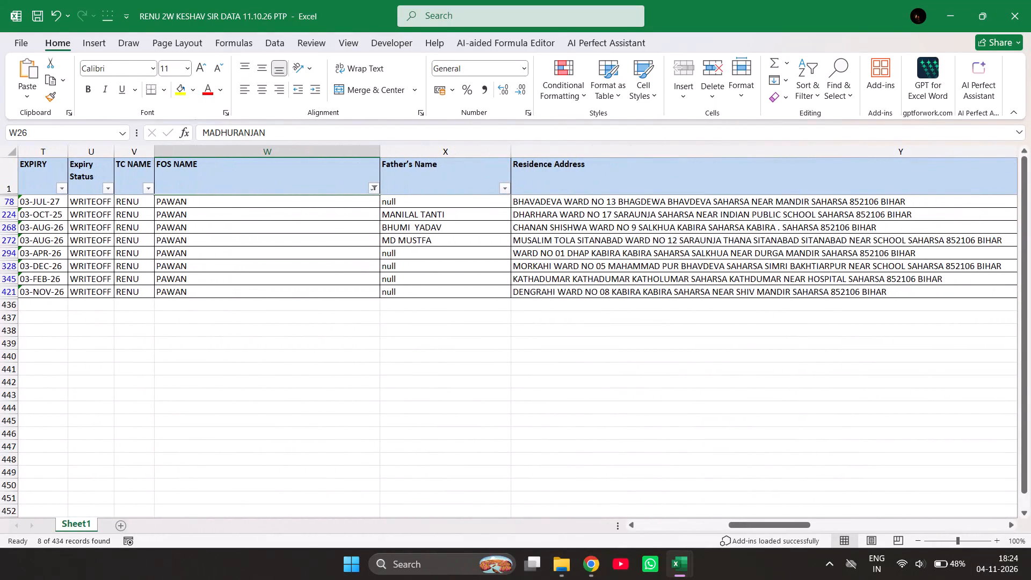
click(804, 97)
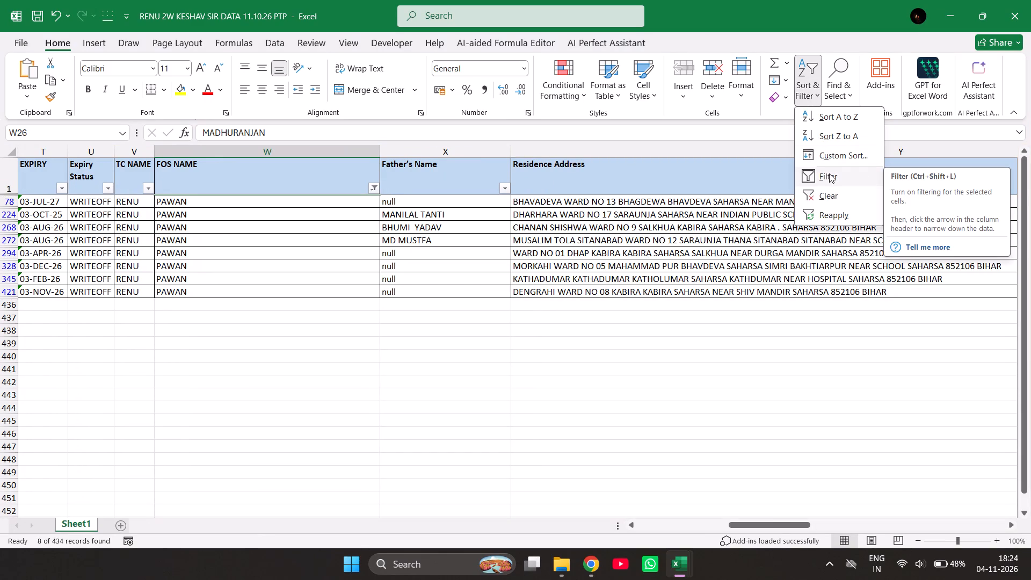
click(613, 281)
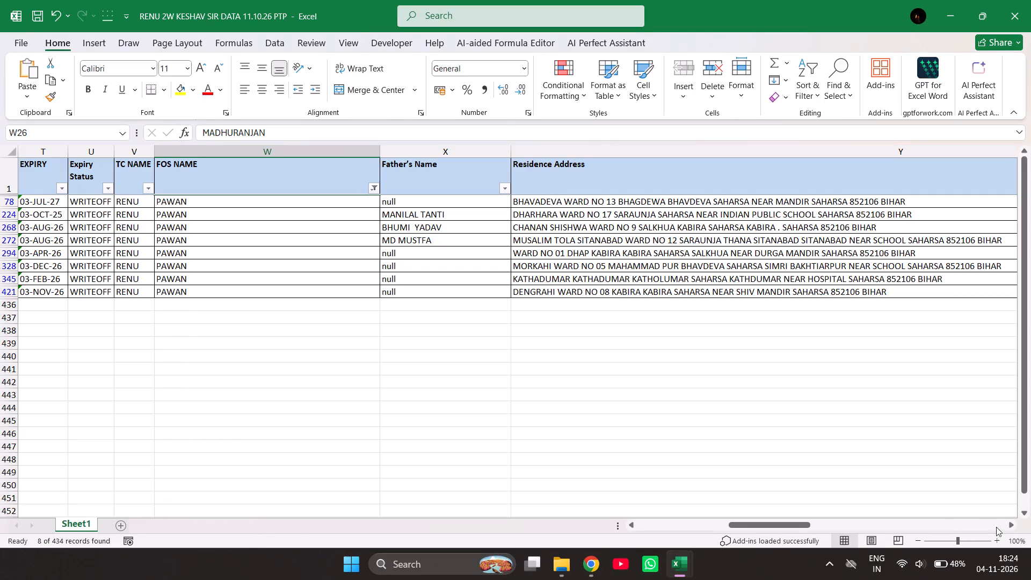
click(1005, 525)
click(1005, 525)
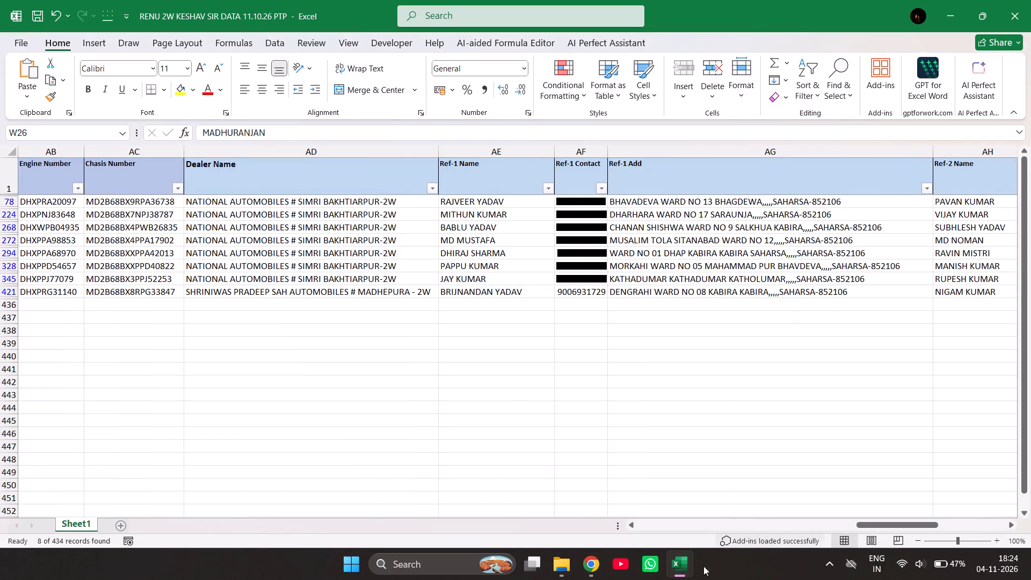
triple_click(633, 528)
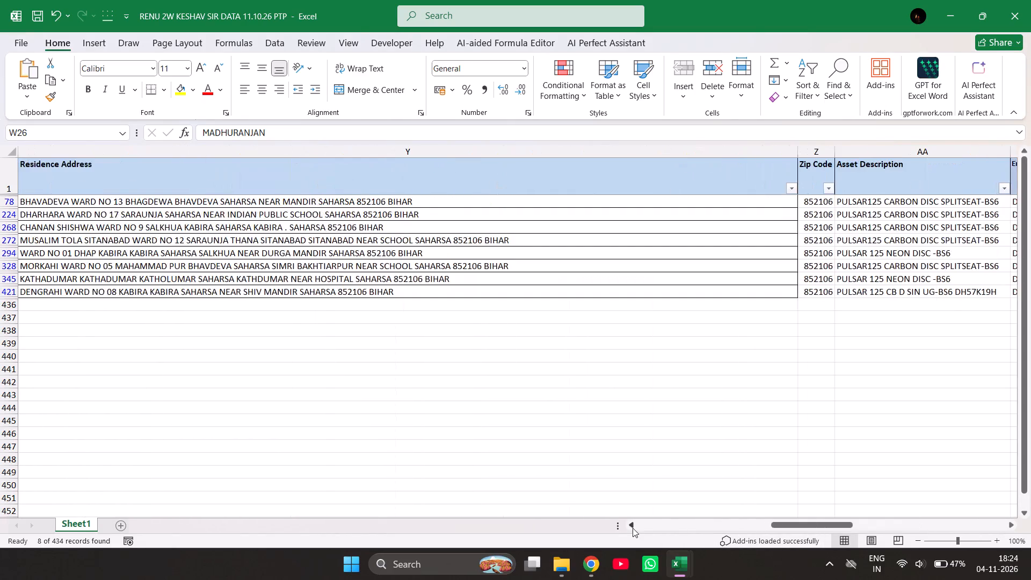
click(828, 185)
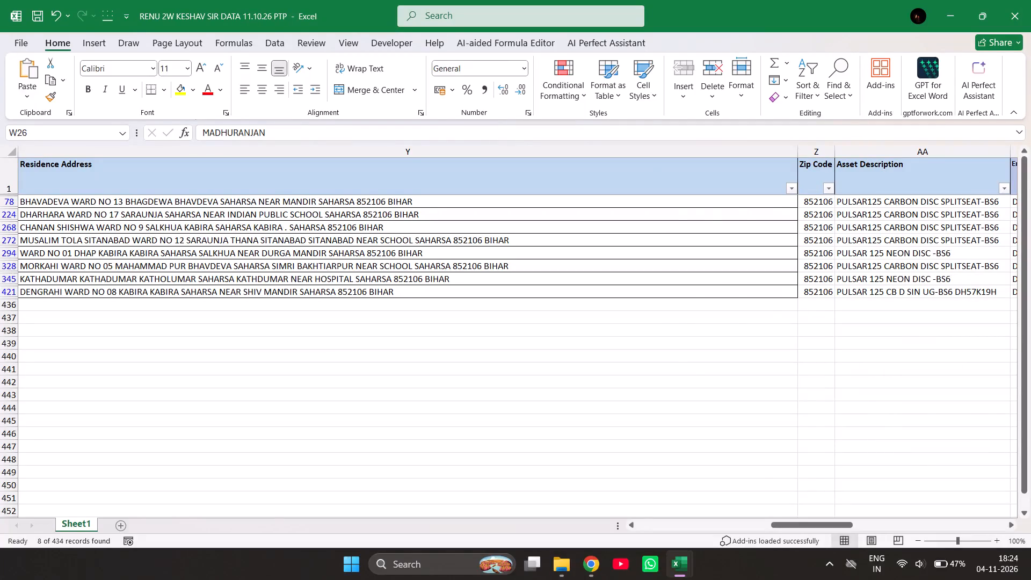
click(636, 412)
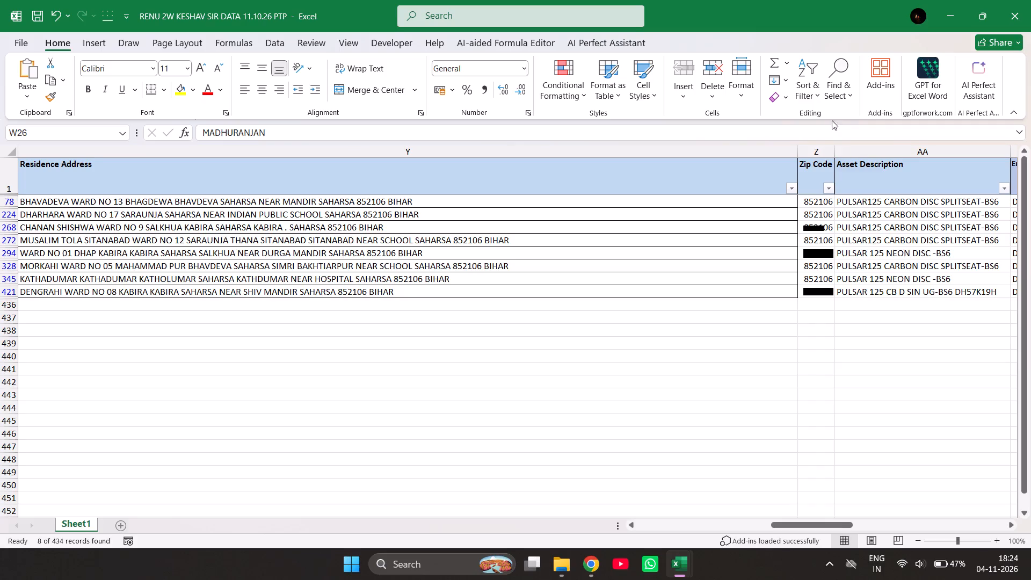
Turn off filtering for the whole sheet, removing the PAWAN filter from the FOS NAME column.
click(811, 100)
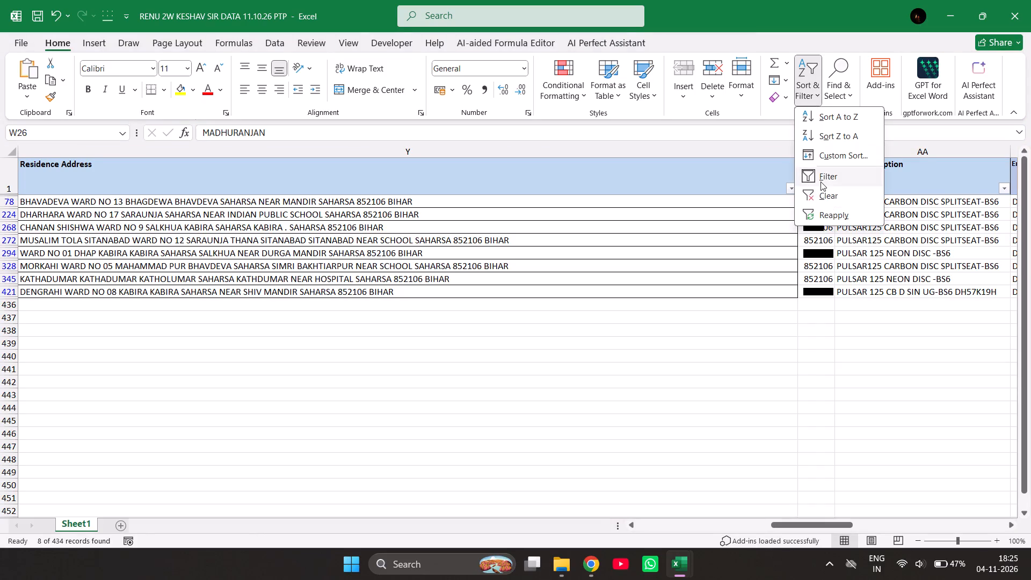
click(822, 178)
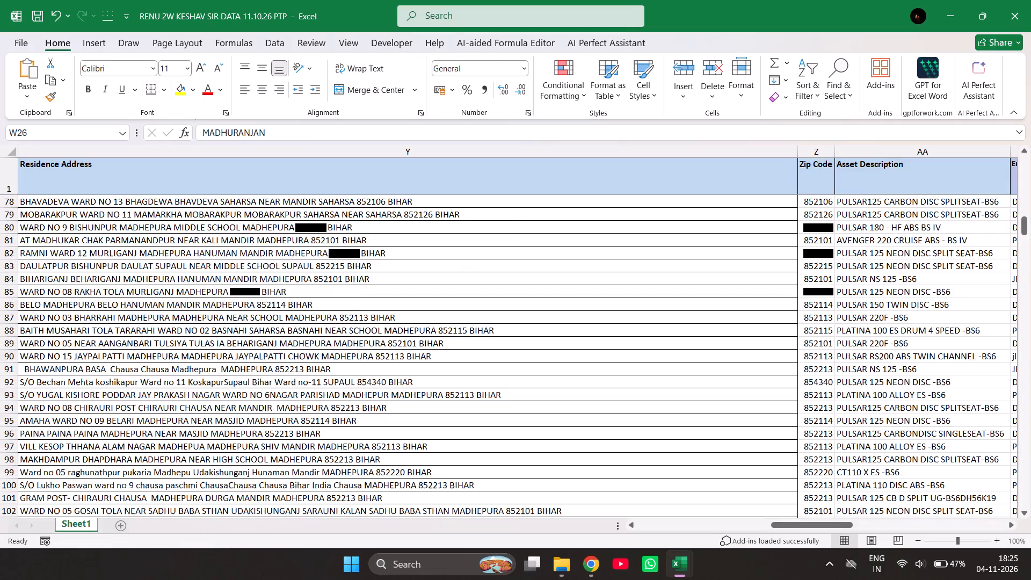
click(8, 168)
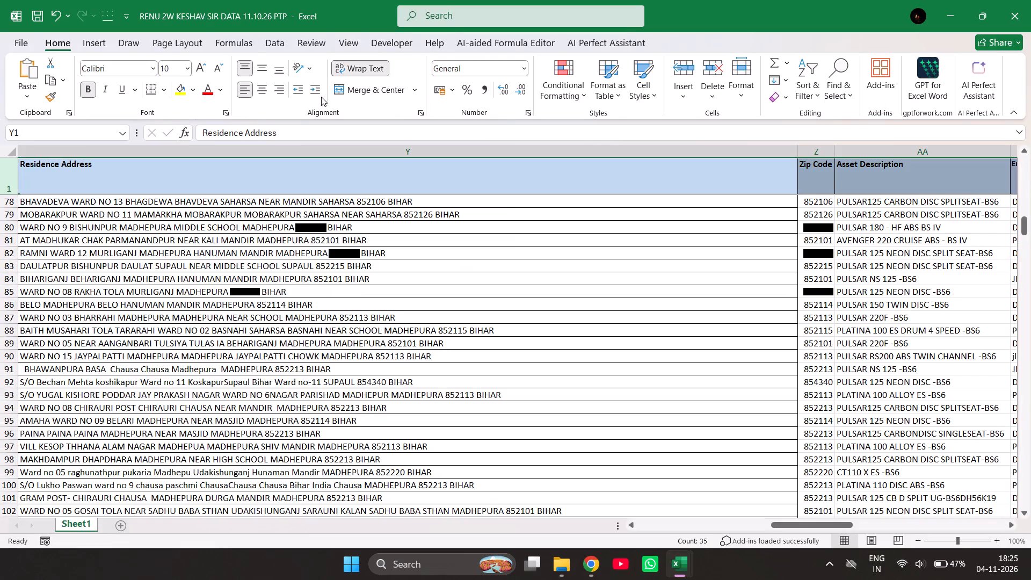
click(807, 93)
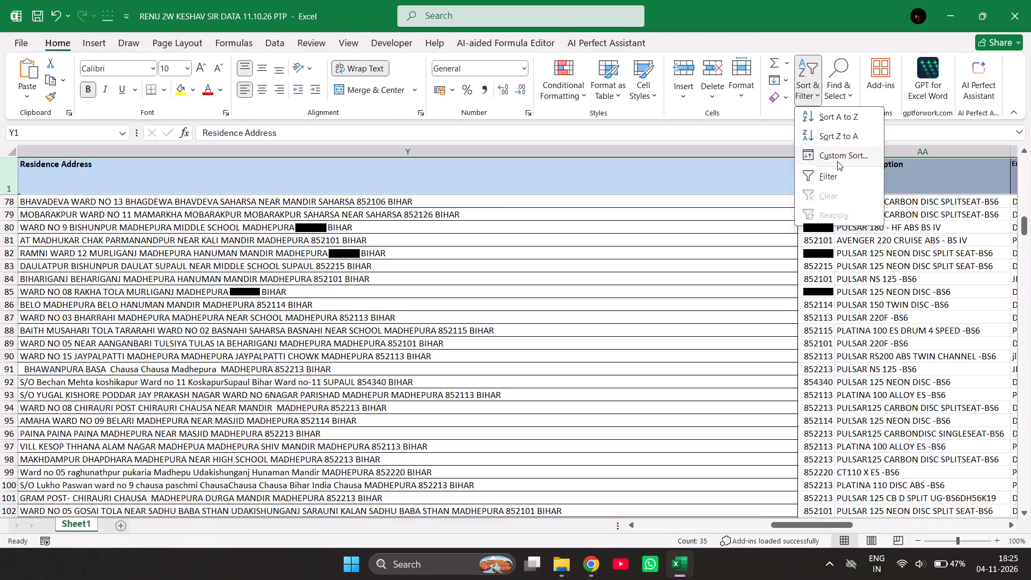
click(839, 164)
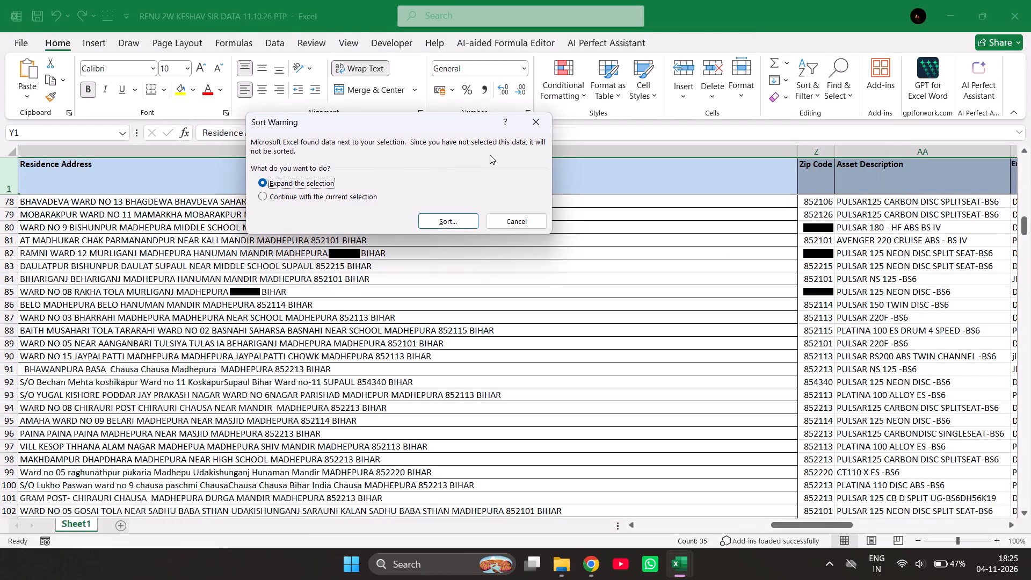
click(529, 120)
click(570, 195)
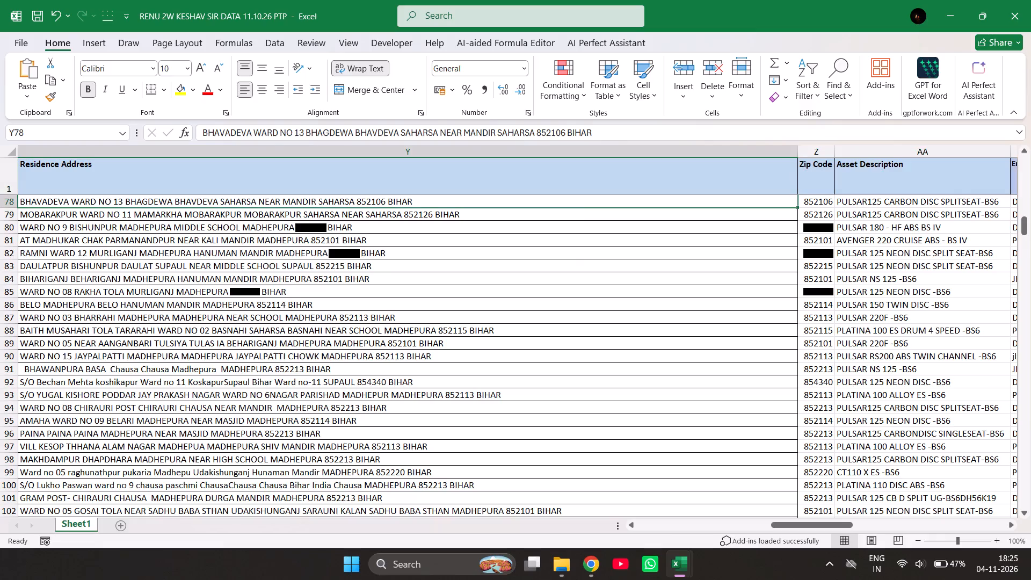
Select the whole header row 1 of the sheet and return to the Loan Number column.
click(8, 177)
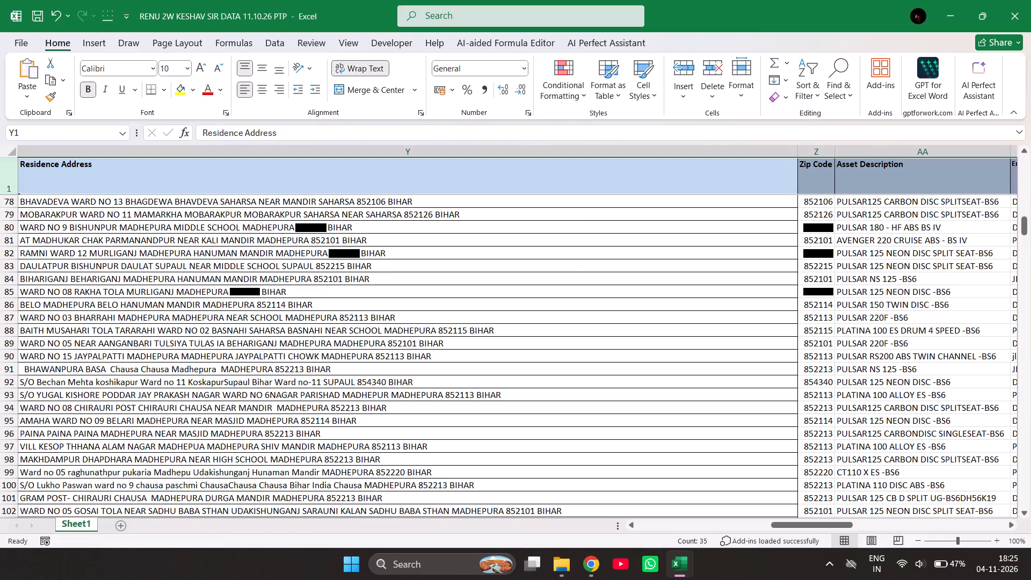
triple_click(668, 523)
triple_click(668, 523)
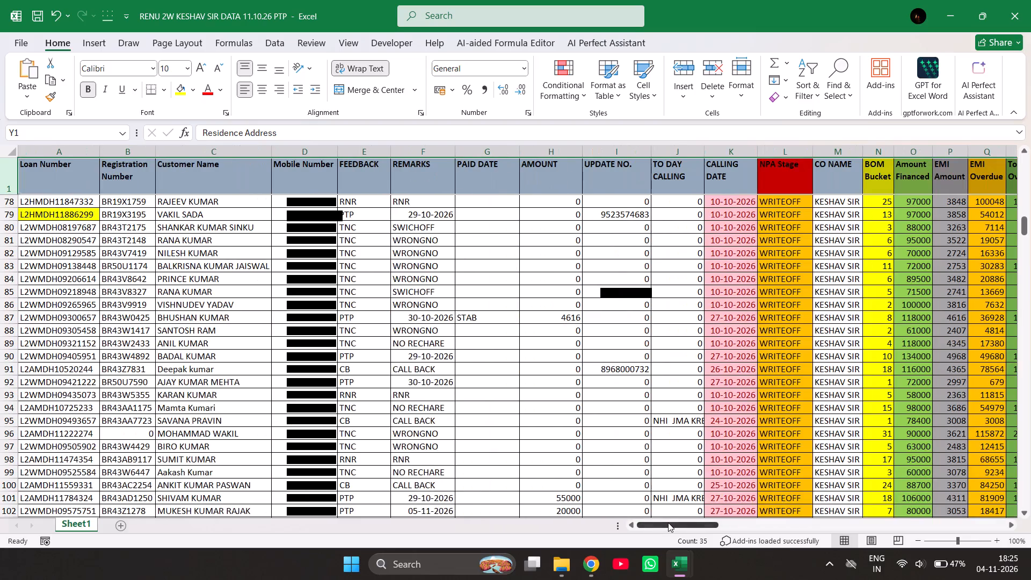
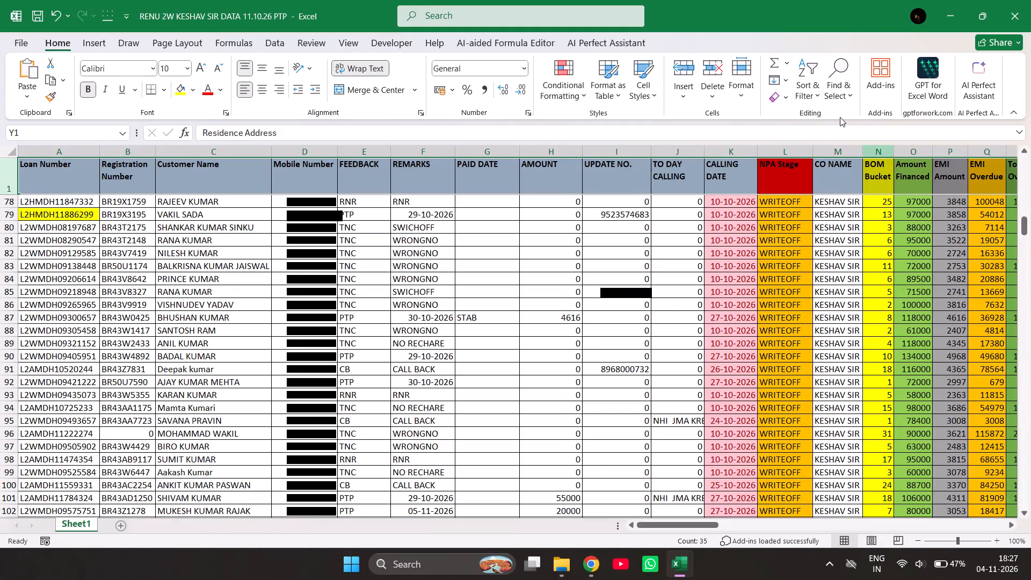
Turn filtering back on for the header row of the sheet.
triple_click(1023, 173)
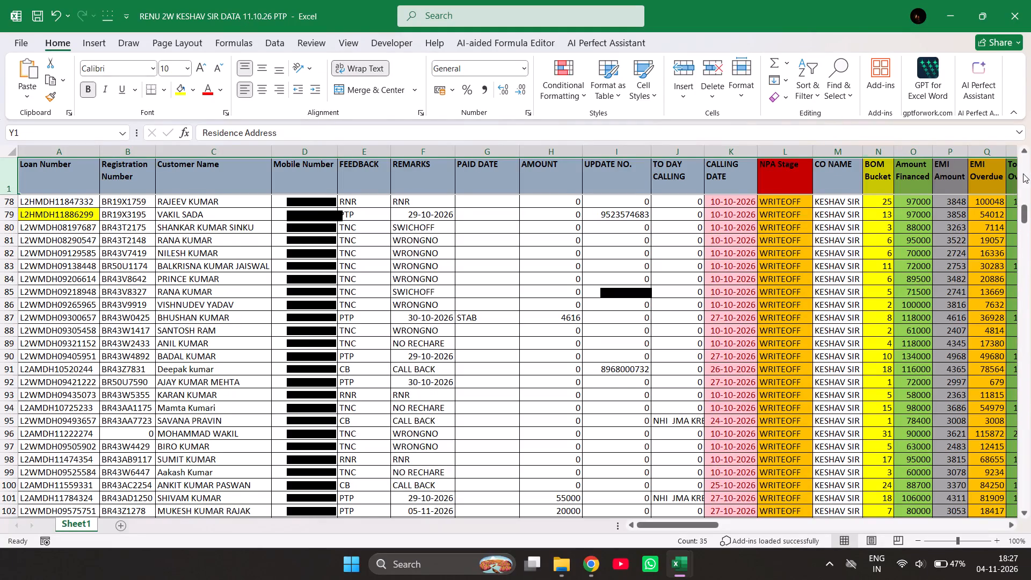
drag(1023, 173, 907, 91)
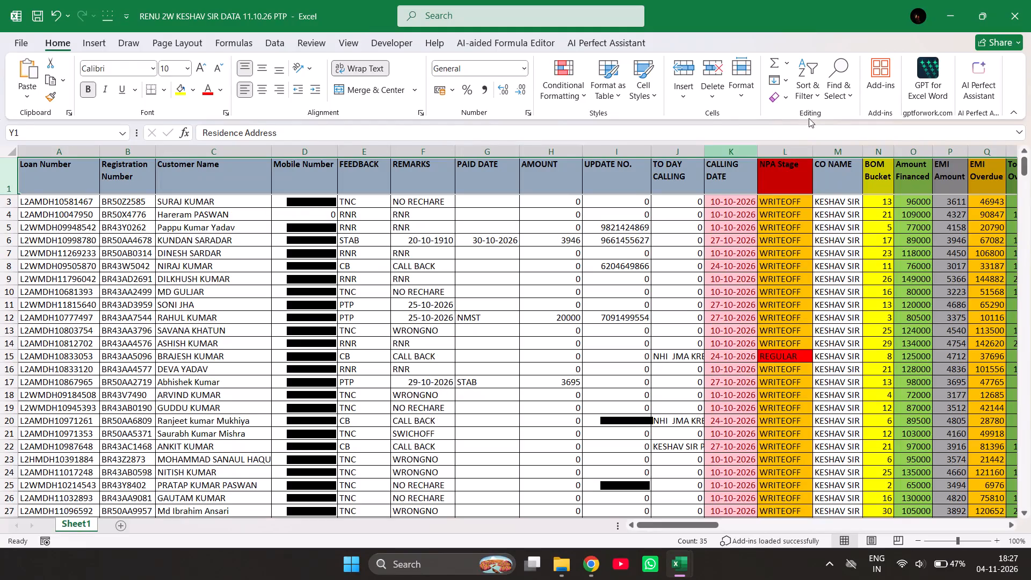
click(806, 95)
click(822, 172)
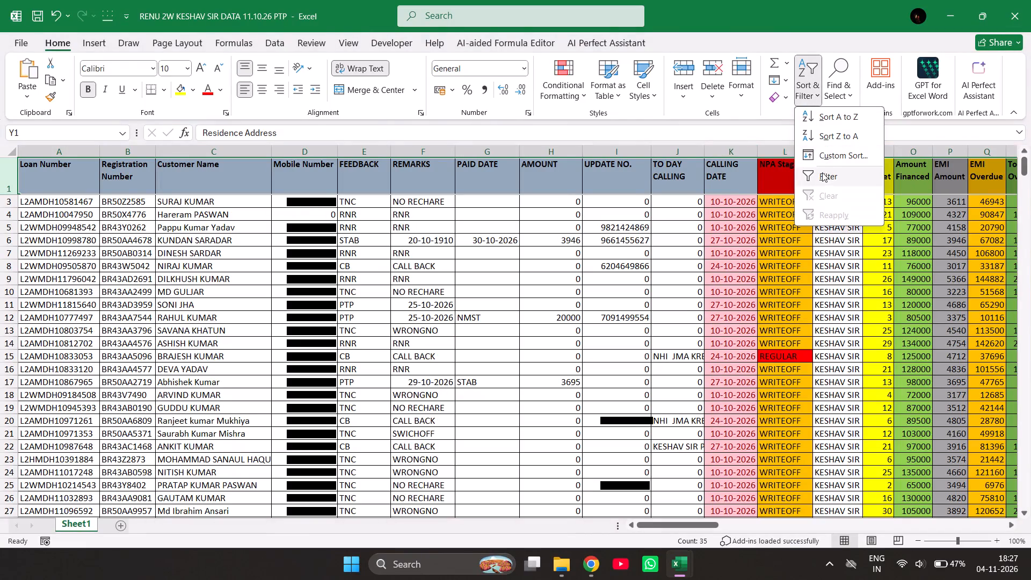
Filter the FOS NAME column to show only the last named agent listed before the blanks.
click(1008, 525)
triple_click(1008, 525)
double_click(1008, 525)
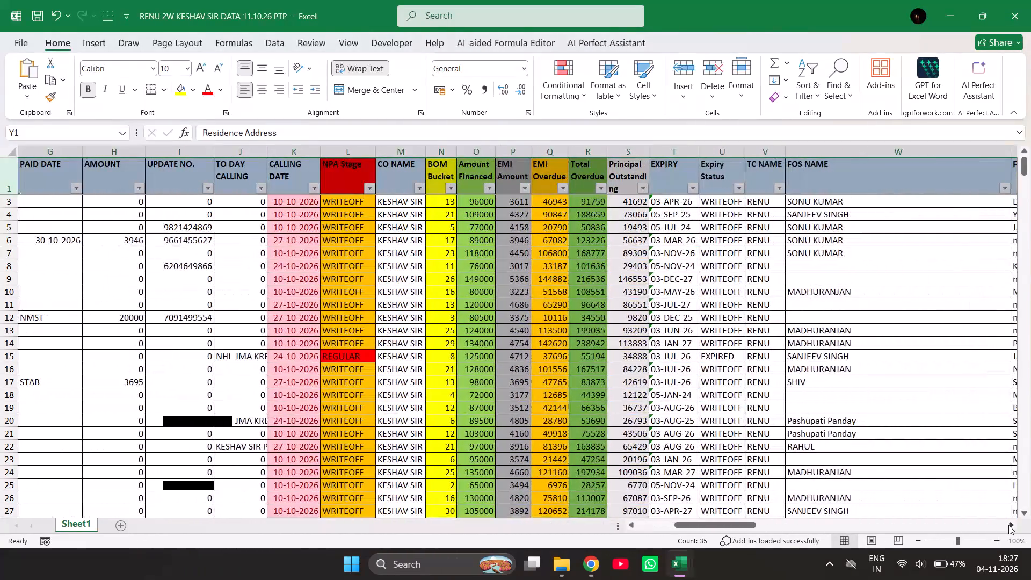
click(1004, 190)
click(898, 361)
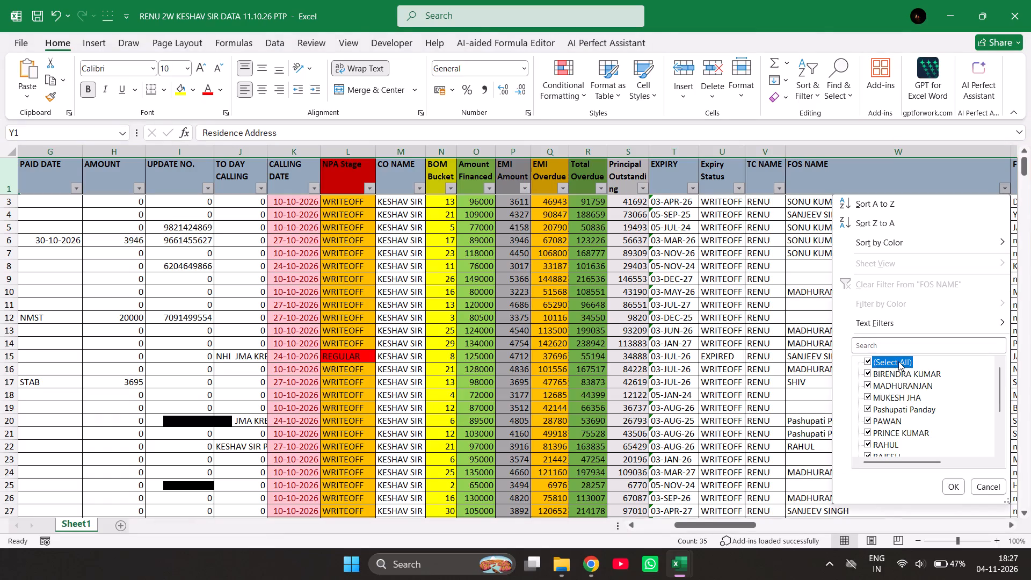
triple_click(1001, 450)
click(1001, 450)
click(1001, 450)
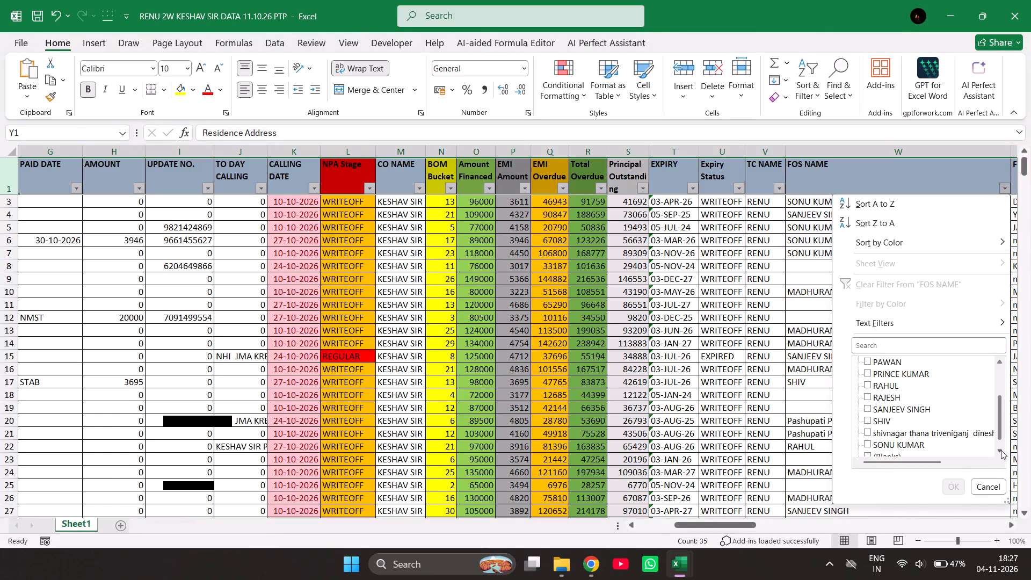
click(915, 445)
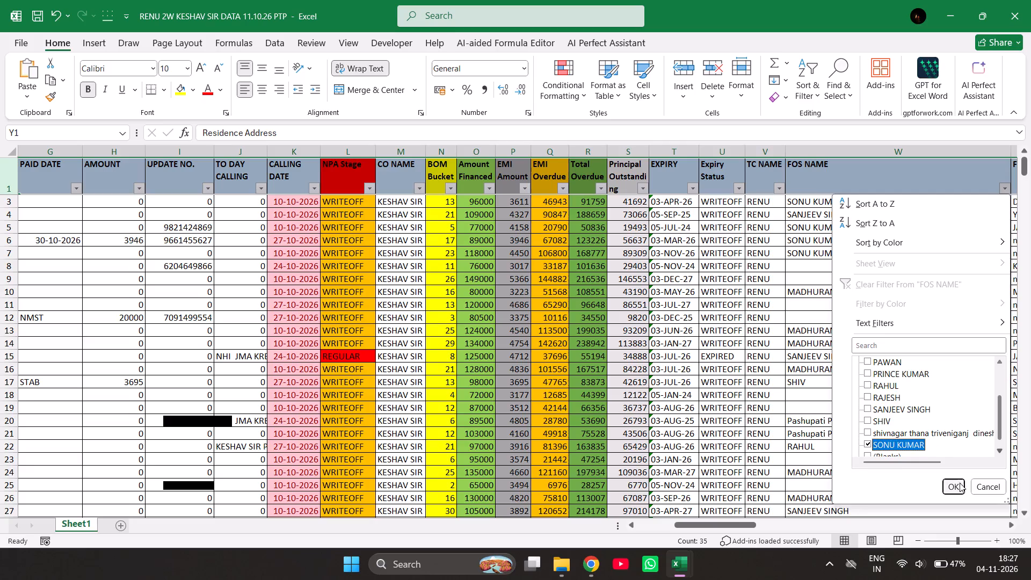
click(955, 489)
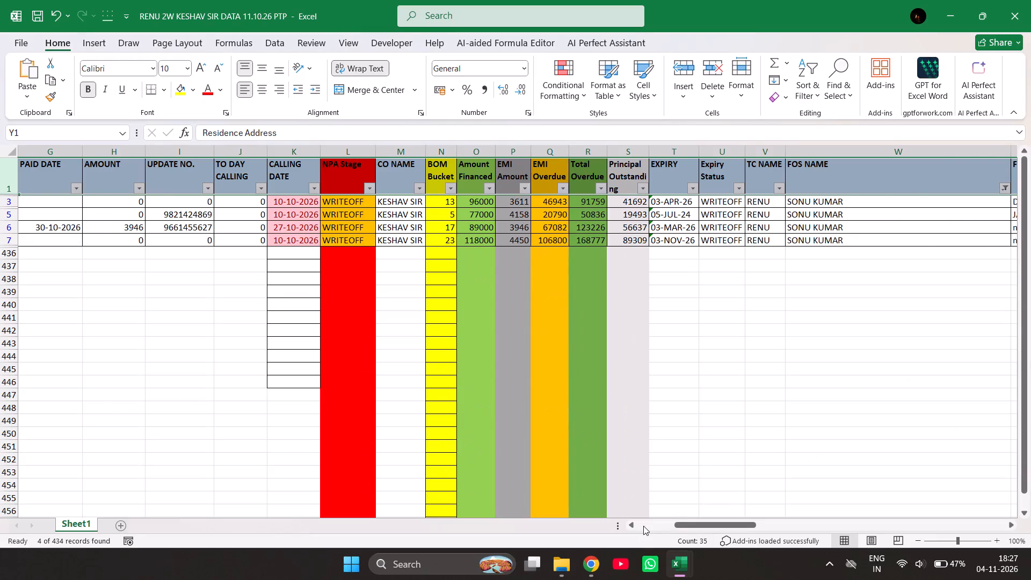
Examine the filtered agent's accounts across the sheet, from feedback and overdue amounts to residence address, asset, dealer and first reference.
triple_click(643, 526)
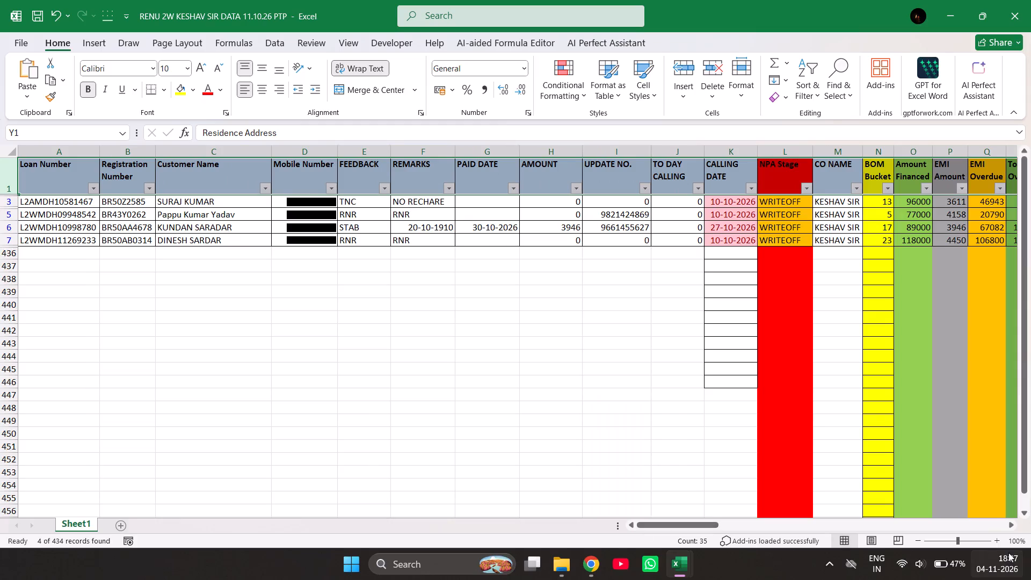
triple_click(1011, 524)
double_click(1011, 524)
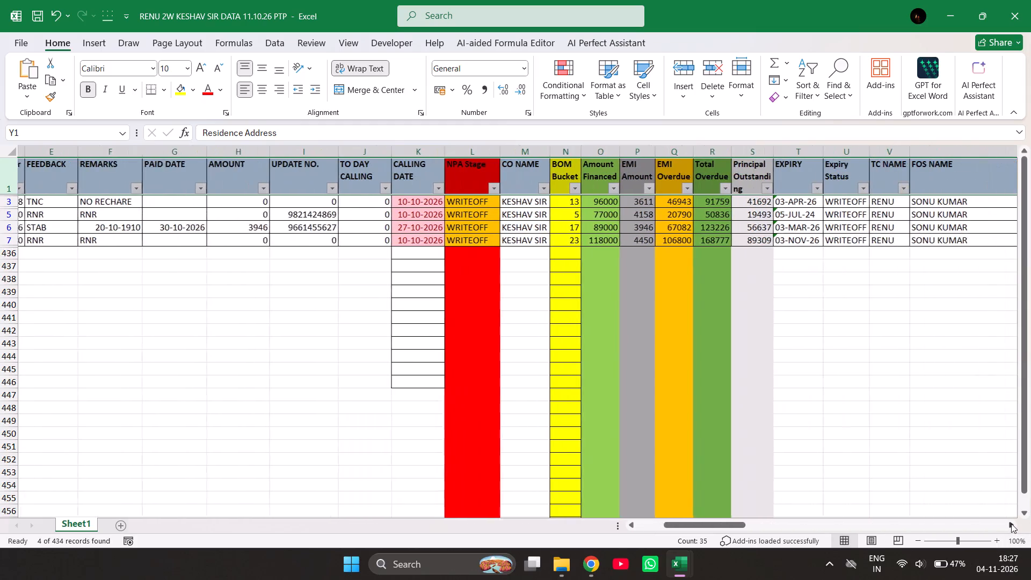
triple_click(1011, 524)
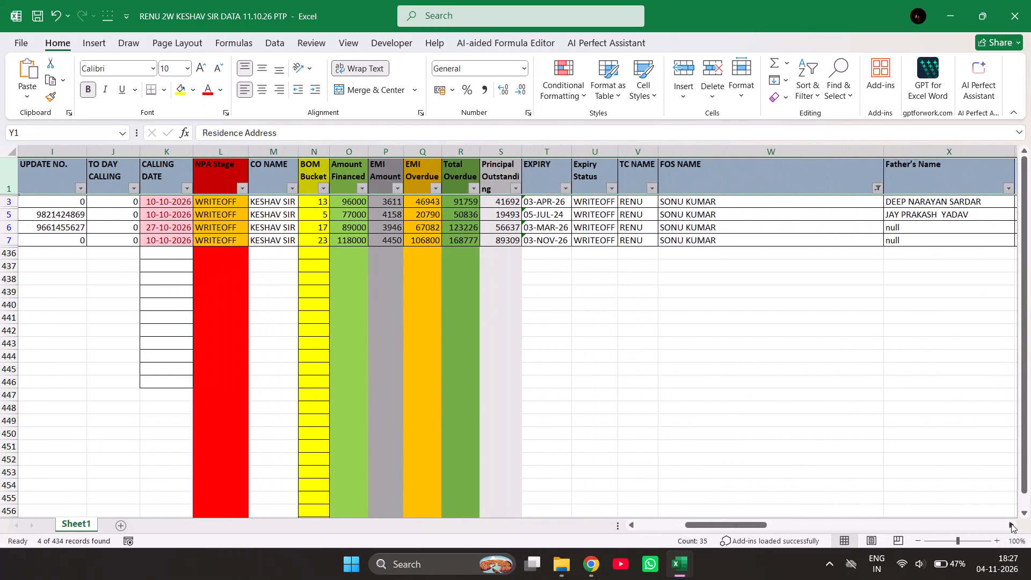
click(1011, 524)
click(1011, 524)
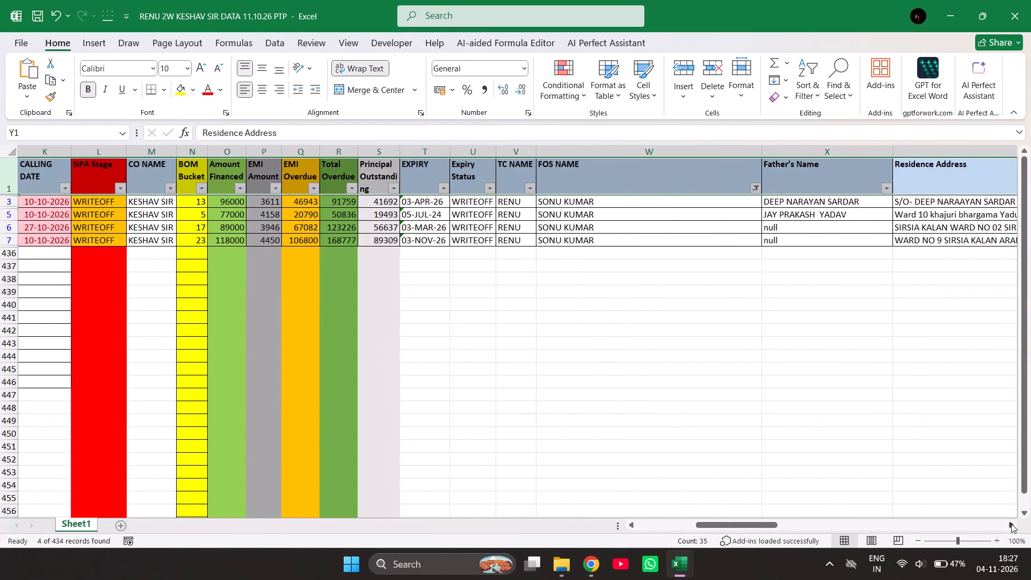
click(1011, 524)
triple_click(1011, 524)
triple_click(1011, 524)
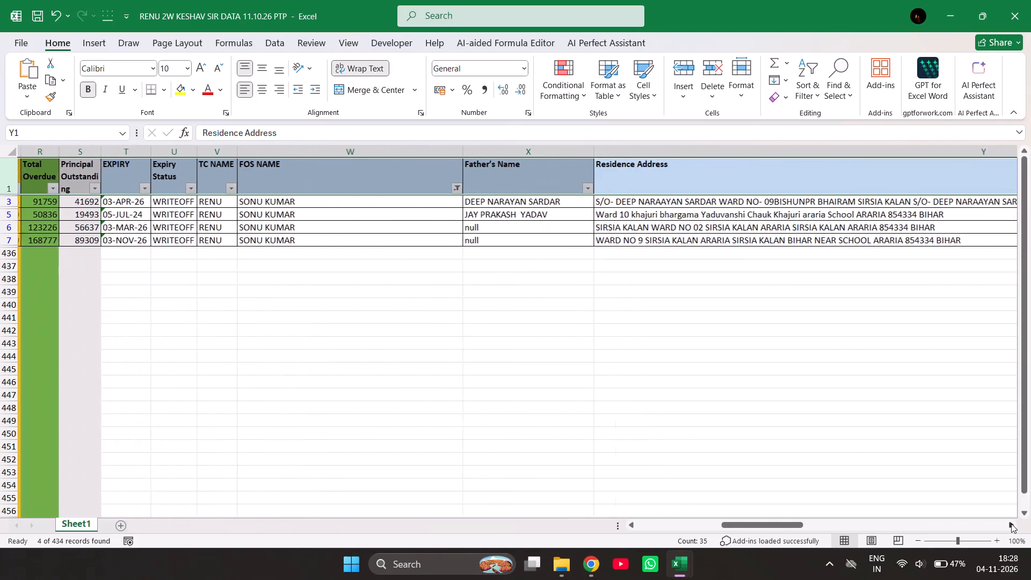
triple_click(1011, 524)
triple_click(1011, 524)
triple_click(1011, 524)
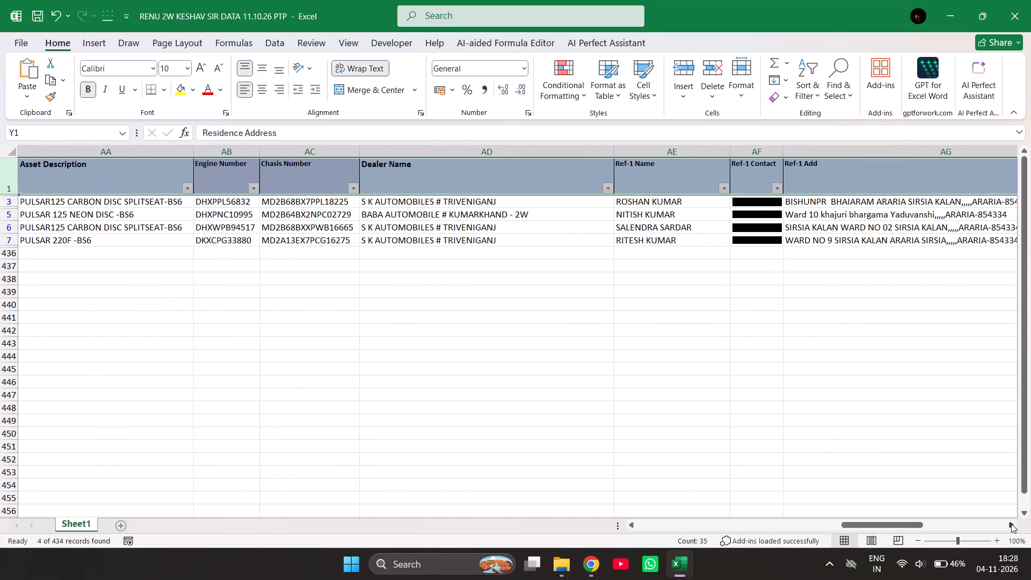
Review the same accounts again from paid date and expiry through residence address, dealer and reference details.
double_click(651, 527)
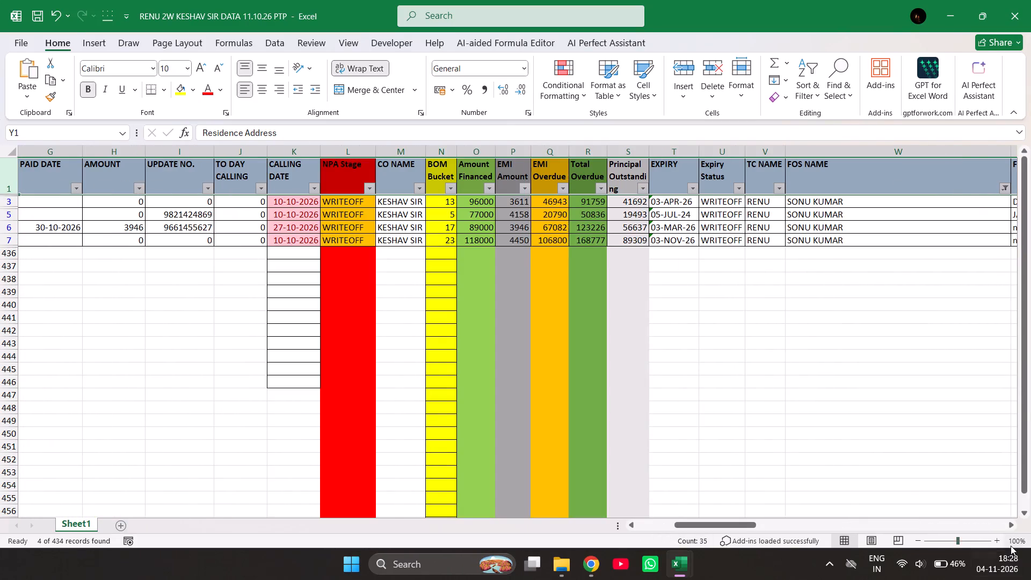
triple_click(1011, 524)
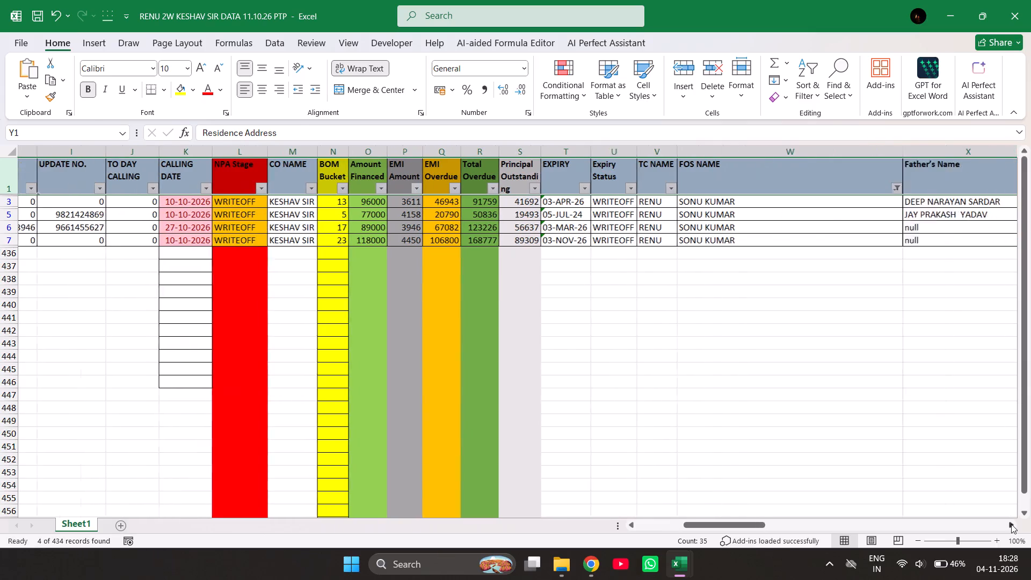
triple_click(1011, 524)
triple_click(1011, 524)
triple_click(1011, 524)
triple_click(1011, 524)
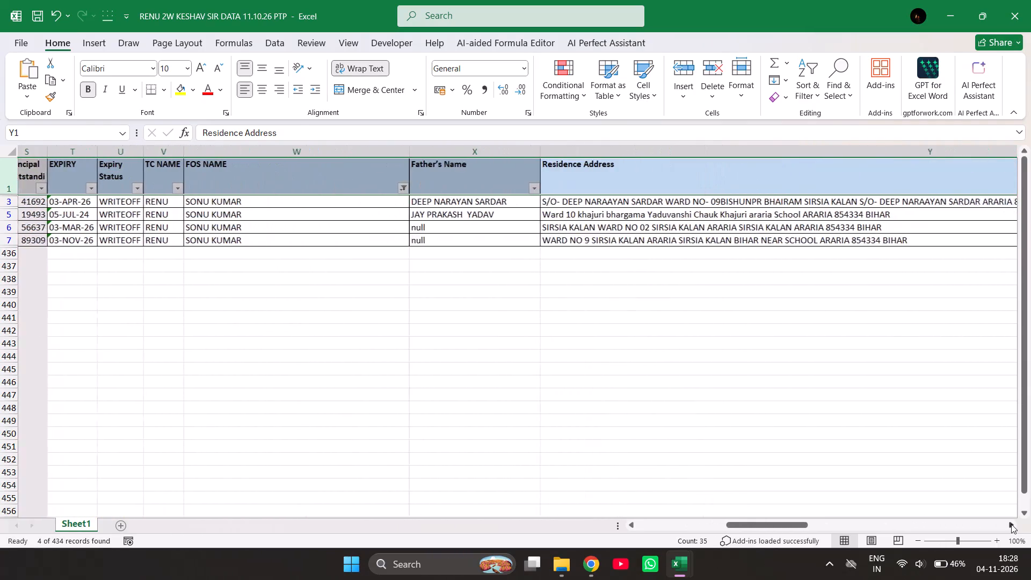
triple_click(1011, 524)
triple_click(1011, 524)
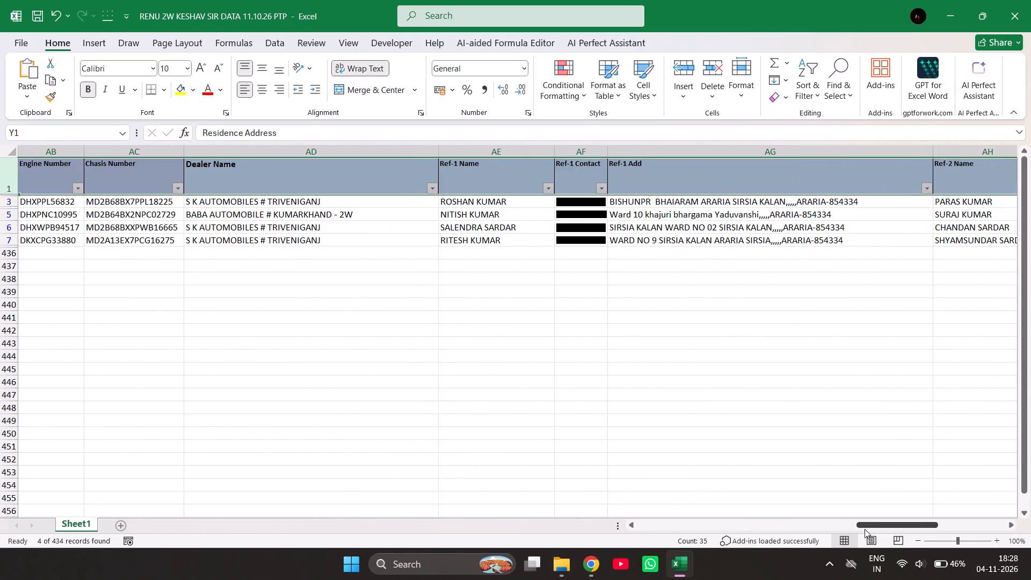
Select the whole of row 5 and examine that account's details across the columns.
triple_click(642, 526)
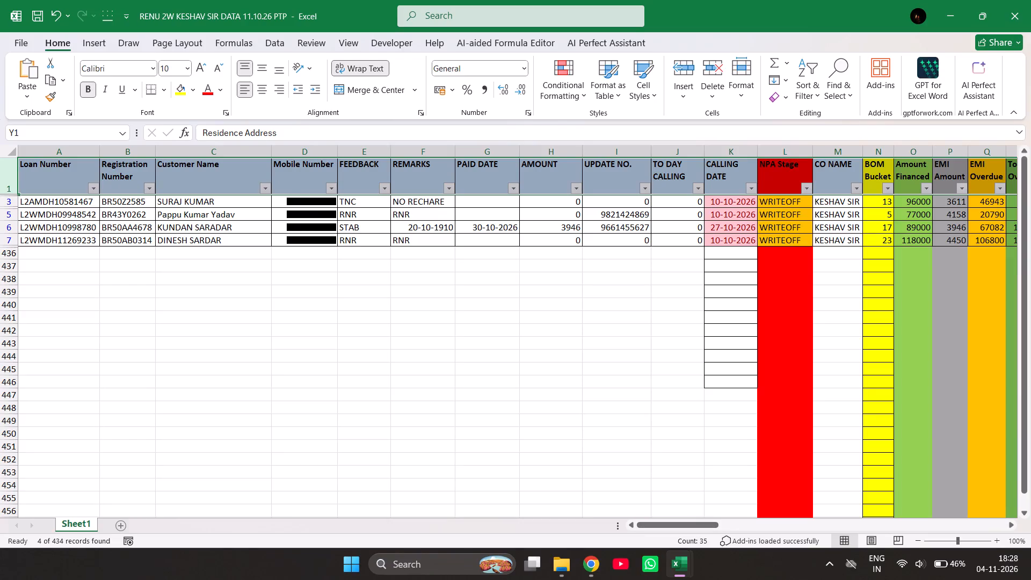
click(7, 213)
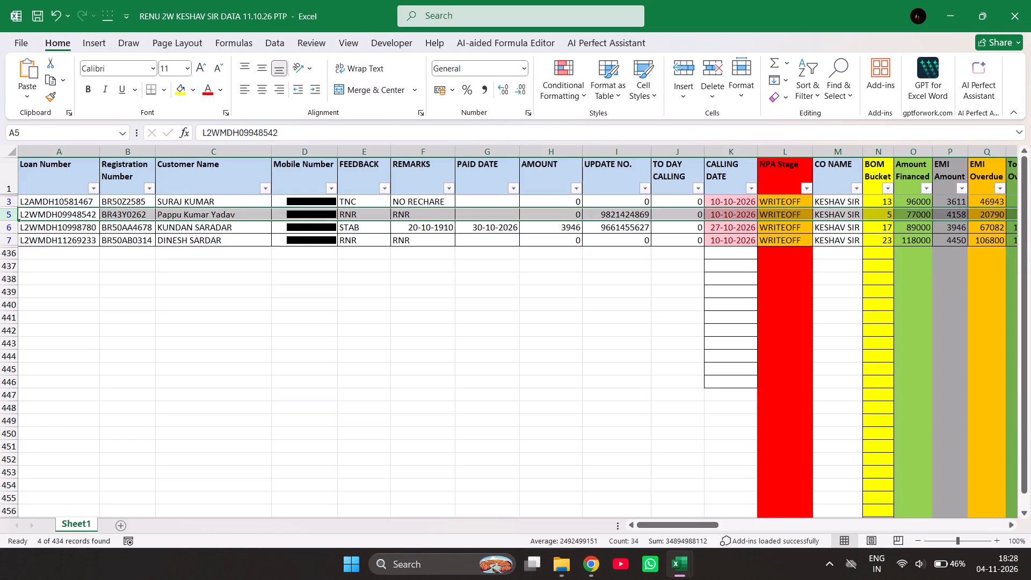
triple_click(1008, 526)
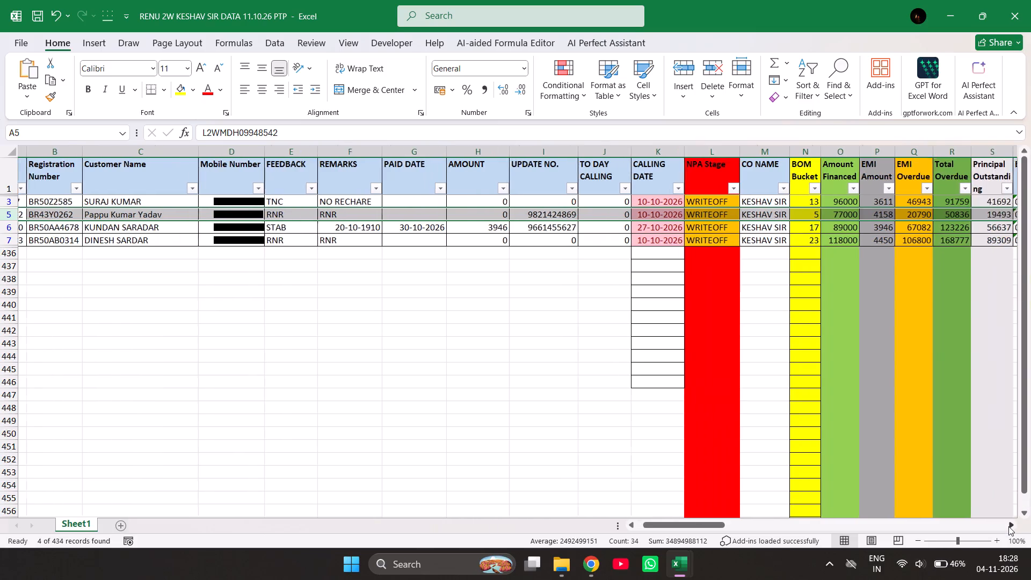
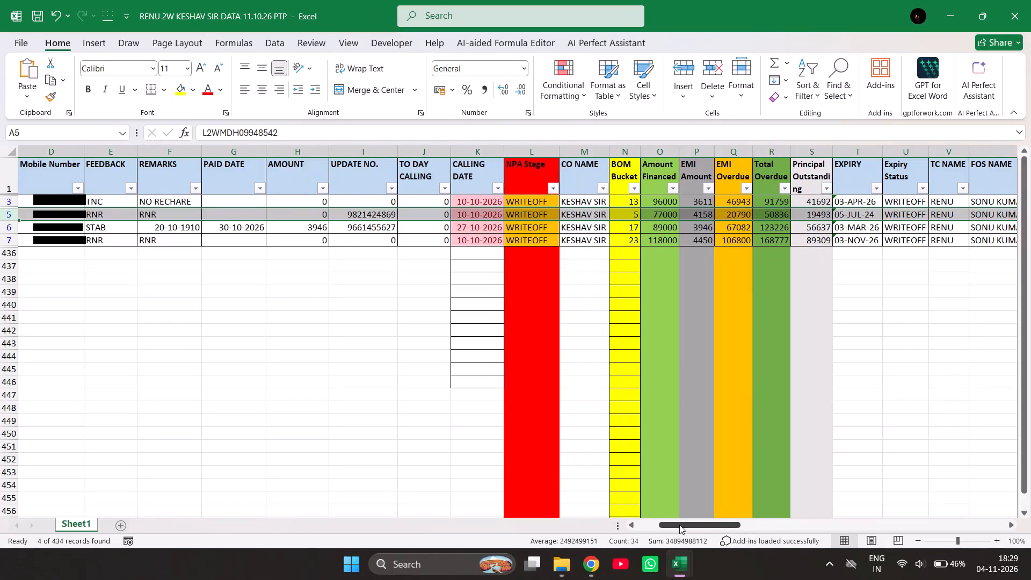
Select the whole of row 6 and examine that account's details from the loan number across to the FOS name.
click(648, 523)
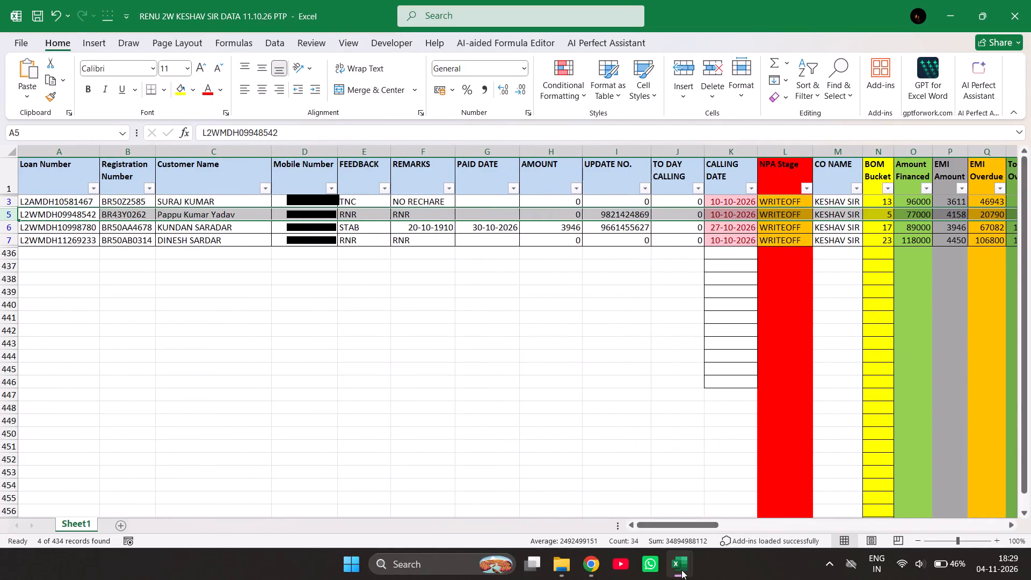
click(620, 381)
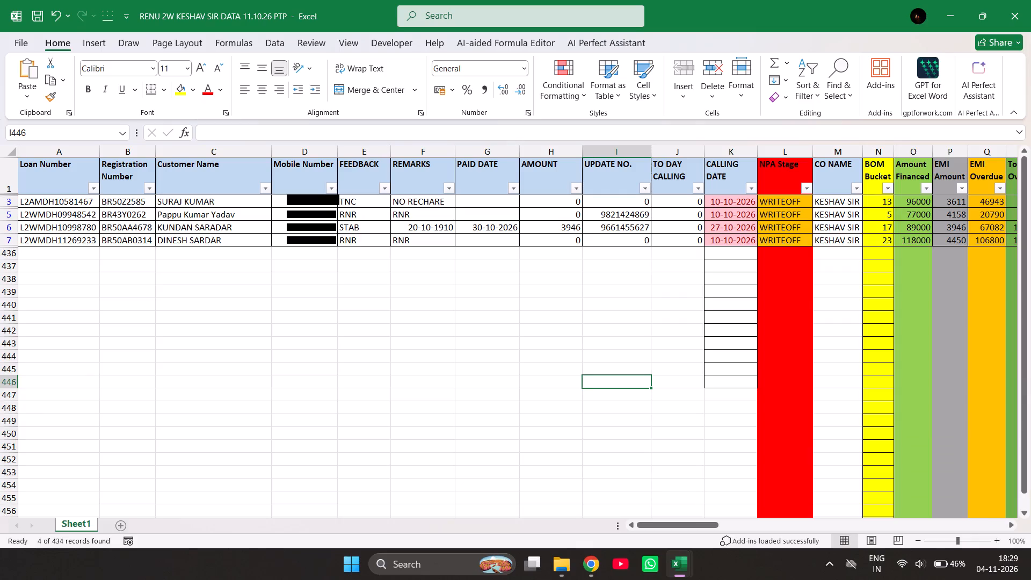
click(10, 224)
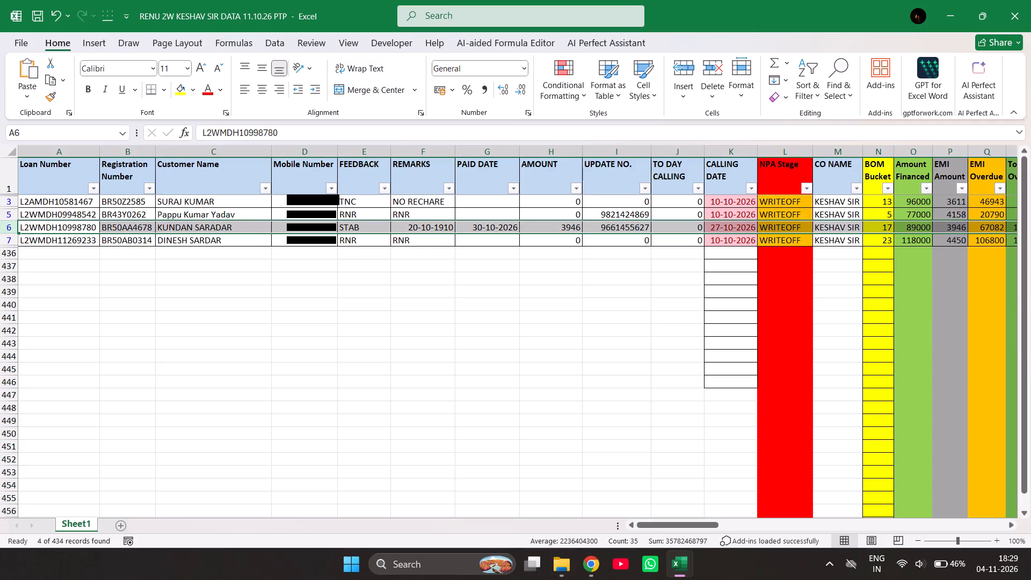
triple_click(1011, 524)
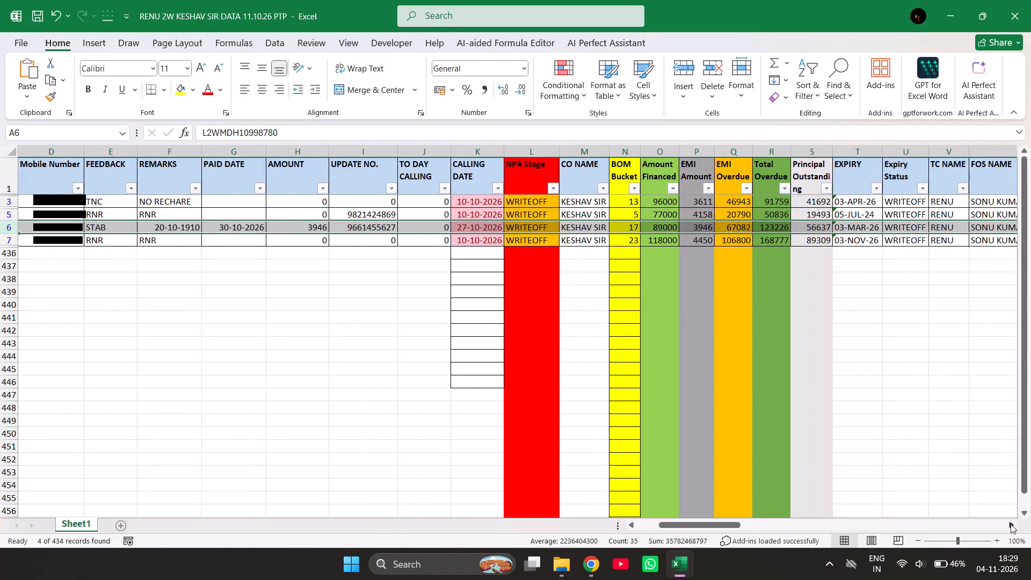
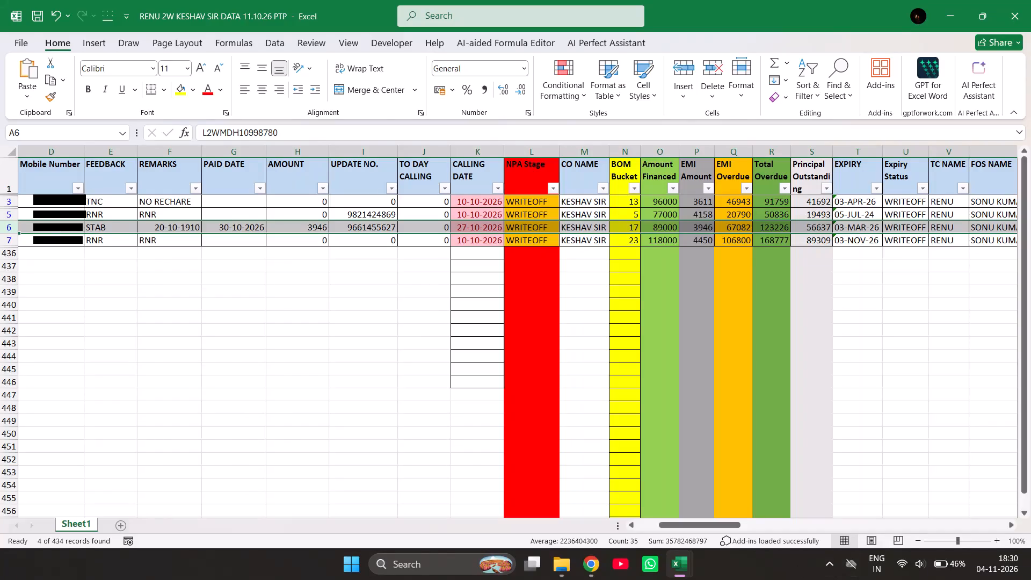
Save the RENU 2W KESHAV SIR DATA 11.10.26 PTP workbook.
double_click(647, 524)
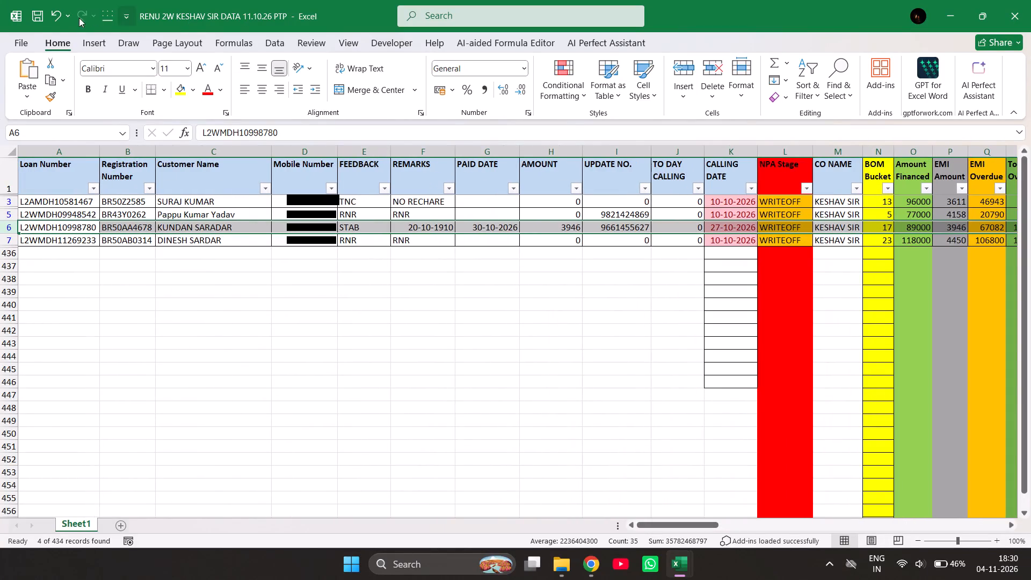
click(23, 39)
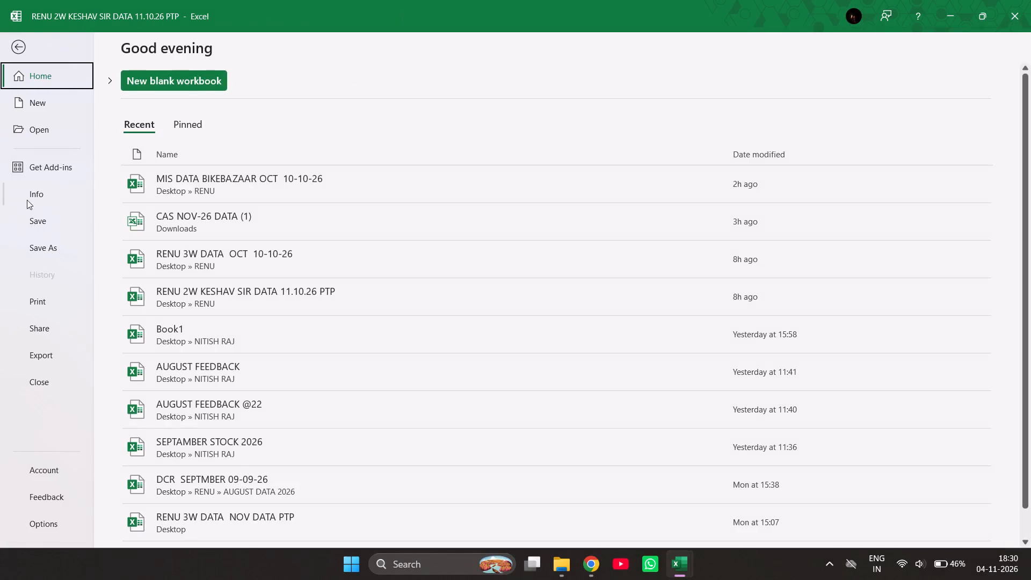
click(33, 216)
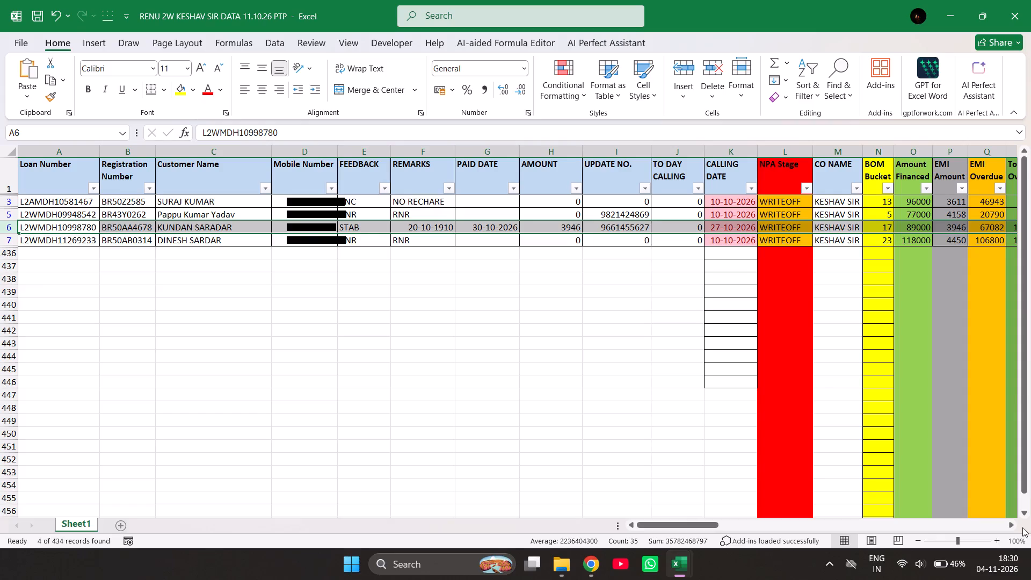
Examine the row 6 account's details across to the asset, dealer and first reference columns.
triple_click(1008, 525)
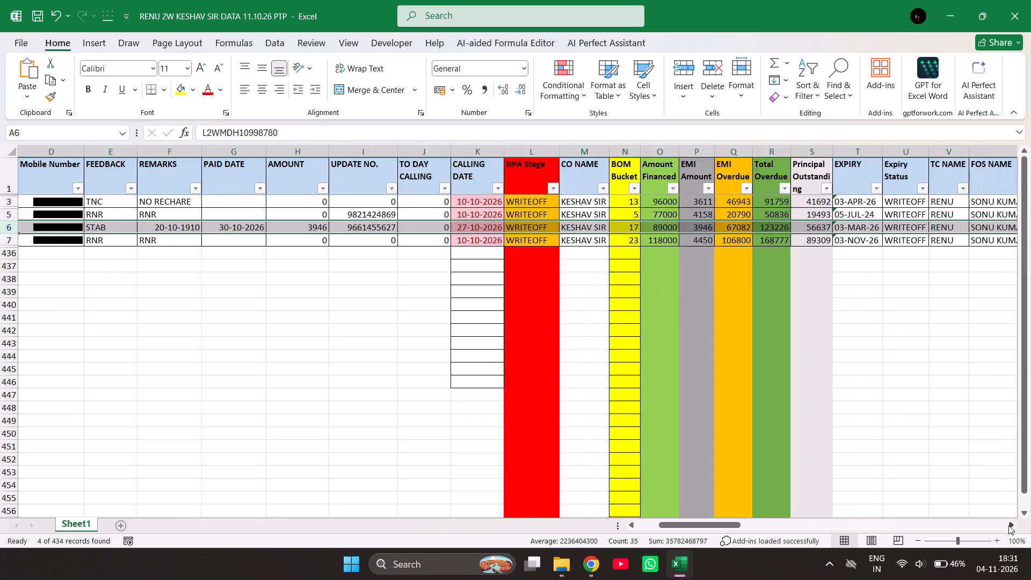
click(1008, 525)
triple_click(1008, 525)
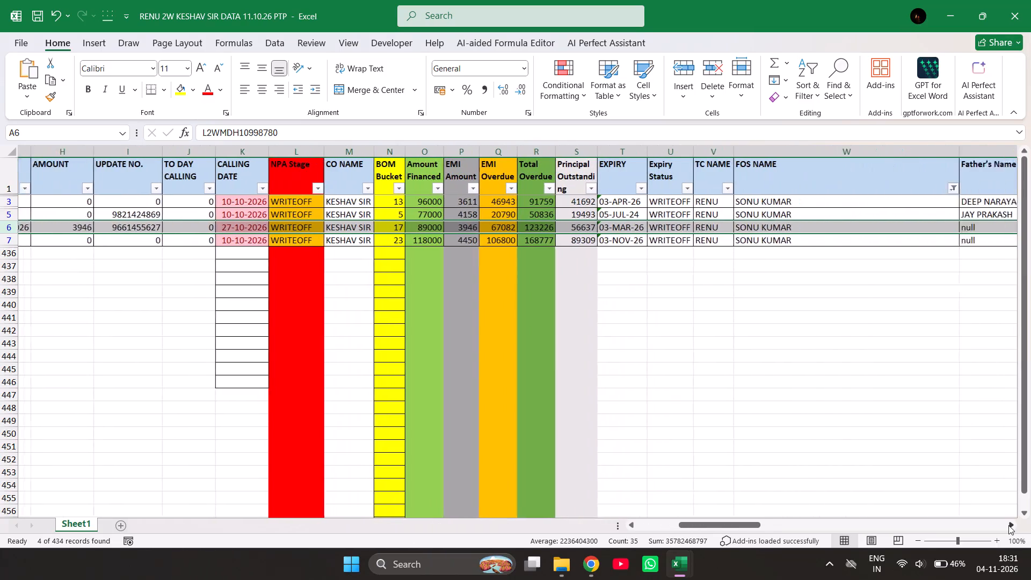
triple_click(1008, 525)
triple_click(1008, 525)
triple_click(1008, 525)
triple_click(1008, 525)
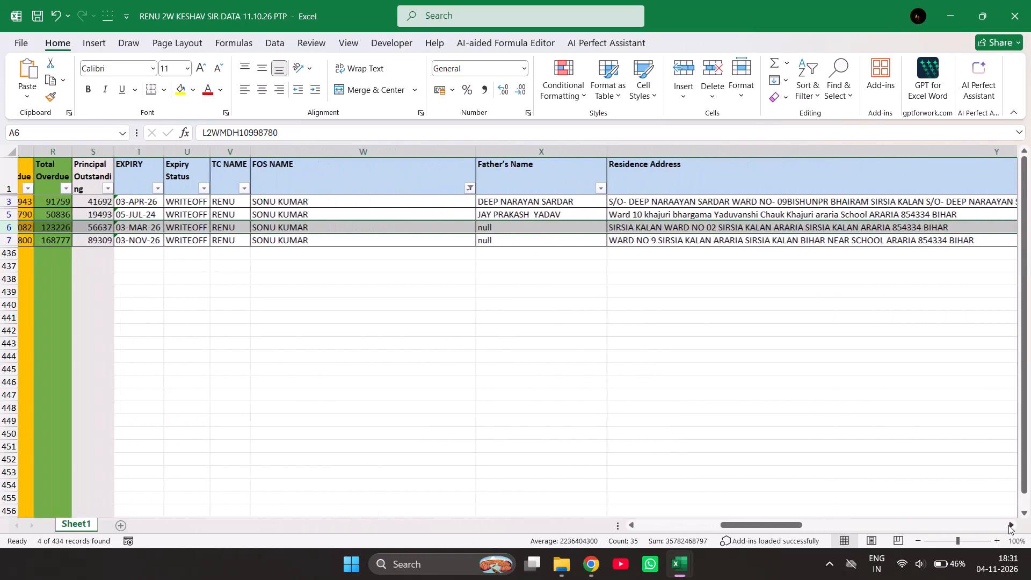
triple_click(1008, 525)
triple_click(1008, 525)
click(1008, 525)
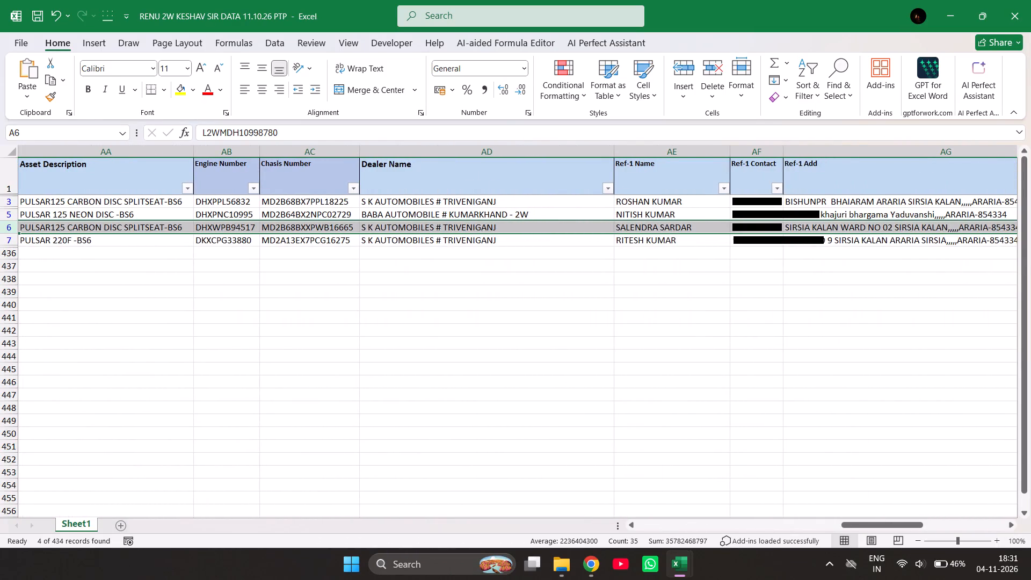
Recheck row 6's overdue amounts, FOS name and residence address, continuing through to the second reference's contact column.
triple_click(633, 523)
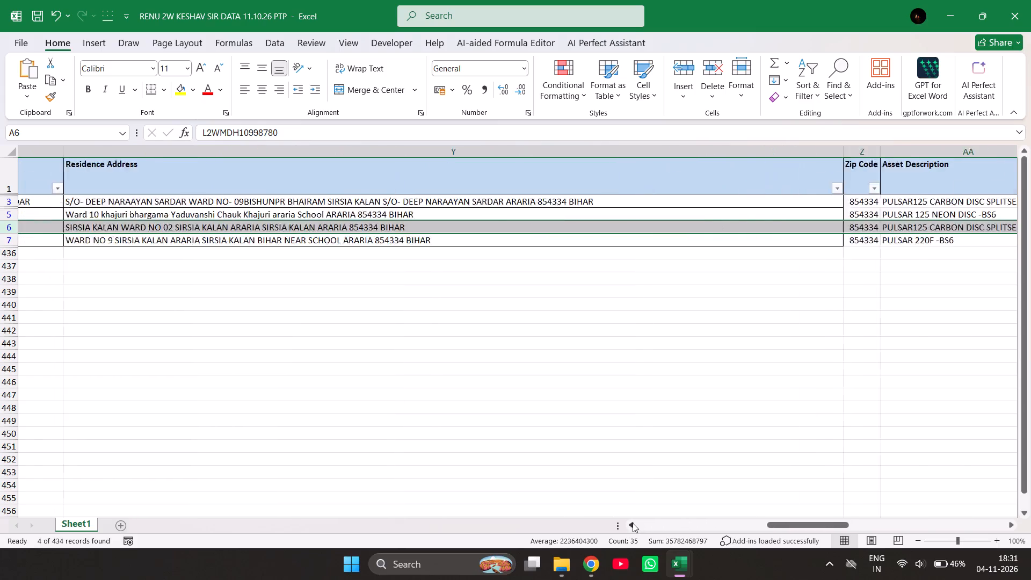
double_click(633, 523)
click(633, 523)
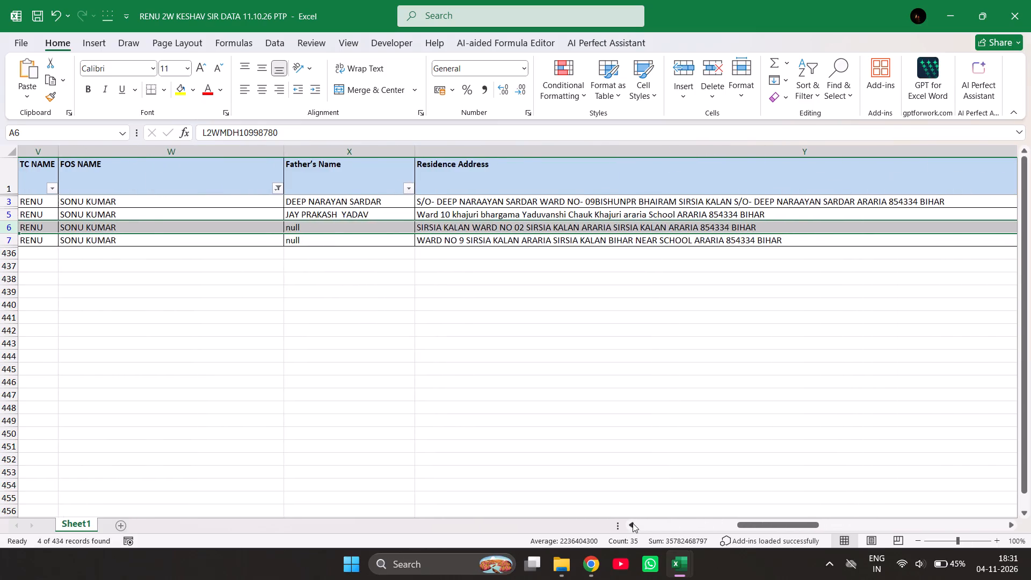
triple_click(633, 523)
double_click(633, 523)
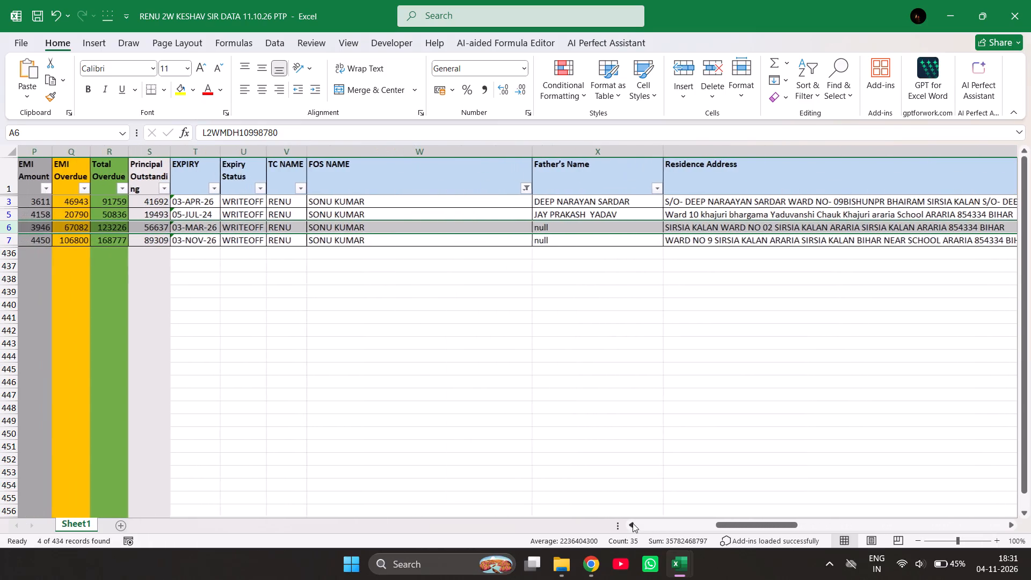
triple_click(1010, 521)
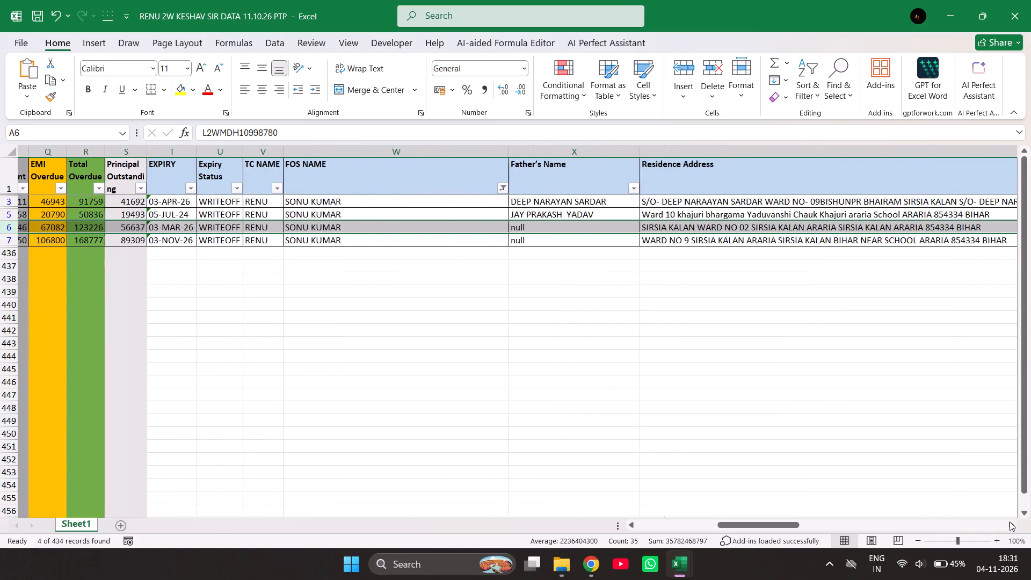
triple_click(1010, 521)
triple_click(1010, 521)
triple_click(1010, 521)
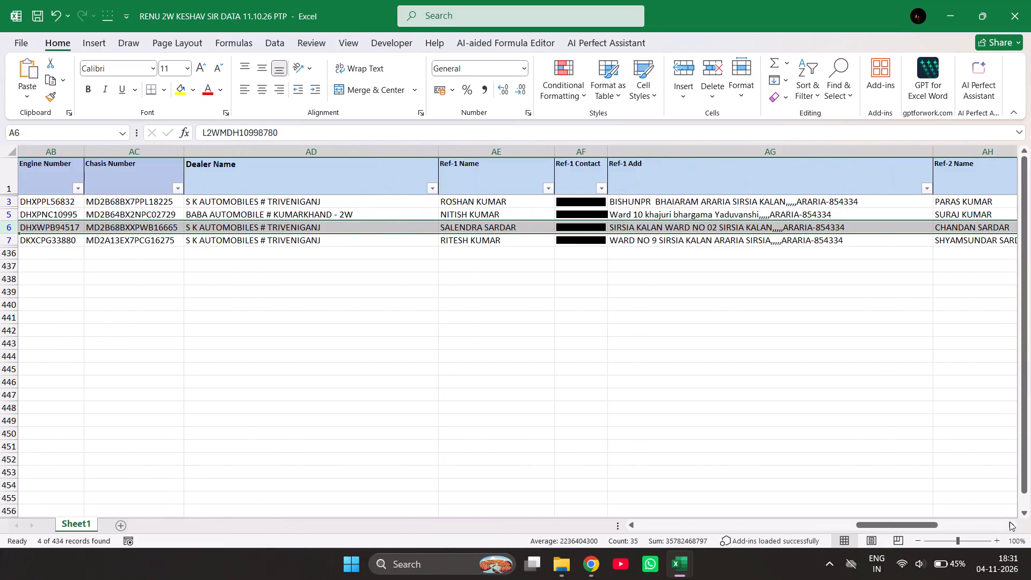
click(1010, 521)
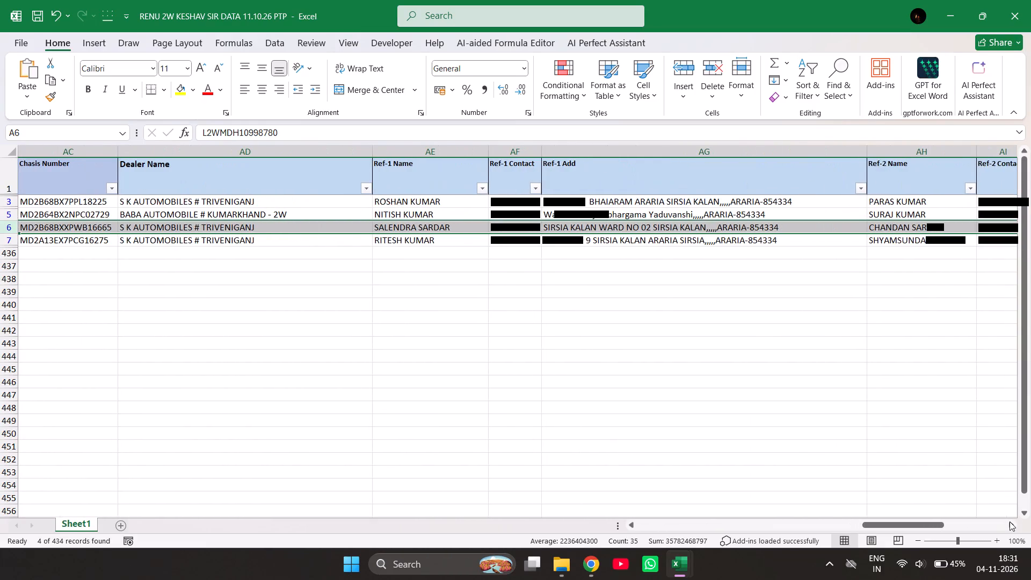
click(1010, 521)
click(1010, 521)
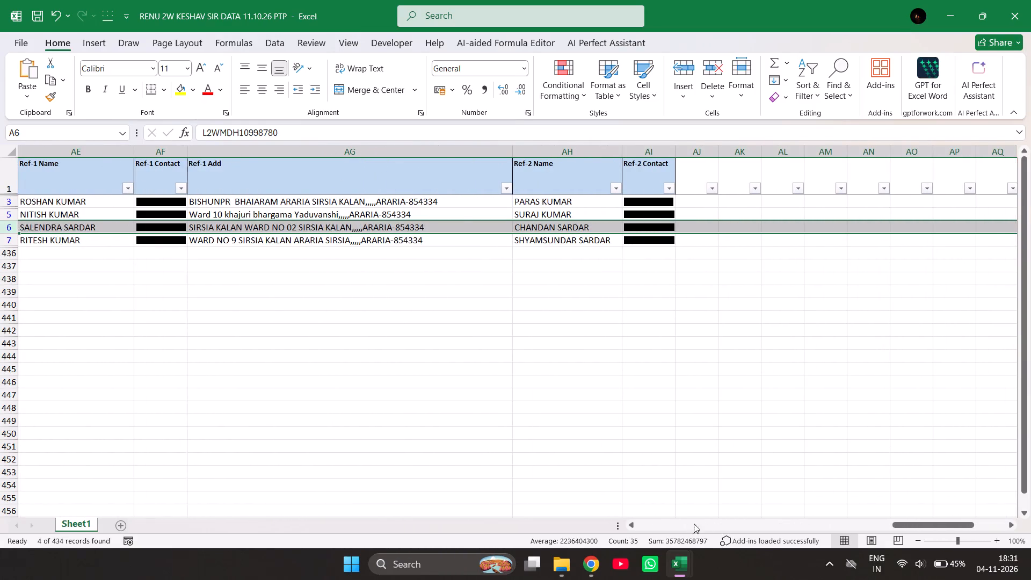
Review row 6's payment, overdue, FOS and residence address columns once more, ending back at the loan number.
click(684, 523)
click(684, 523)
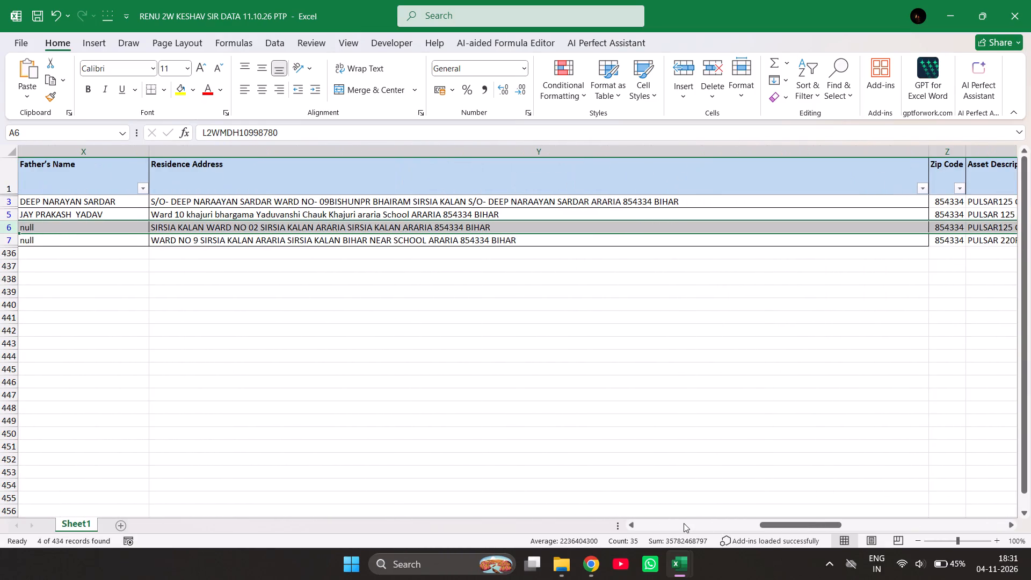
click(684, 523)
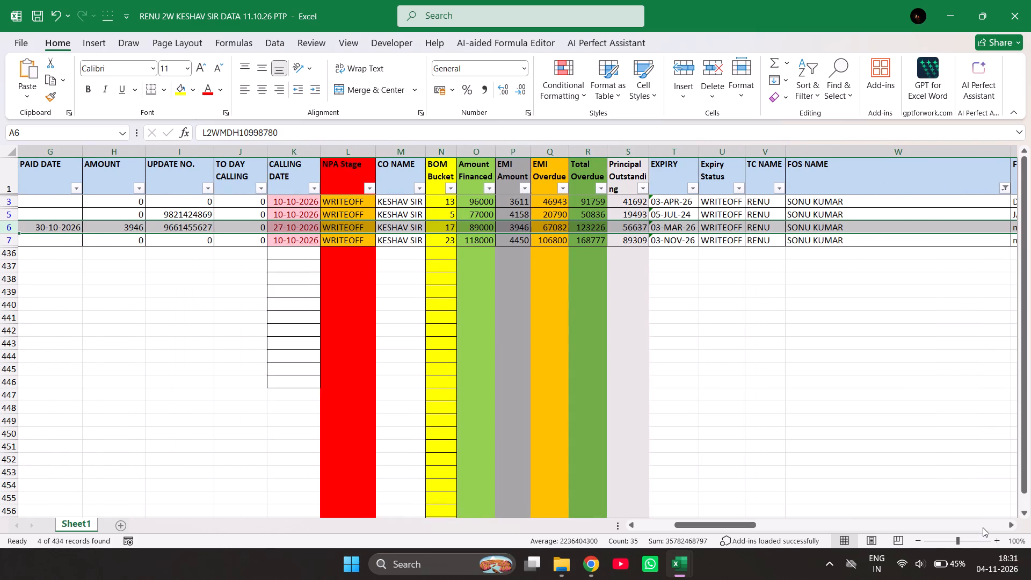
triple_click(1014, 523)
triple_click(1014, 523)
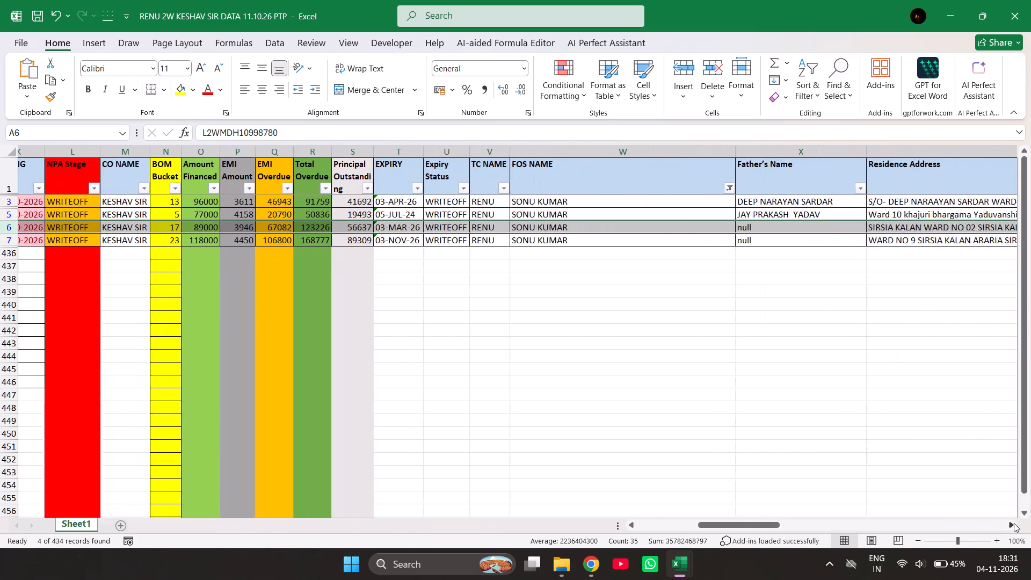
triple_click(1014, 523)
double_click(1014, 523)
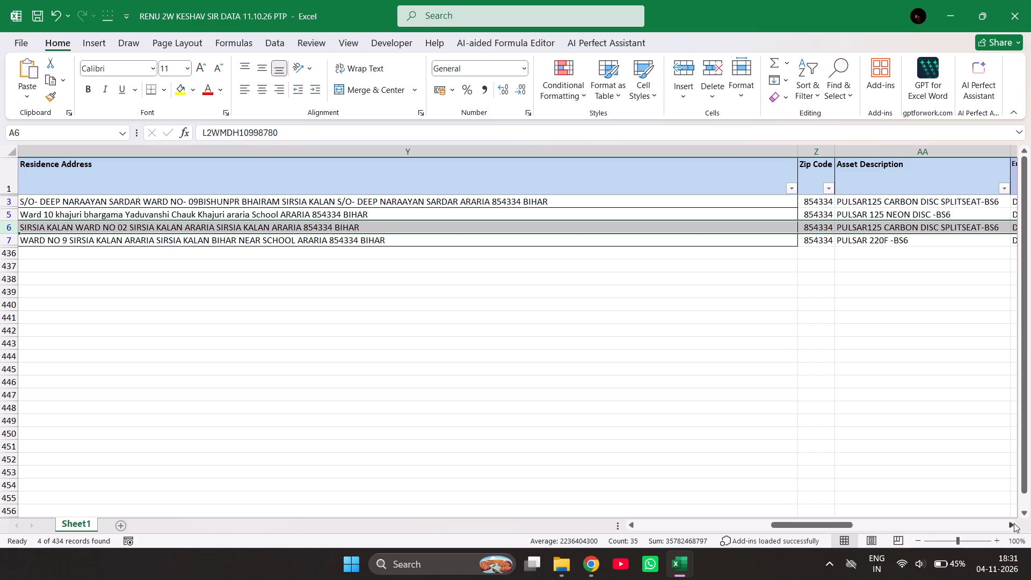
triple_click(648, 524)
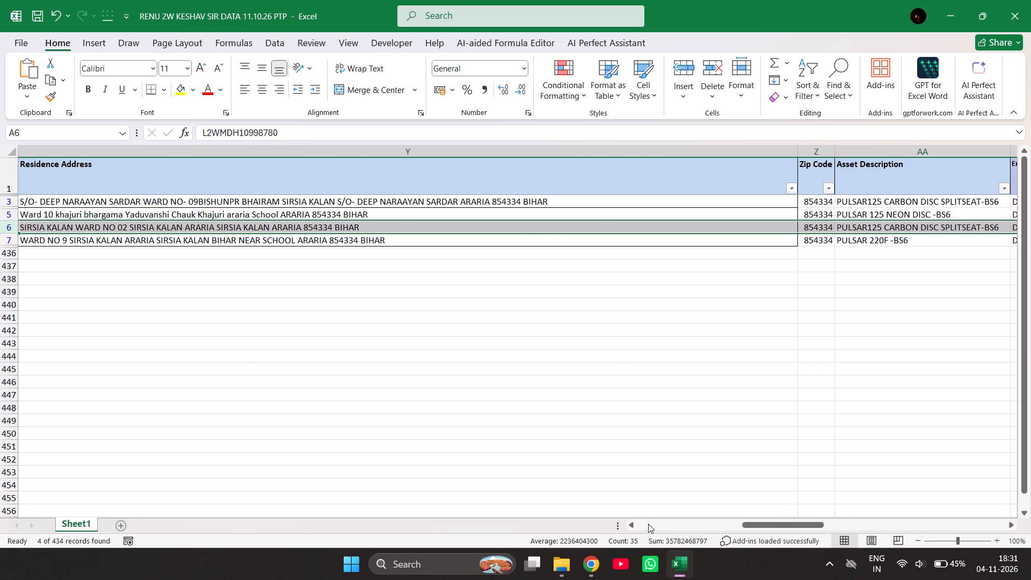
click(648, 524)
drag(648, 524, 573, 360)
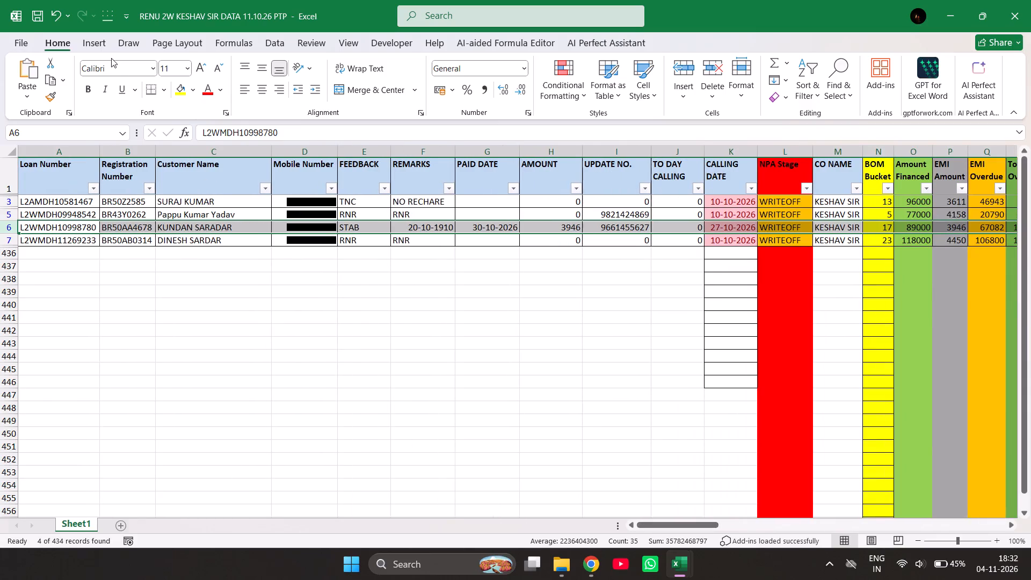
Save the RENU 2W KESHAV SIR DATA 11.10.26 PTP workbook and close it.
click(21, 44)
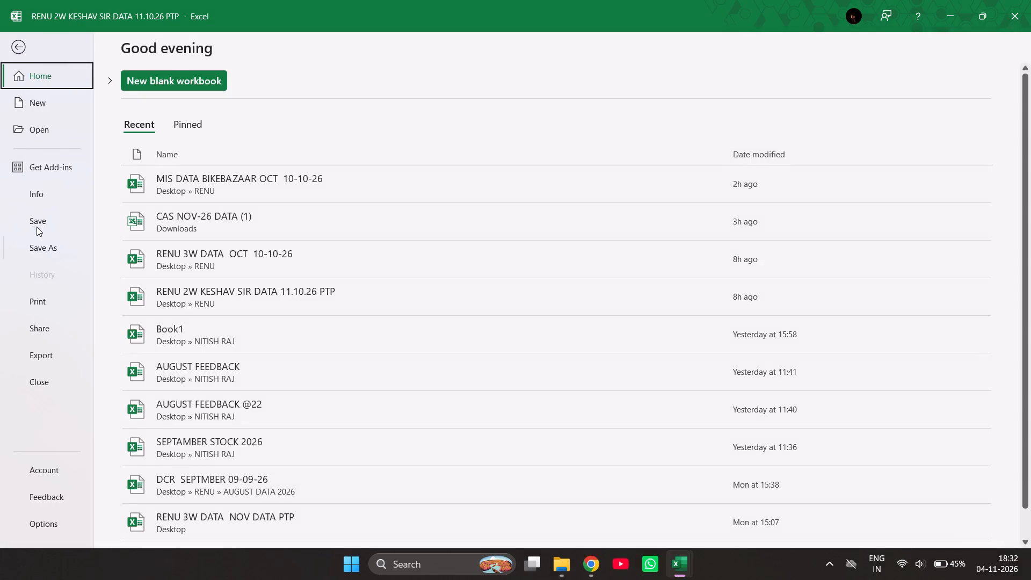
click(34, 222)
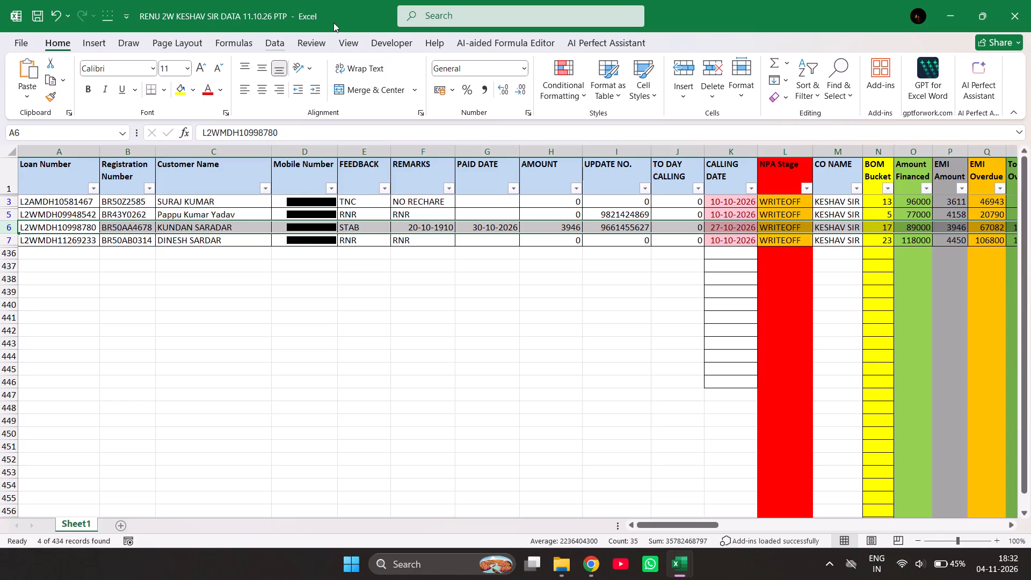
click(1024, 15)
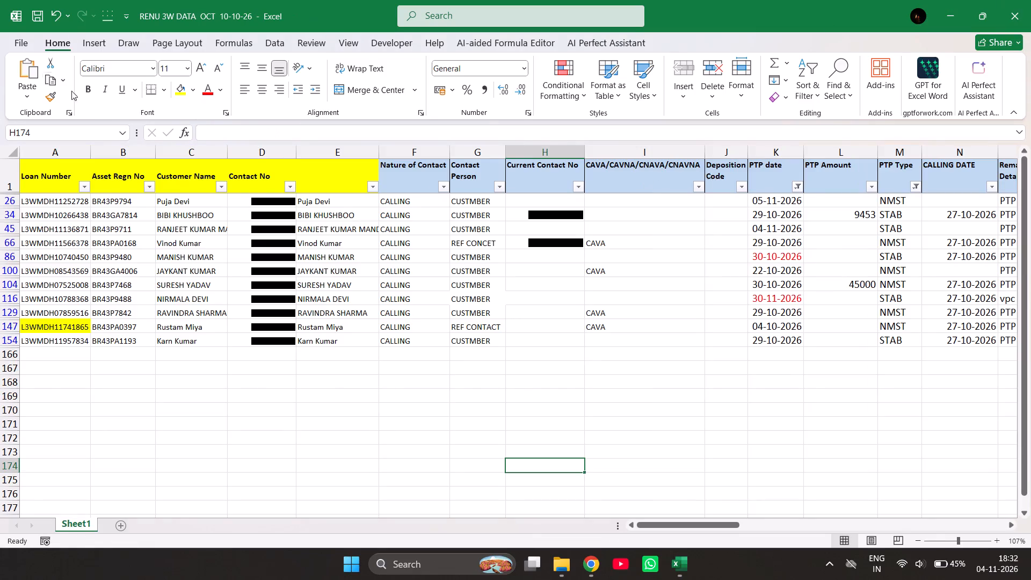
Save the RENU 3W DATA OCT 10-10-26 workbook and close it.
click(21, 39)
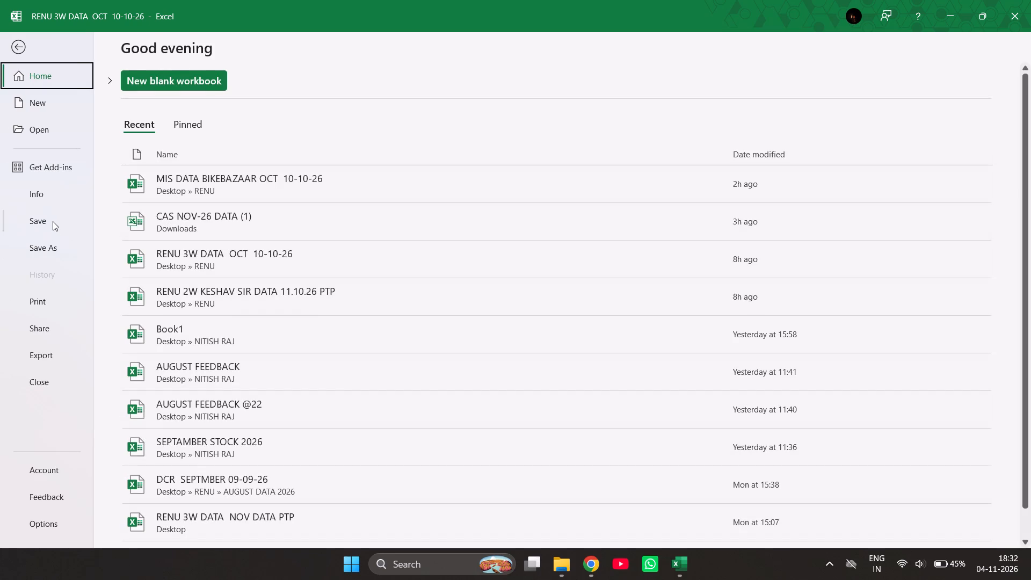
click(53, 221)
click(1009, 19)
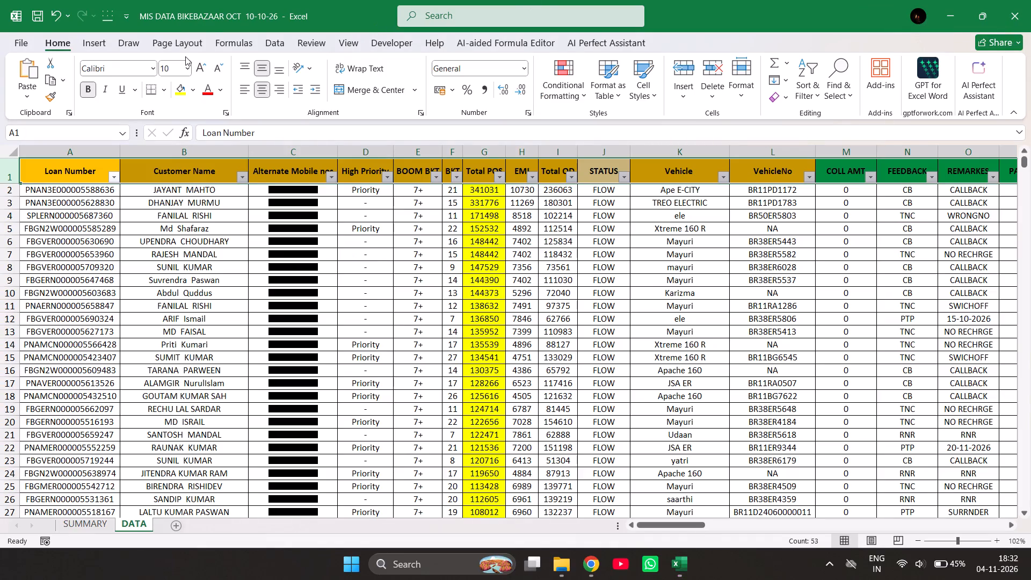
Save the MIS DATA BIKEBAZAAR OCT 10-10-26 workbook.
click(14, 49)
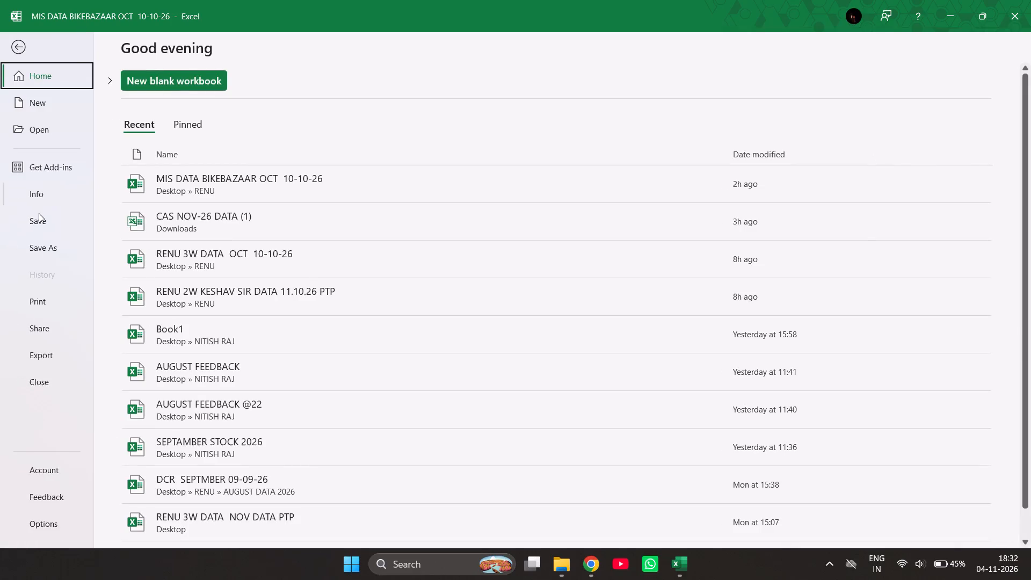
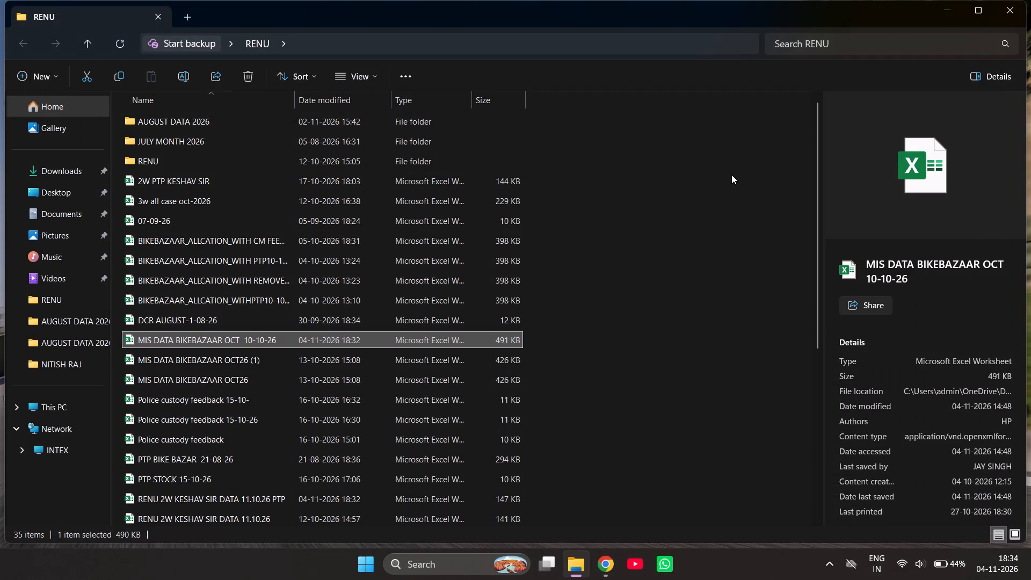
Close the RENU folder window.
click(1018, 16)
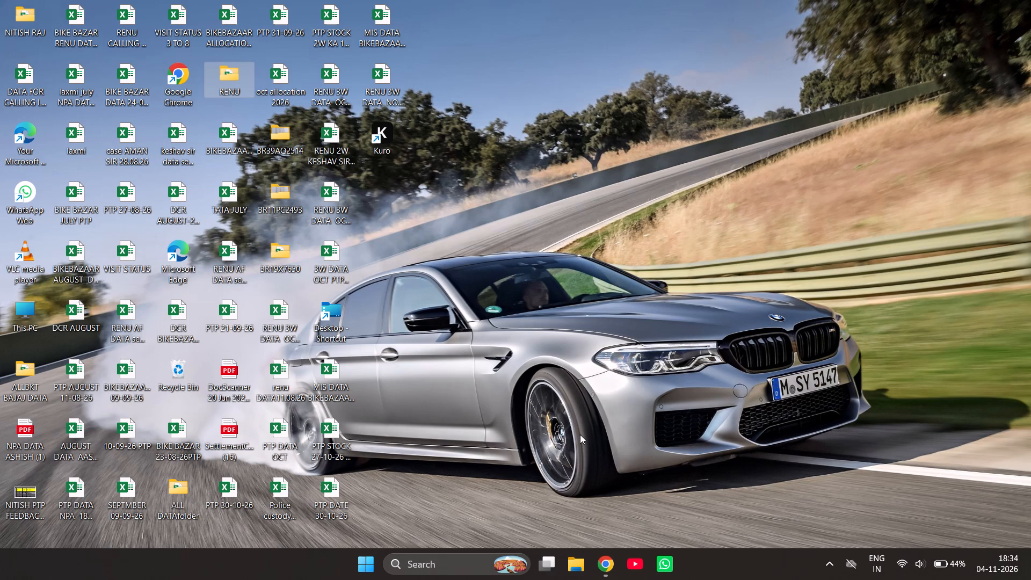
Shut down the computer.
click(374, 567)
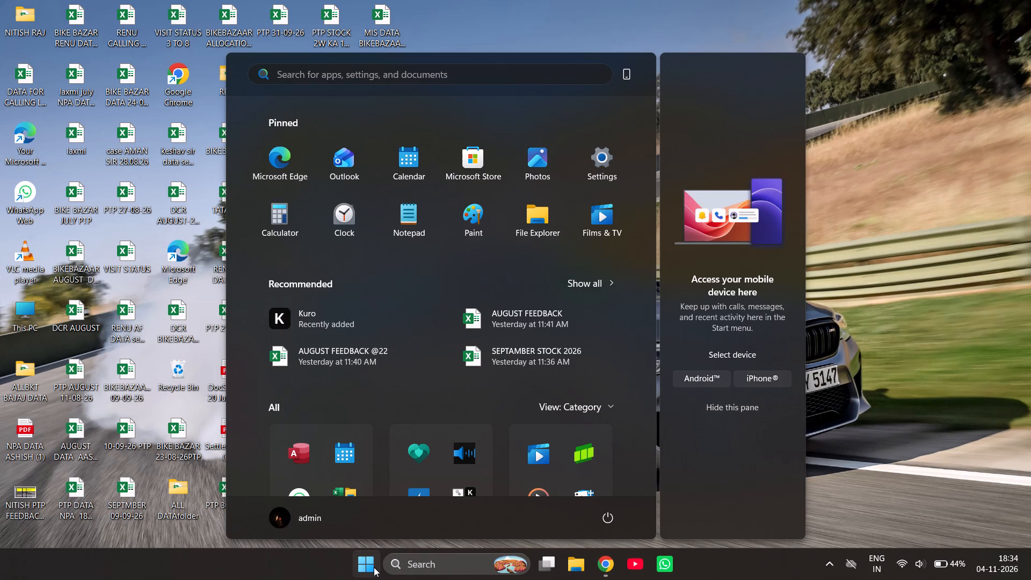
click(604, 522)
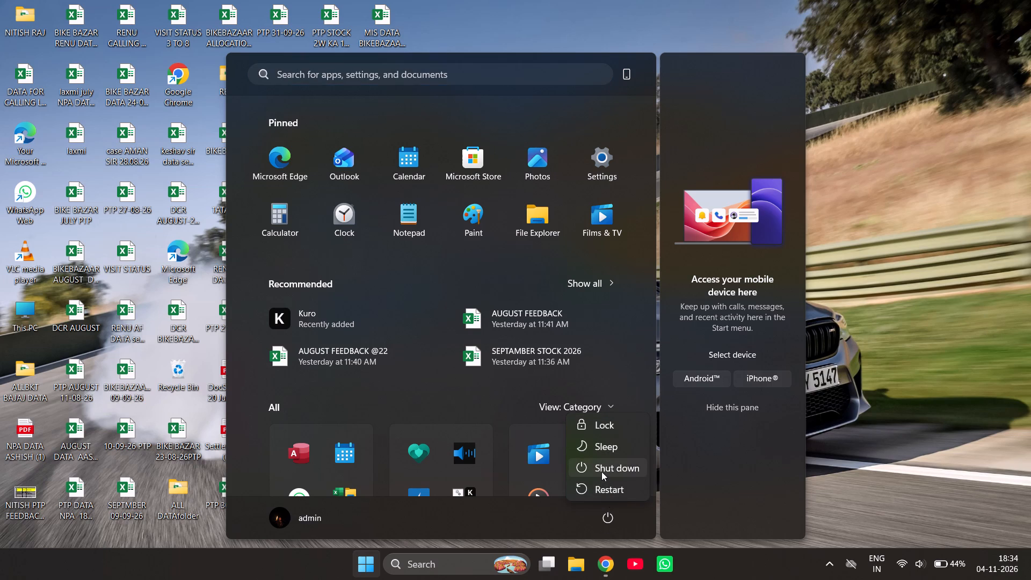
click(601, 472)
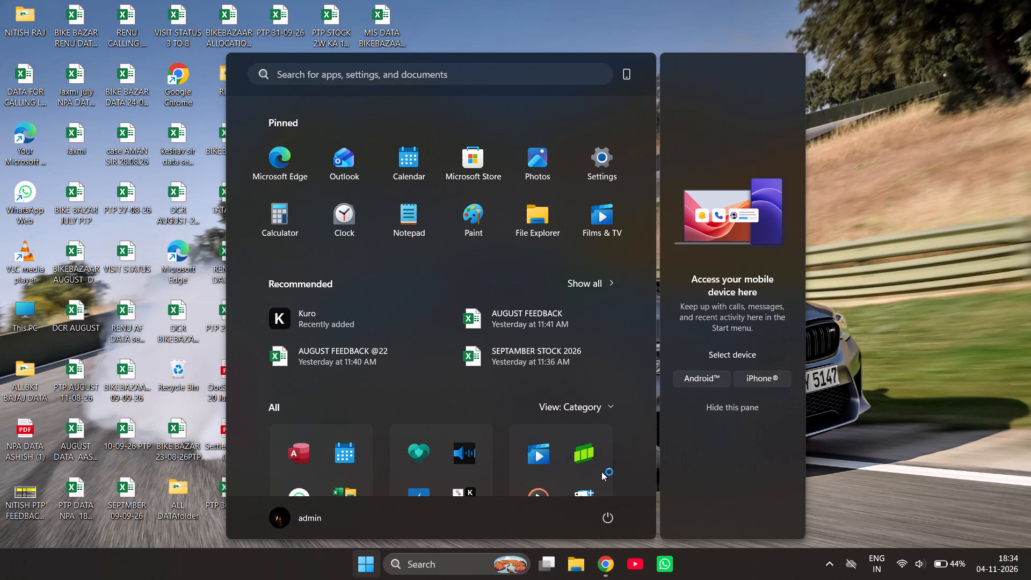